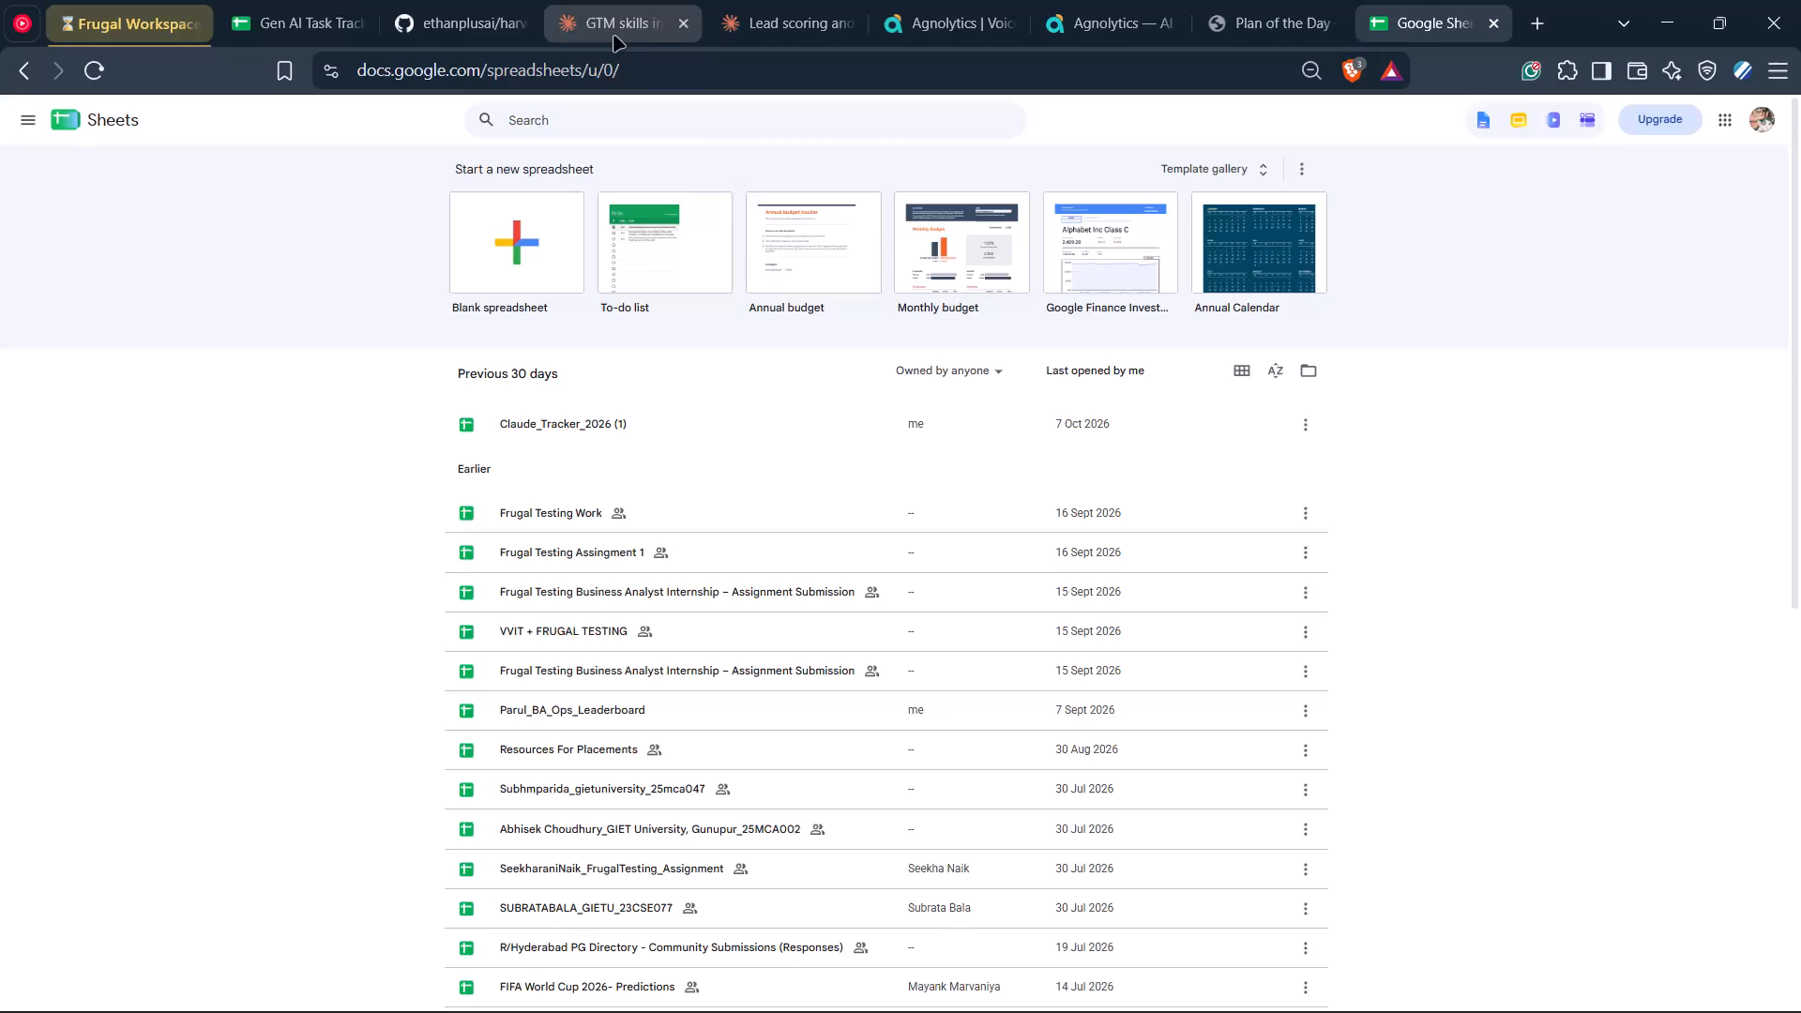
Create a blank spreadsheet and bring up the upload option for importing a file into it.
click(550, 234)
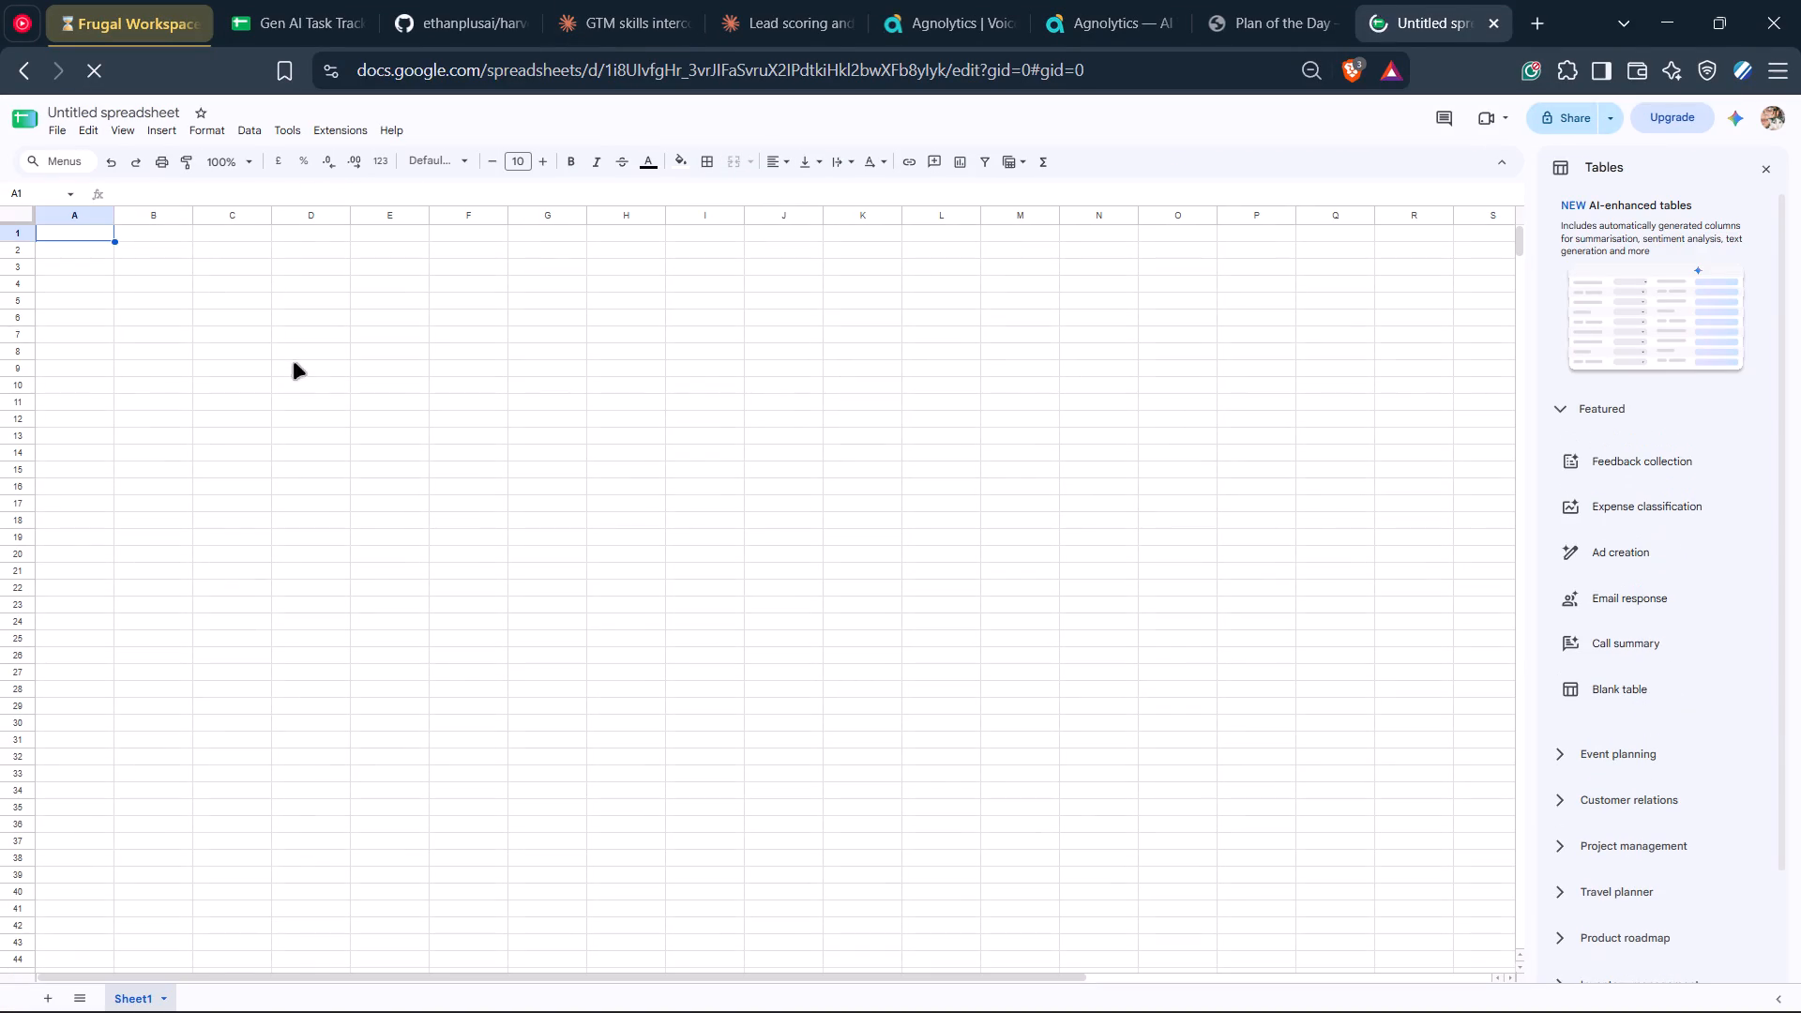
click(60, 126)
click(133, 211)
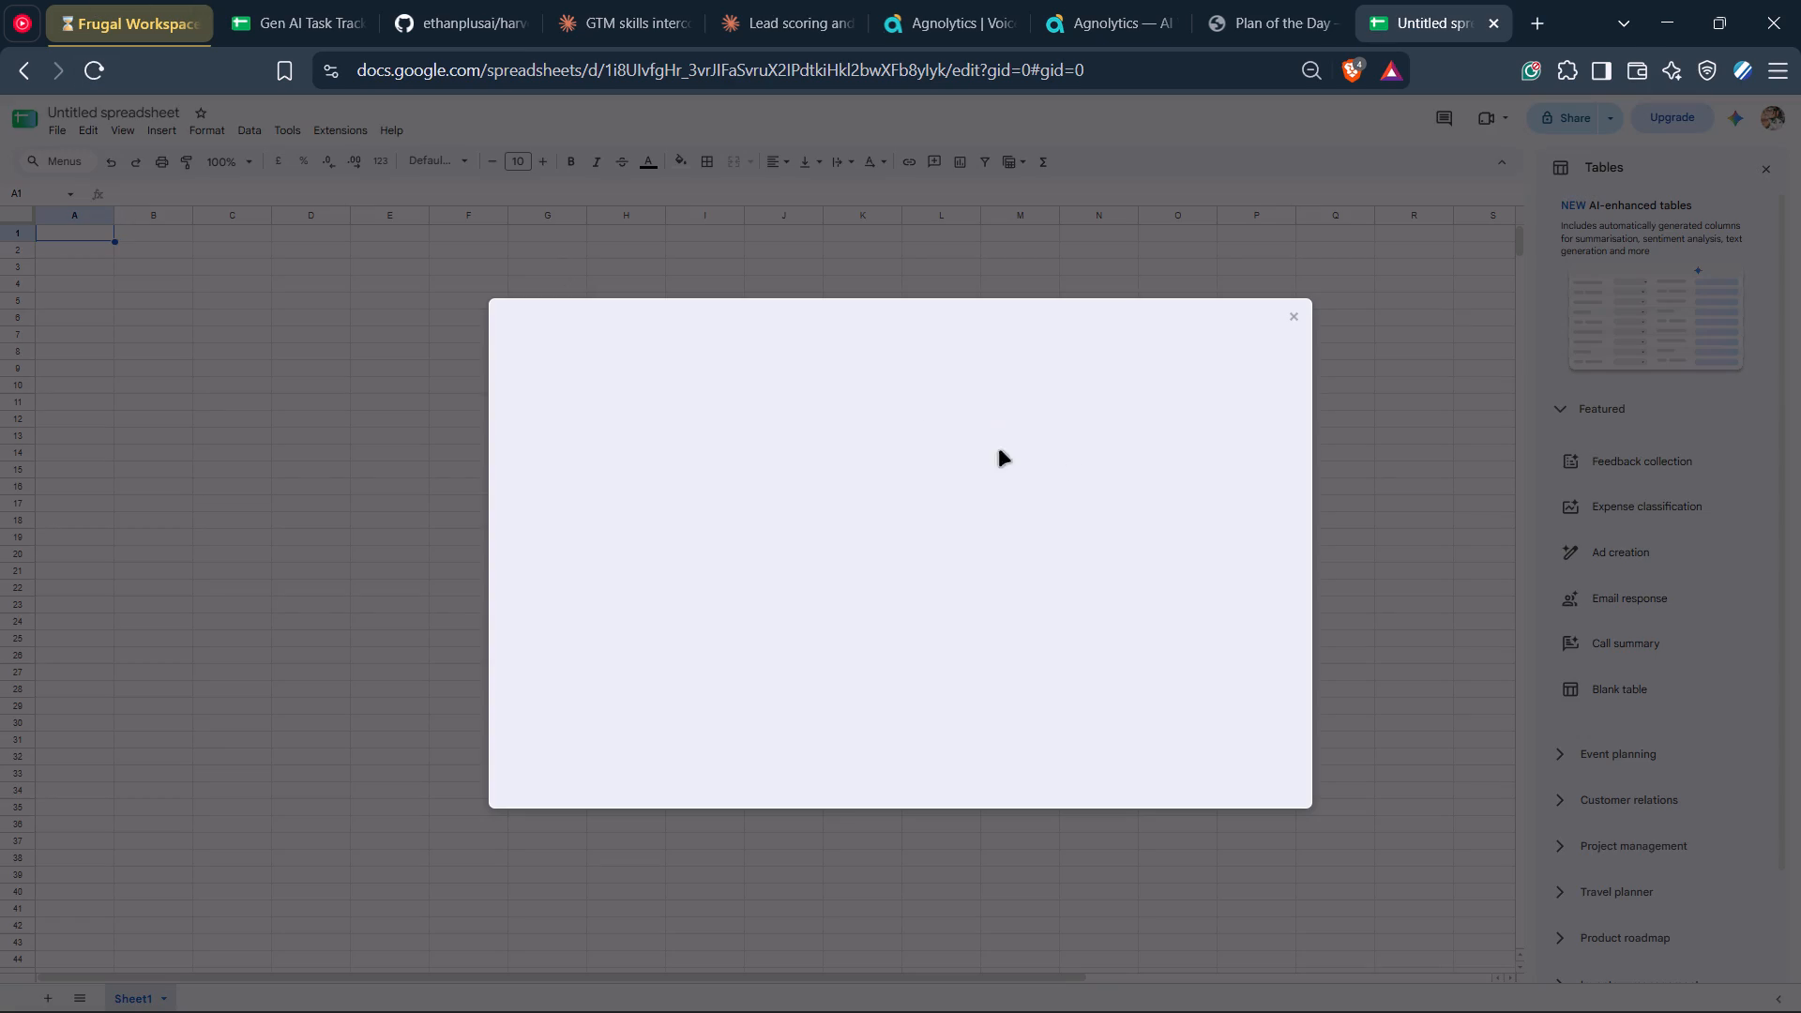
click(770, 365)
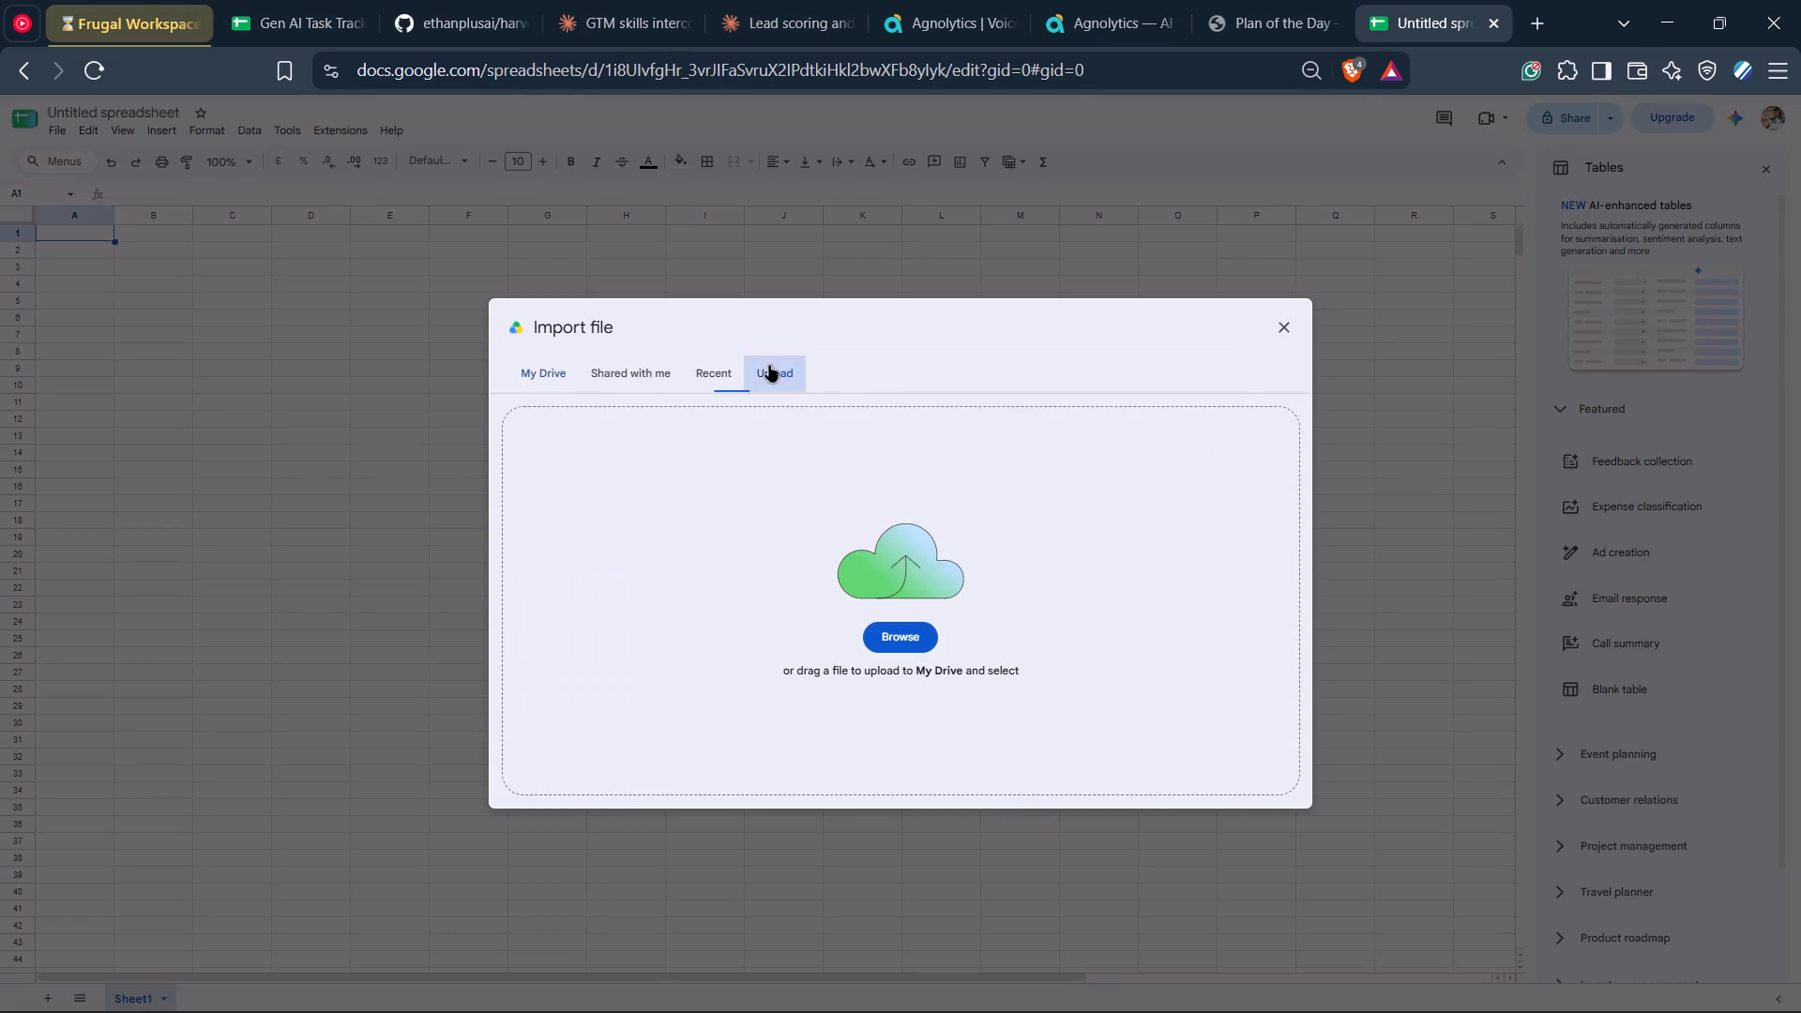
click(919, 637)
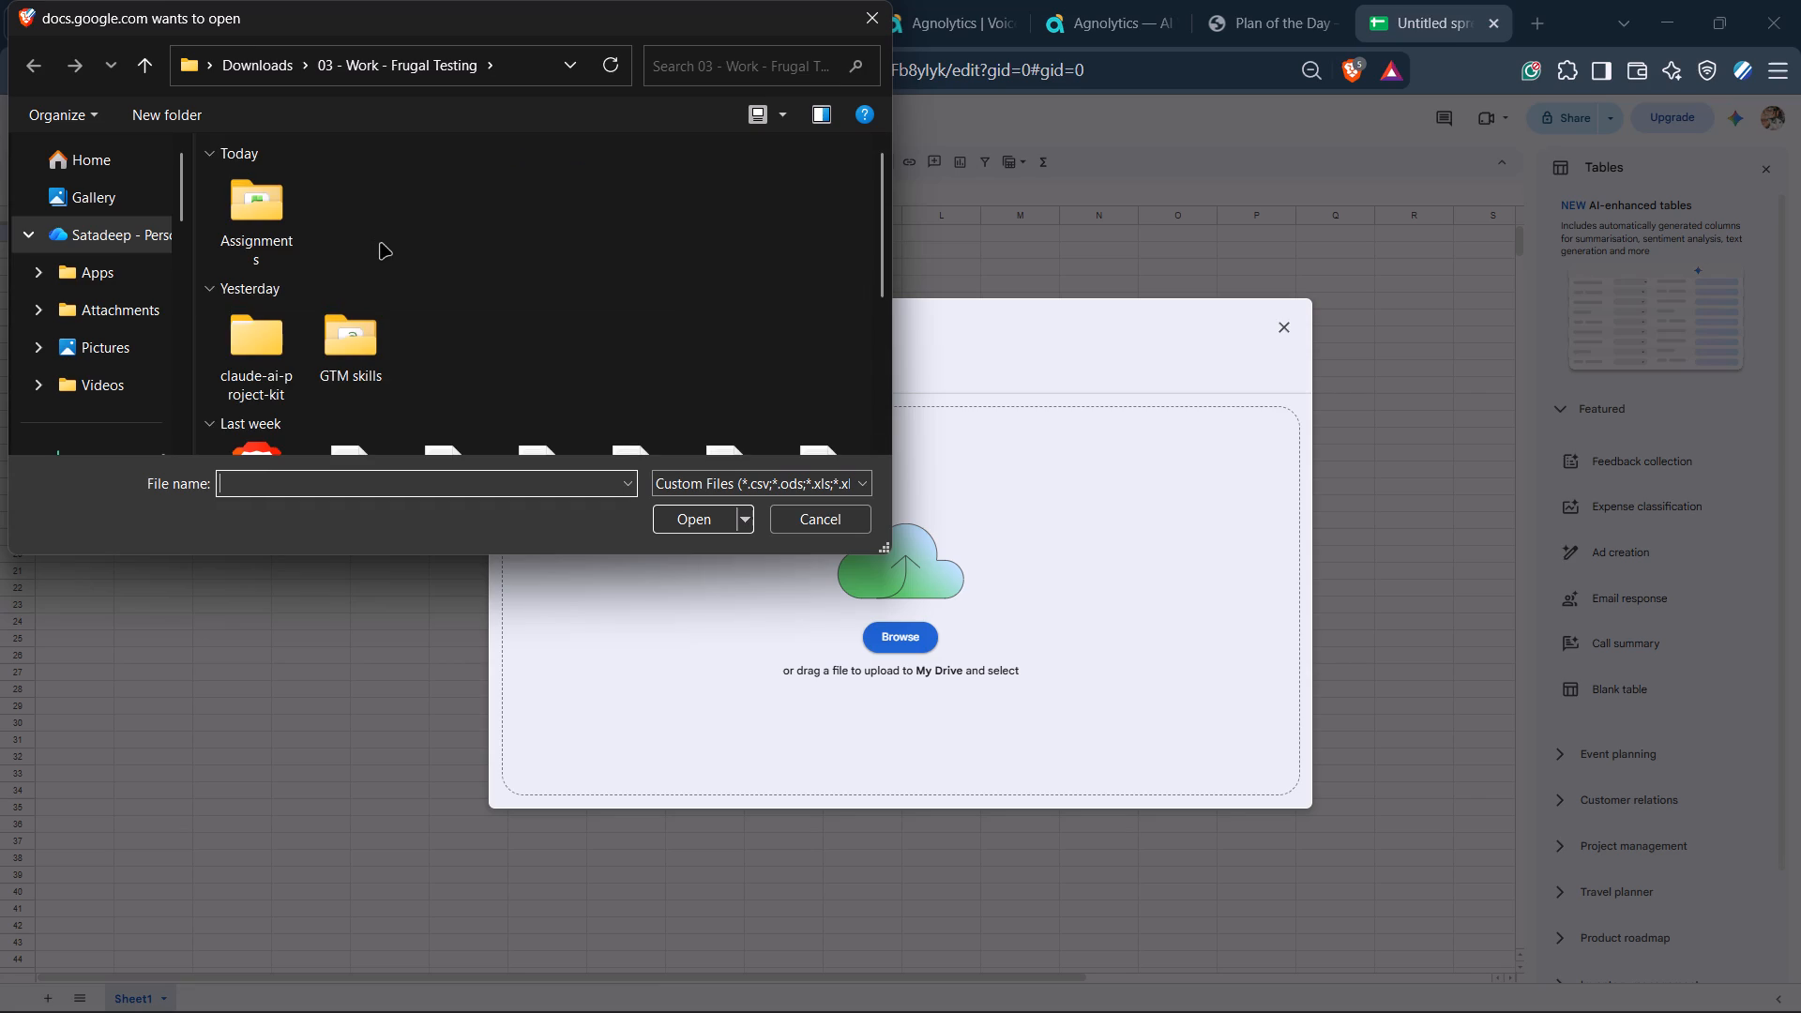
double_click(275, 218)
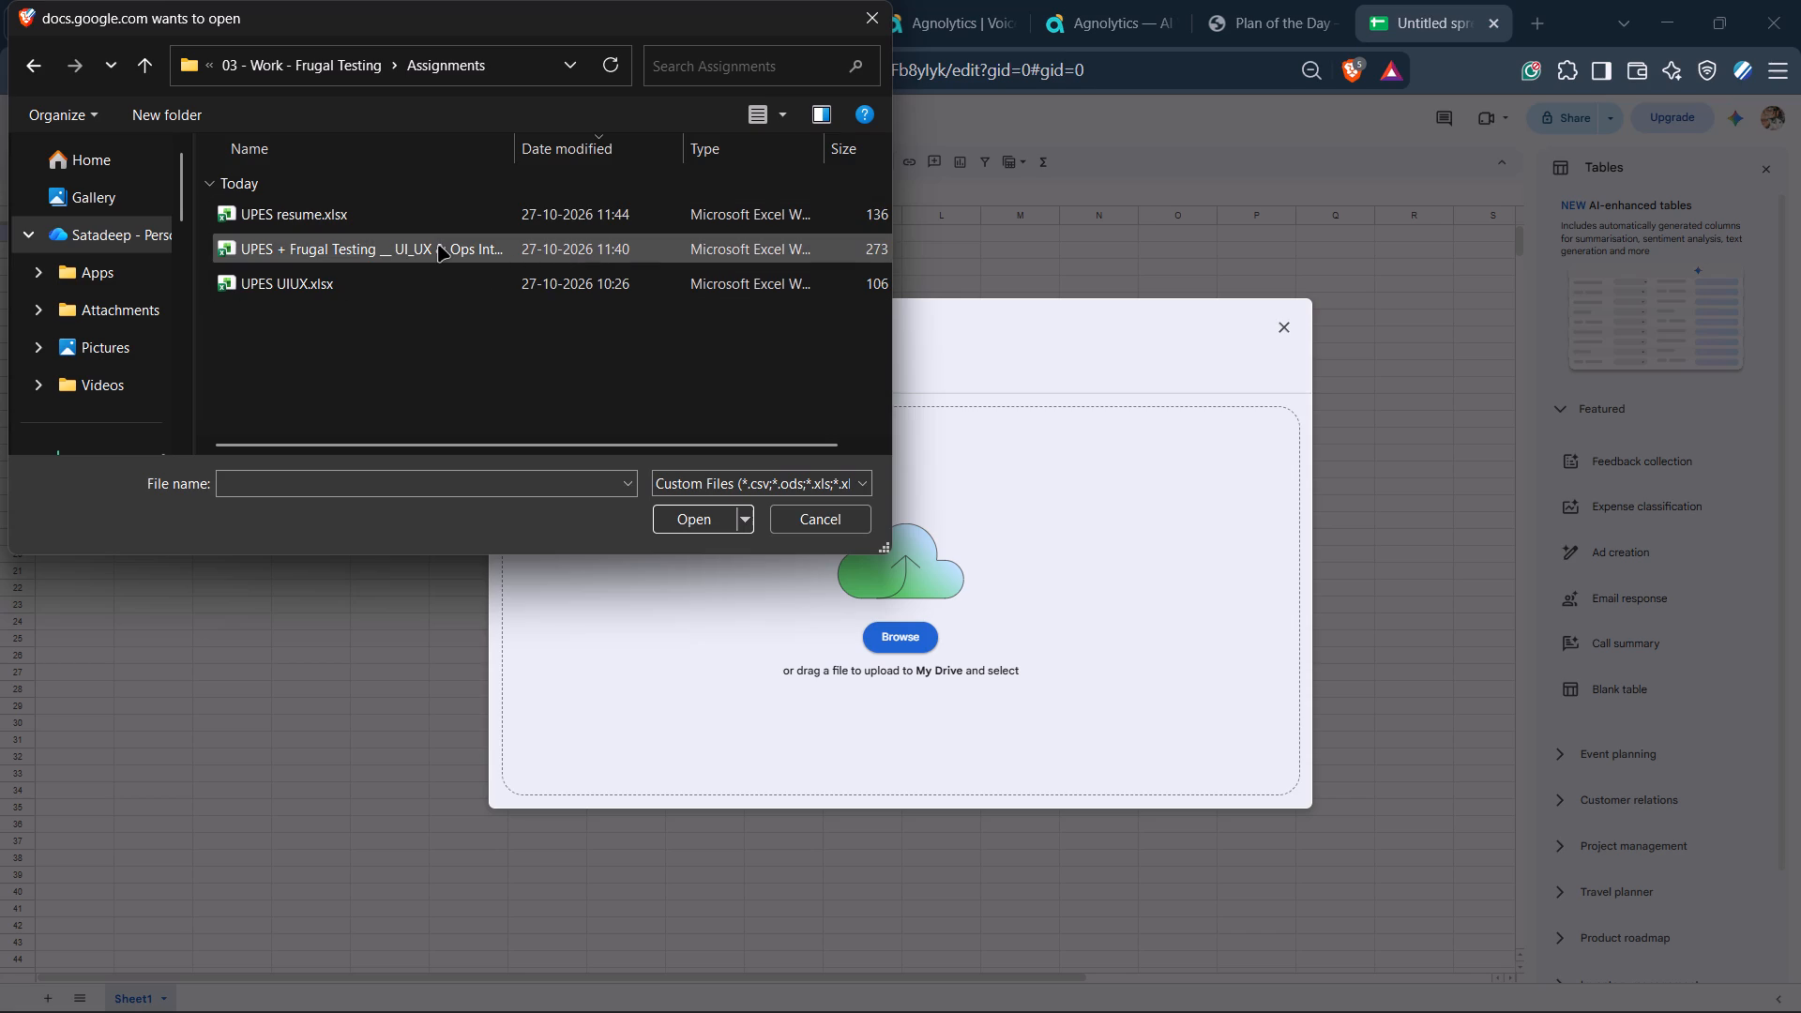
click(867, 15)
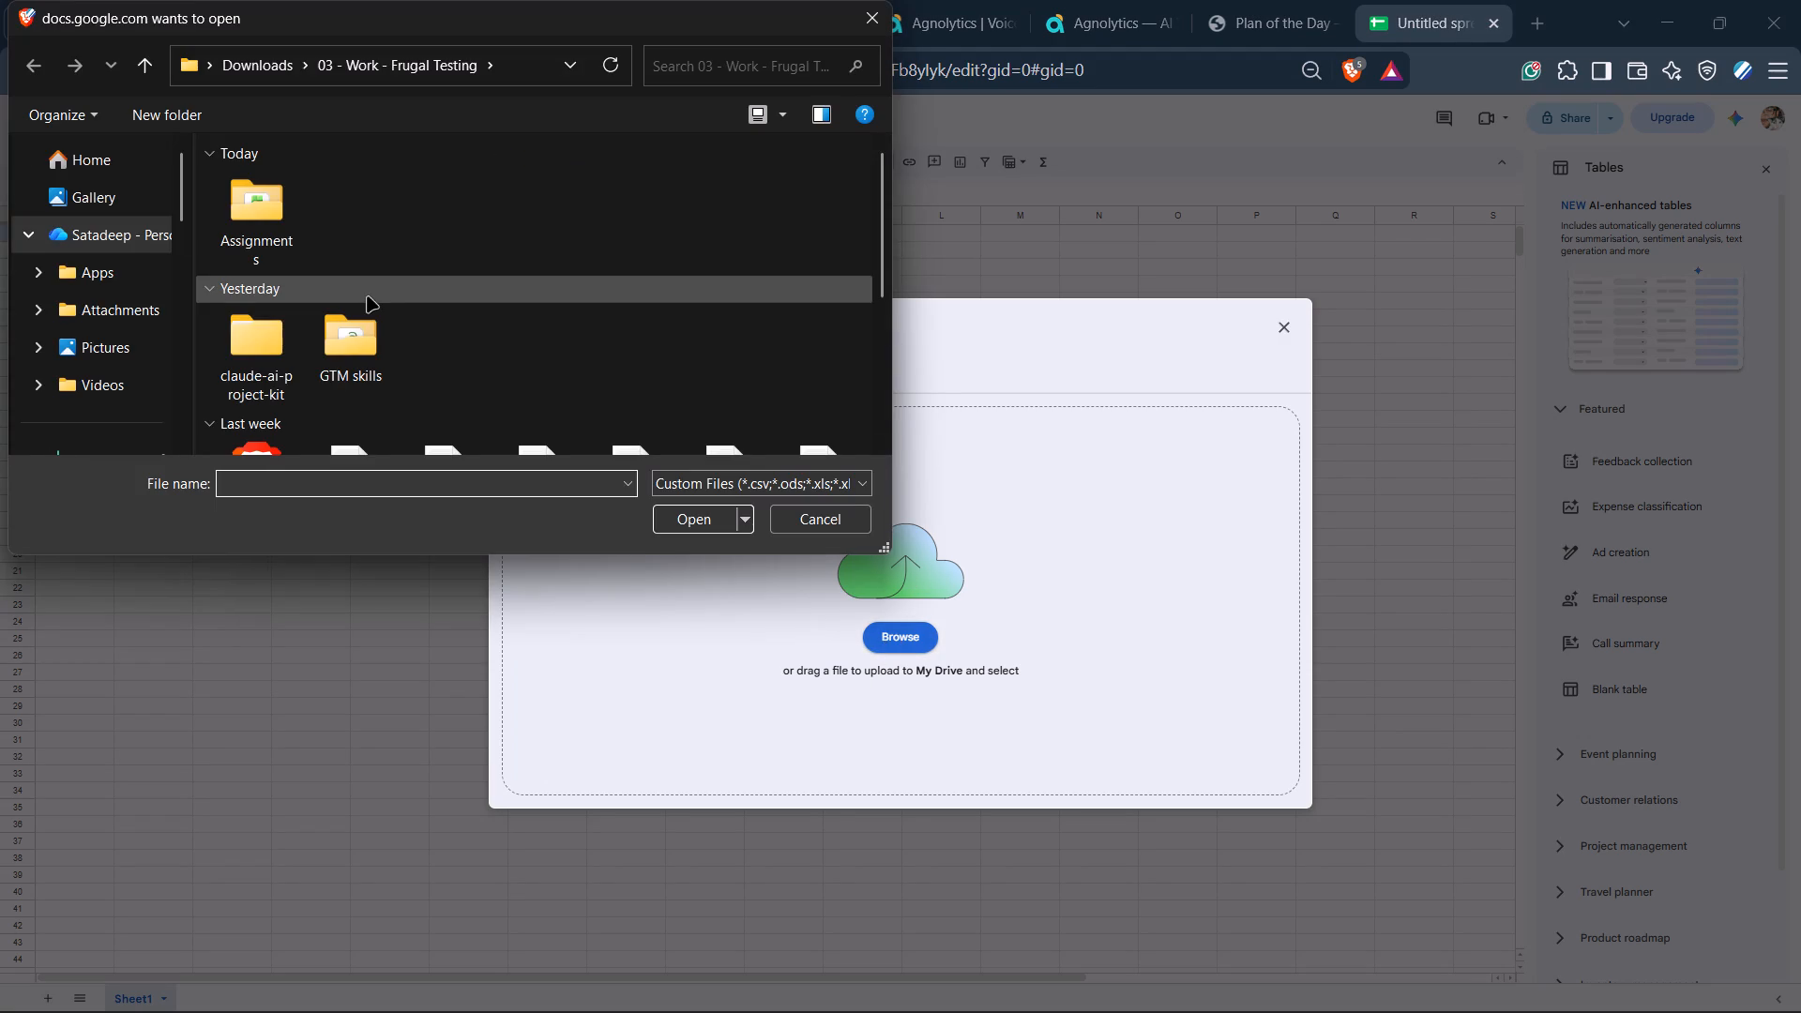
click(273, 66)
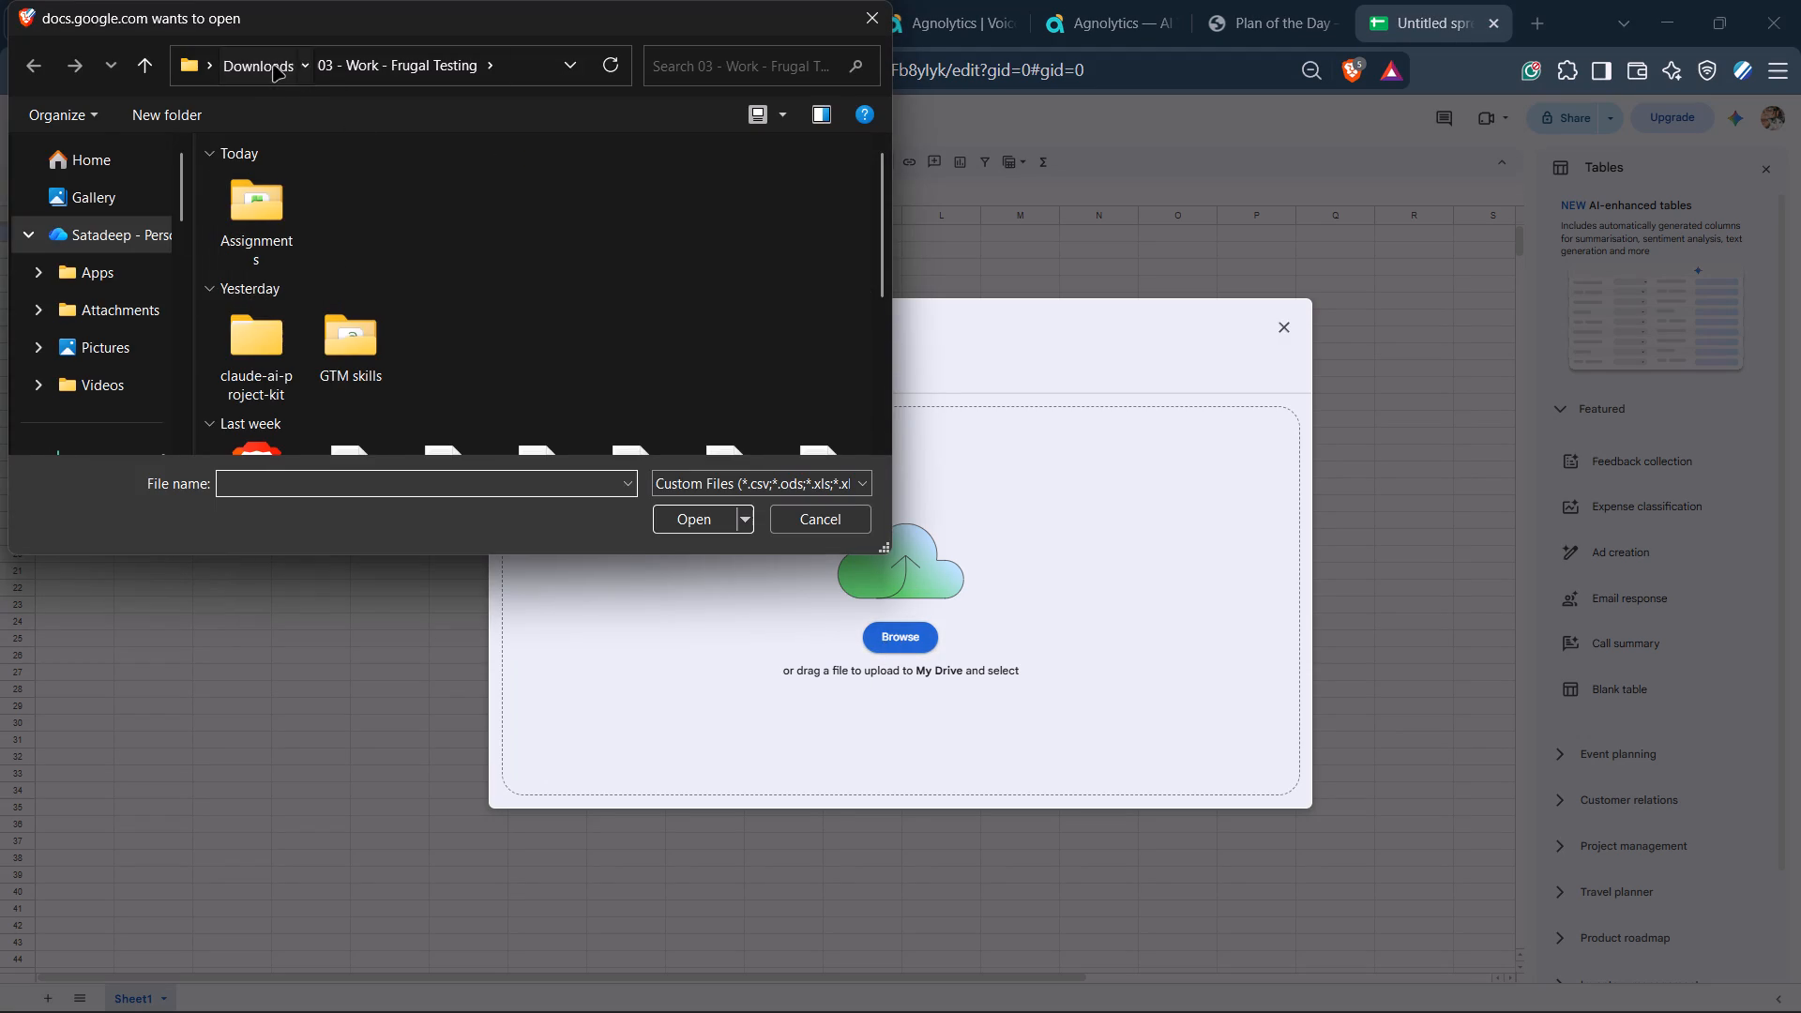
click(272, 212)
click(685, 533)
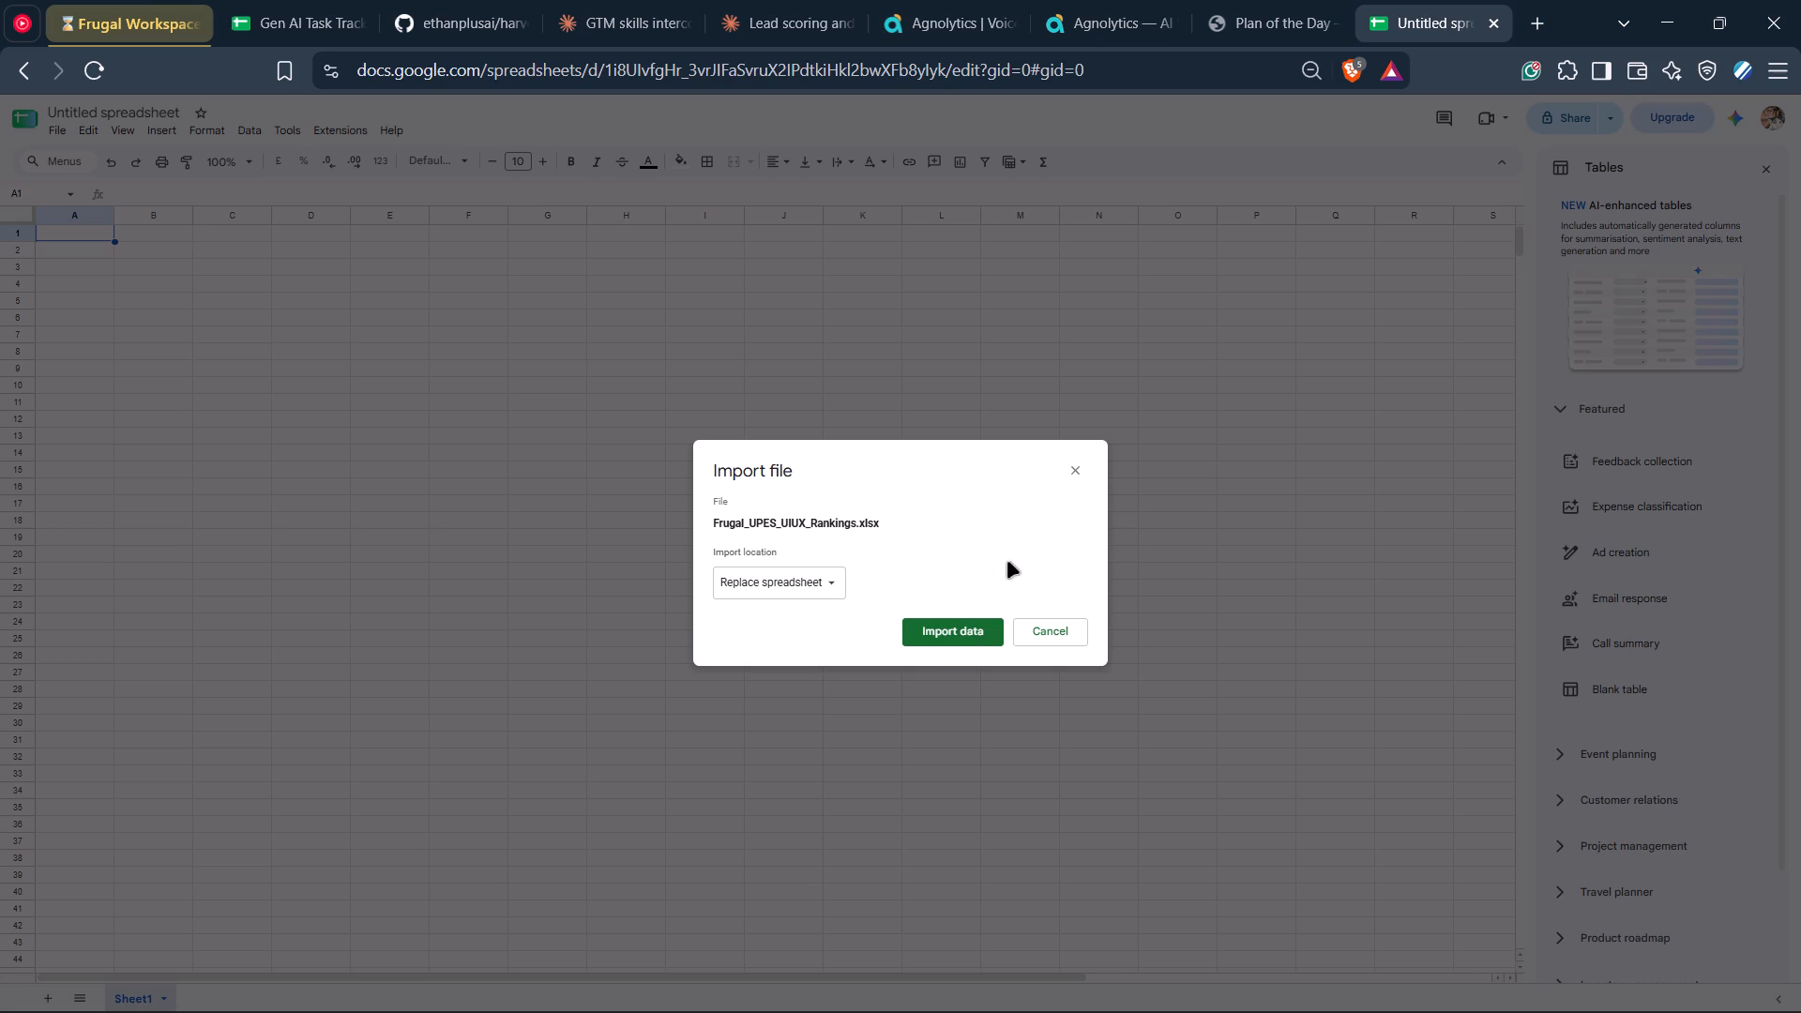
Import the uploaded file with the location set to Create new spreadsheet, and open the imported spreadsheet.
click(835, 580)
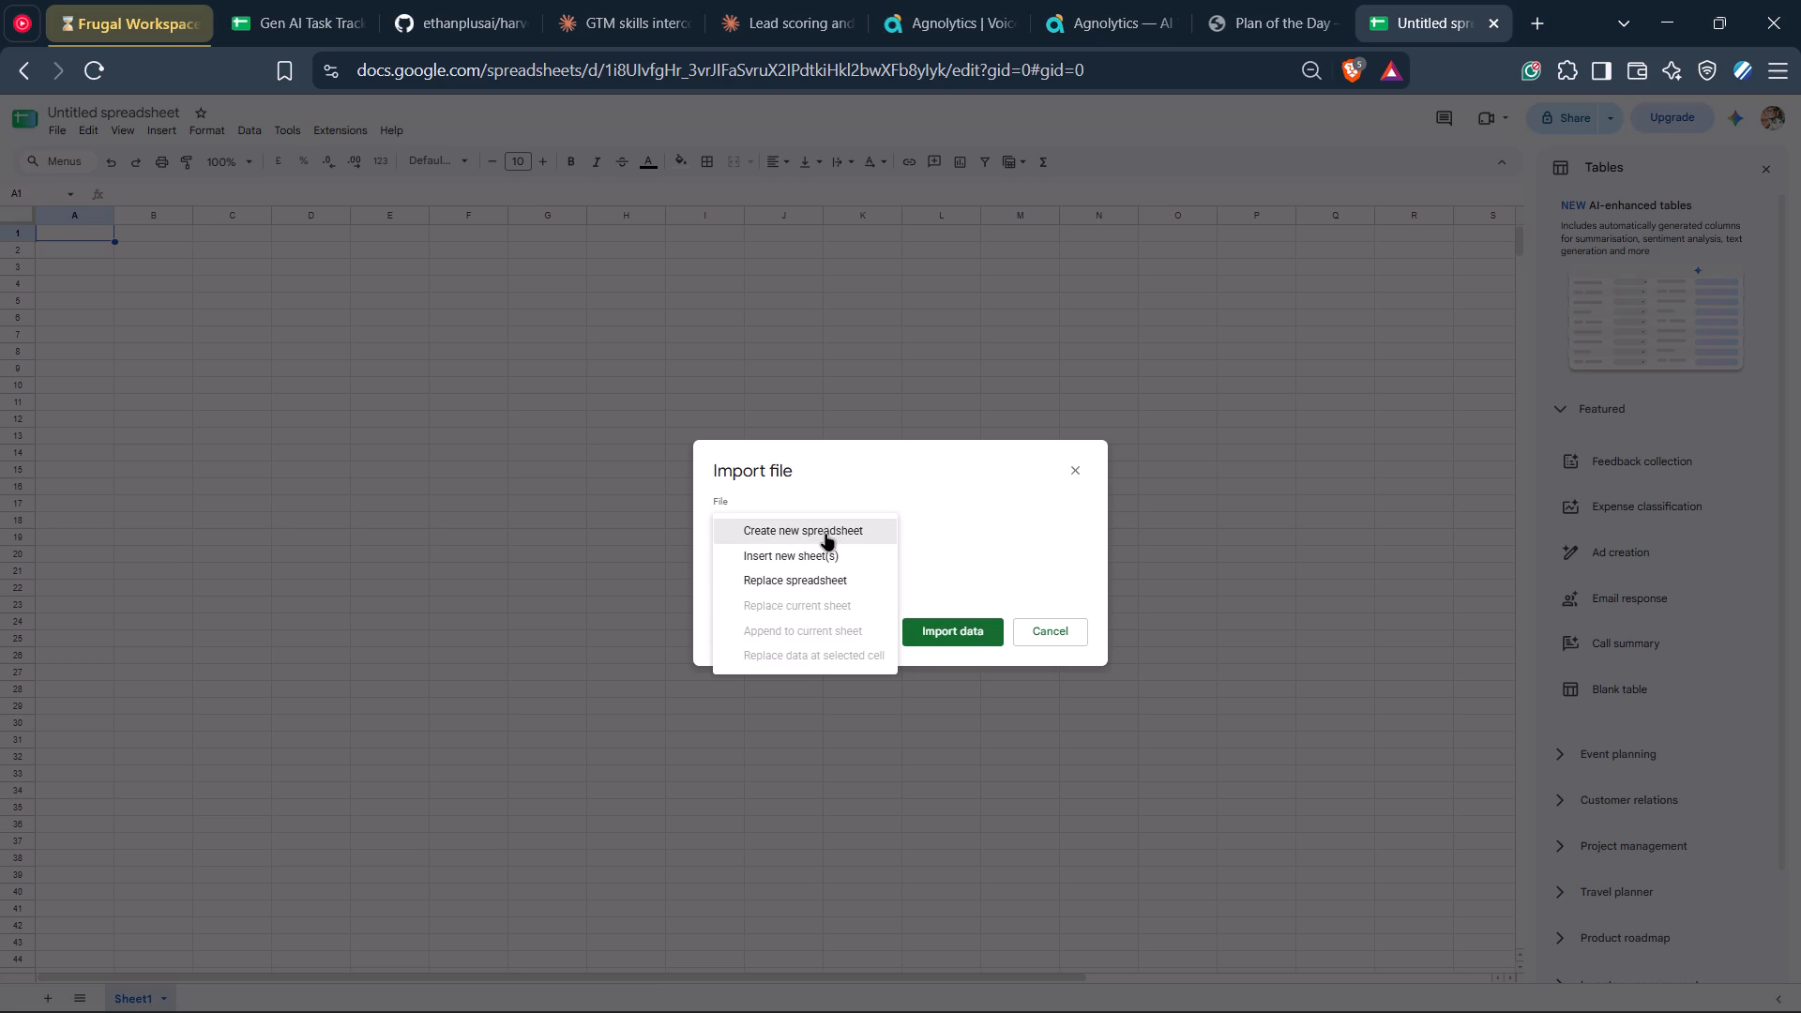
click(826, 534)
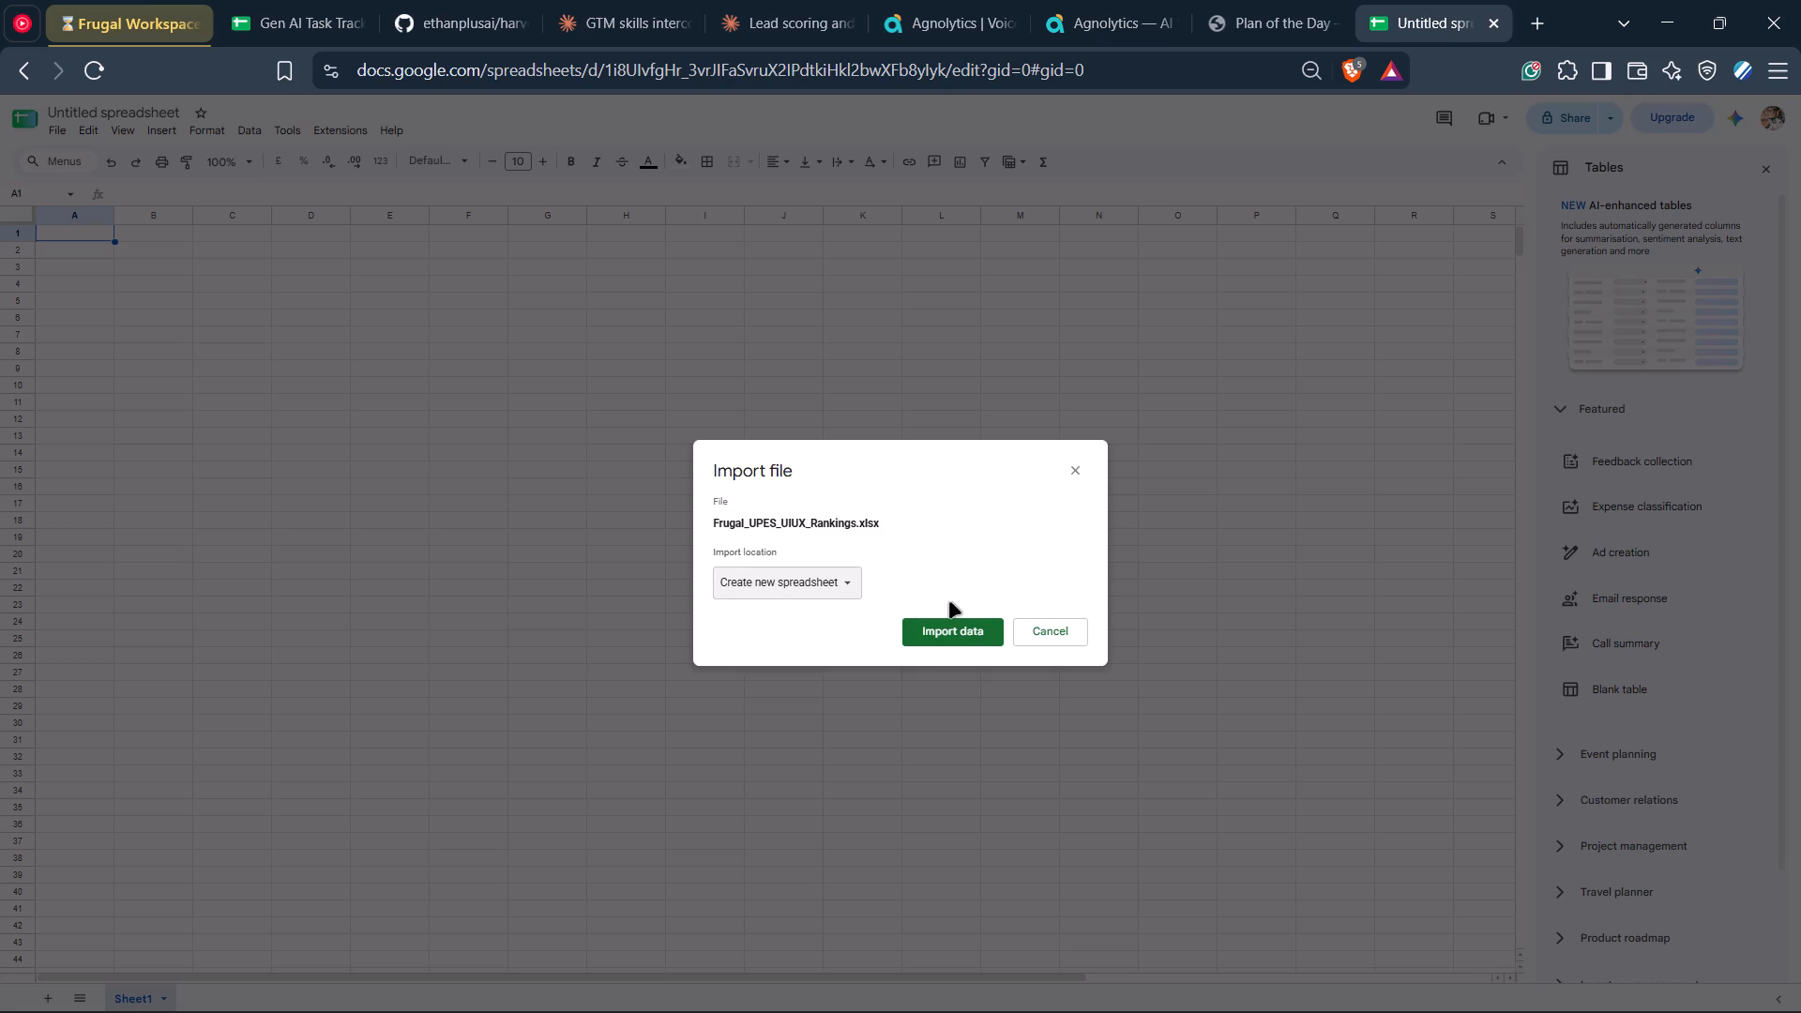
click(952, 631)
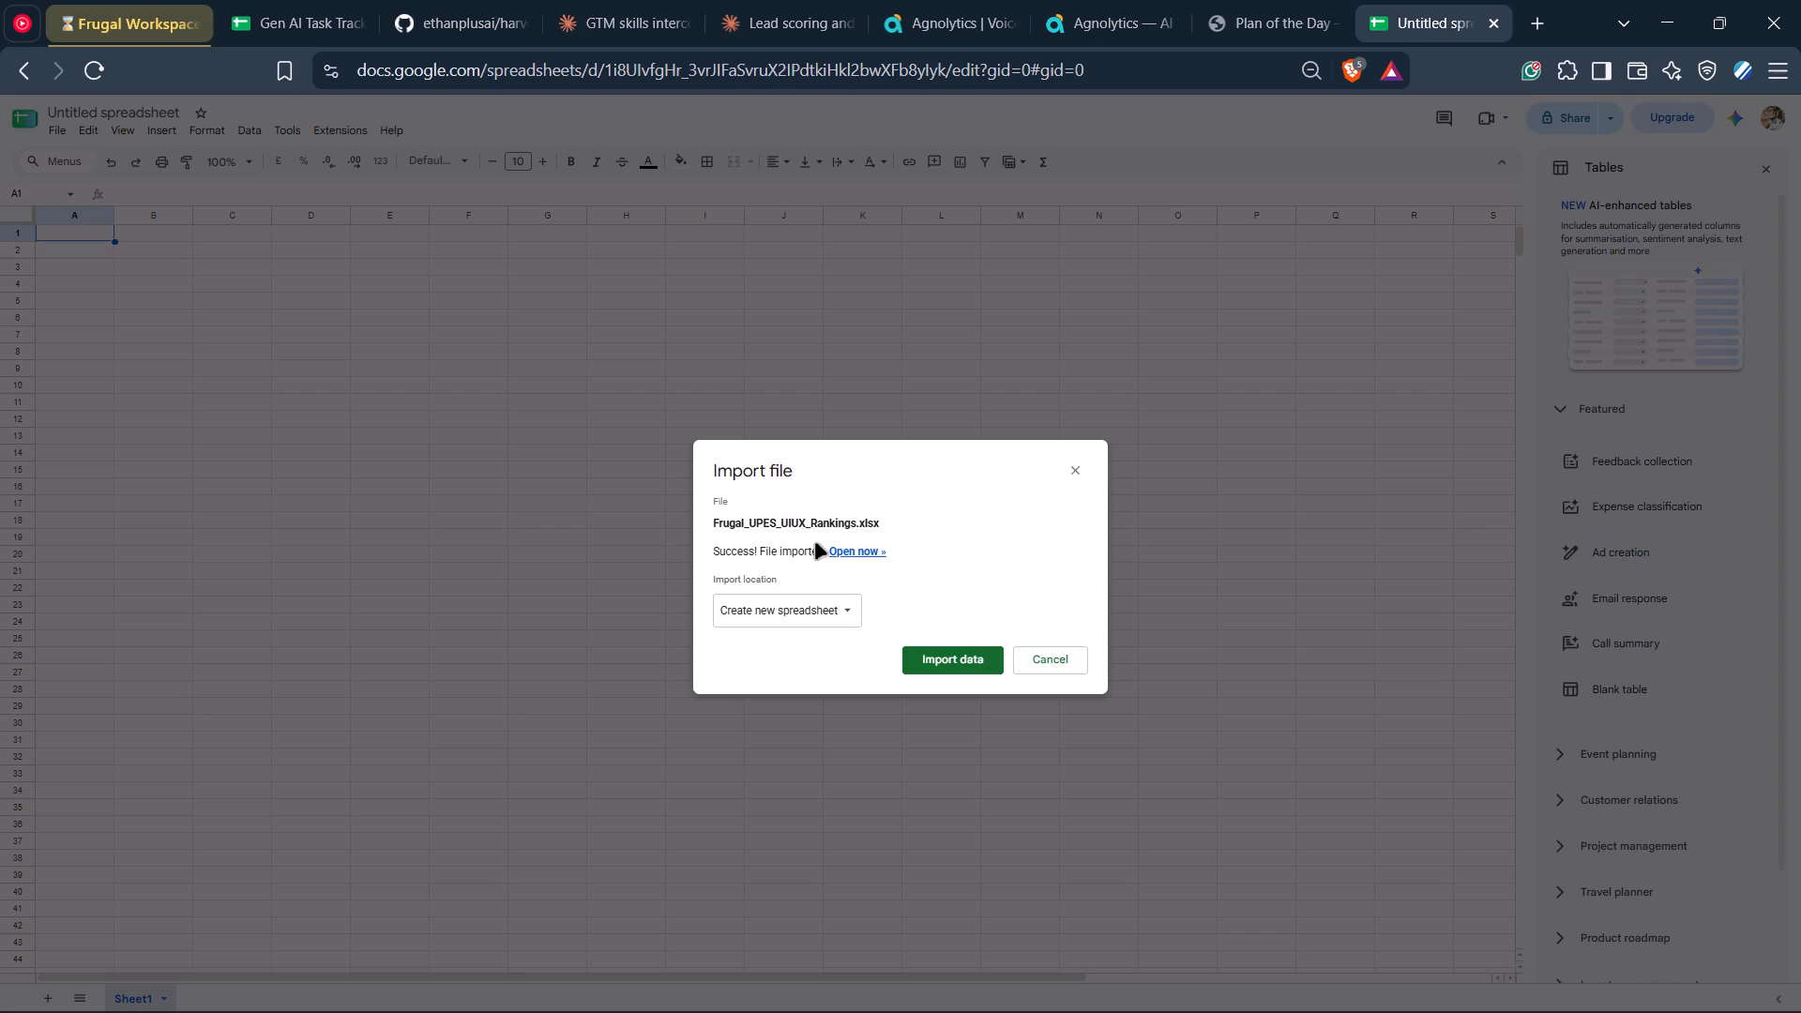
click(953, 657)
click(856, 557)
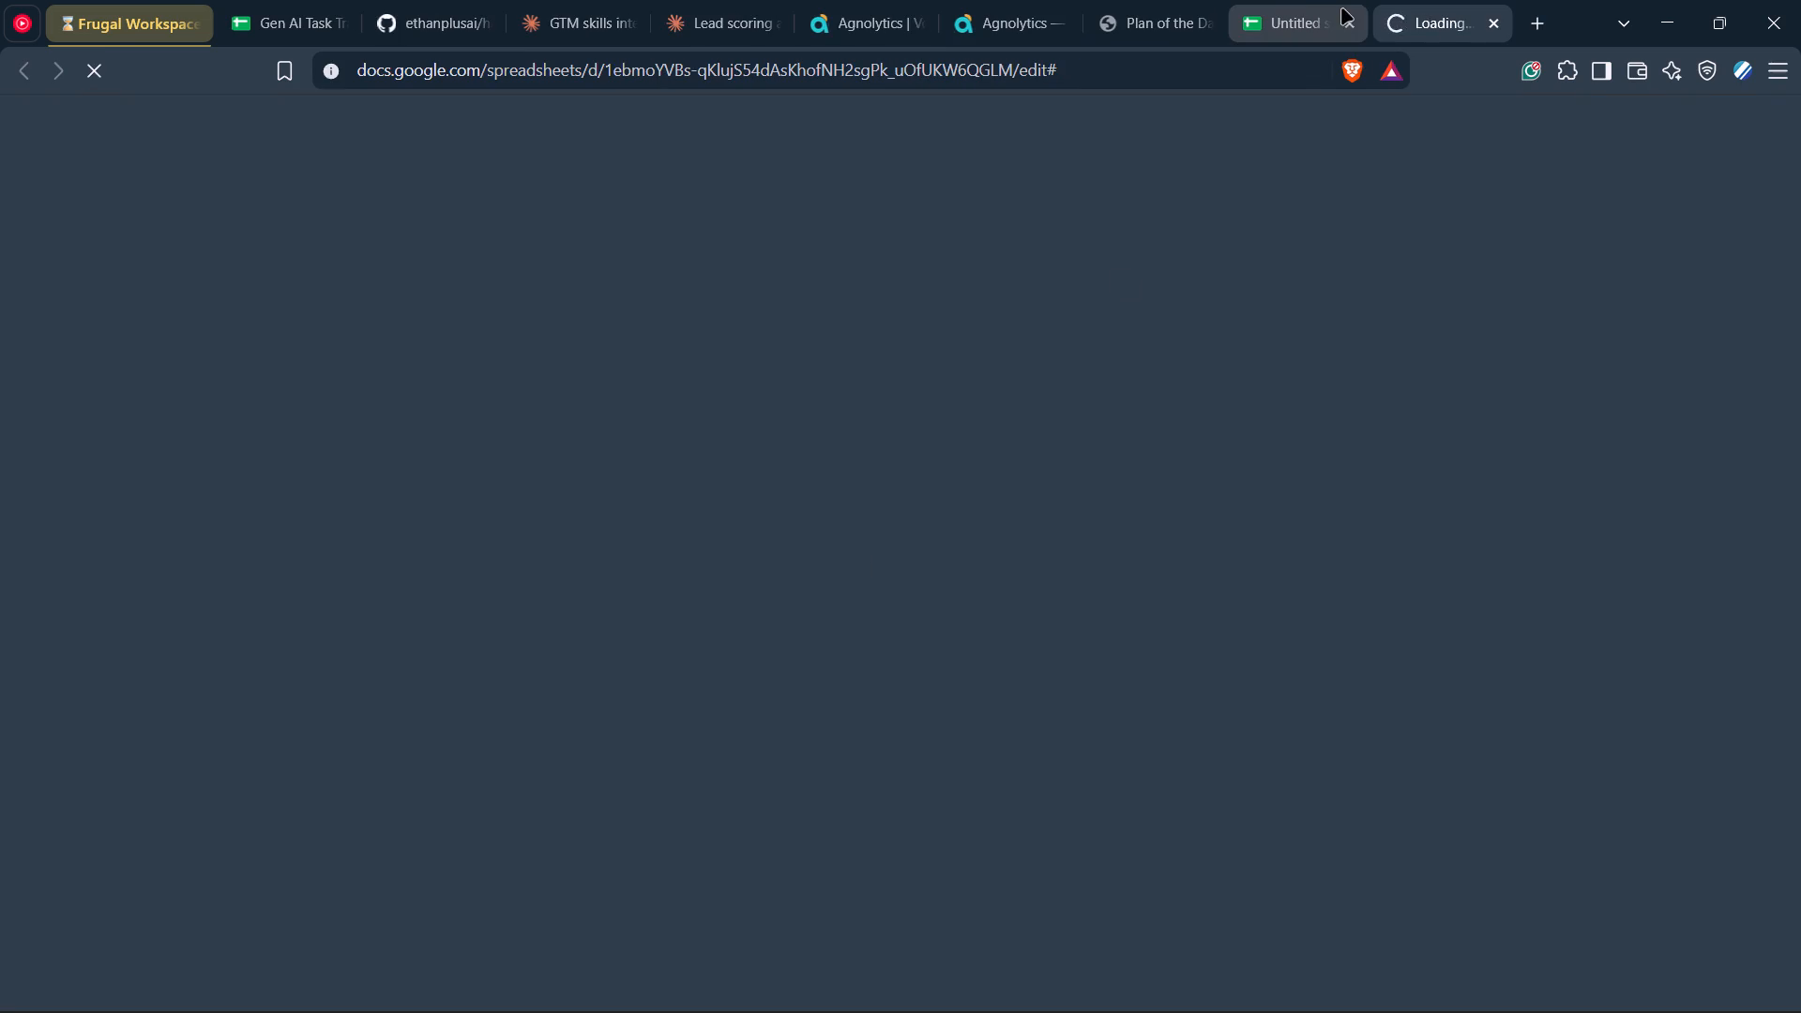
Close the leftover untitled spreadsheet.
click(1298, 0)
click(1348, 22)
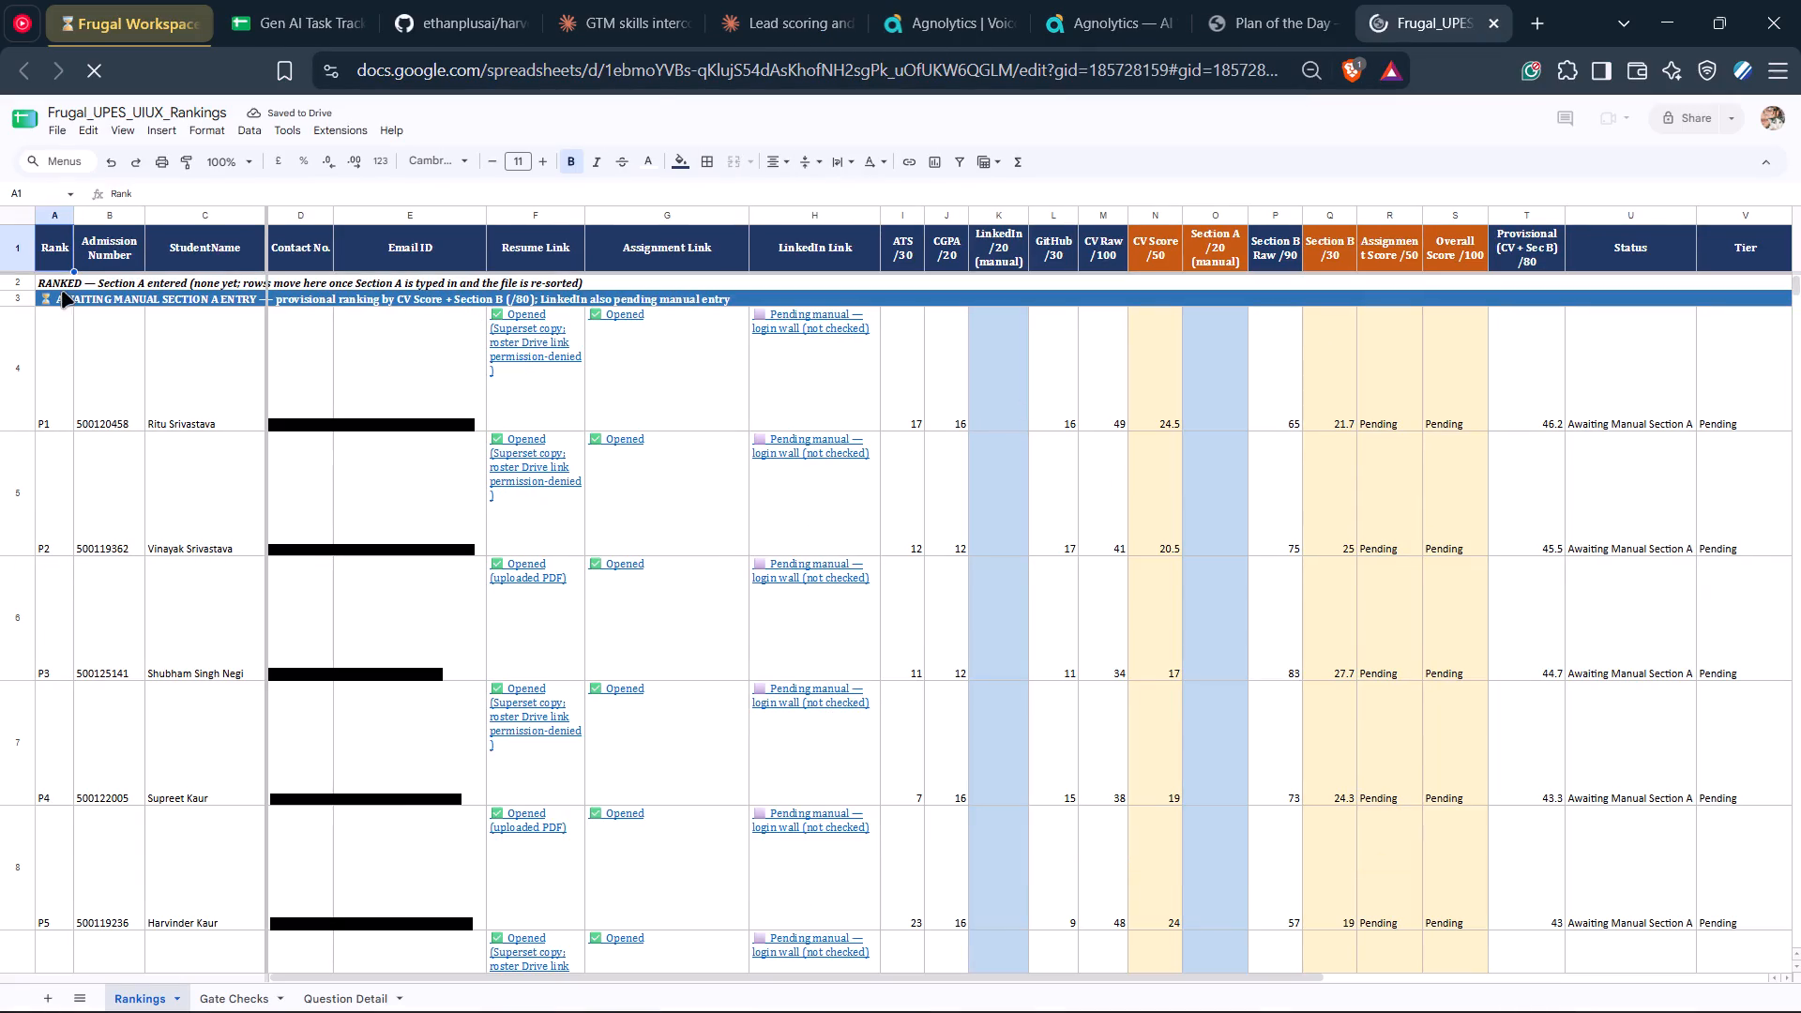
Look over the Rankings sheet's score columns and the note rows between the header and the first candidate.
click(113, 299)
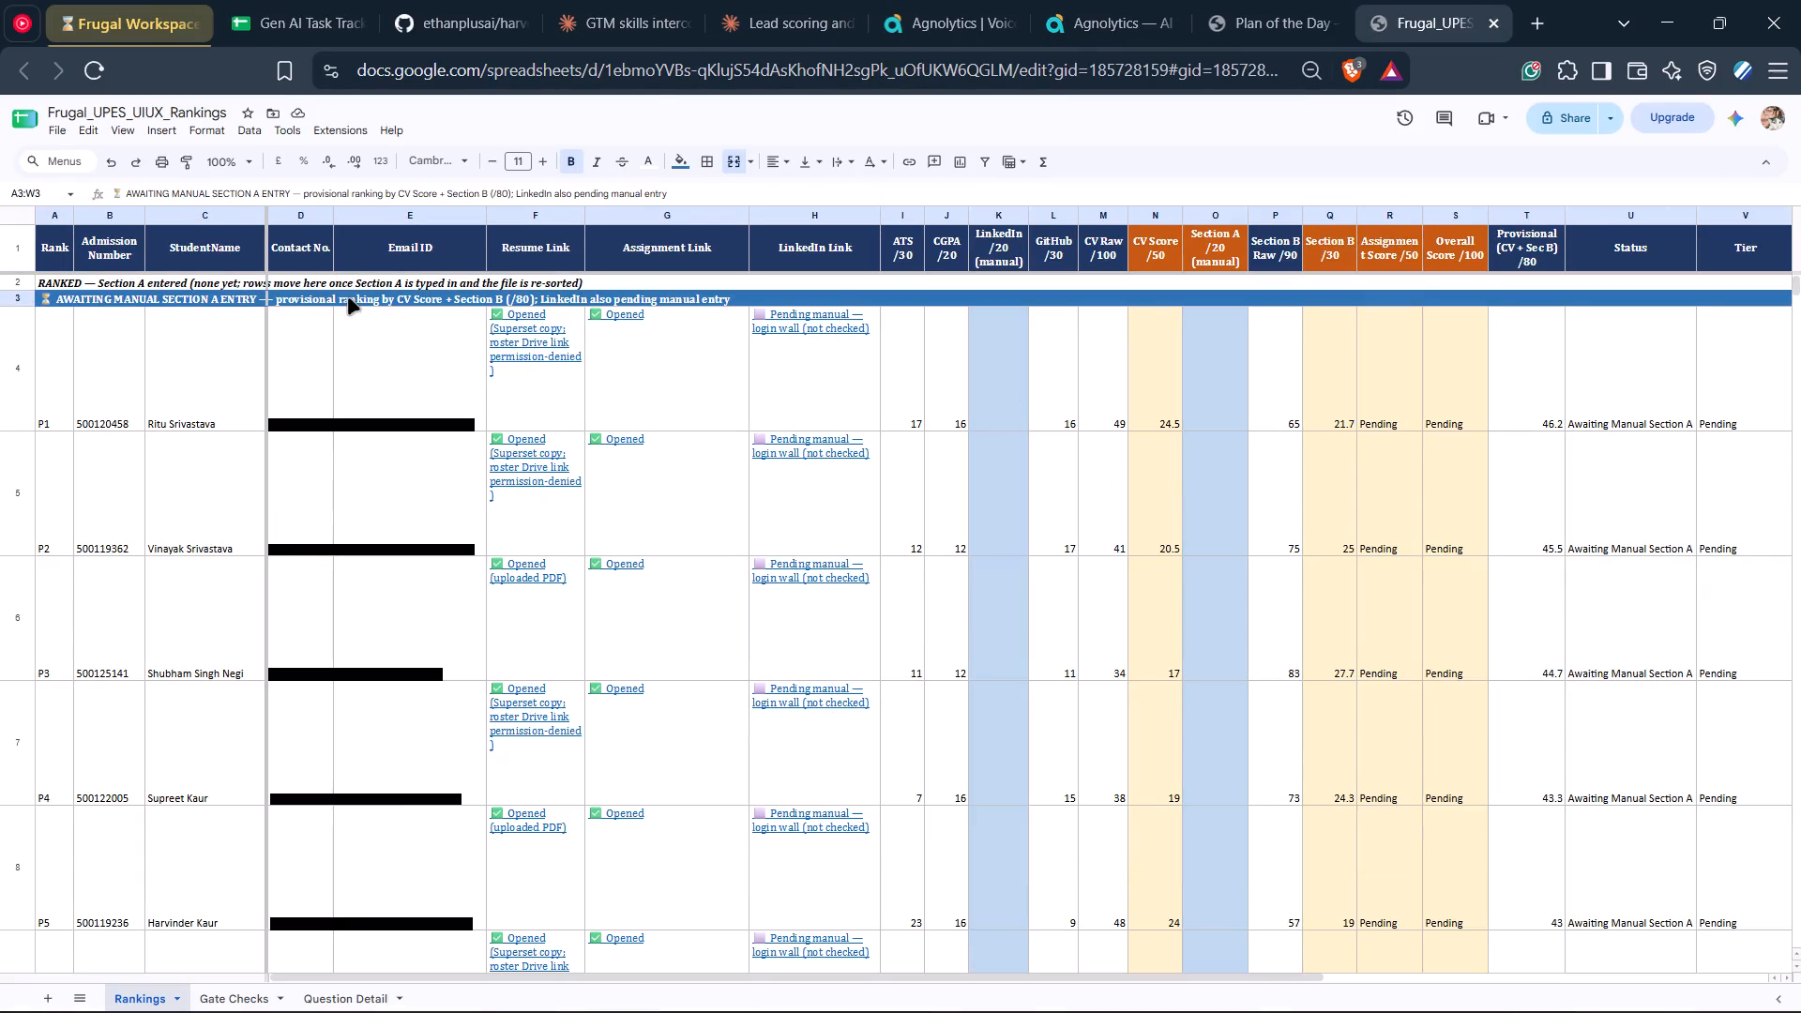
click(348, 298)
scroll(607, 308, up, 1)
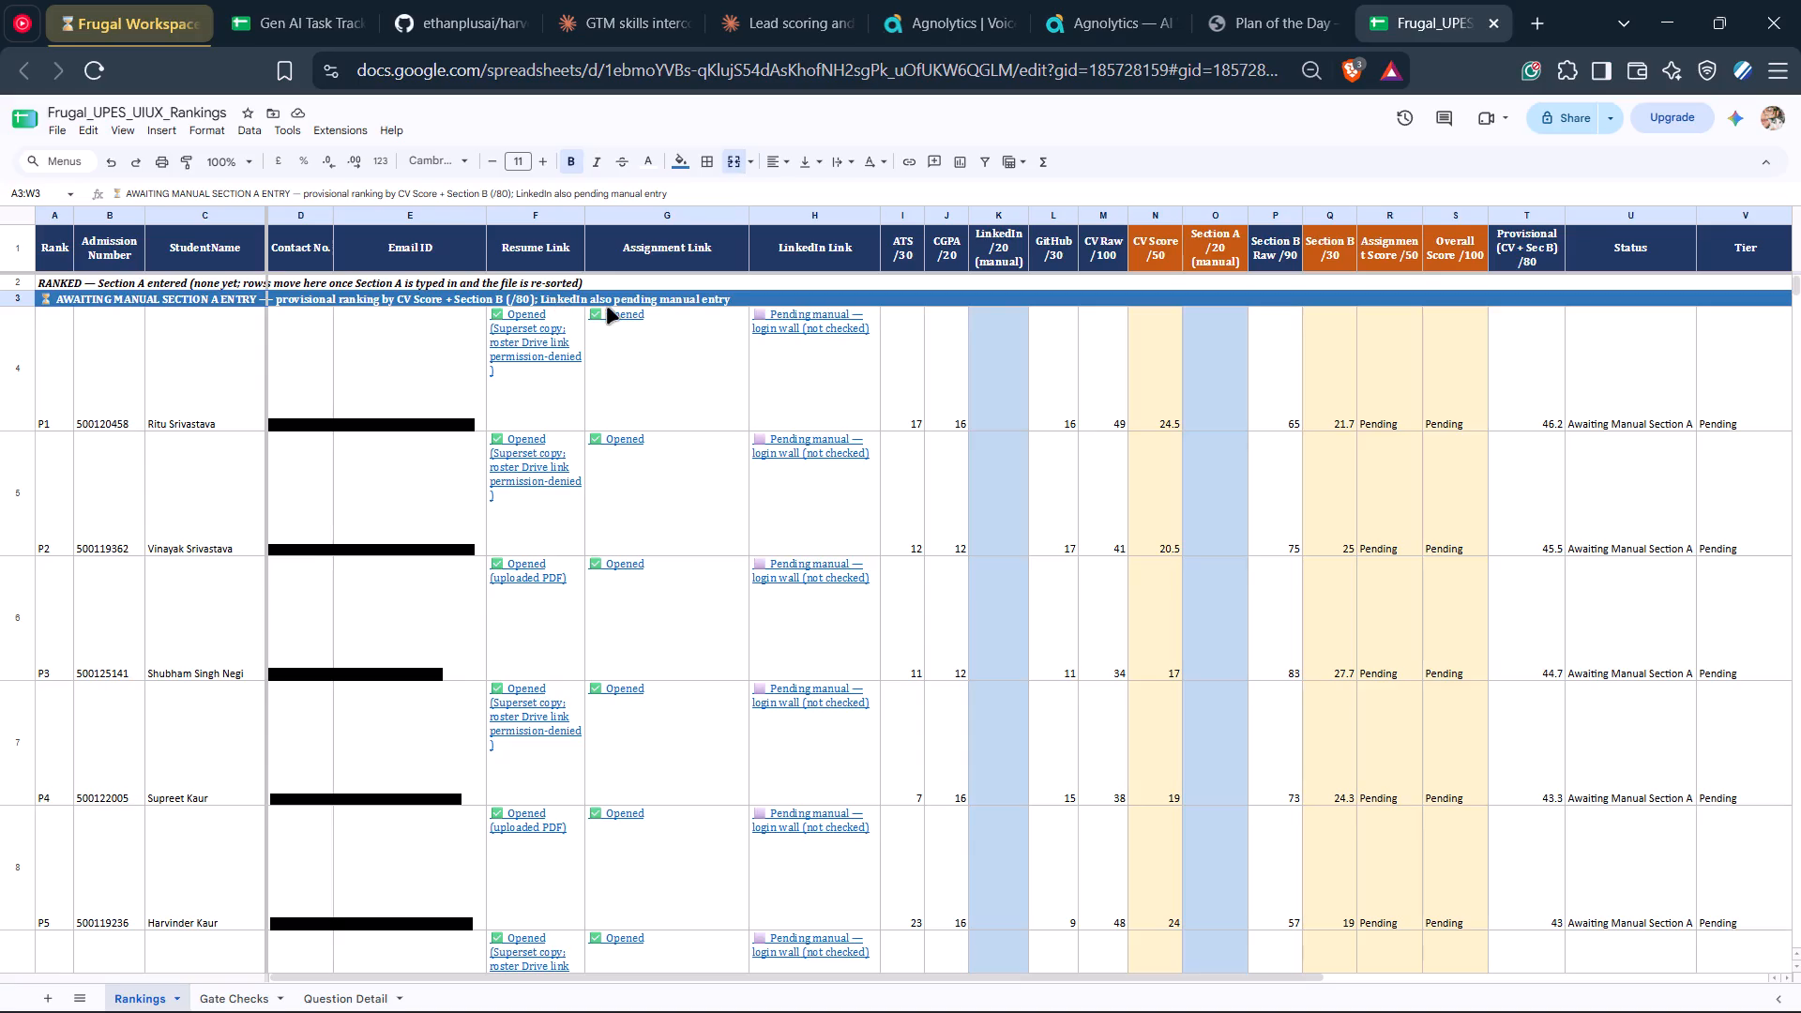
scroll(607, 308, up, 1)
click(685, 301)
scroll(685, 301, left, 9)
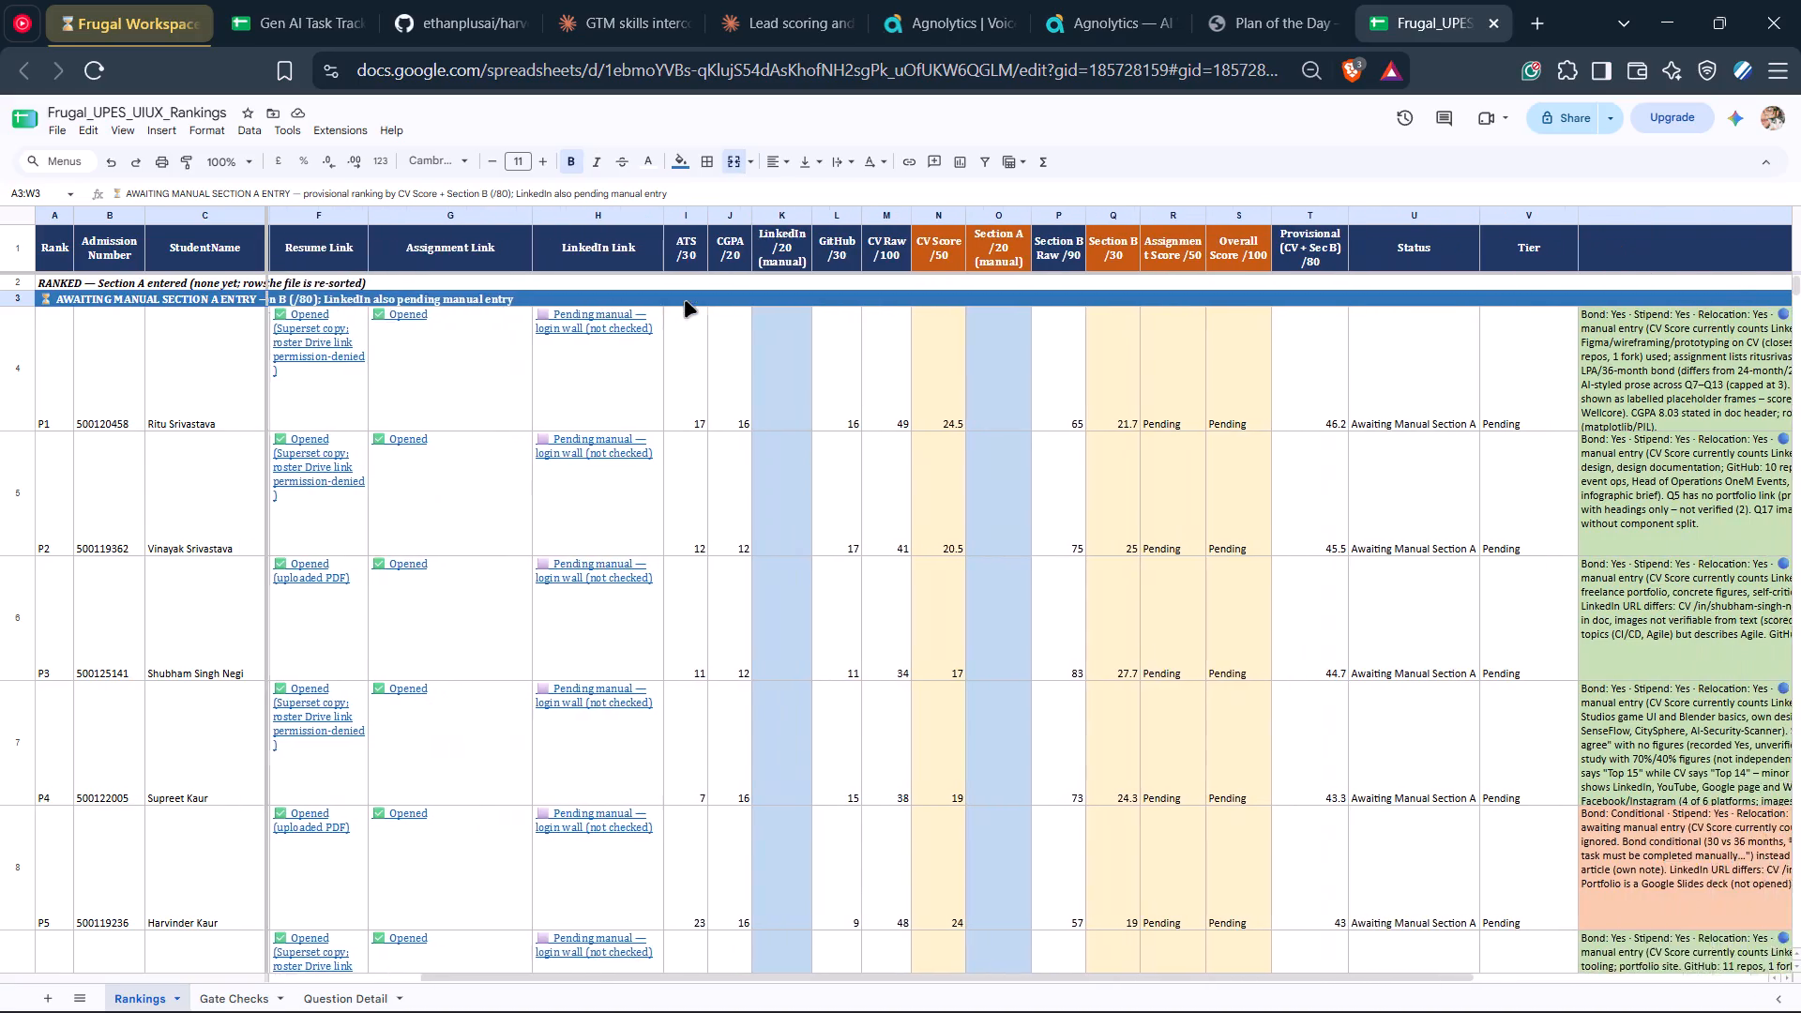
scroll(685, 301, left, 2)
scroll(1384, 370, right, 5)
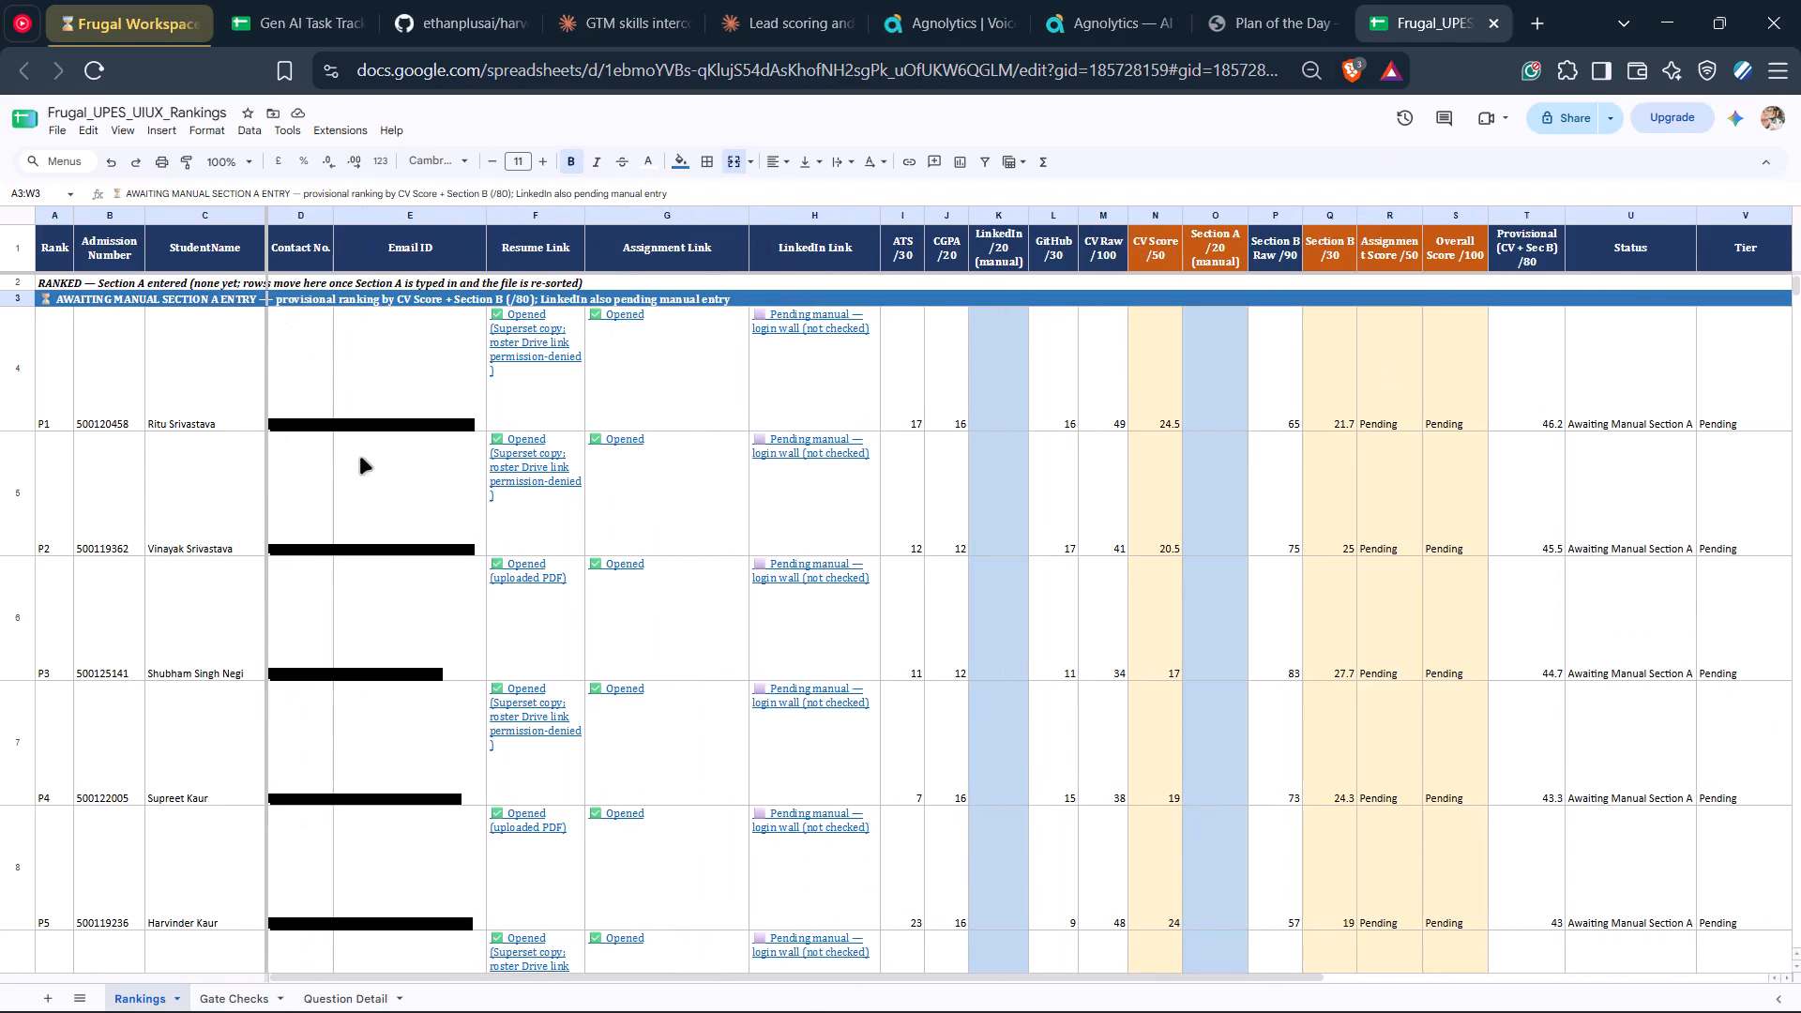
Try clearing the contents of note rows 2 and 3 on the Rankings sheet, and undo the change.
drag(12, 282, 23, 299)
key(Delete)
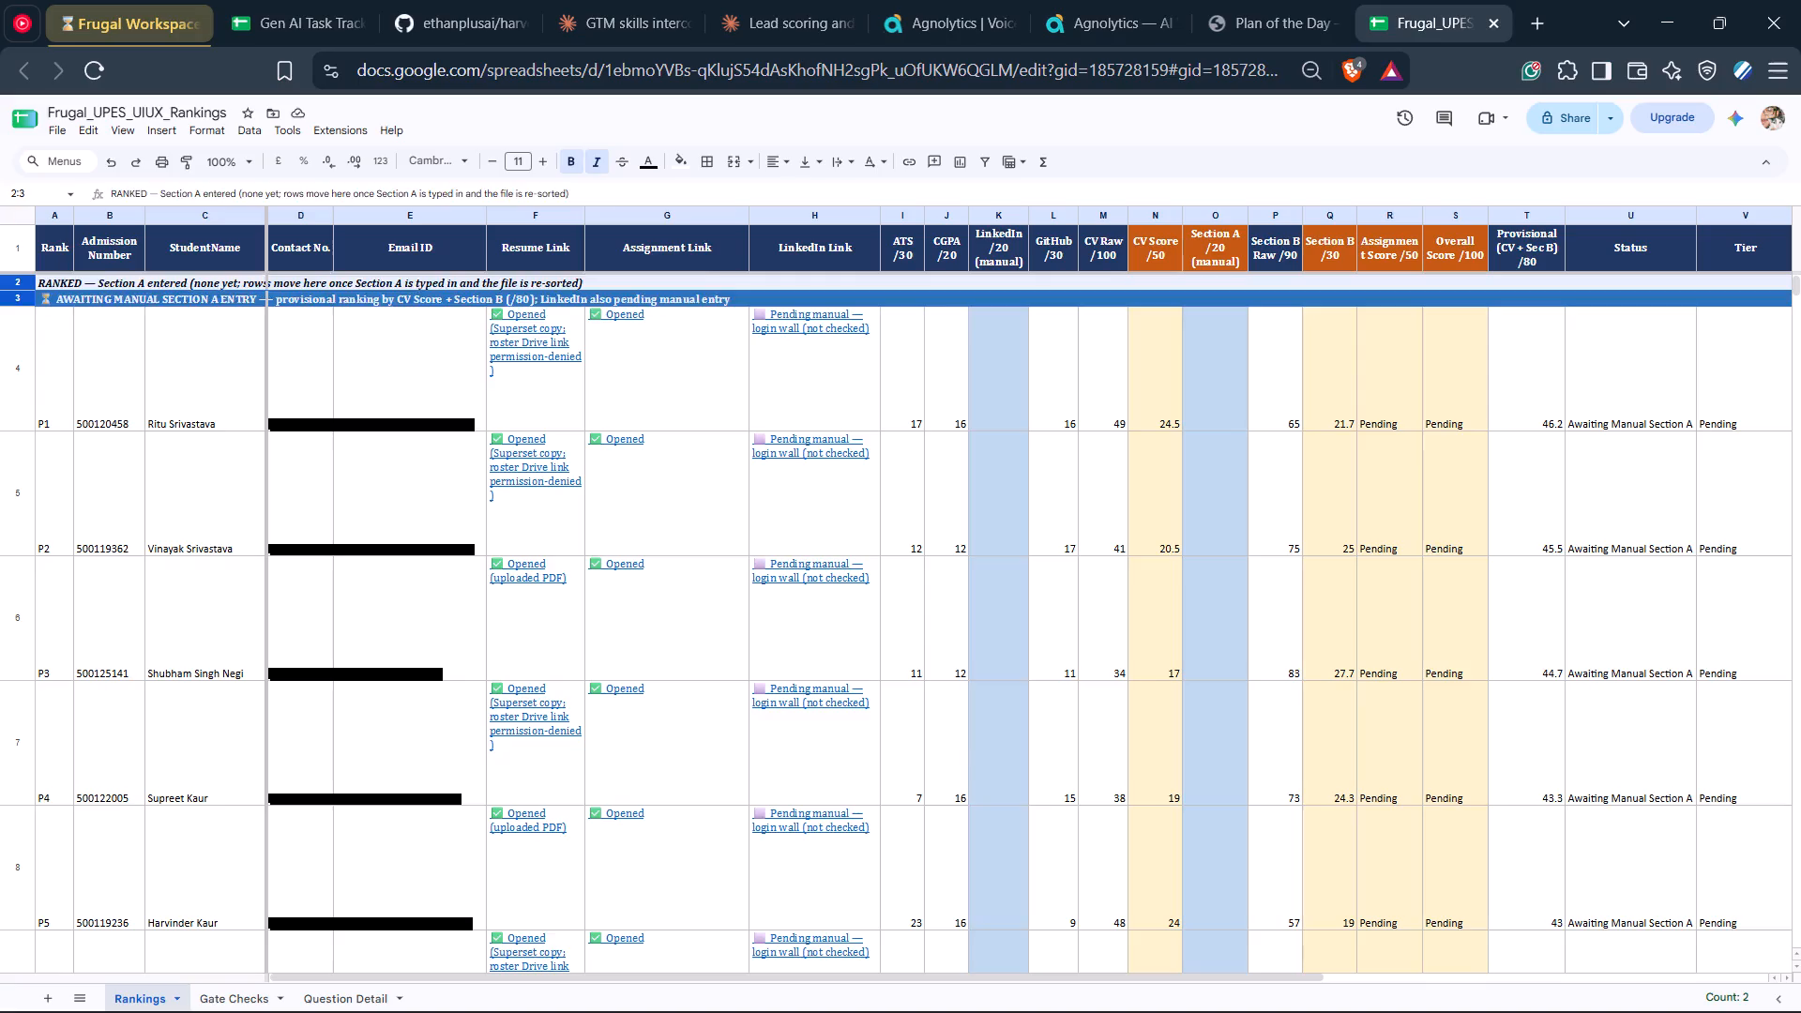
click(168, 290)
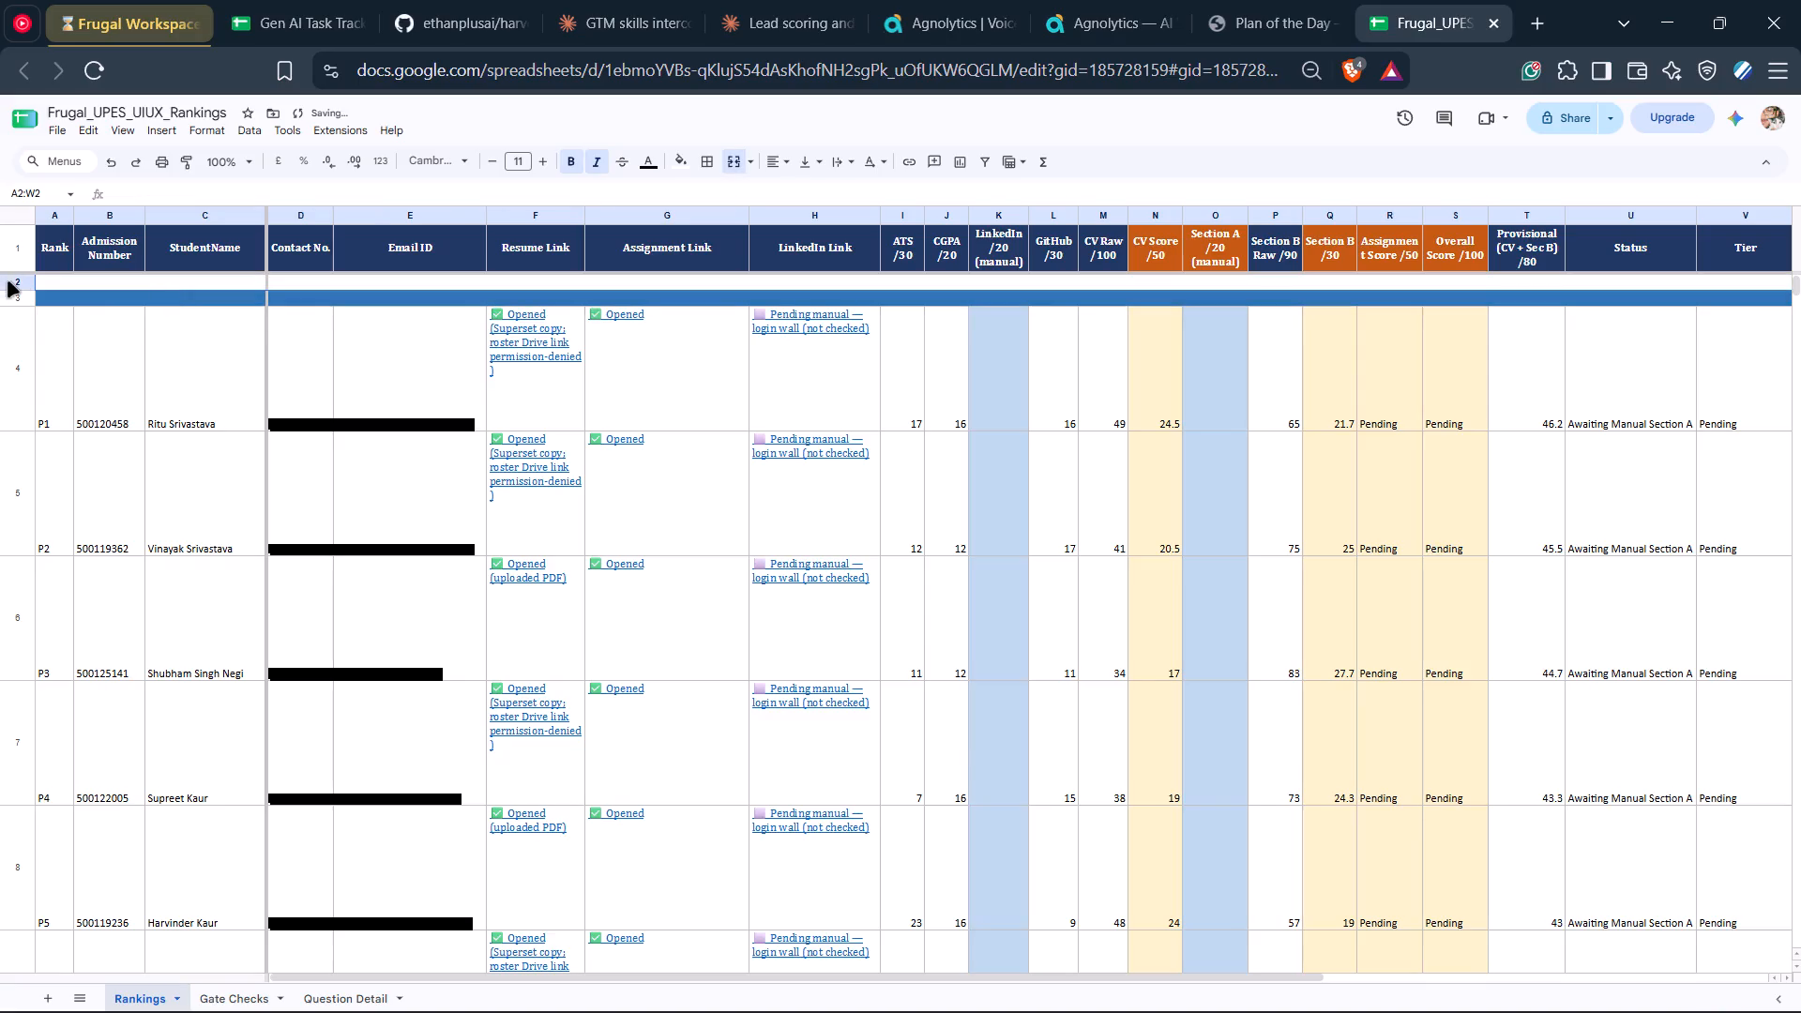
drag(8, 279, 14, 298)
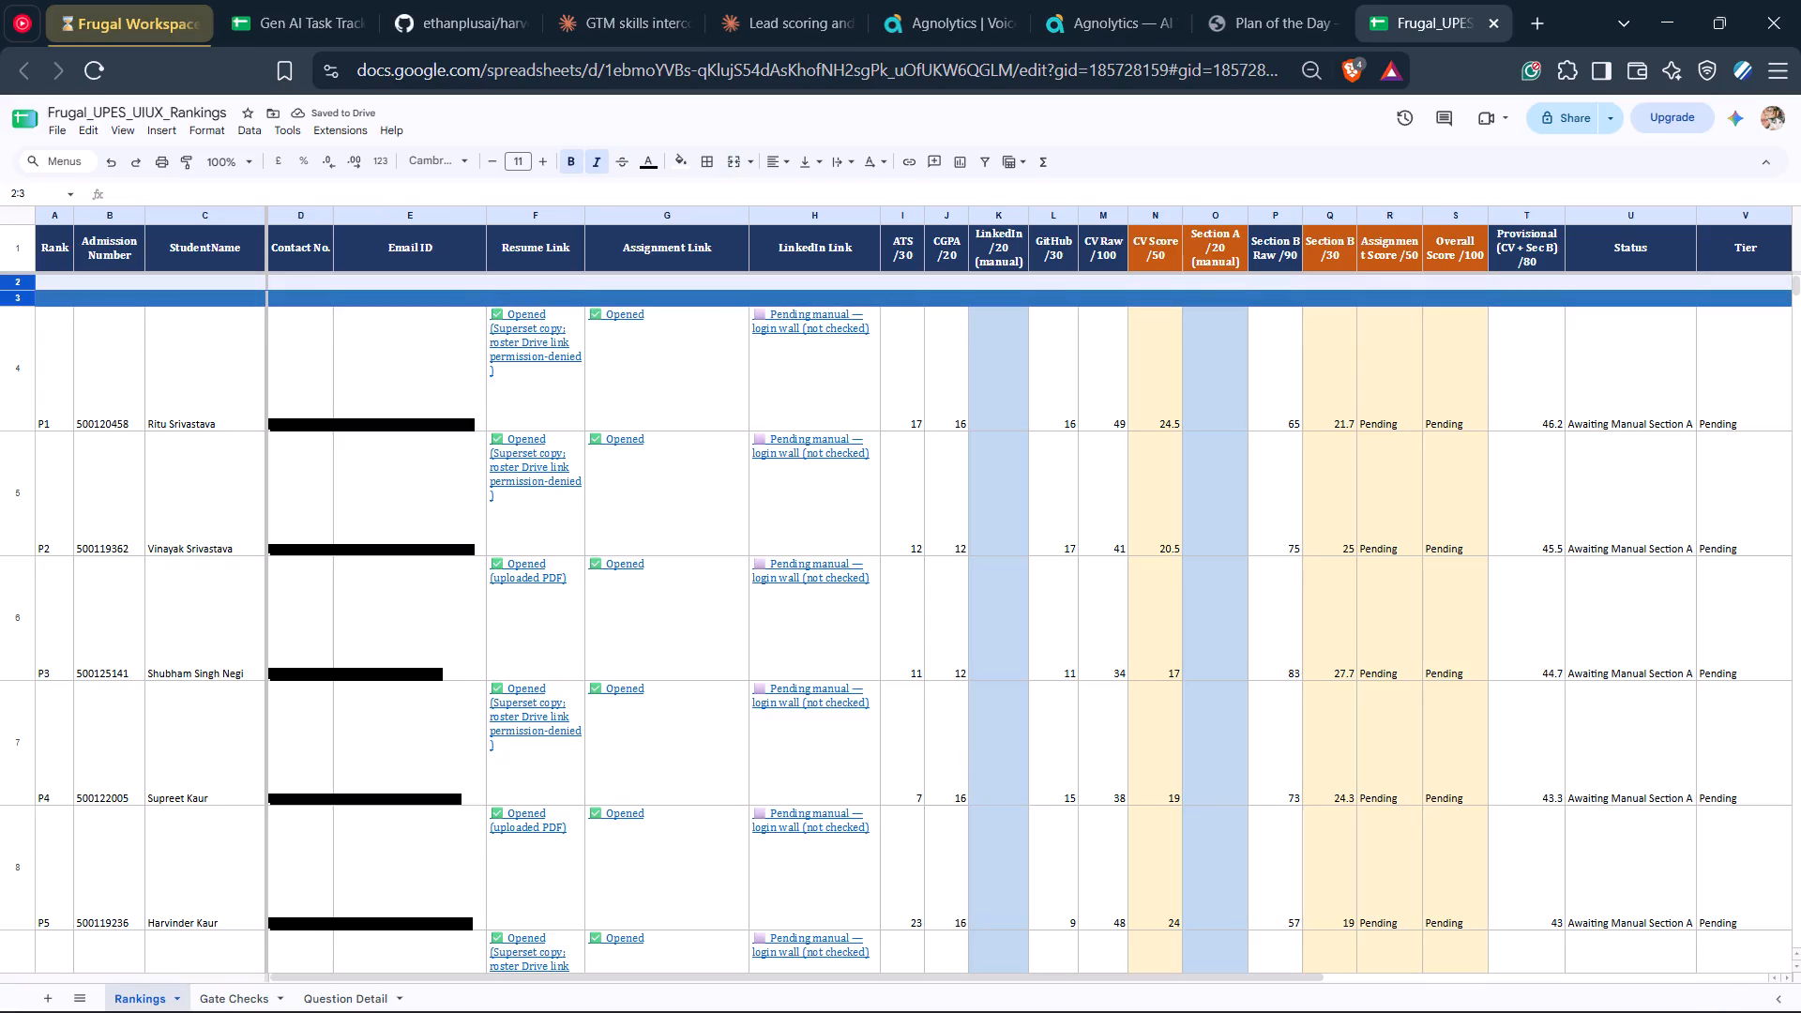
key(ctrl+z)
Delete the LinkedIn Link column from the Rankings sheet.
click(996, 366)
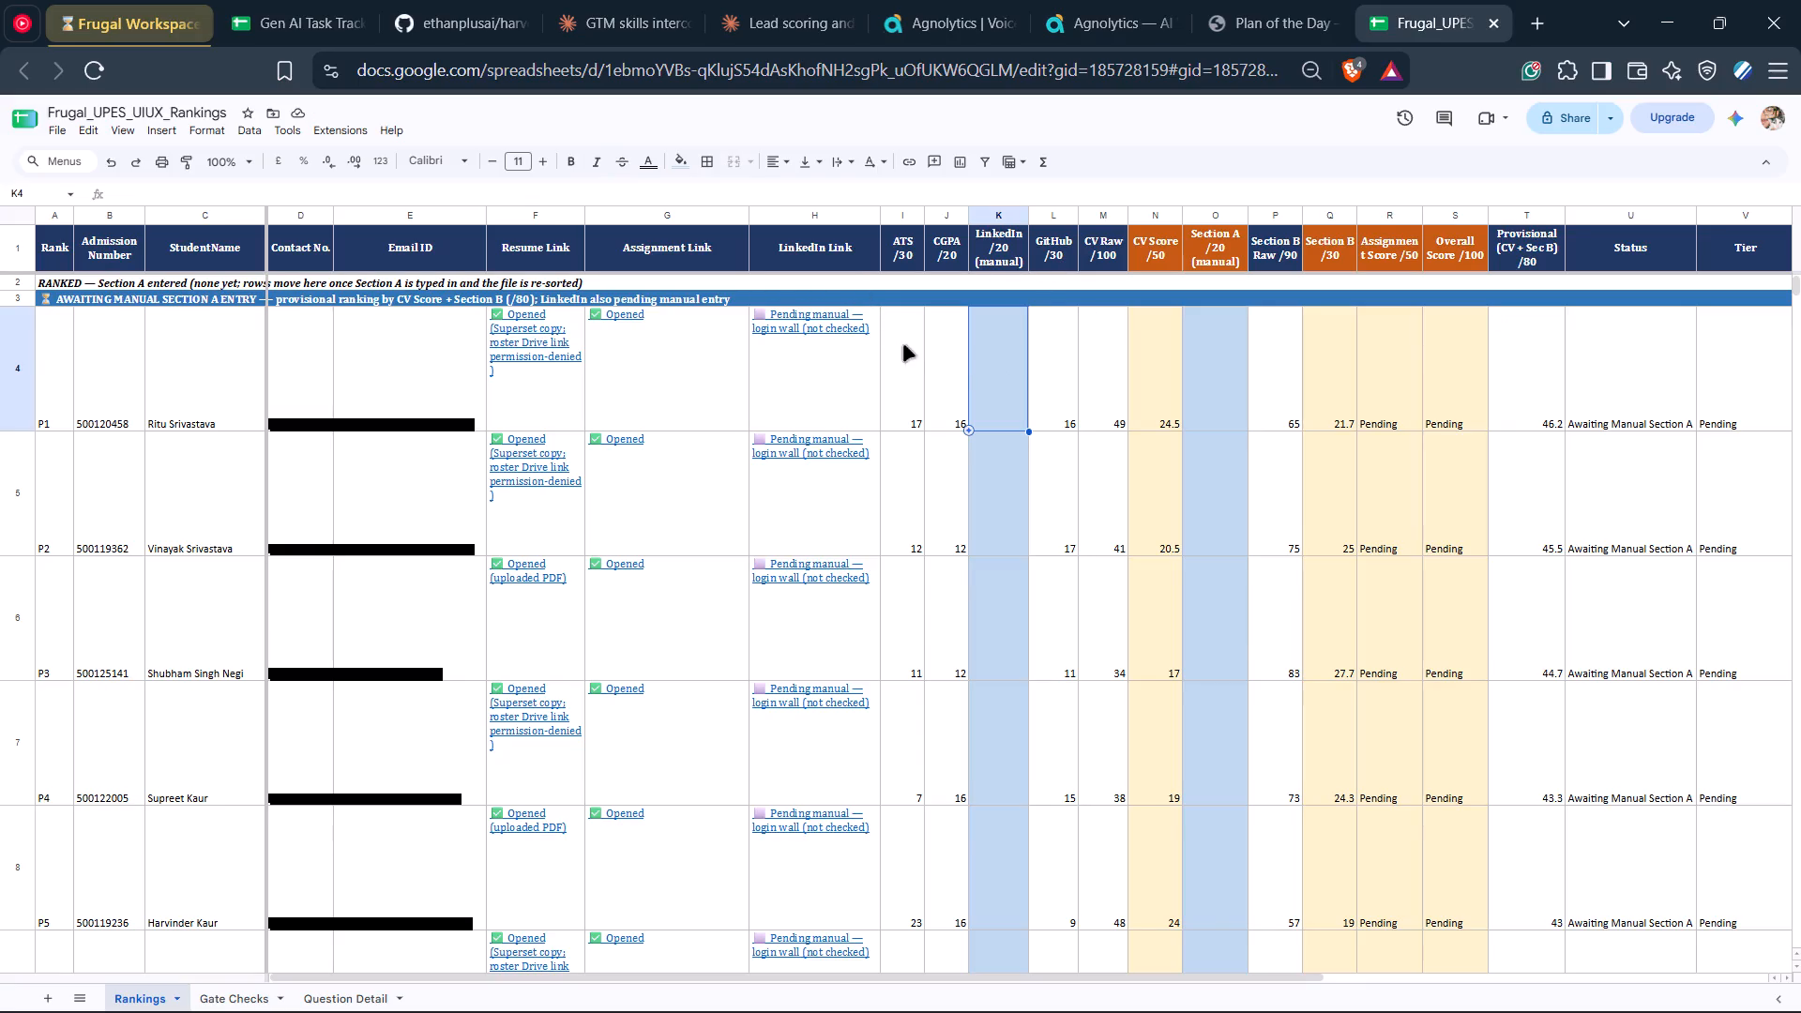
click(839, 219)
right_click(839, 219)
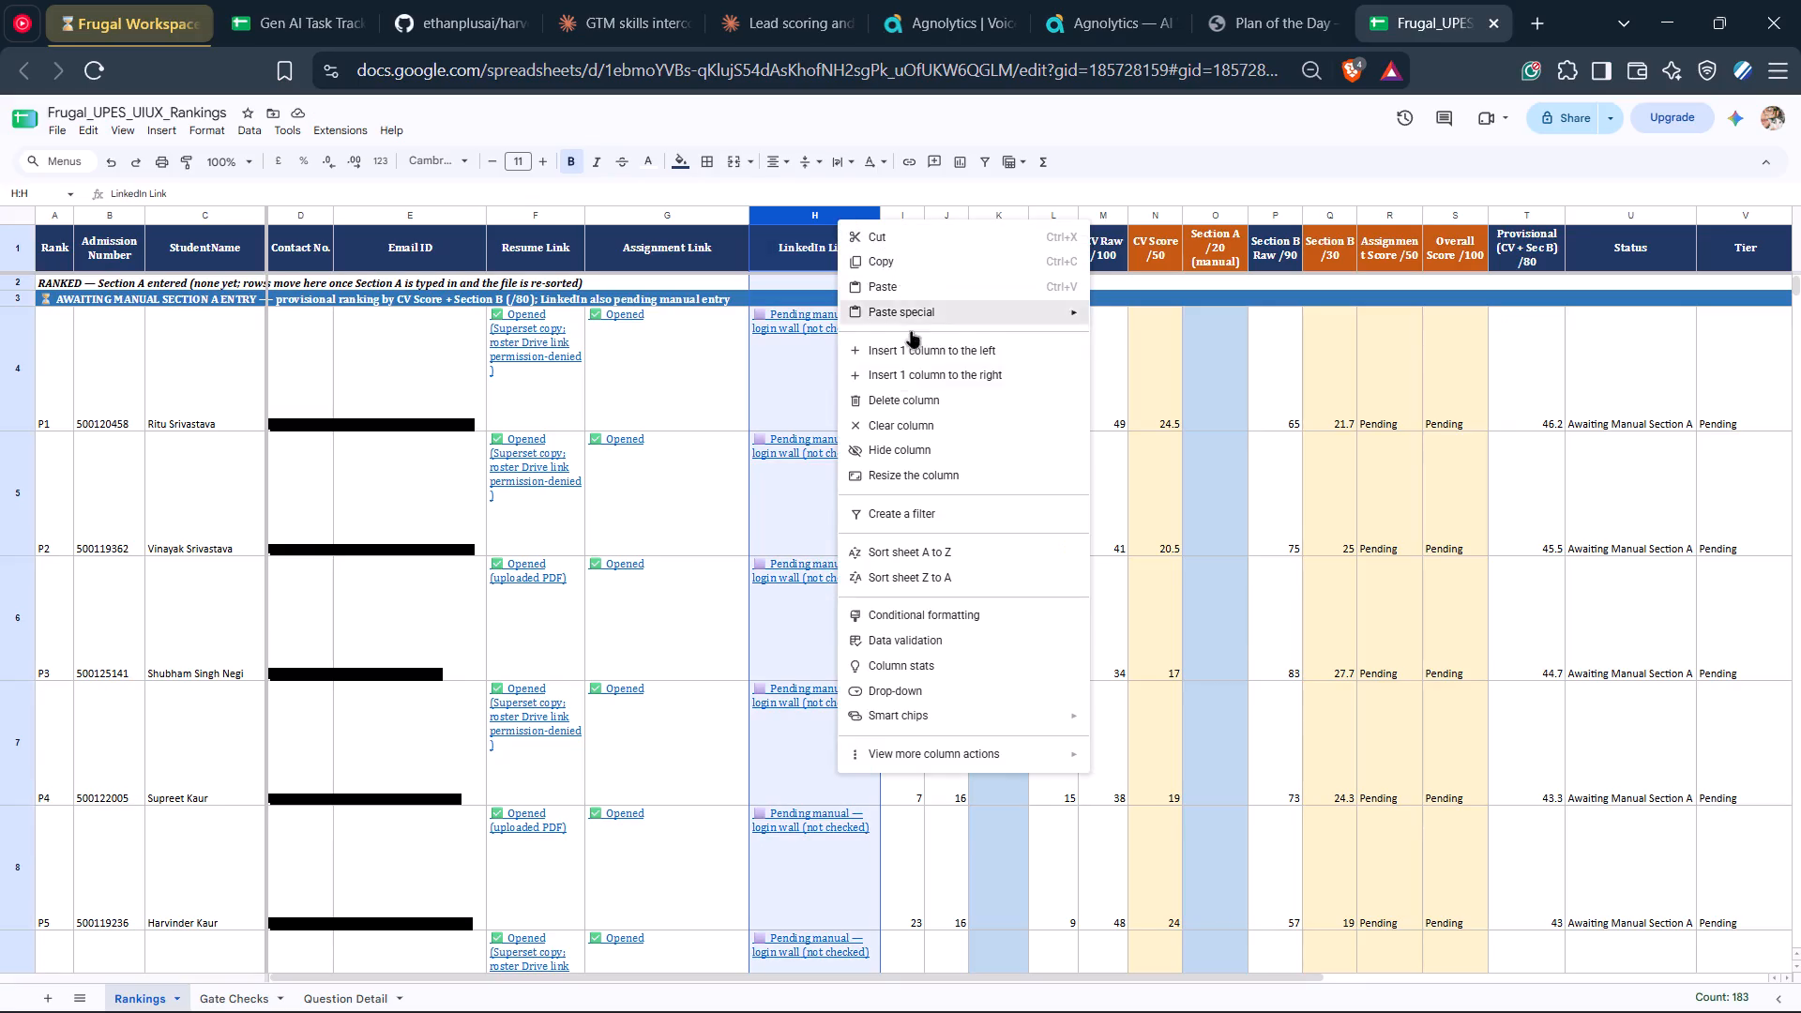
click(910, 401)
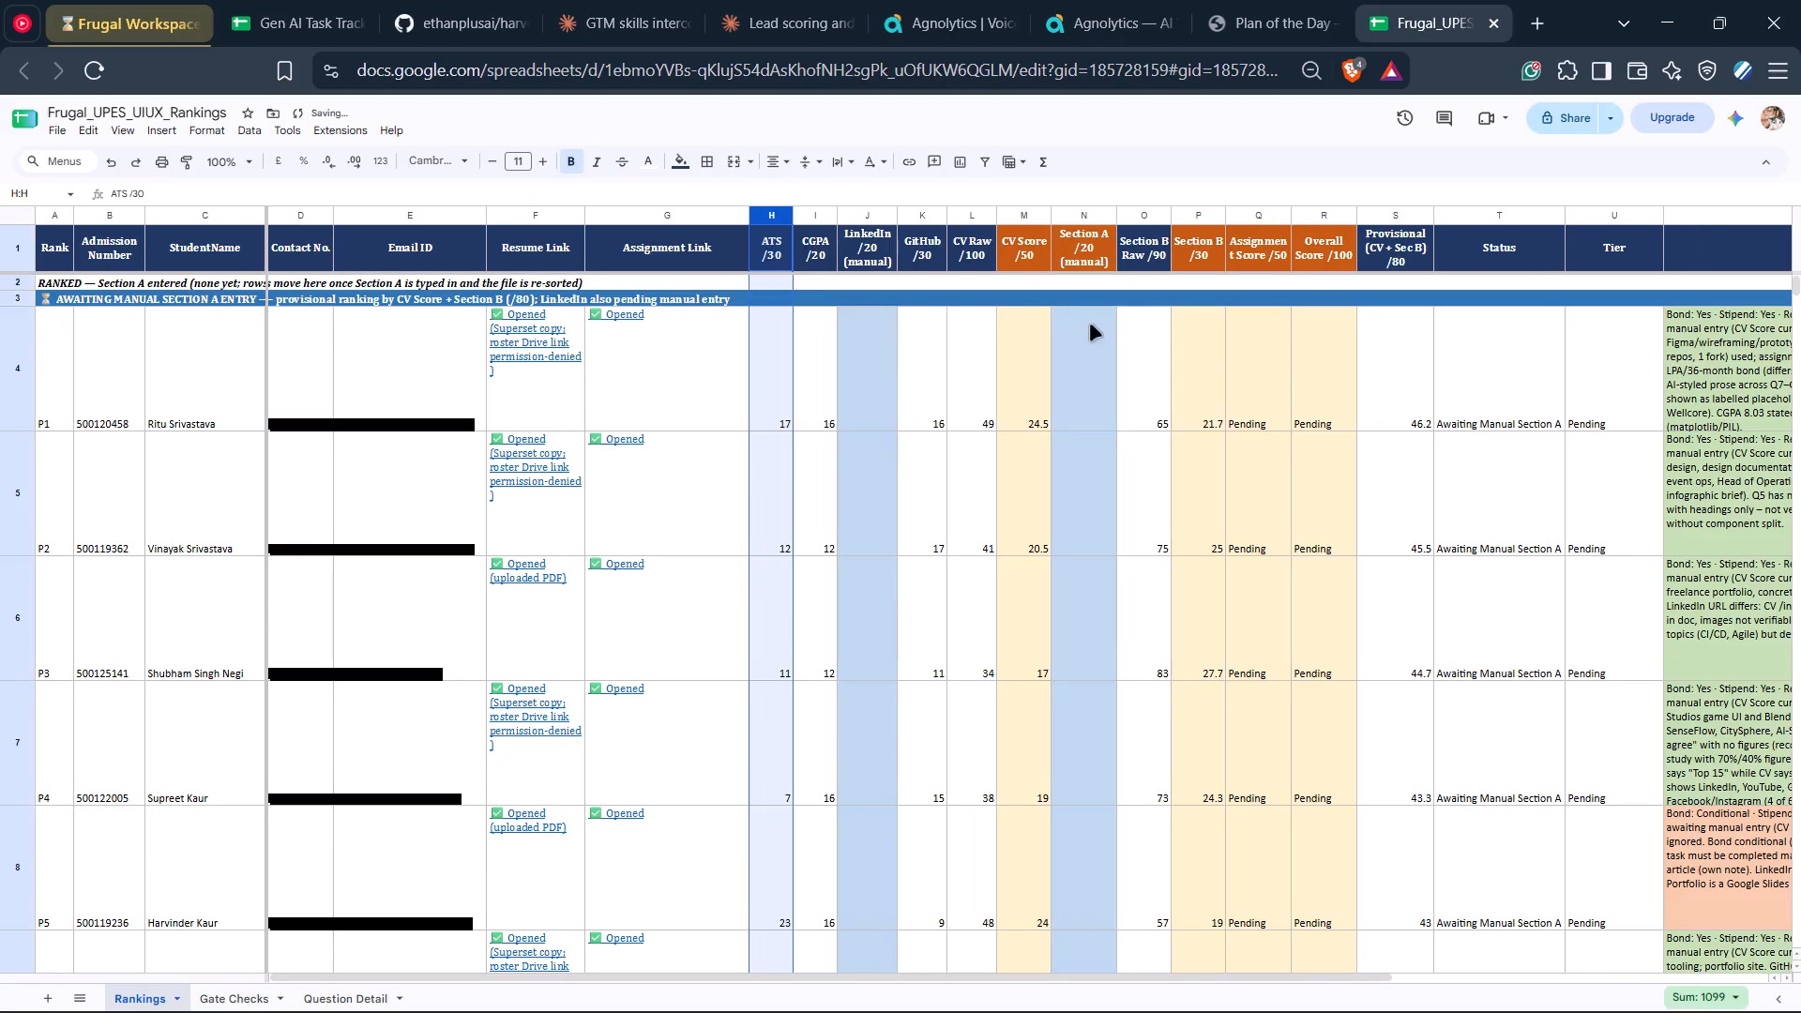
Examine the Rankings columns from the resume and assignment links across to Flag / Note.
click(1211, 386)
scroll(839, 466, right, 1)
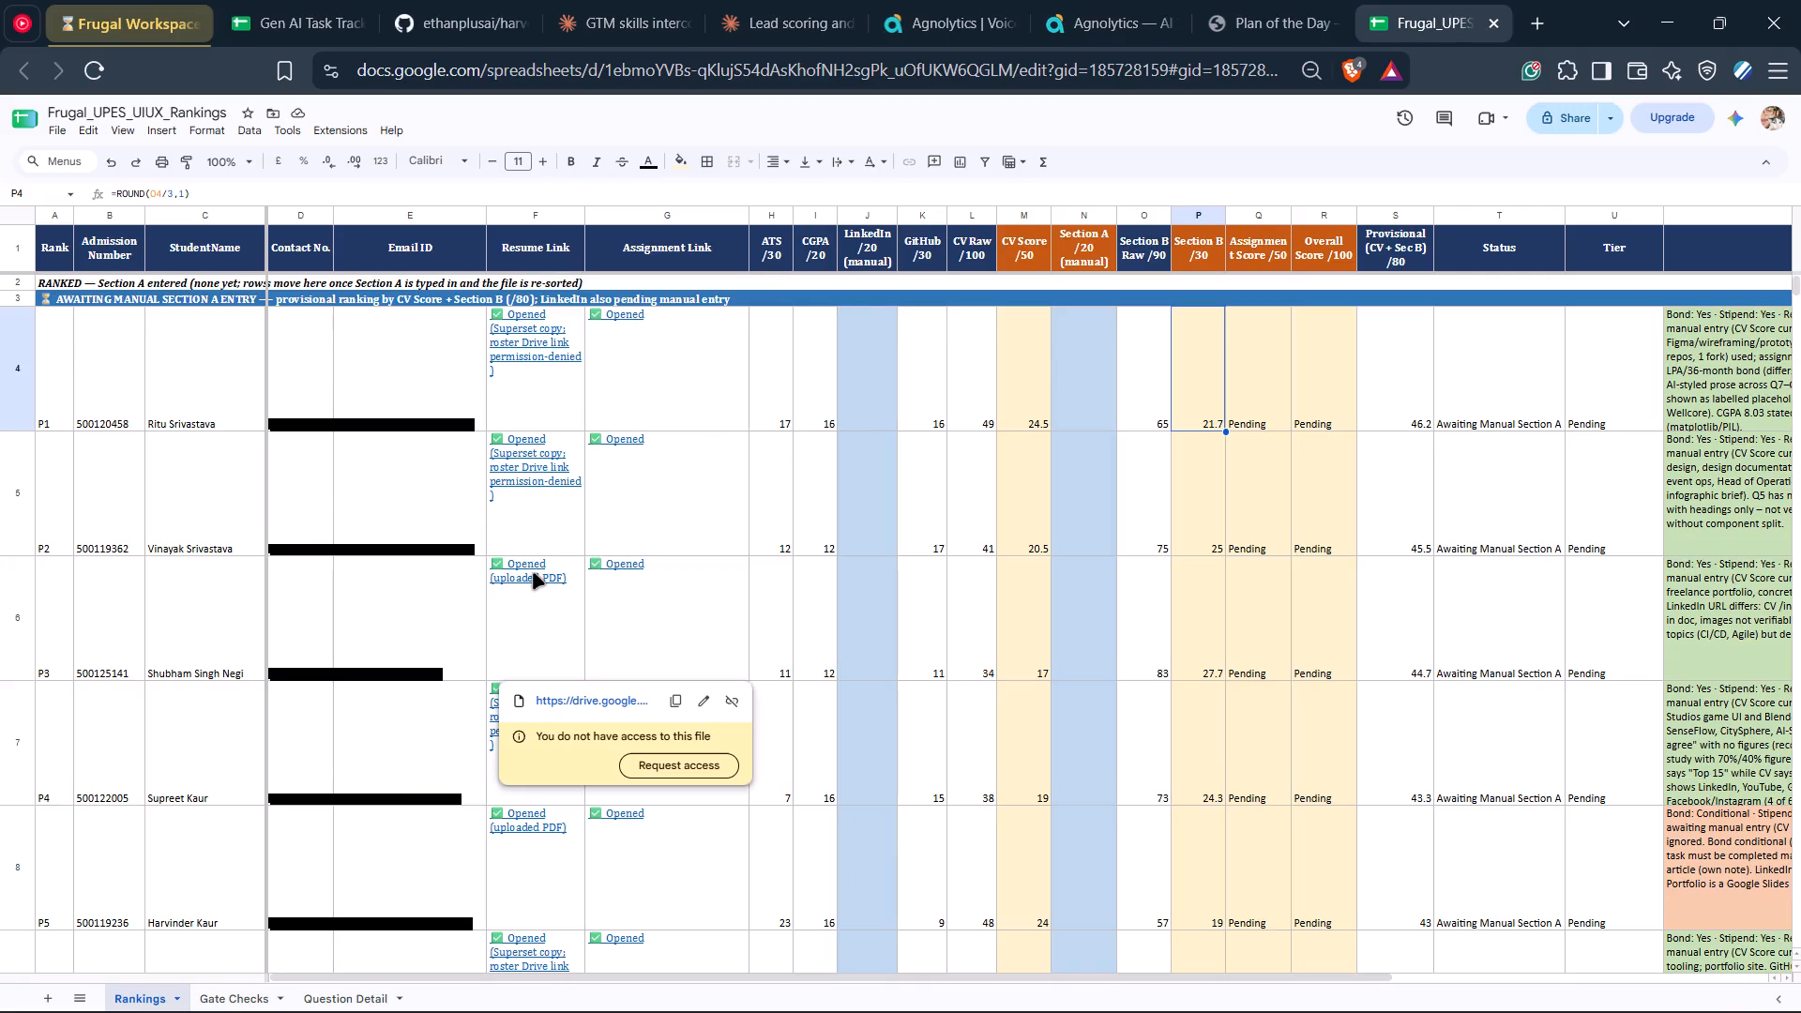
click(750, 463)
click(856, 511)
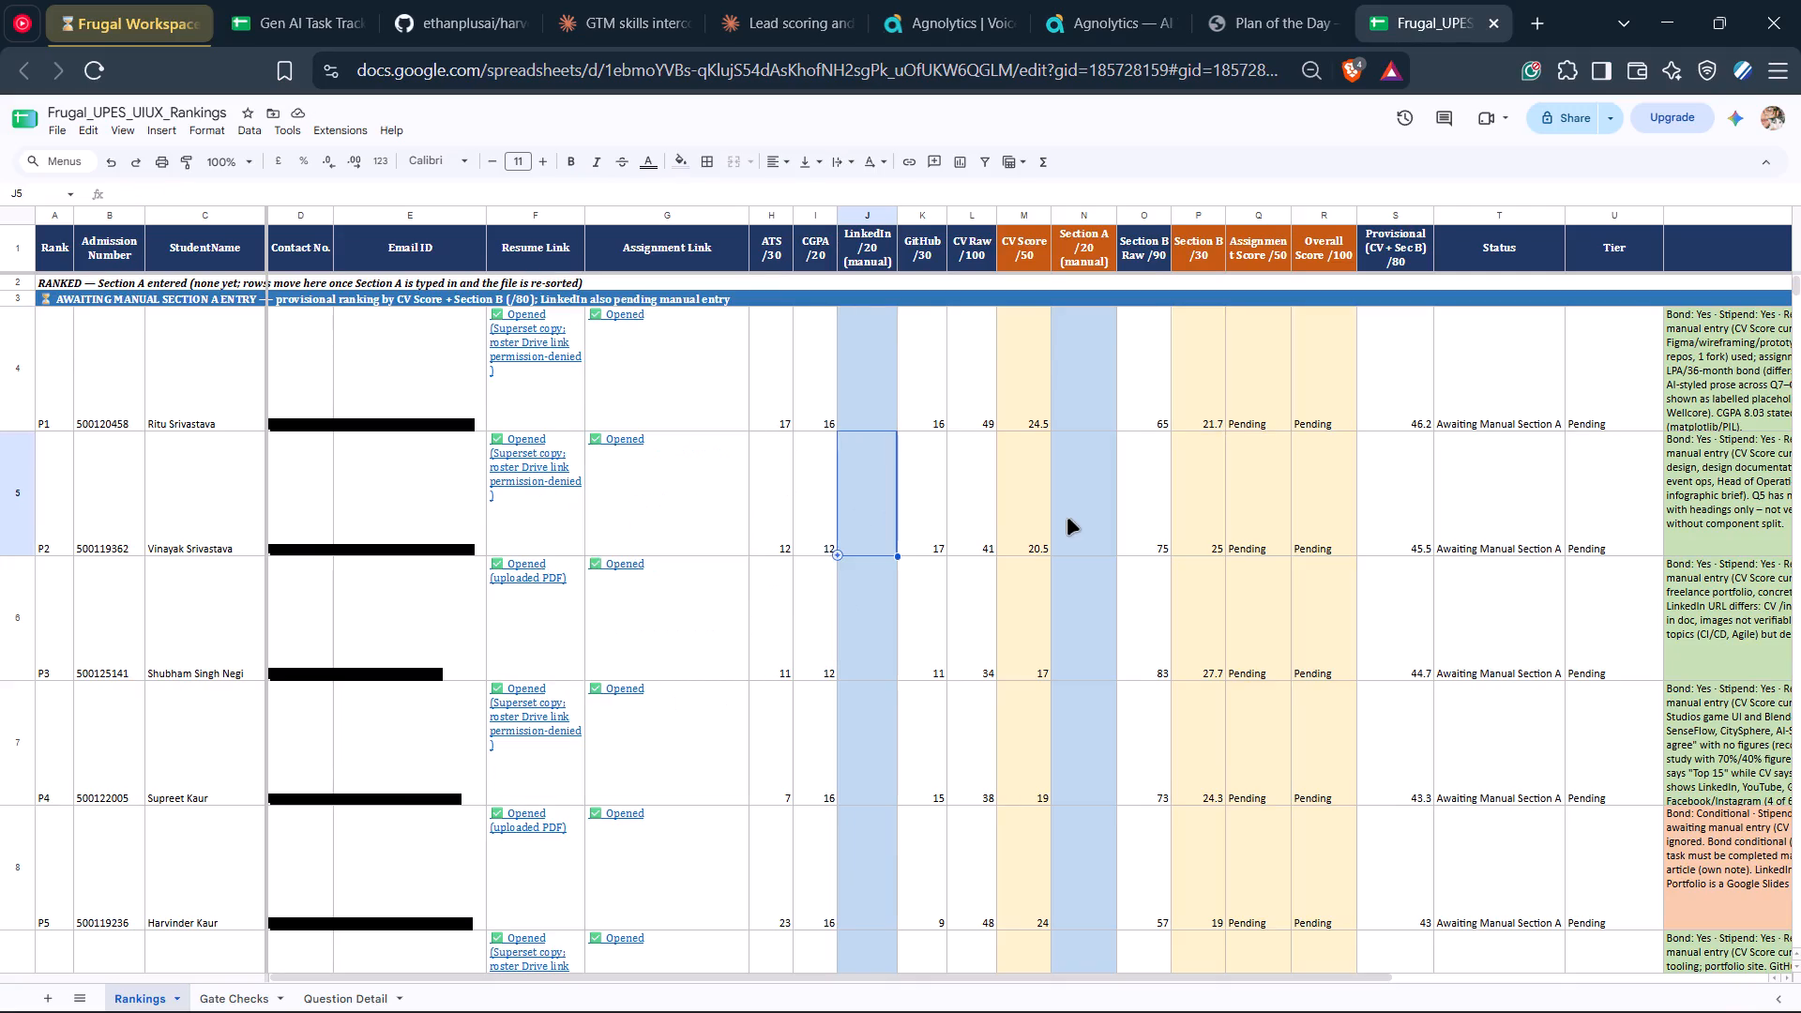
scroll(1067, 519, left, 2)
scroll(1067, 519, right, 2)
scroll(1067, 519, left, 2)
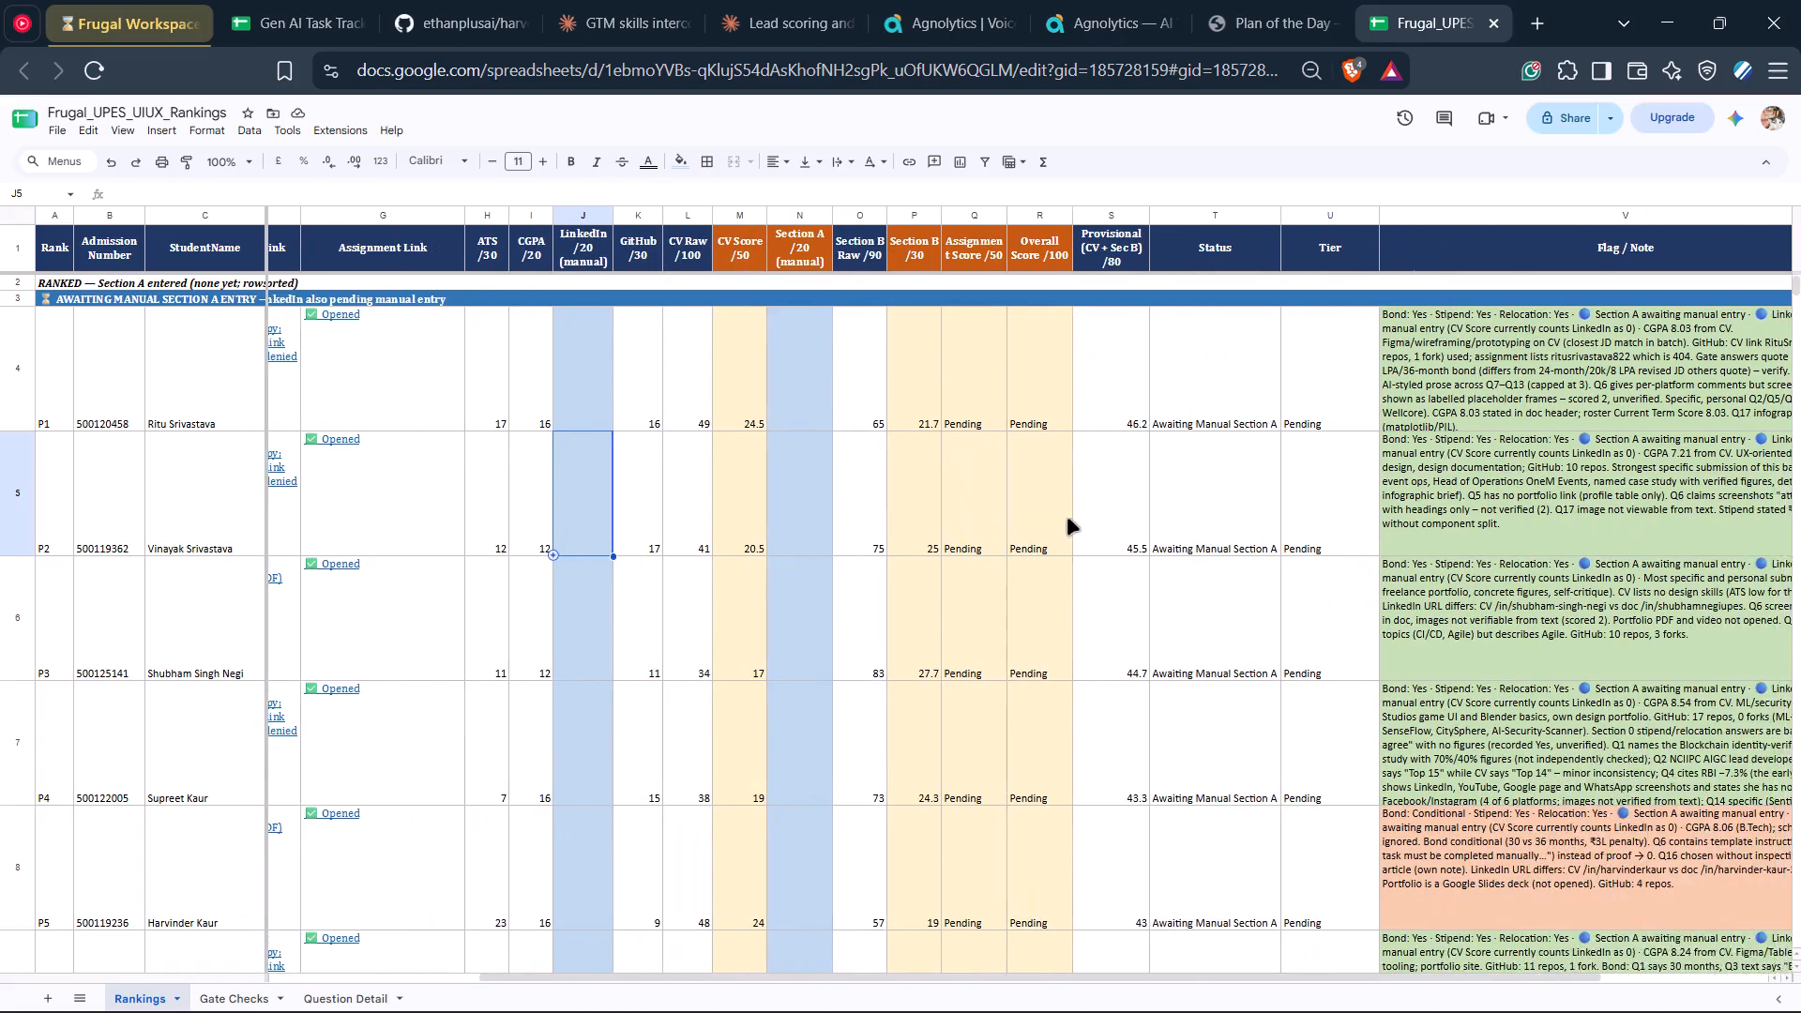
scroll(1067, 519, left, 2)
Examine the candidates' Flag / Note entries down to the last ranked candidate and the legend below.
scroll(1181, 561, down, 20)
scroll(1181, 561, down, 11)
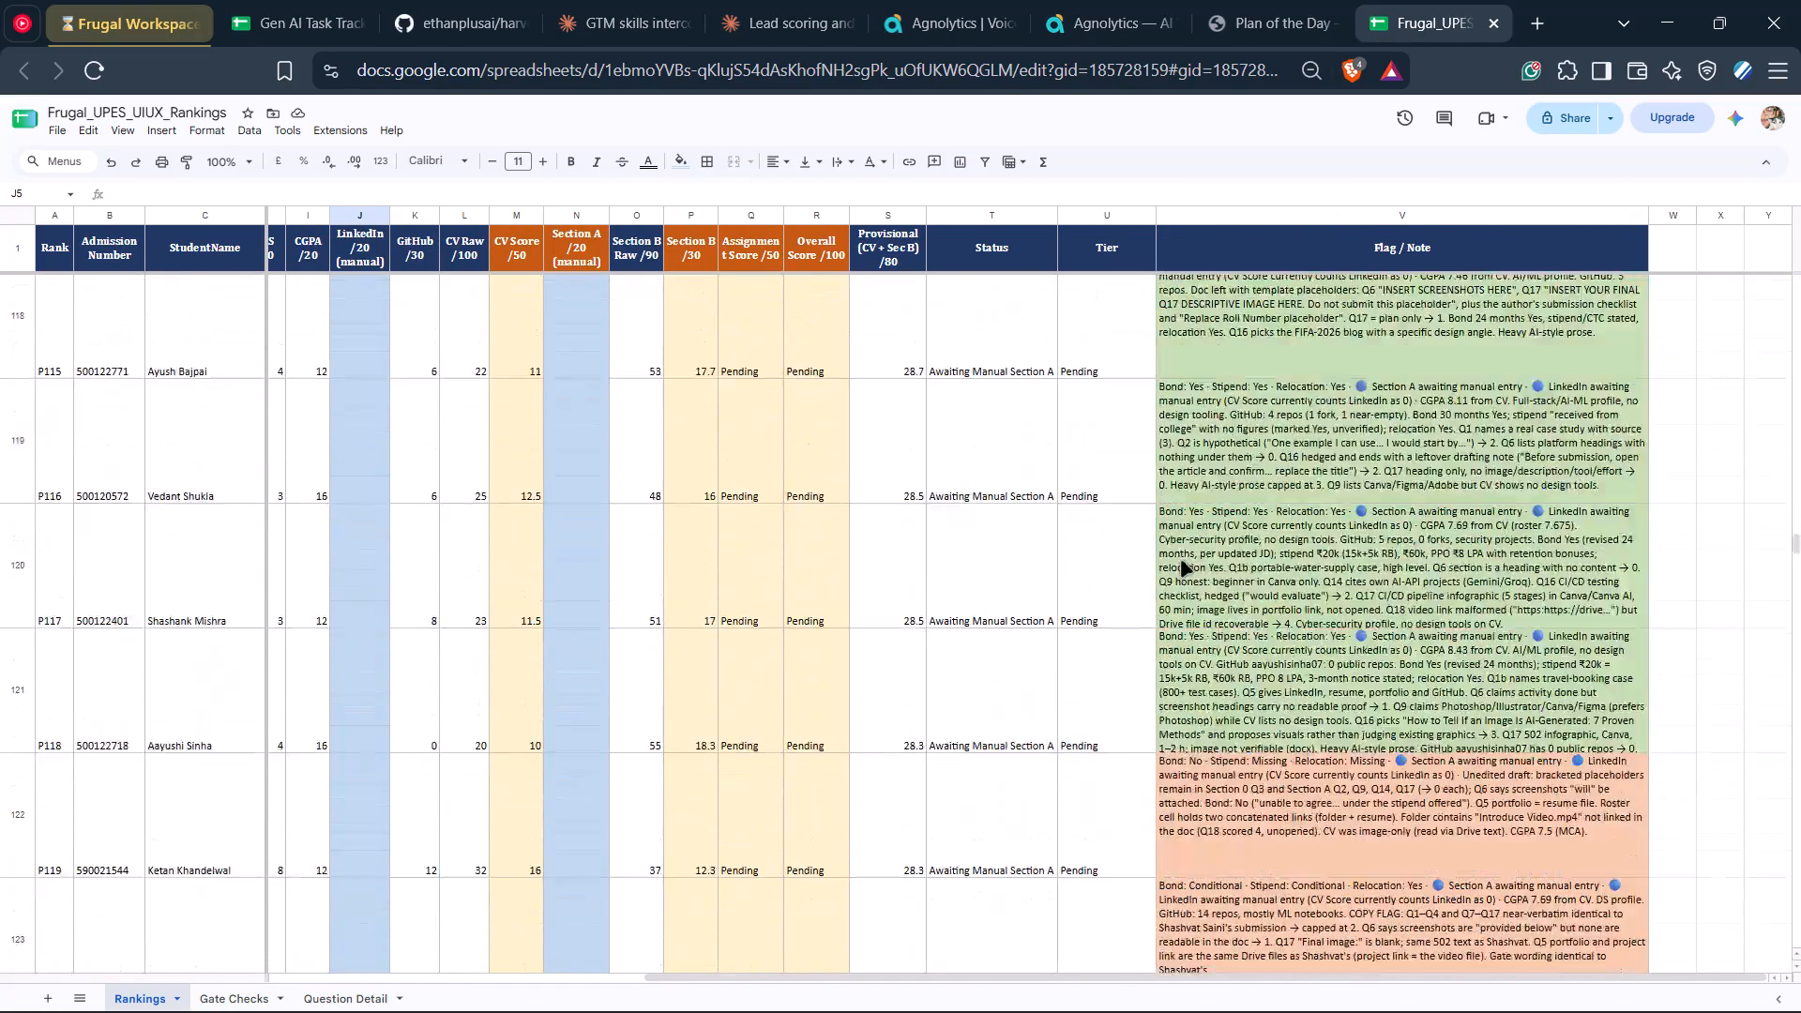
scroll(1181, 561, down, 20)
scroll(1181, 561, up, 6)
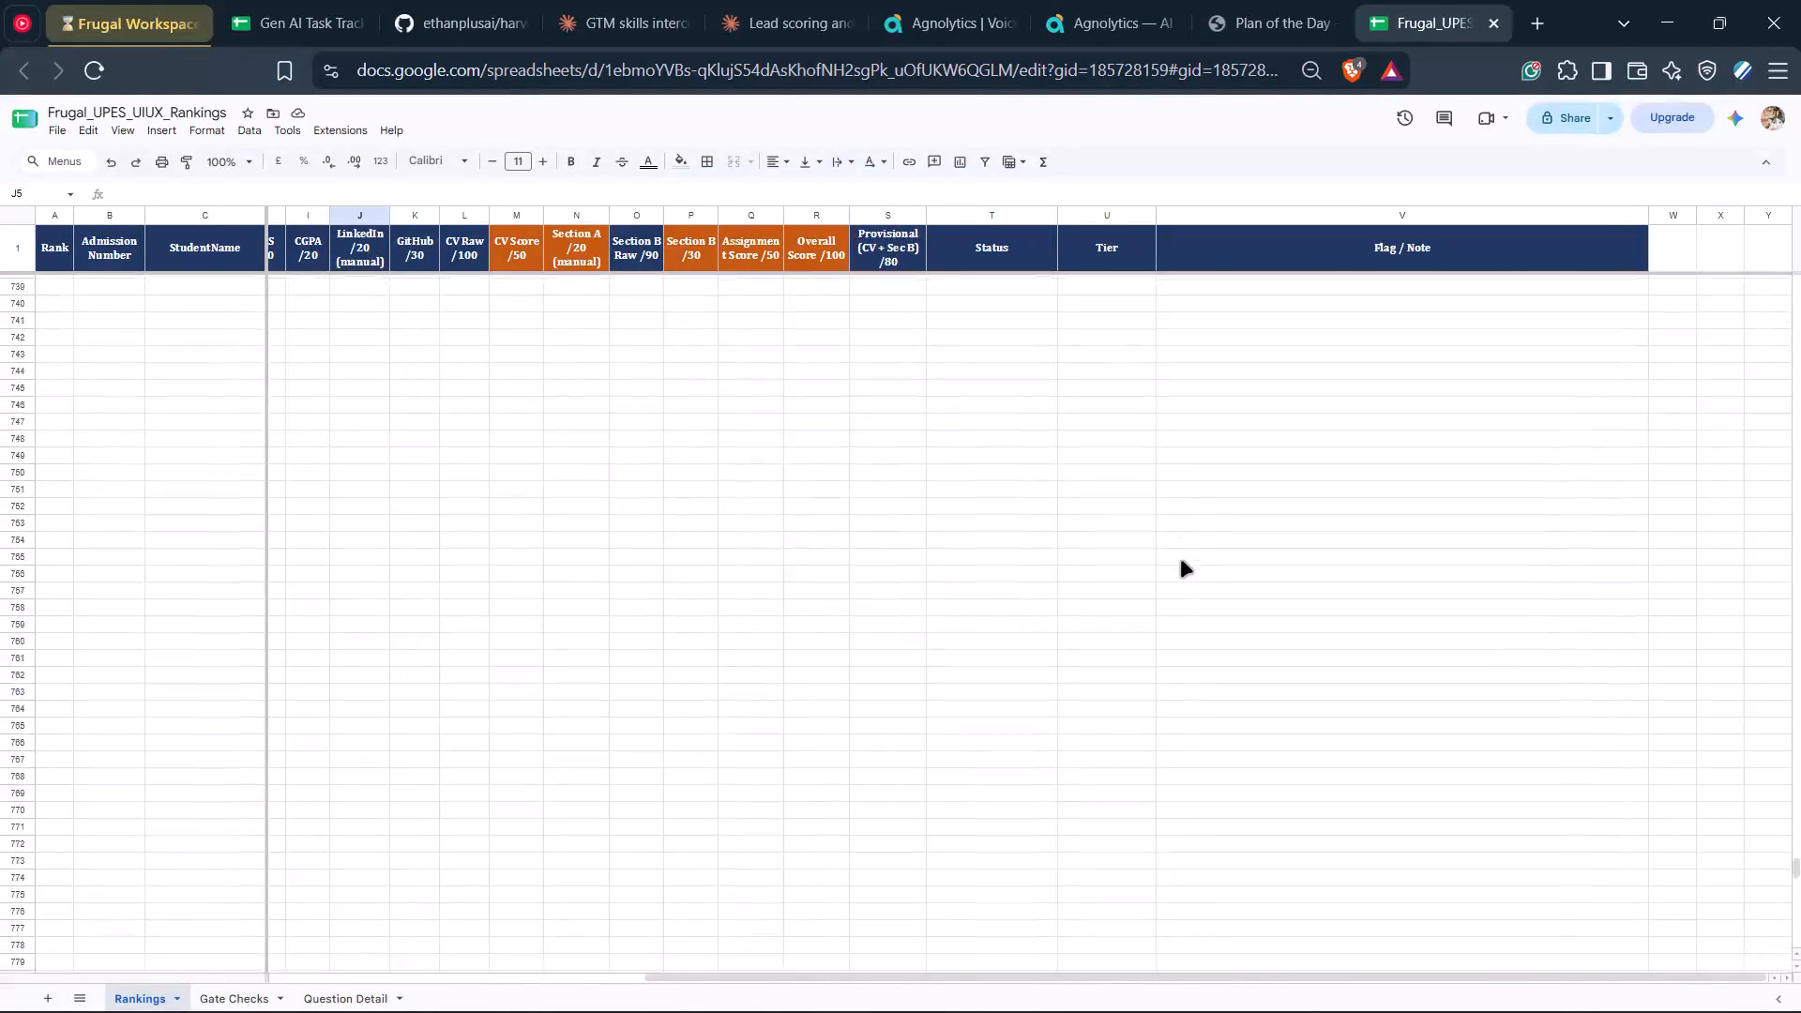
scroll(1181, 561, up, 8)
scroll(1181, 561, down, 2)
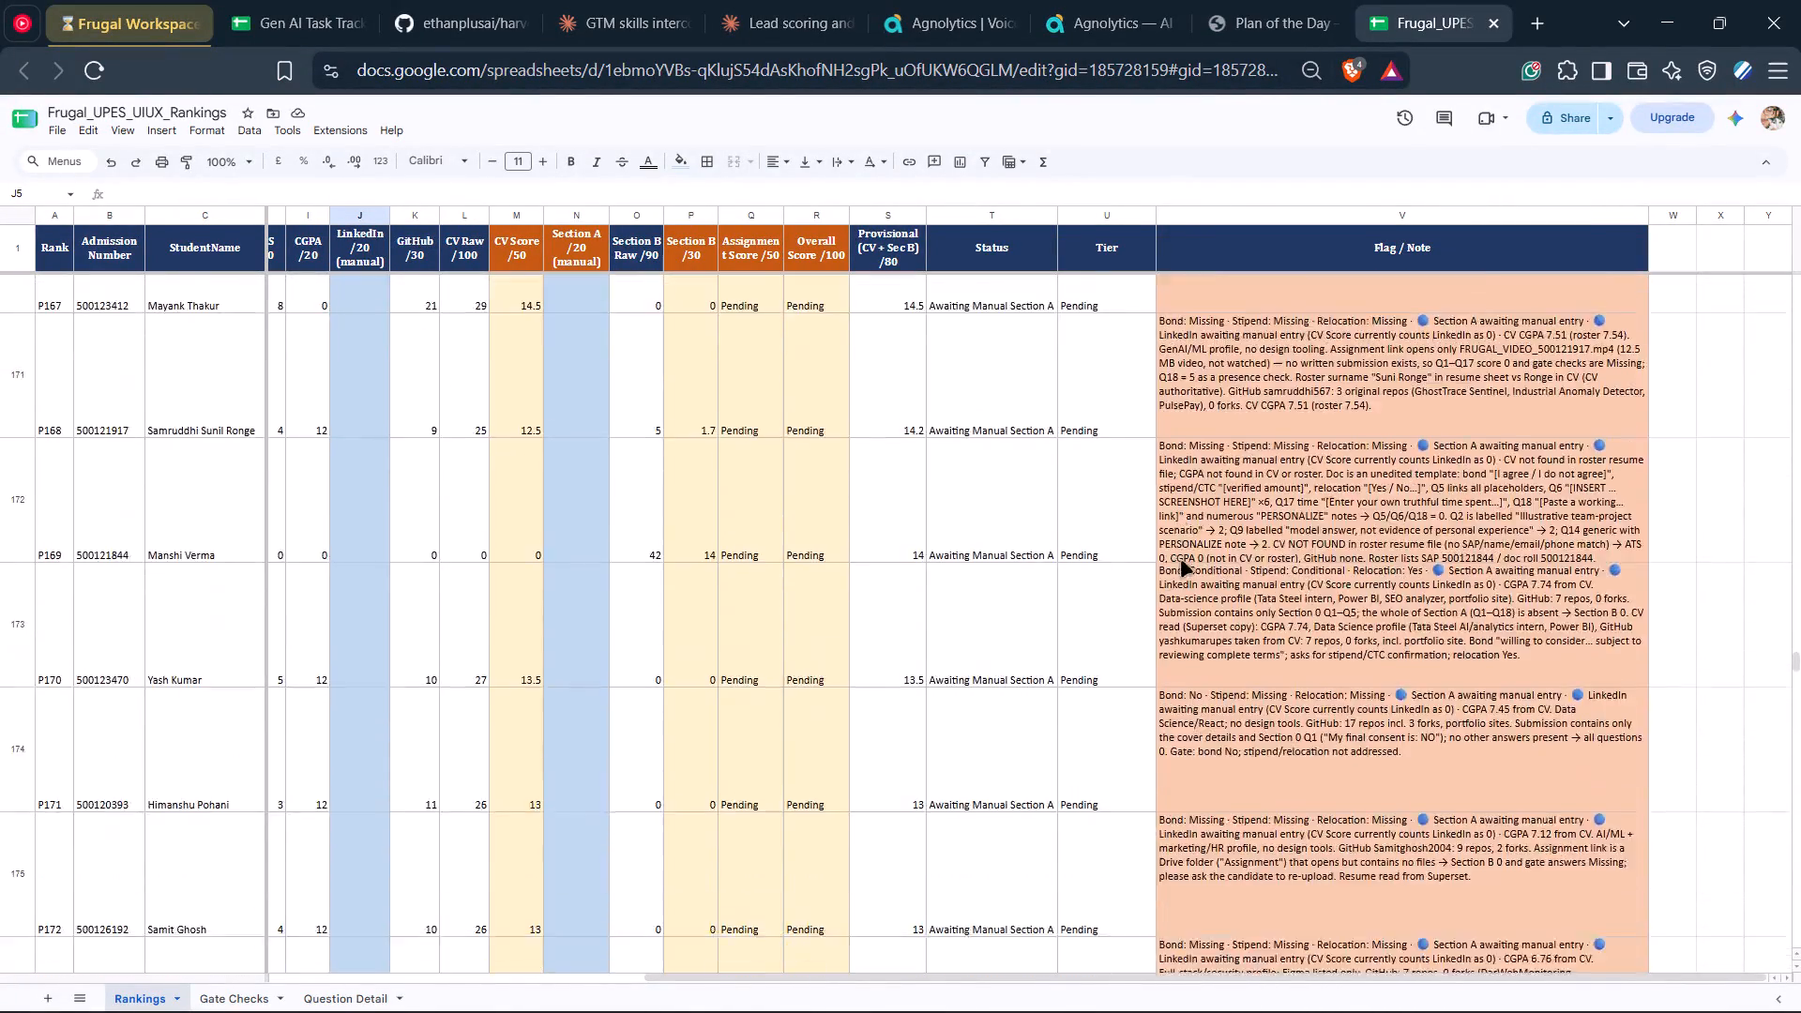
scroll(1181, 561, down, 1)
scroll(1181, 561, up, 9)
scroll(1181, 561, down, 1)
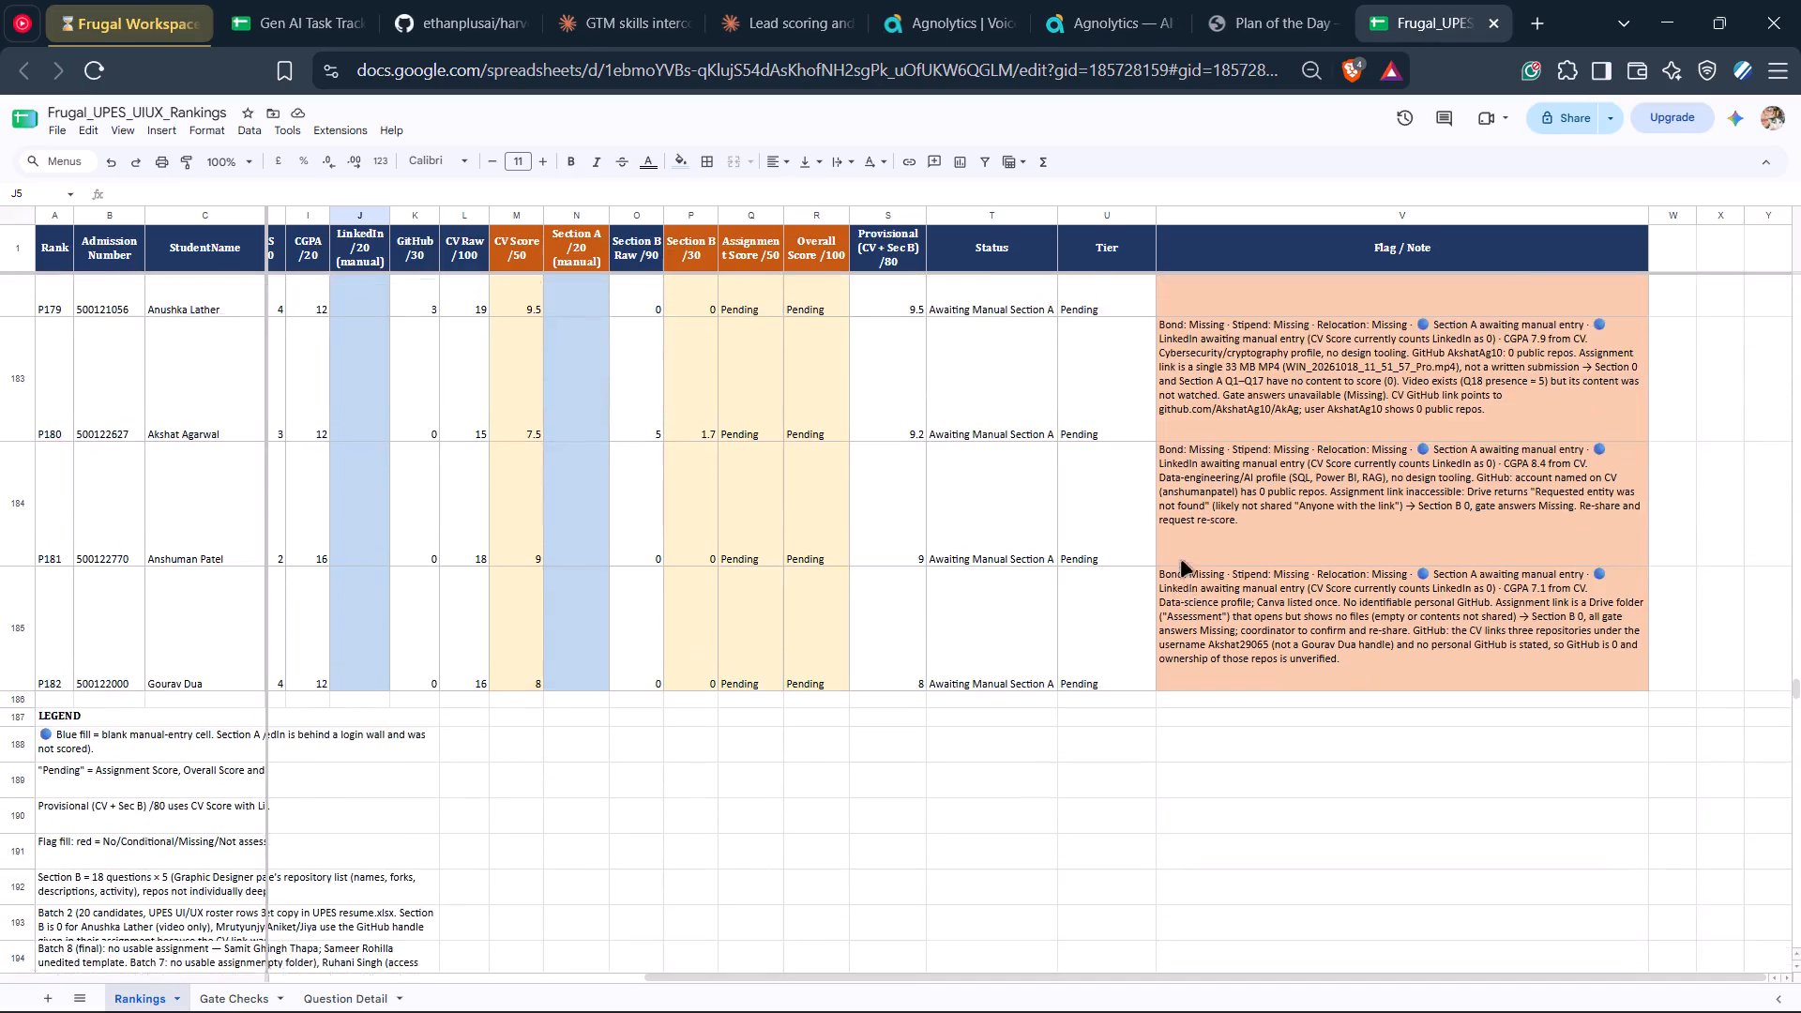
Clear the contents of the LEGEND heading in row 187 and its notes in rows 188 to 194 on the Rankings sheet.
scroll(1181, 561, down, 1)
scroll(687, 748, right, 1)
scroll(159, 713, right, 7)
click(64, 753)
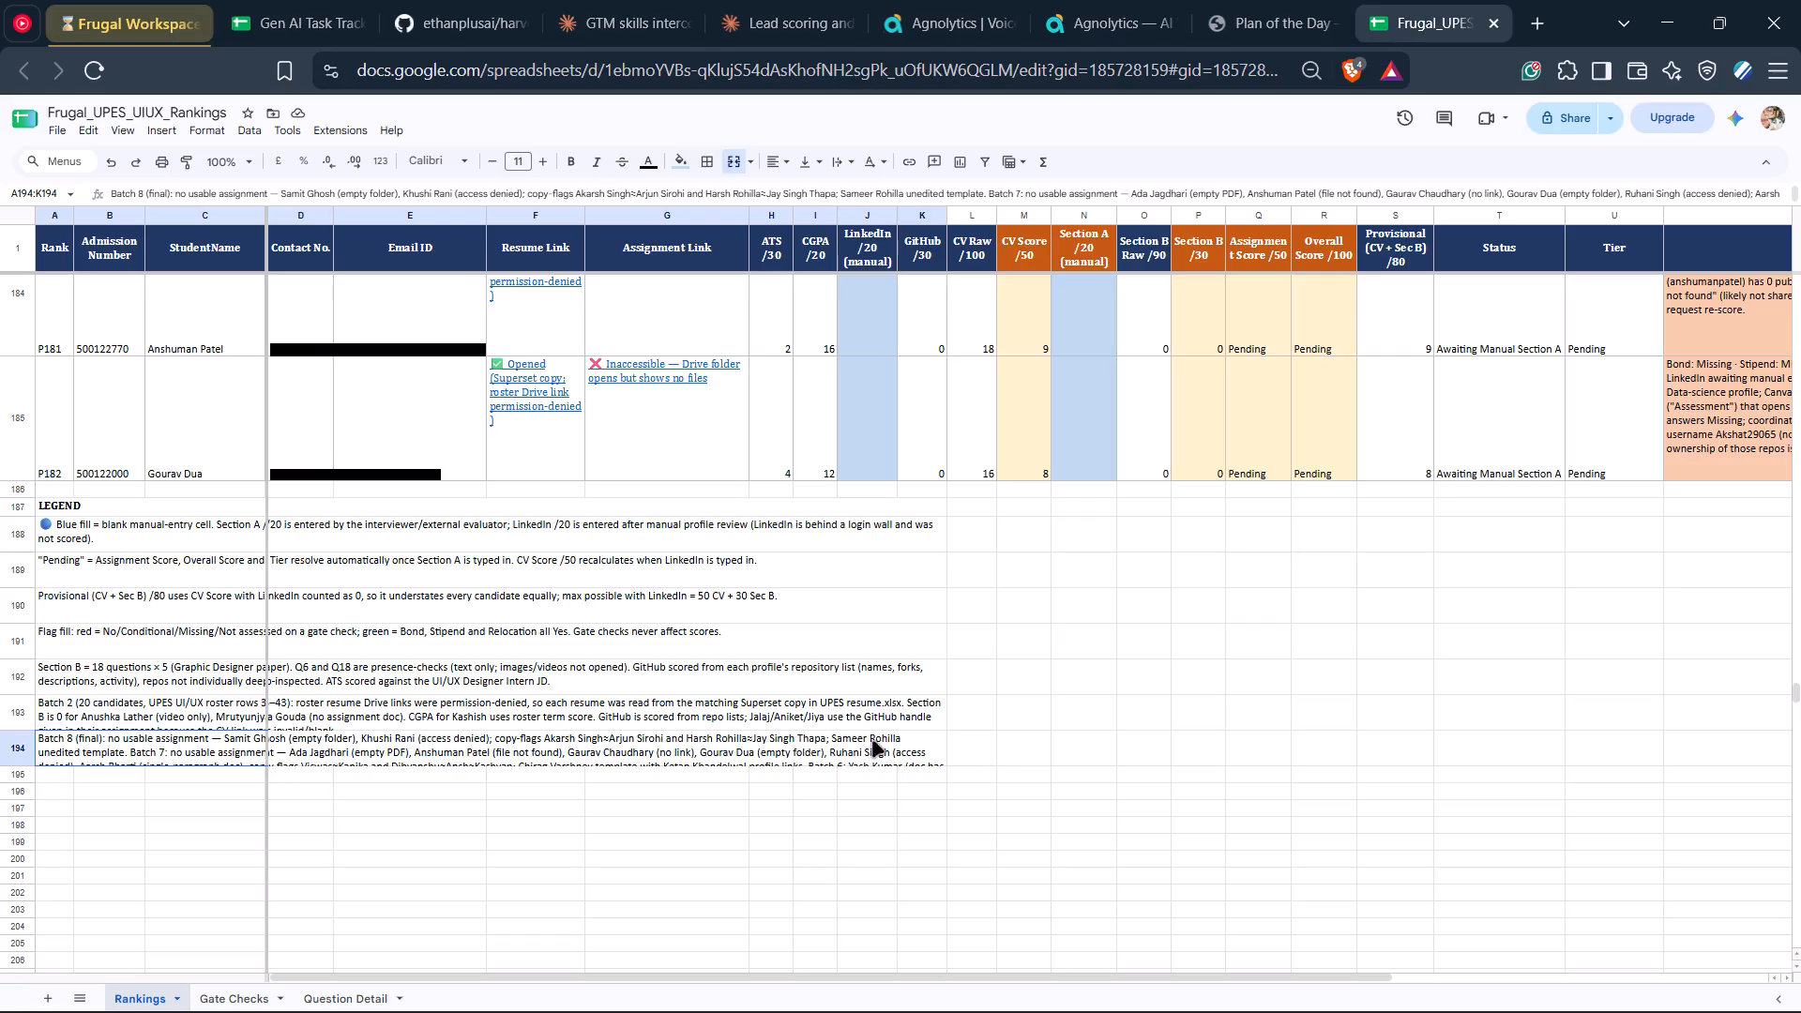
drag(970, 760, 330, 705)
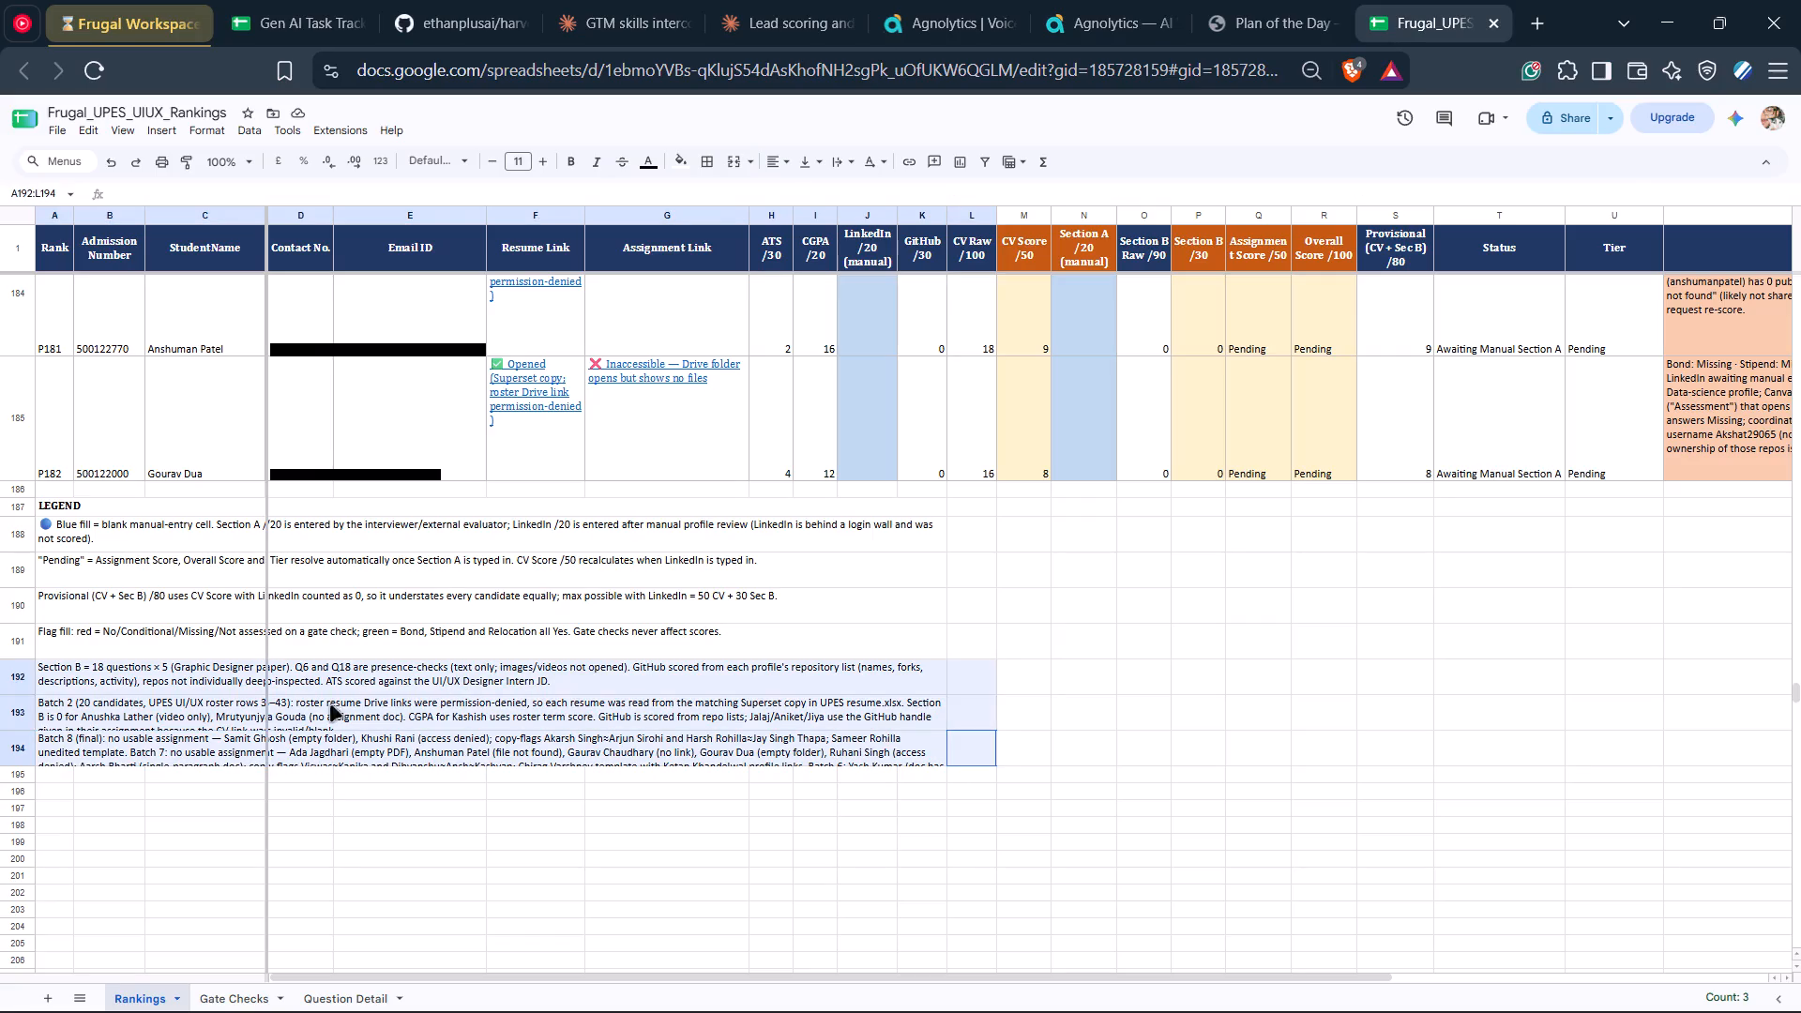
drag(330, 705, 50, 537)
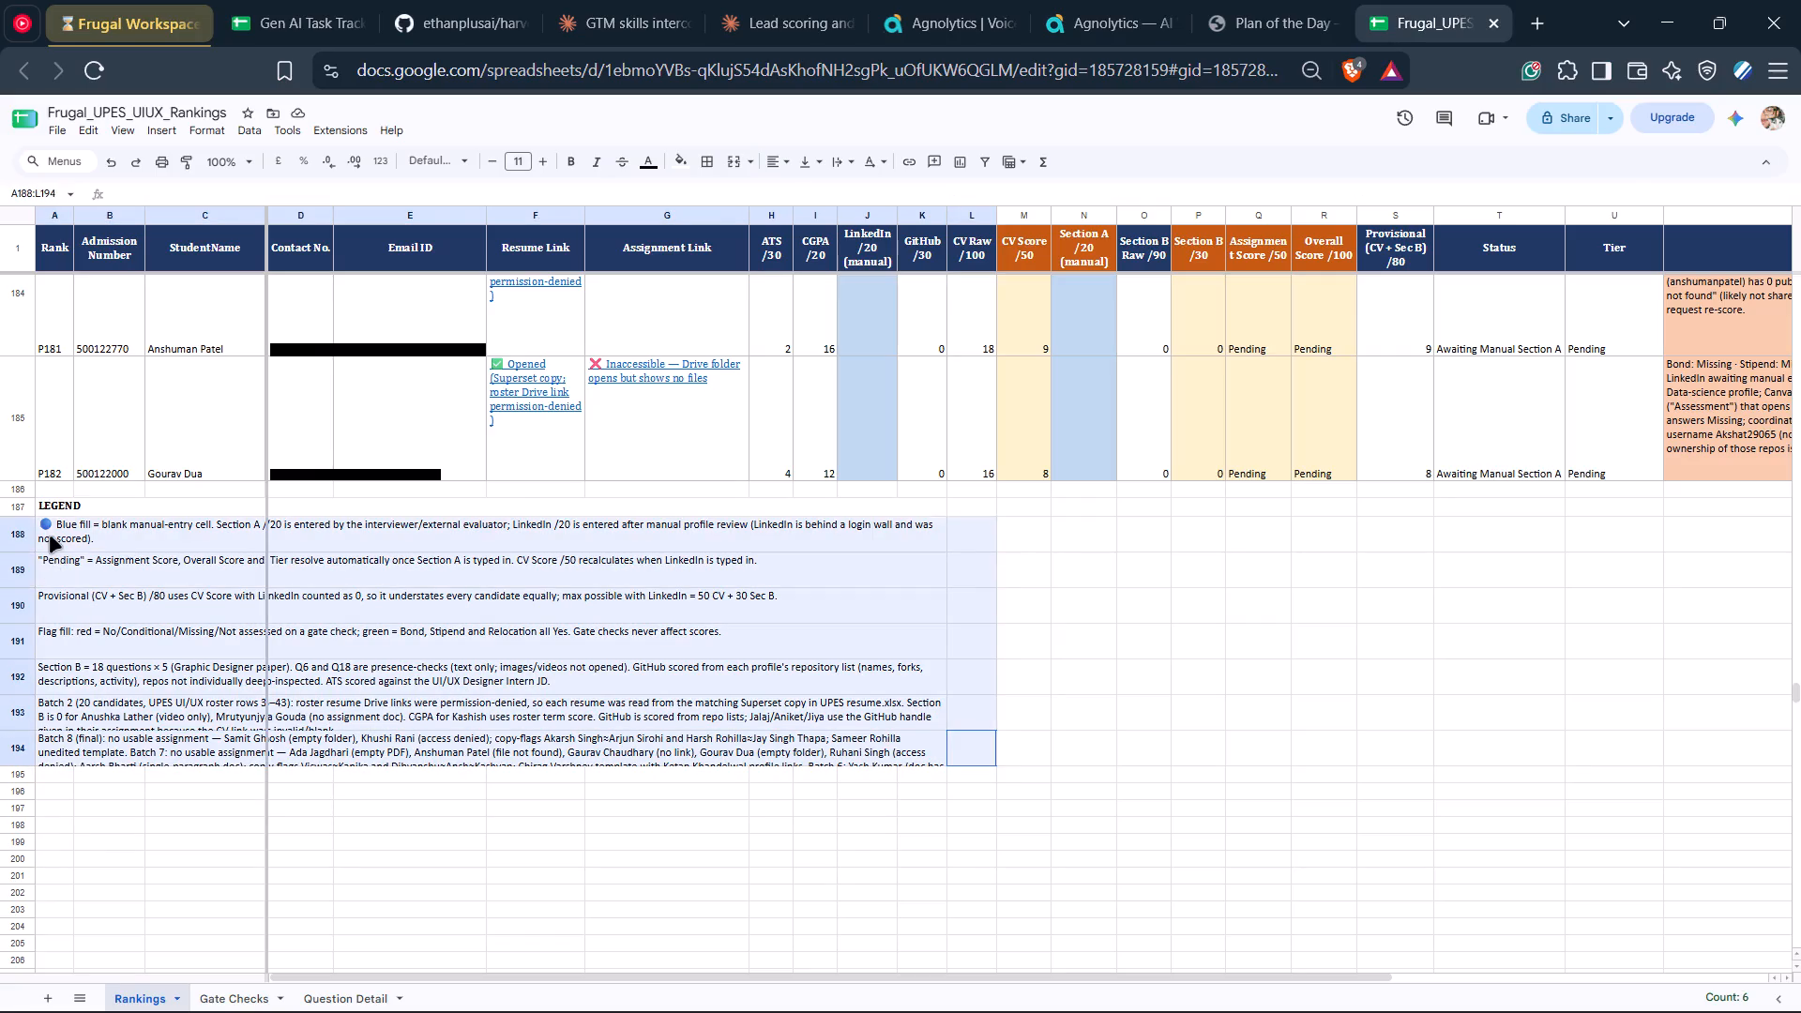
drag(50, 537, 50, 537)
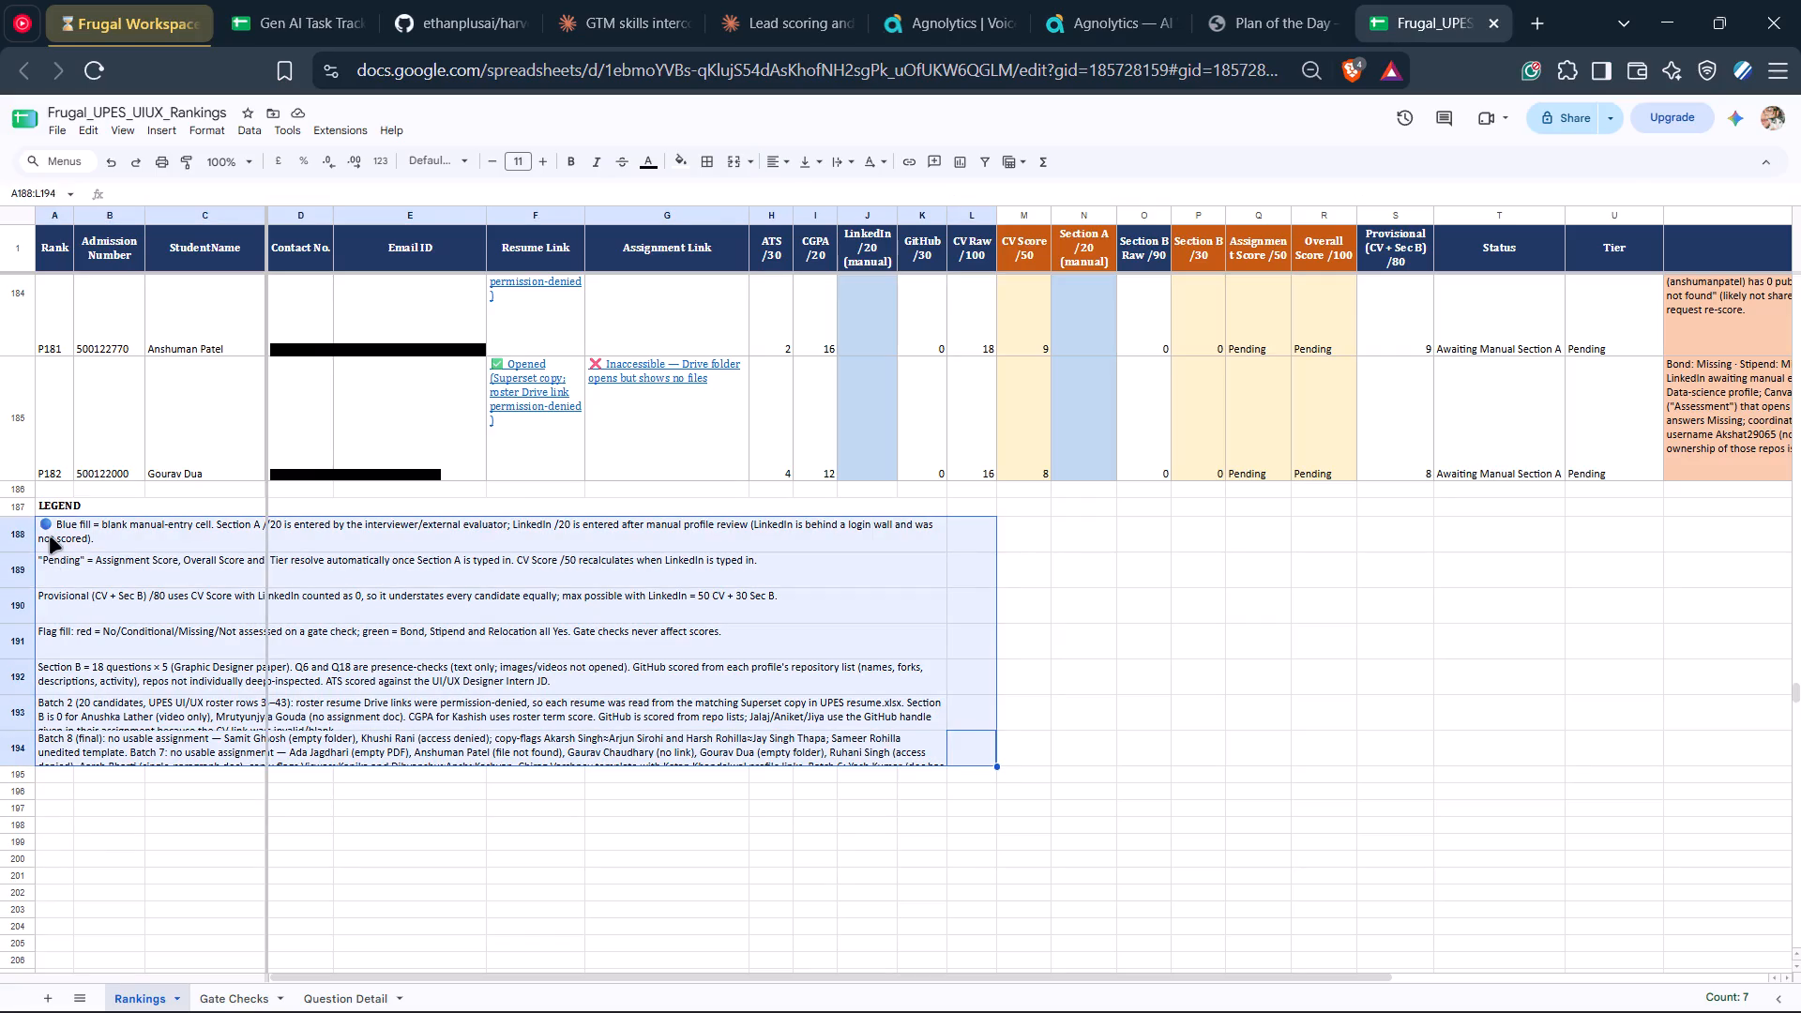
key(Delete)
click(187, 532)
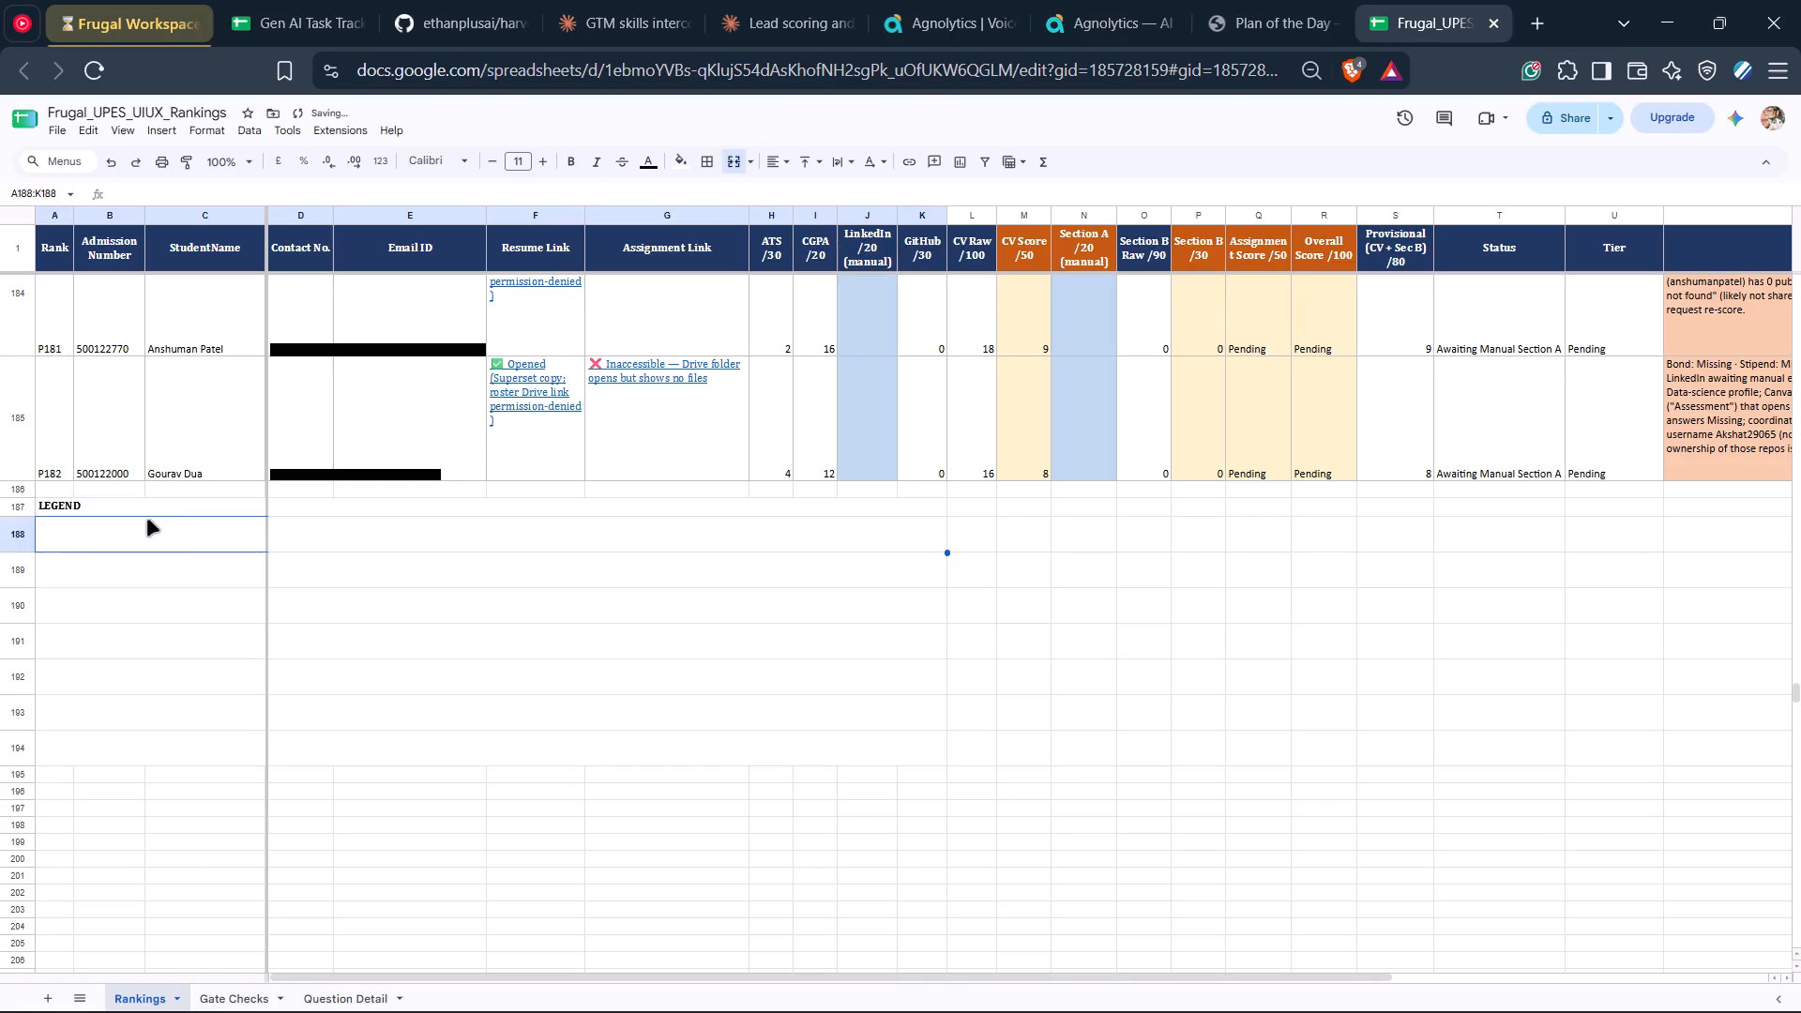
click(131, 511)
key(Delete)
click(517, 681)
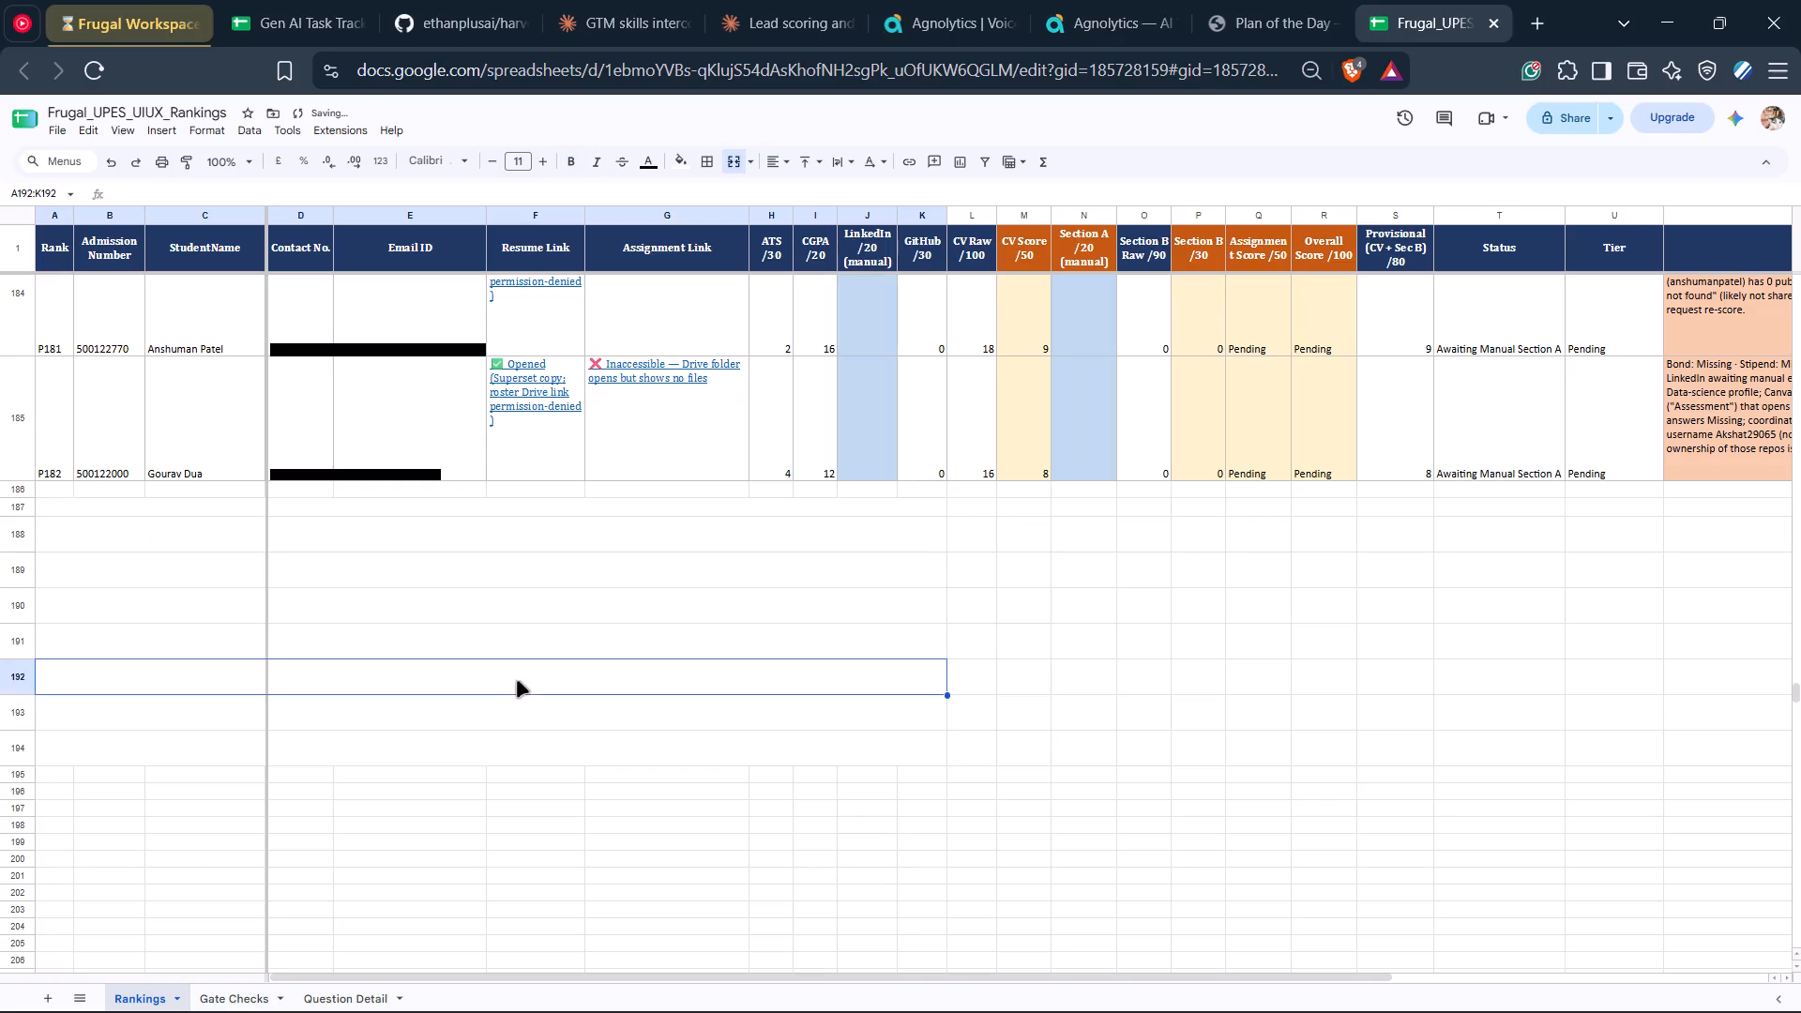
Delete the legend rows 187 to 194 below the last ranked candidate.
drag(14, 509, 5, 707)
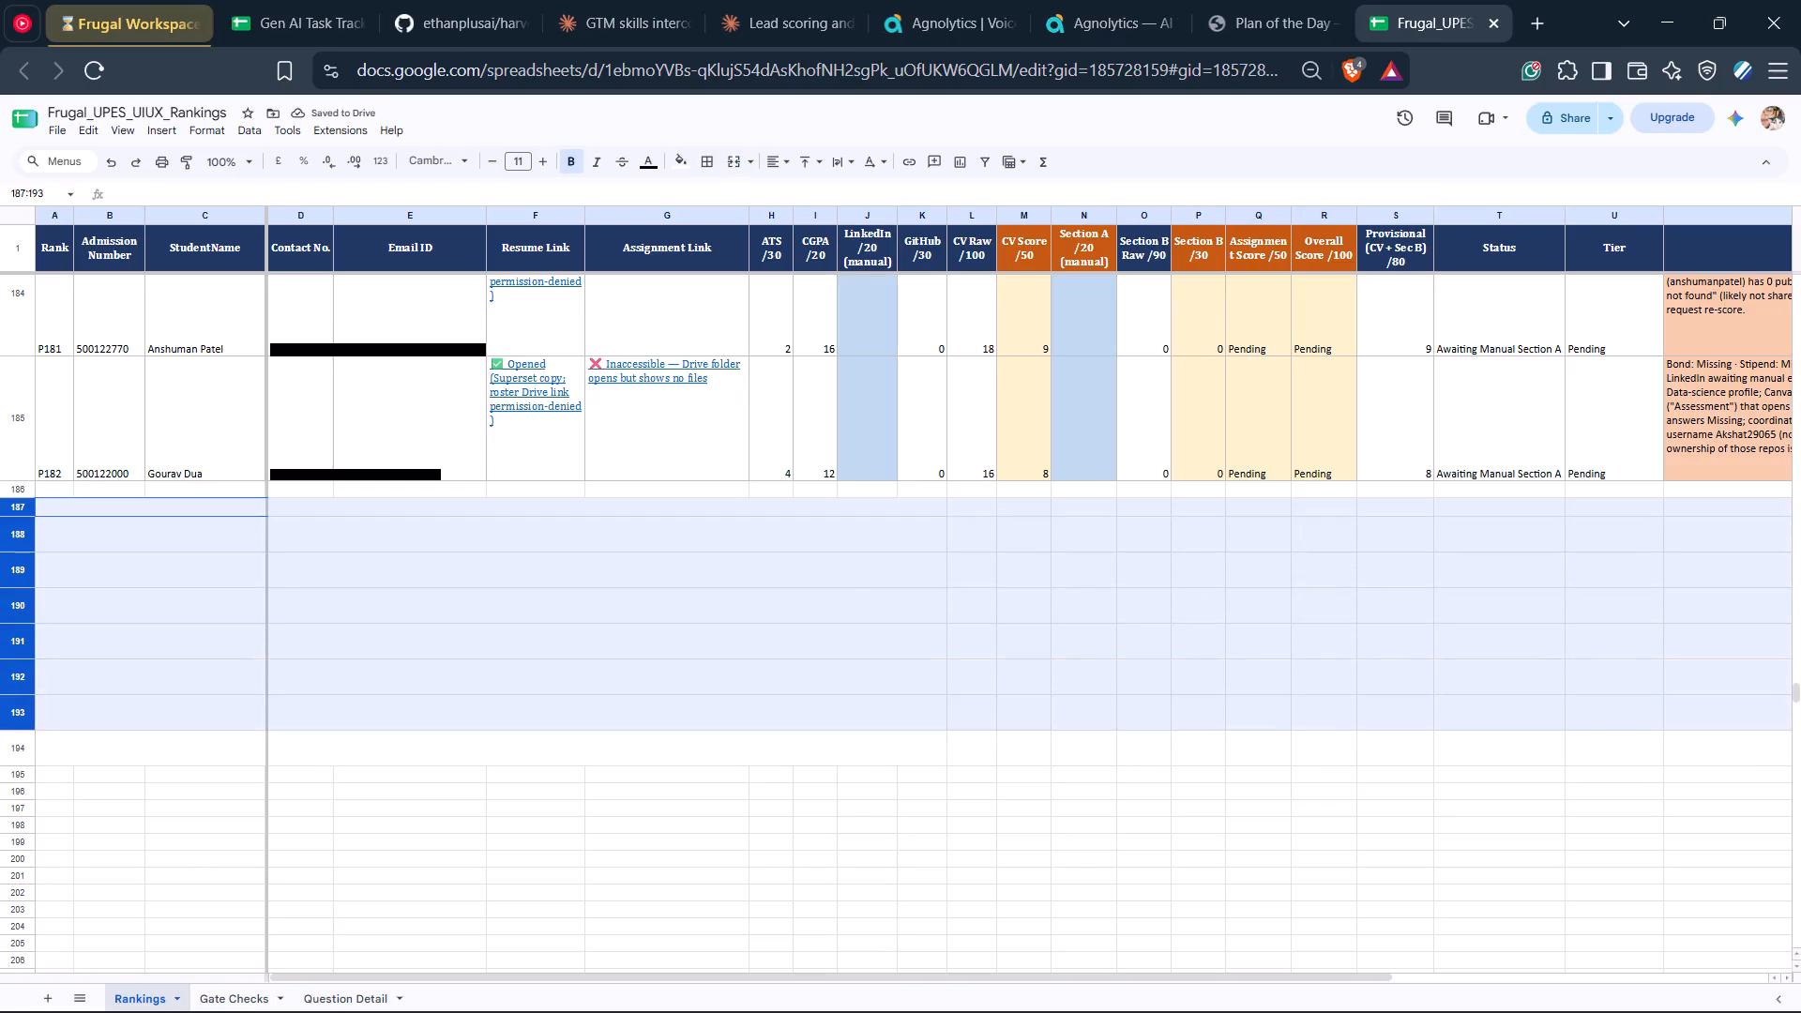
drag(5, 707, 9, 746)
right_click(9, 746)
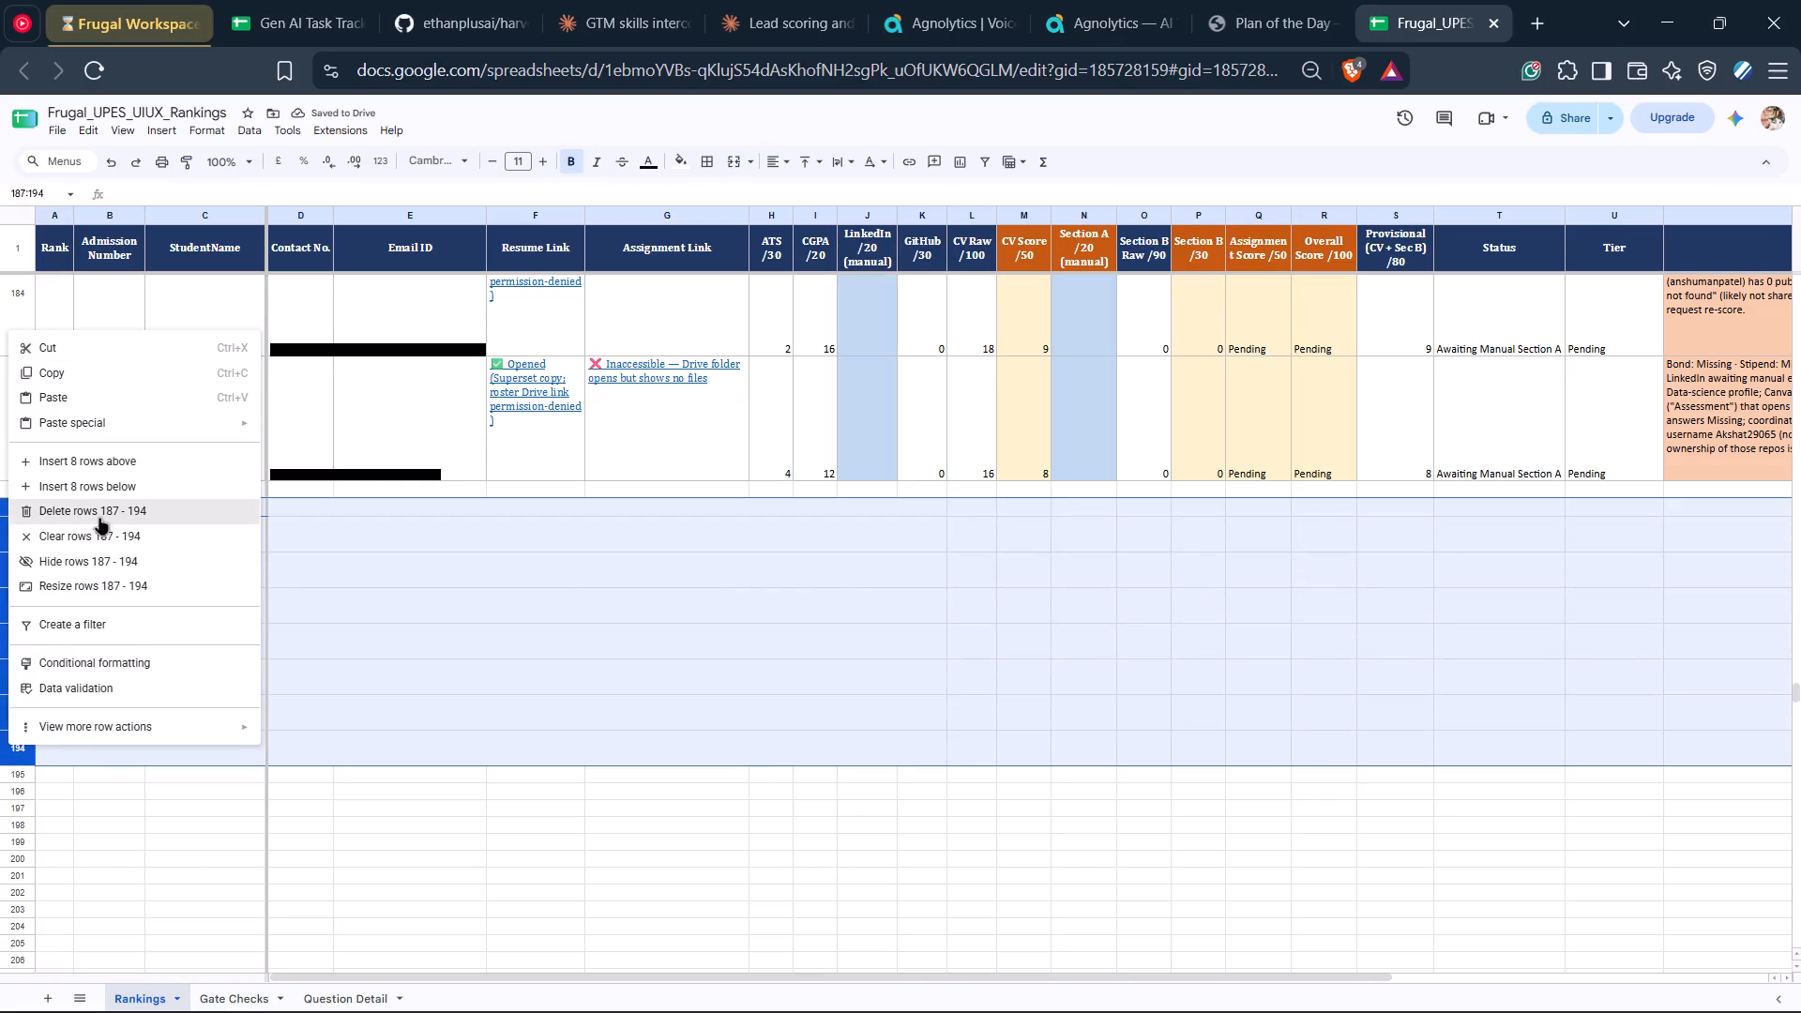
click(98, 513)
click(473, 729)
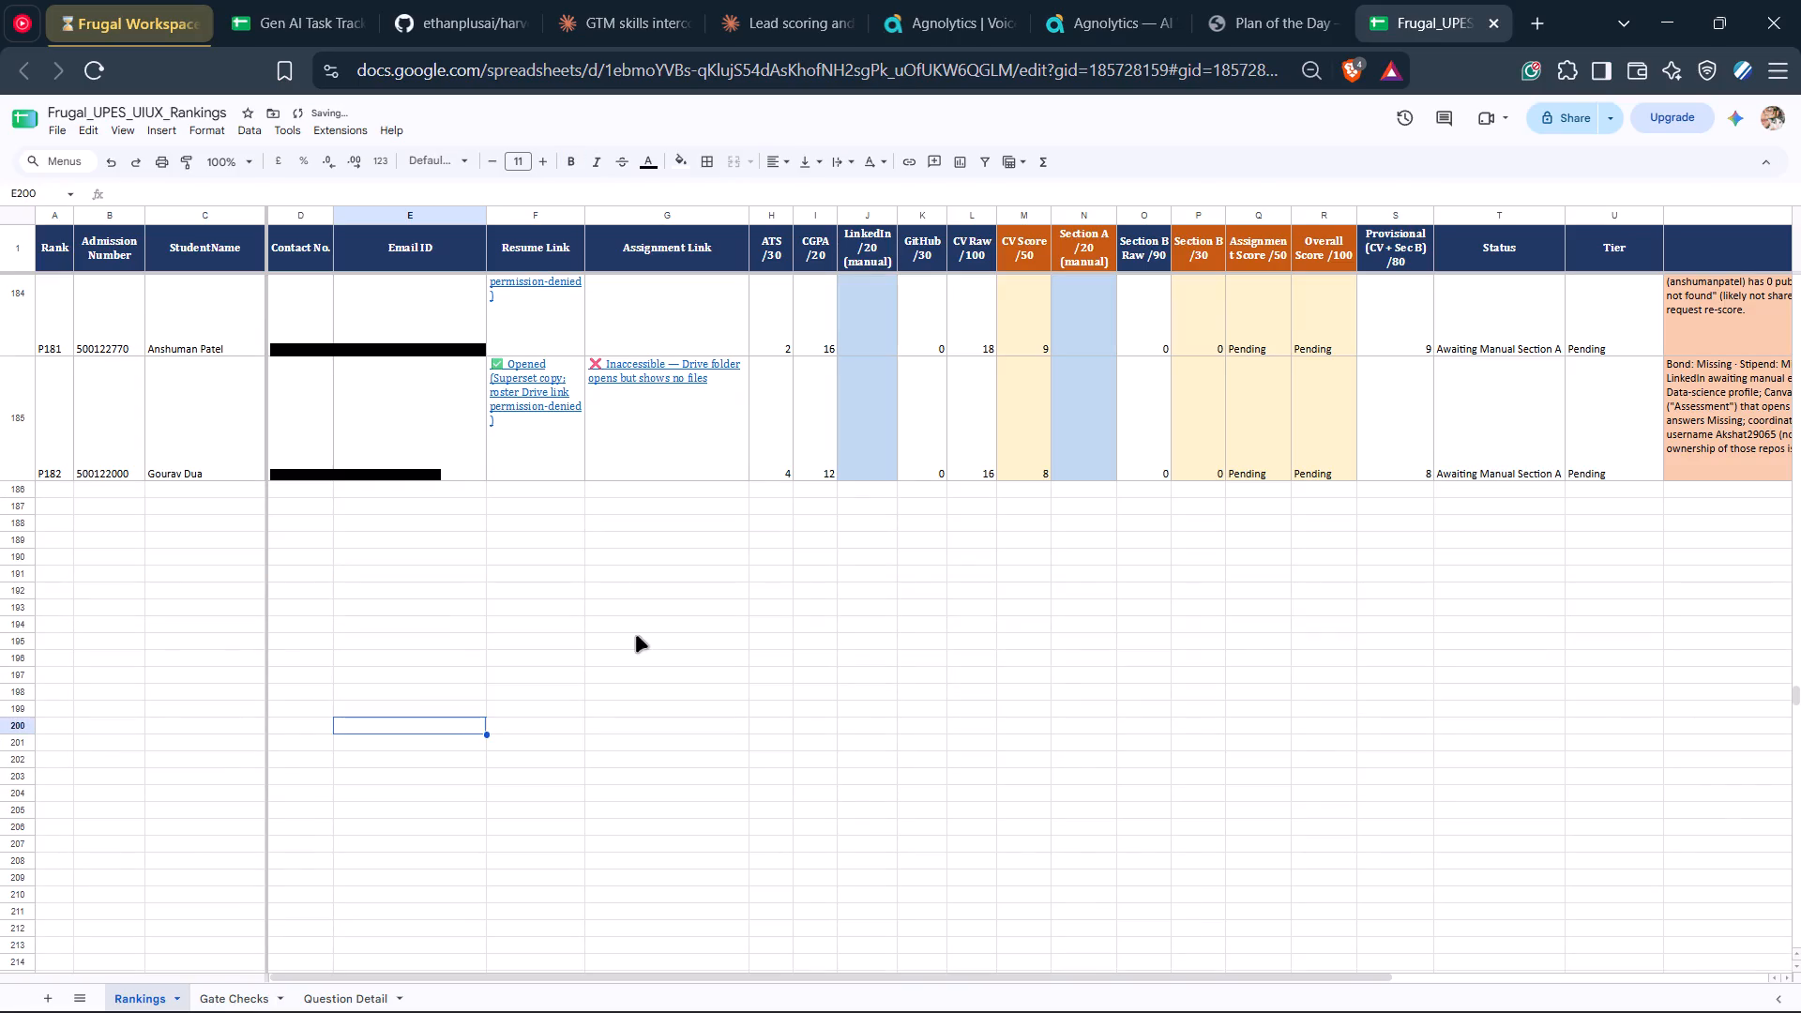
Examine the Provisional score and Status formulas of the top two candidates, P1 and P2, on the Rankings sheet.
scroll(636, 636, up, 1)
scroll(636, 636, right, 2)
scroll(636, 636, up, 6)
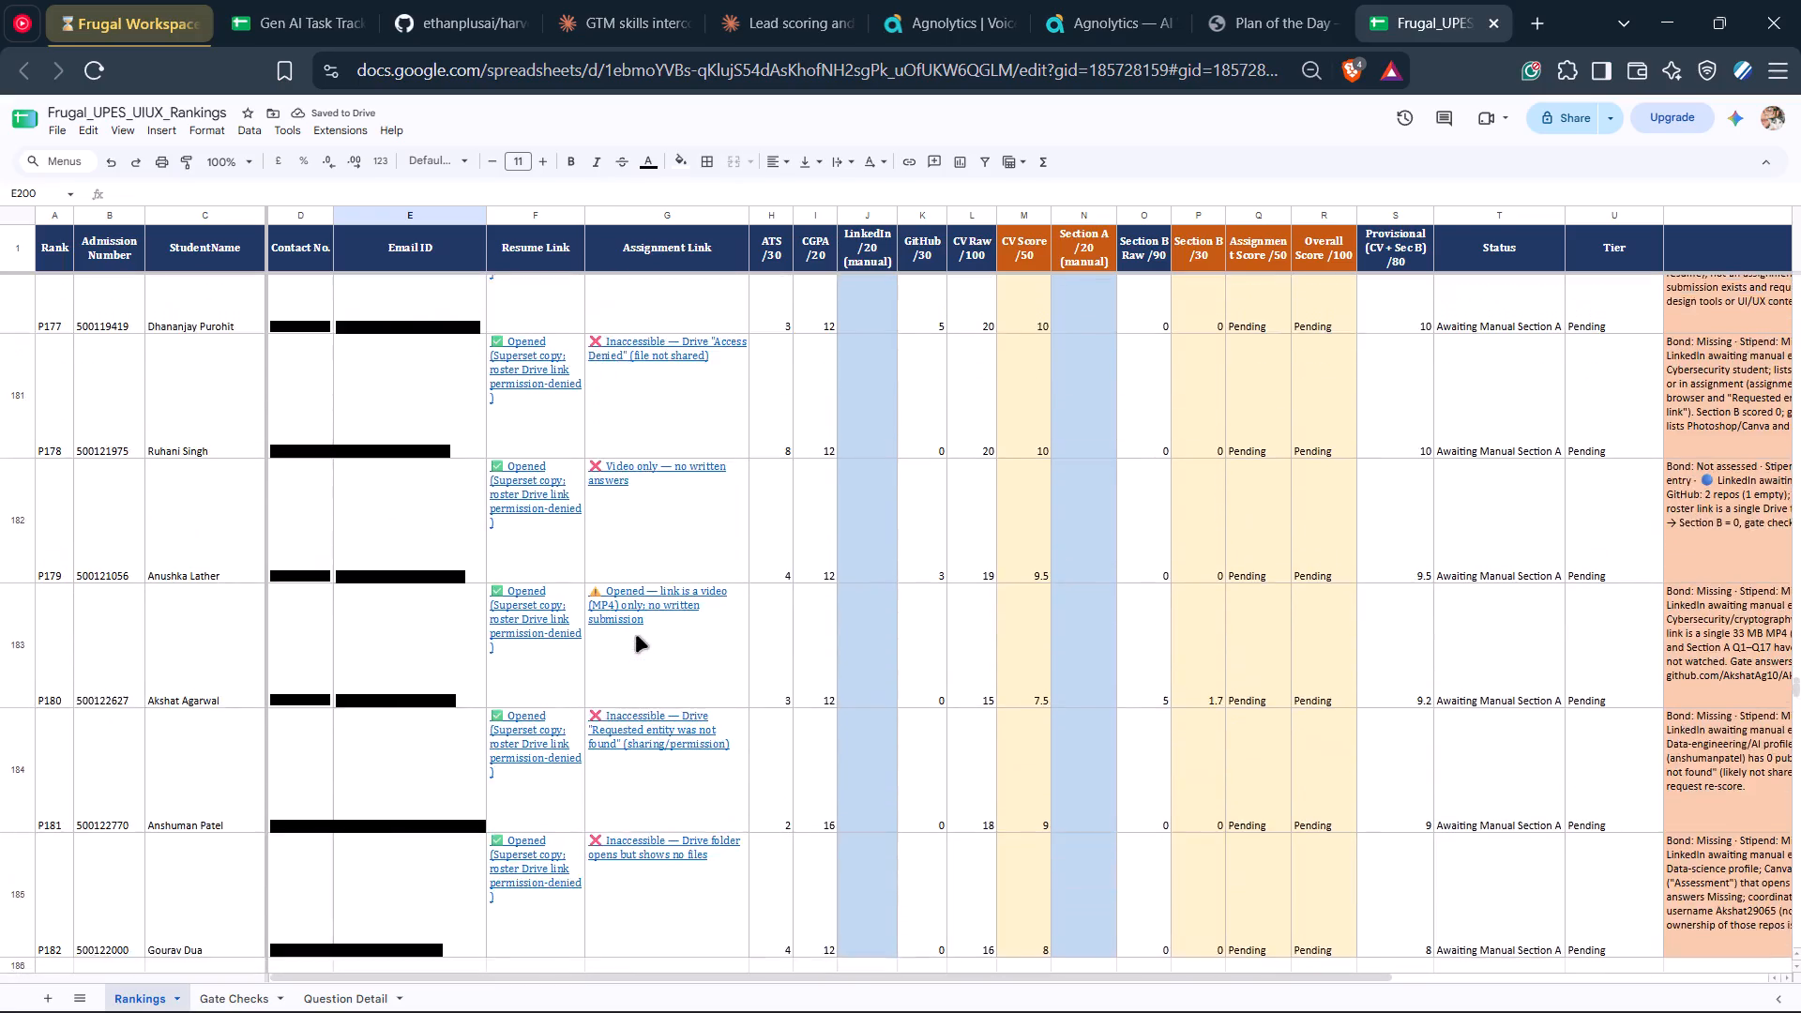
scroll(636, 636, up, 16)
scroll(636, 636, up, 9)
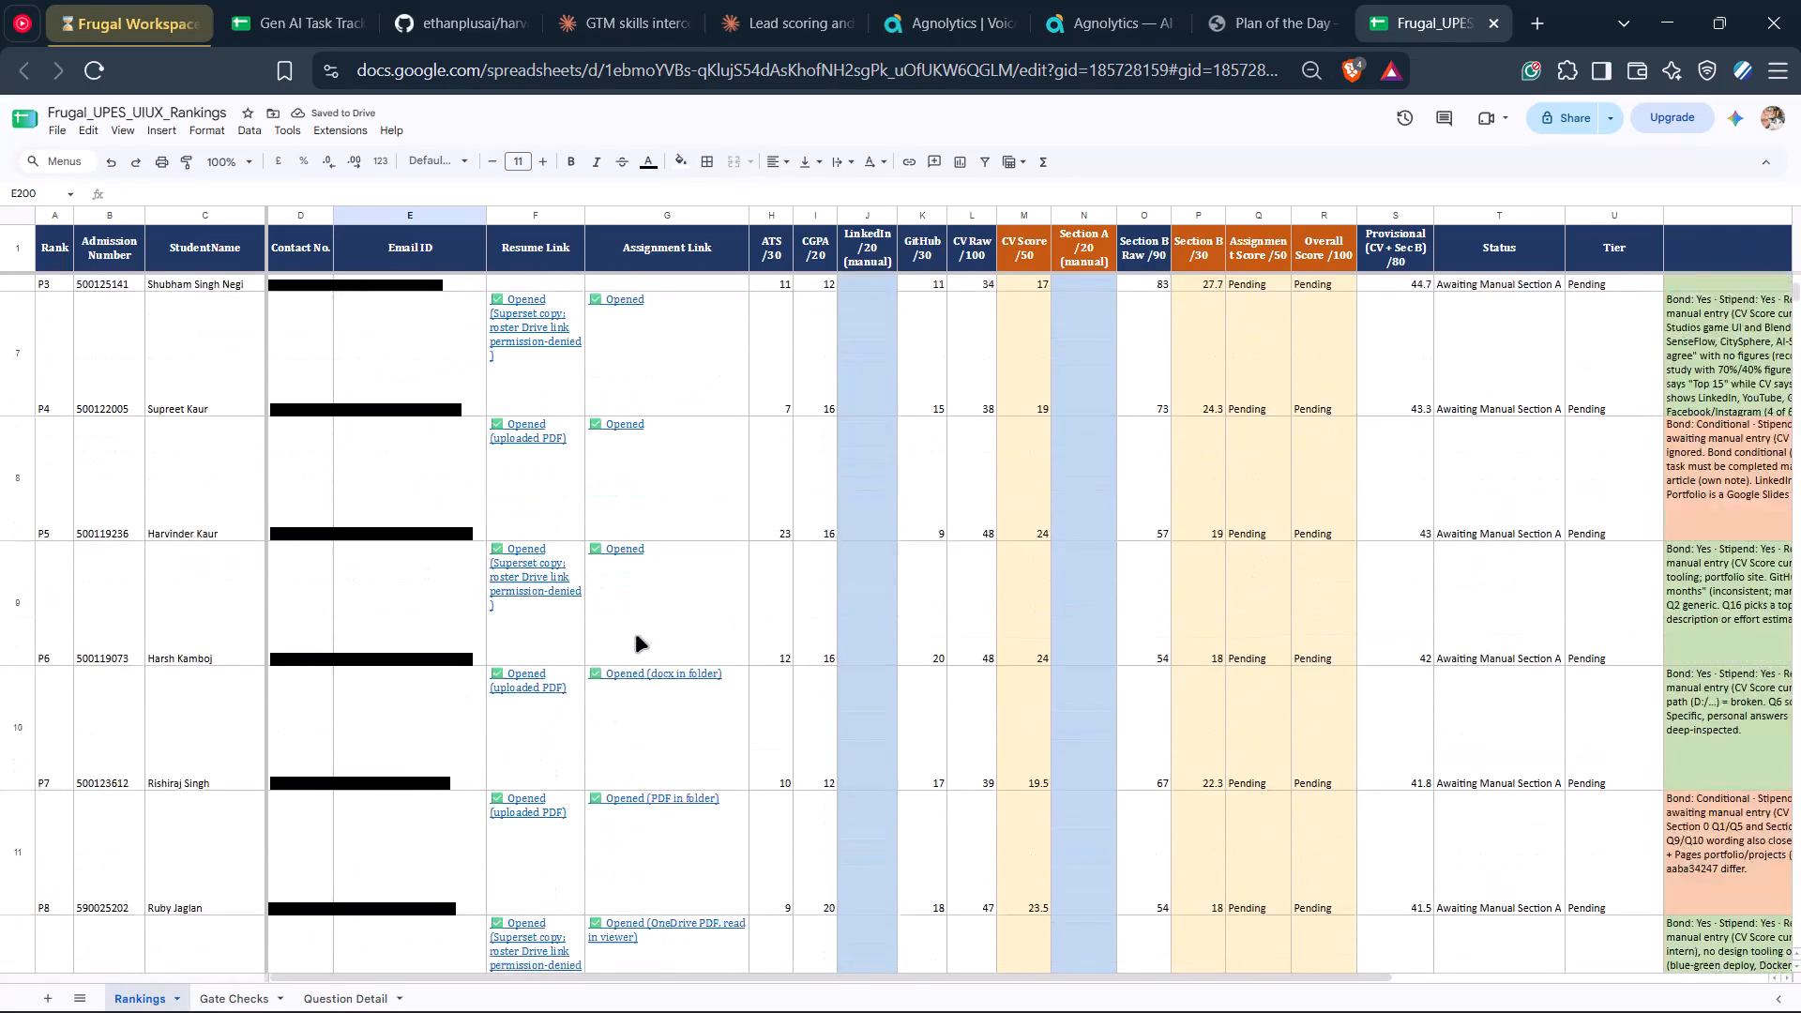
scroll(1149, 509, up, 1)
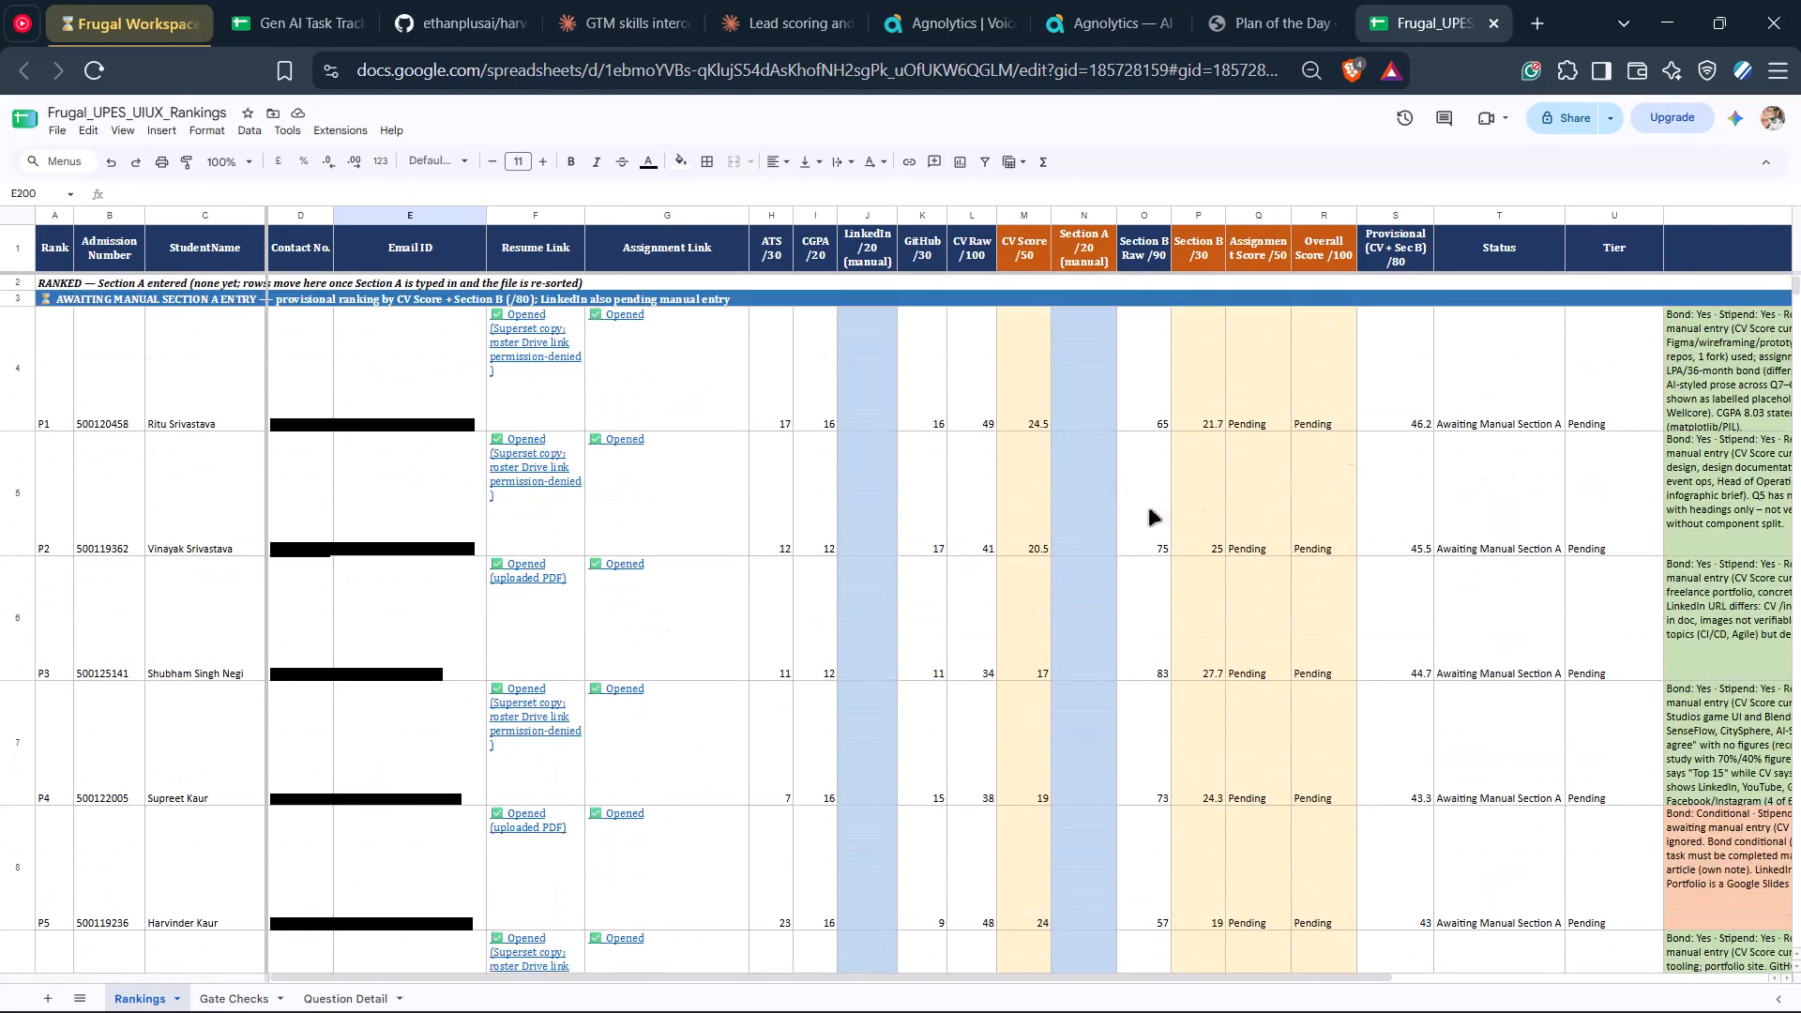
scroll(1275, 514, up, 1)
click(1410, 354)
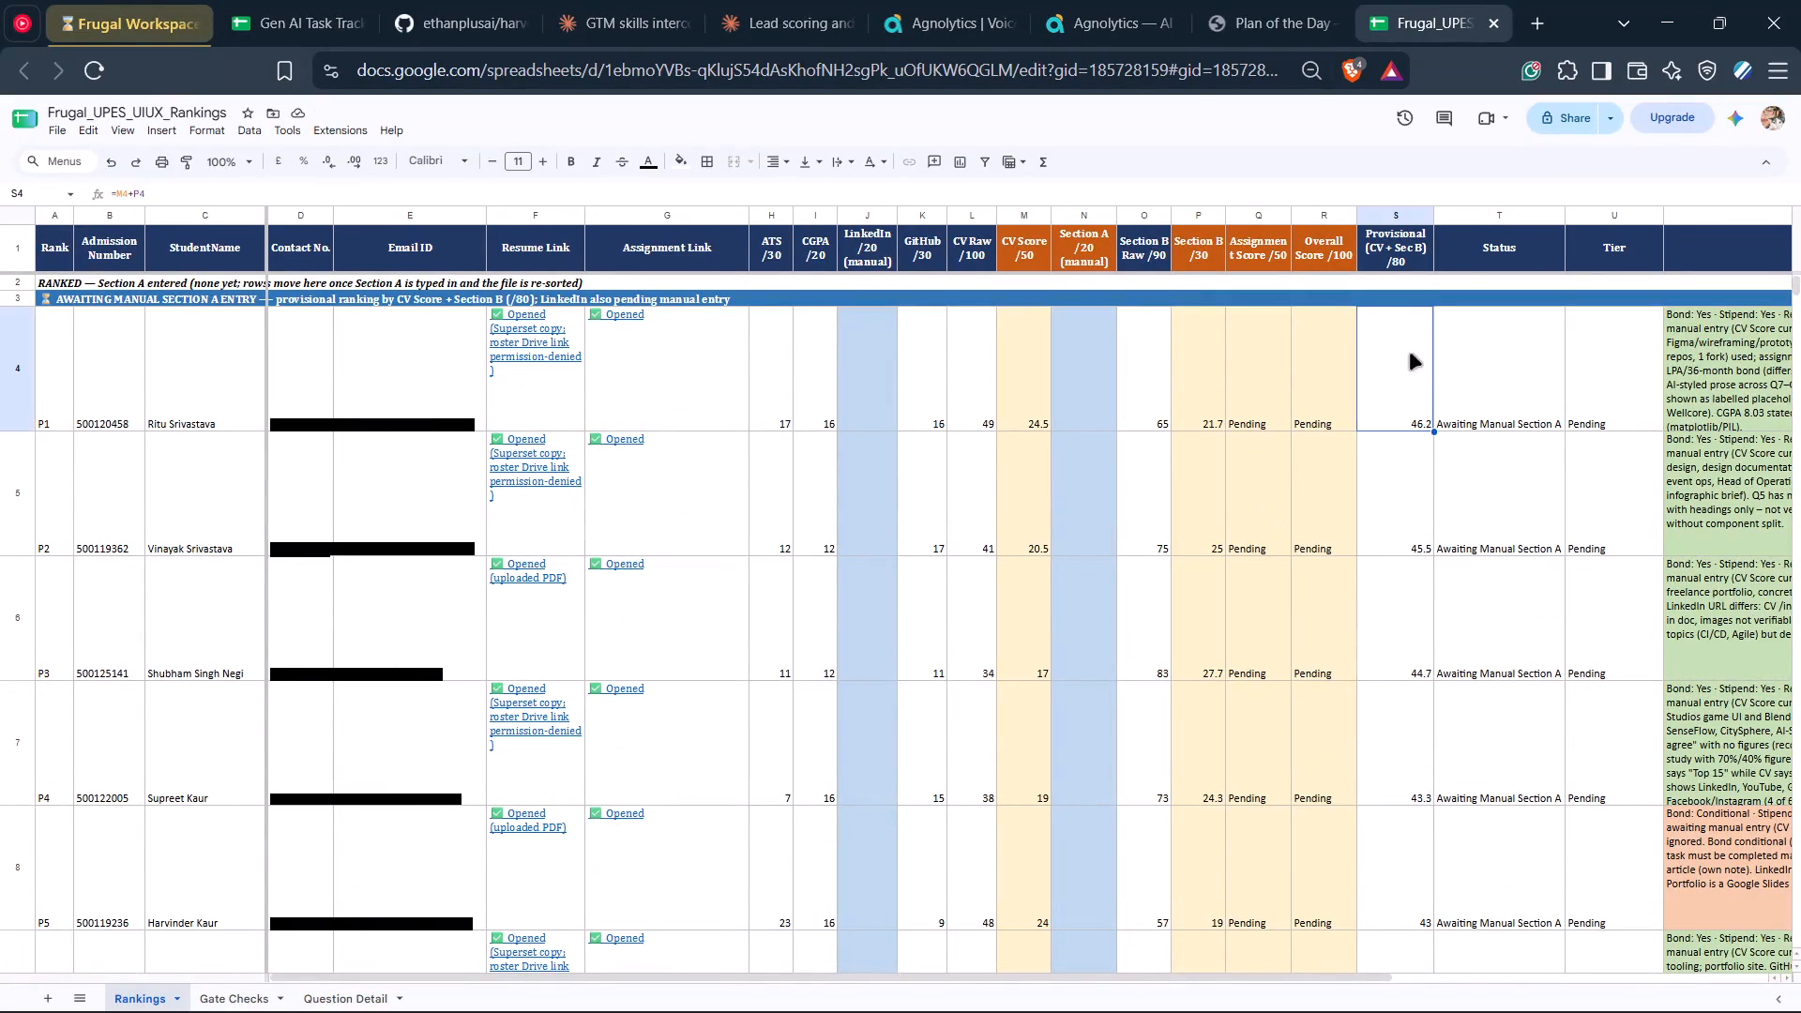
click(1516, 454)
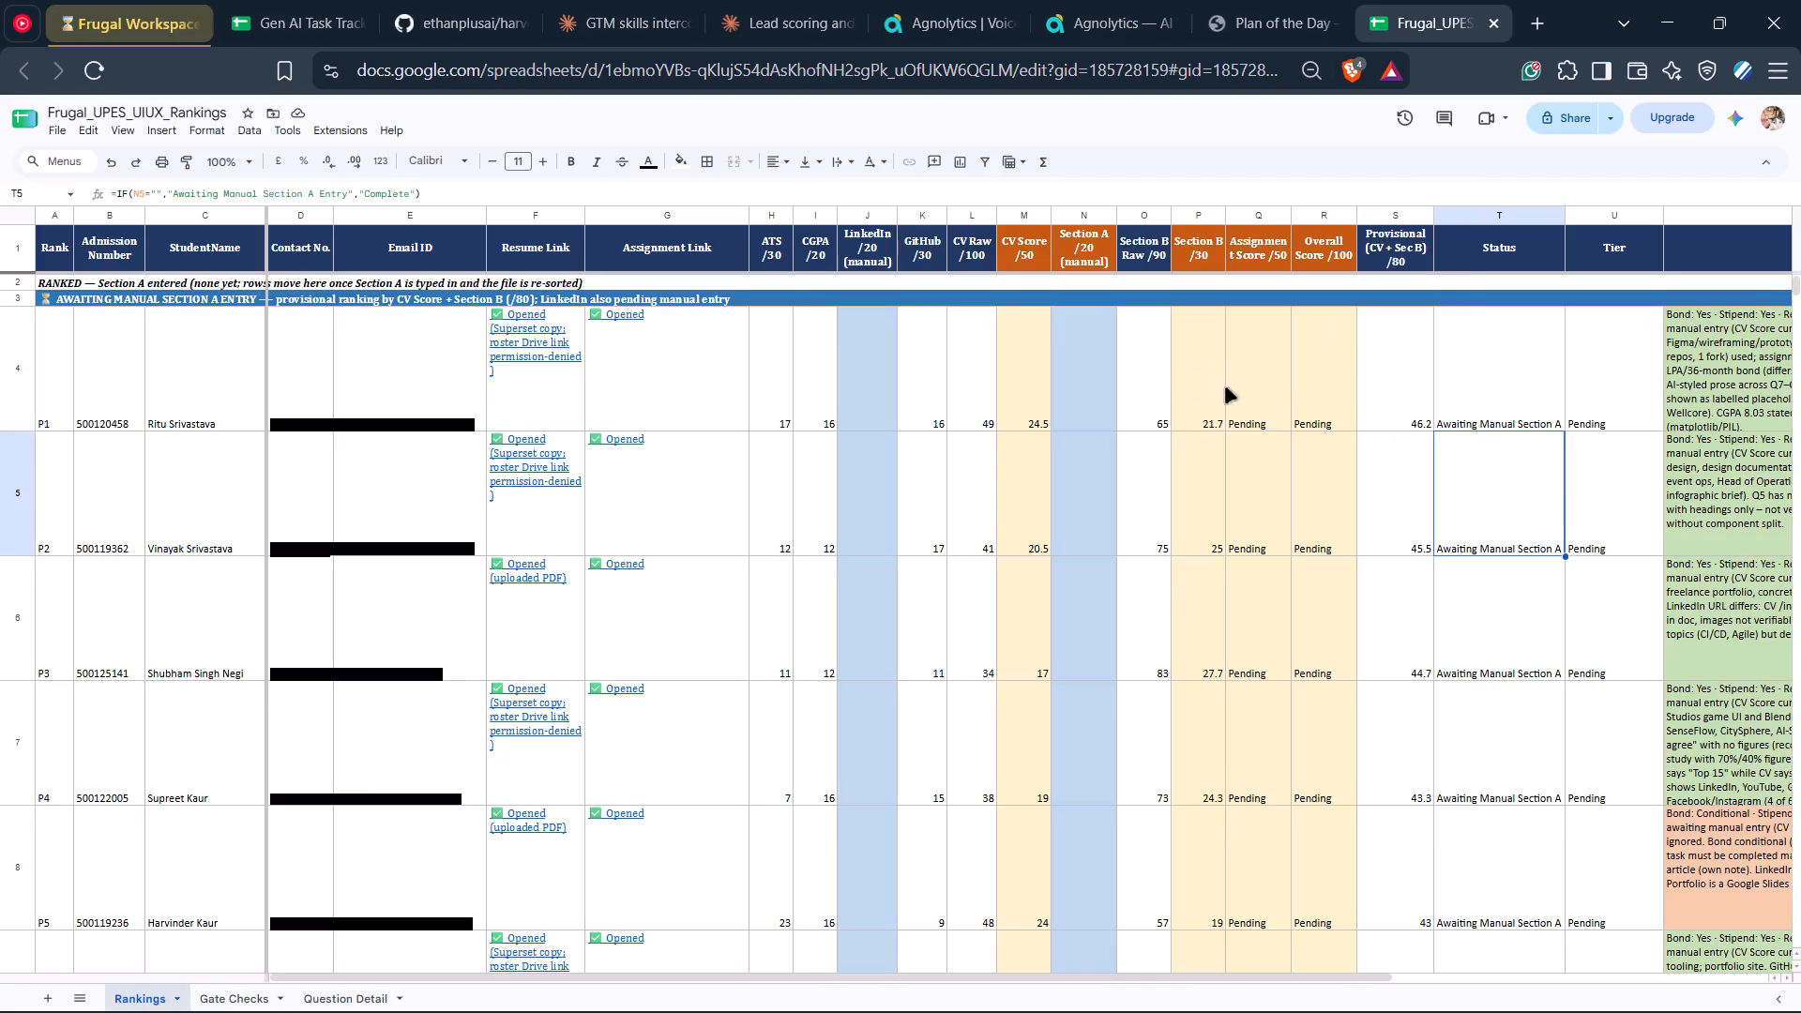
click(1366, 407)
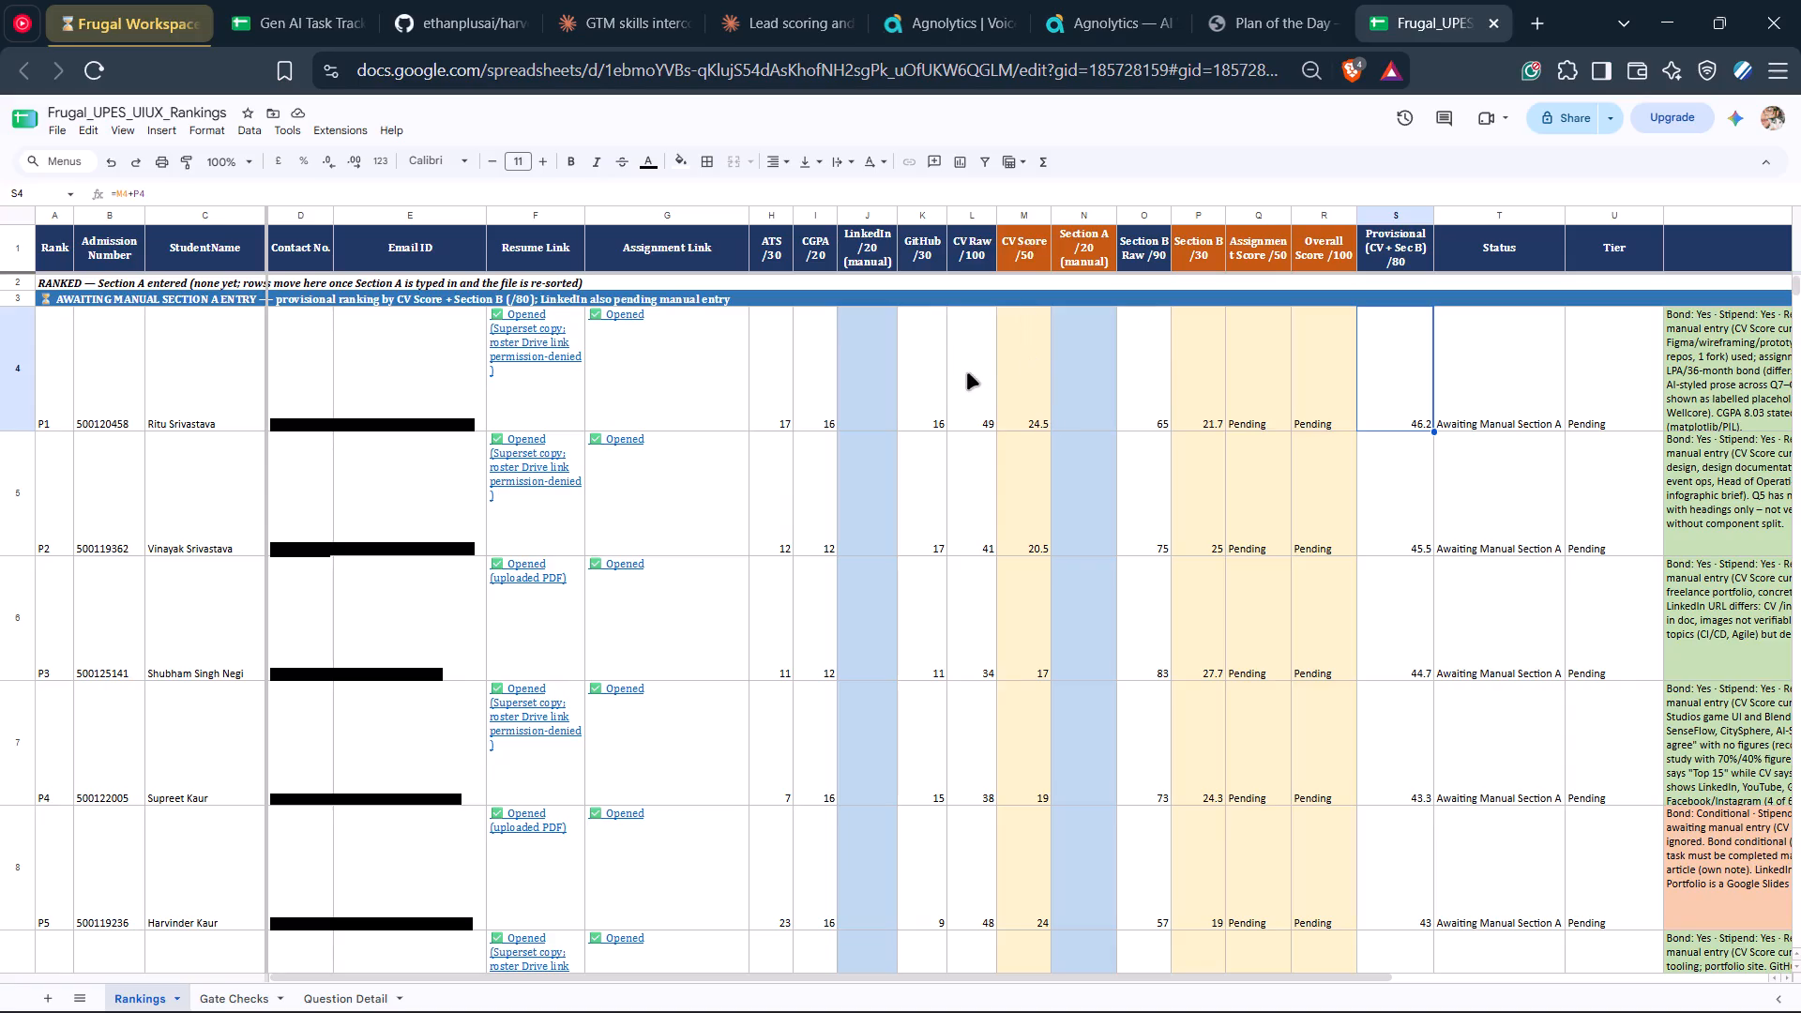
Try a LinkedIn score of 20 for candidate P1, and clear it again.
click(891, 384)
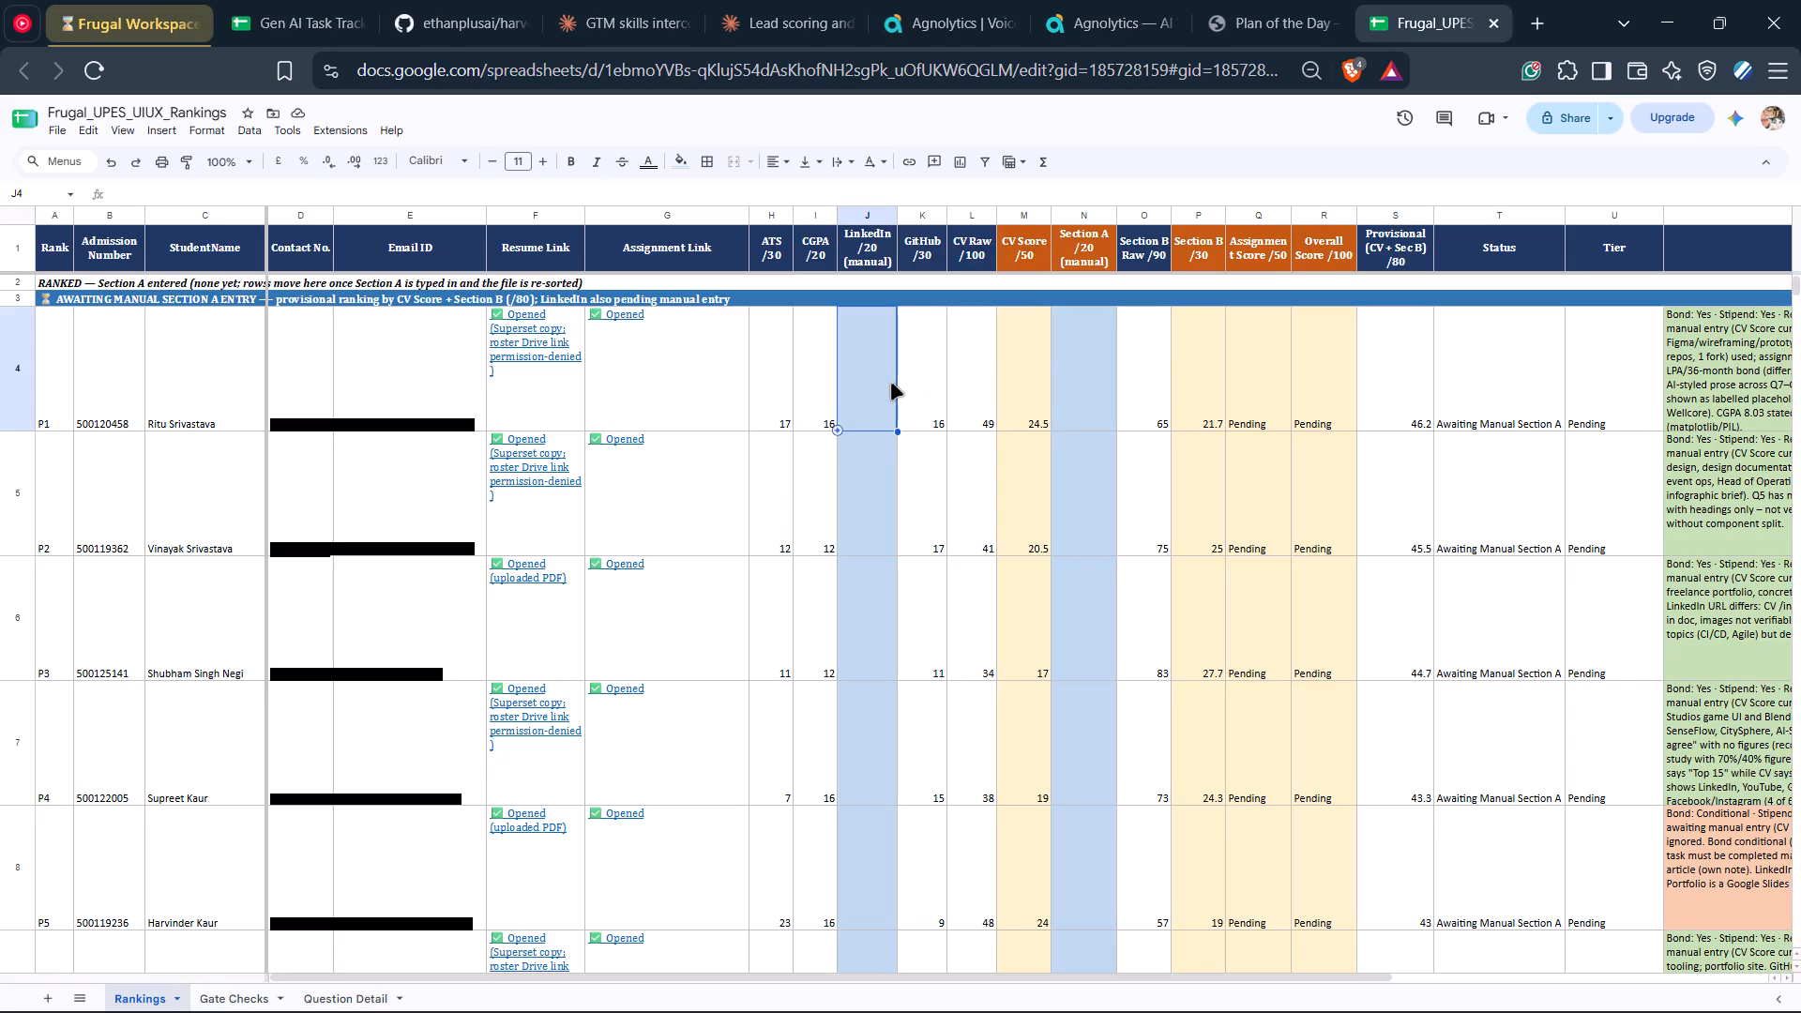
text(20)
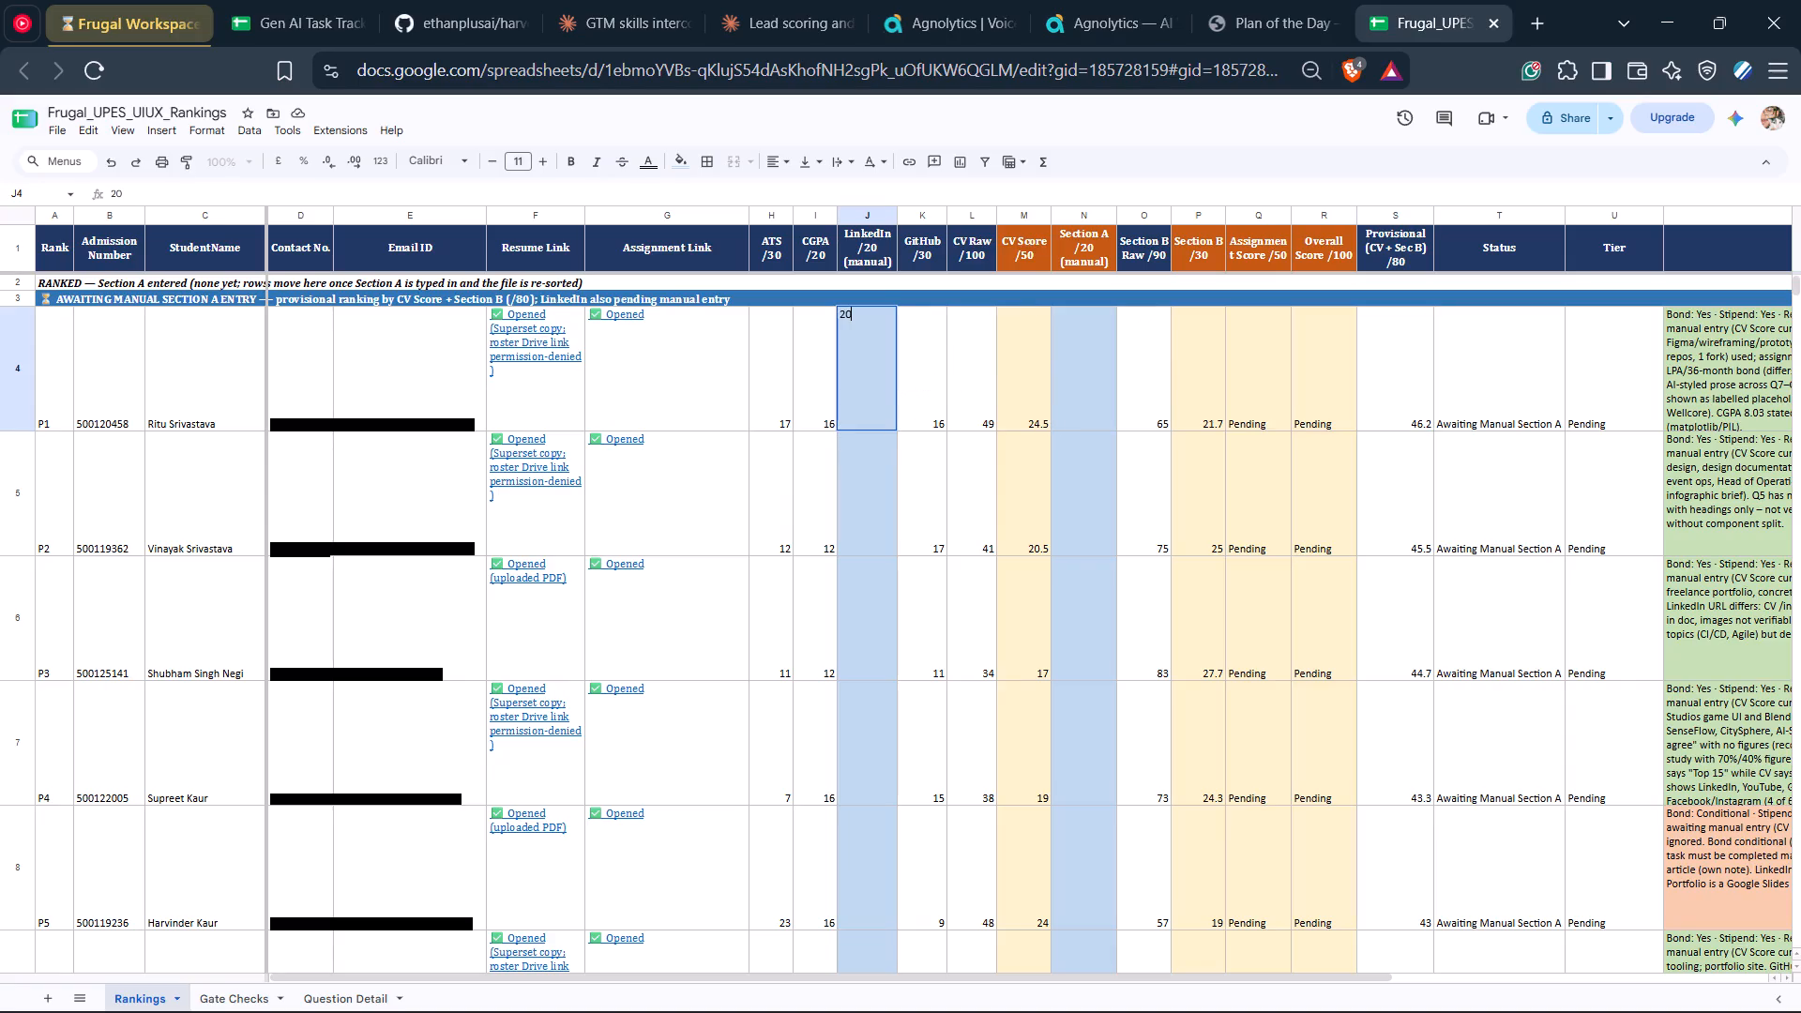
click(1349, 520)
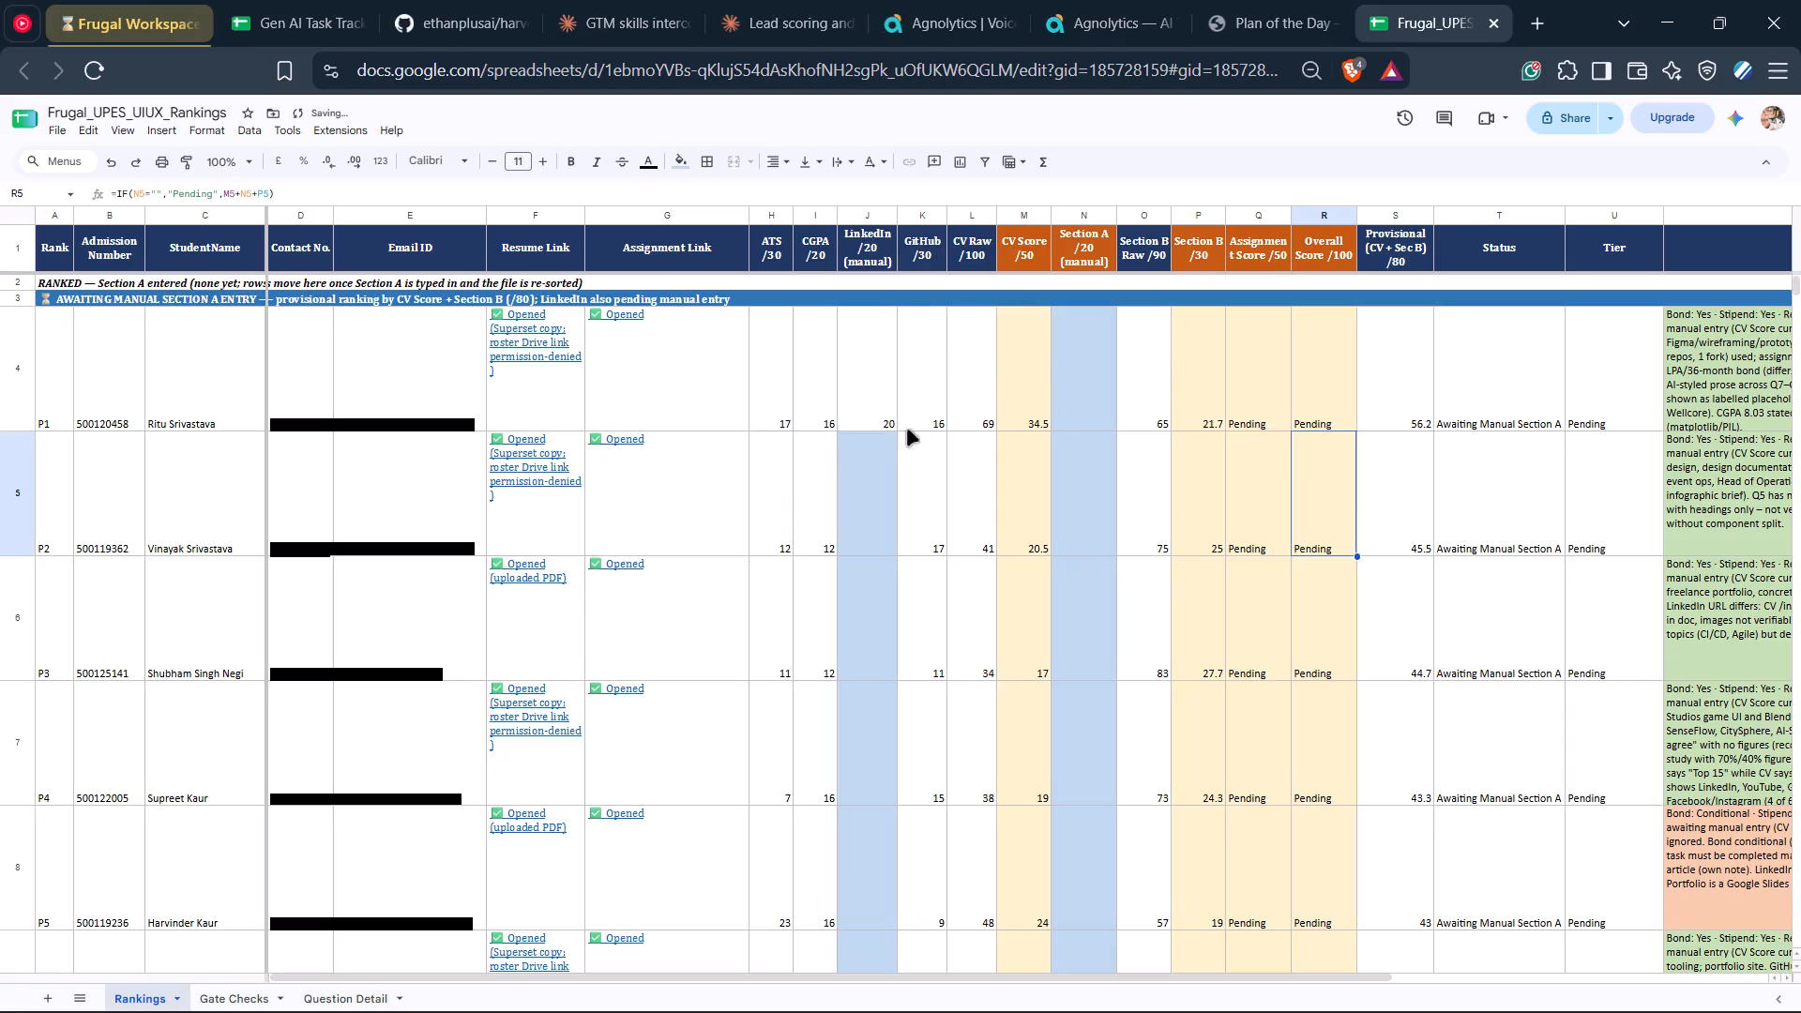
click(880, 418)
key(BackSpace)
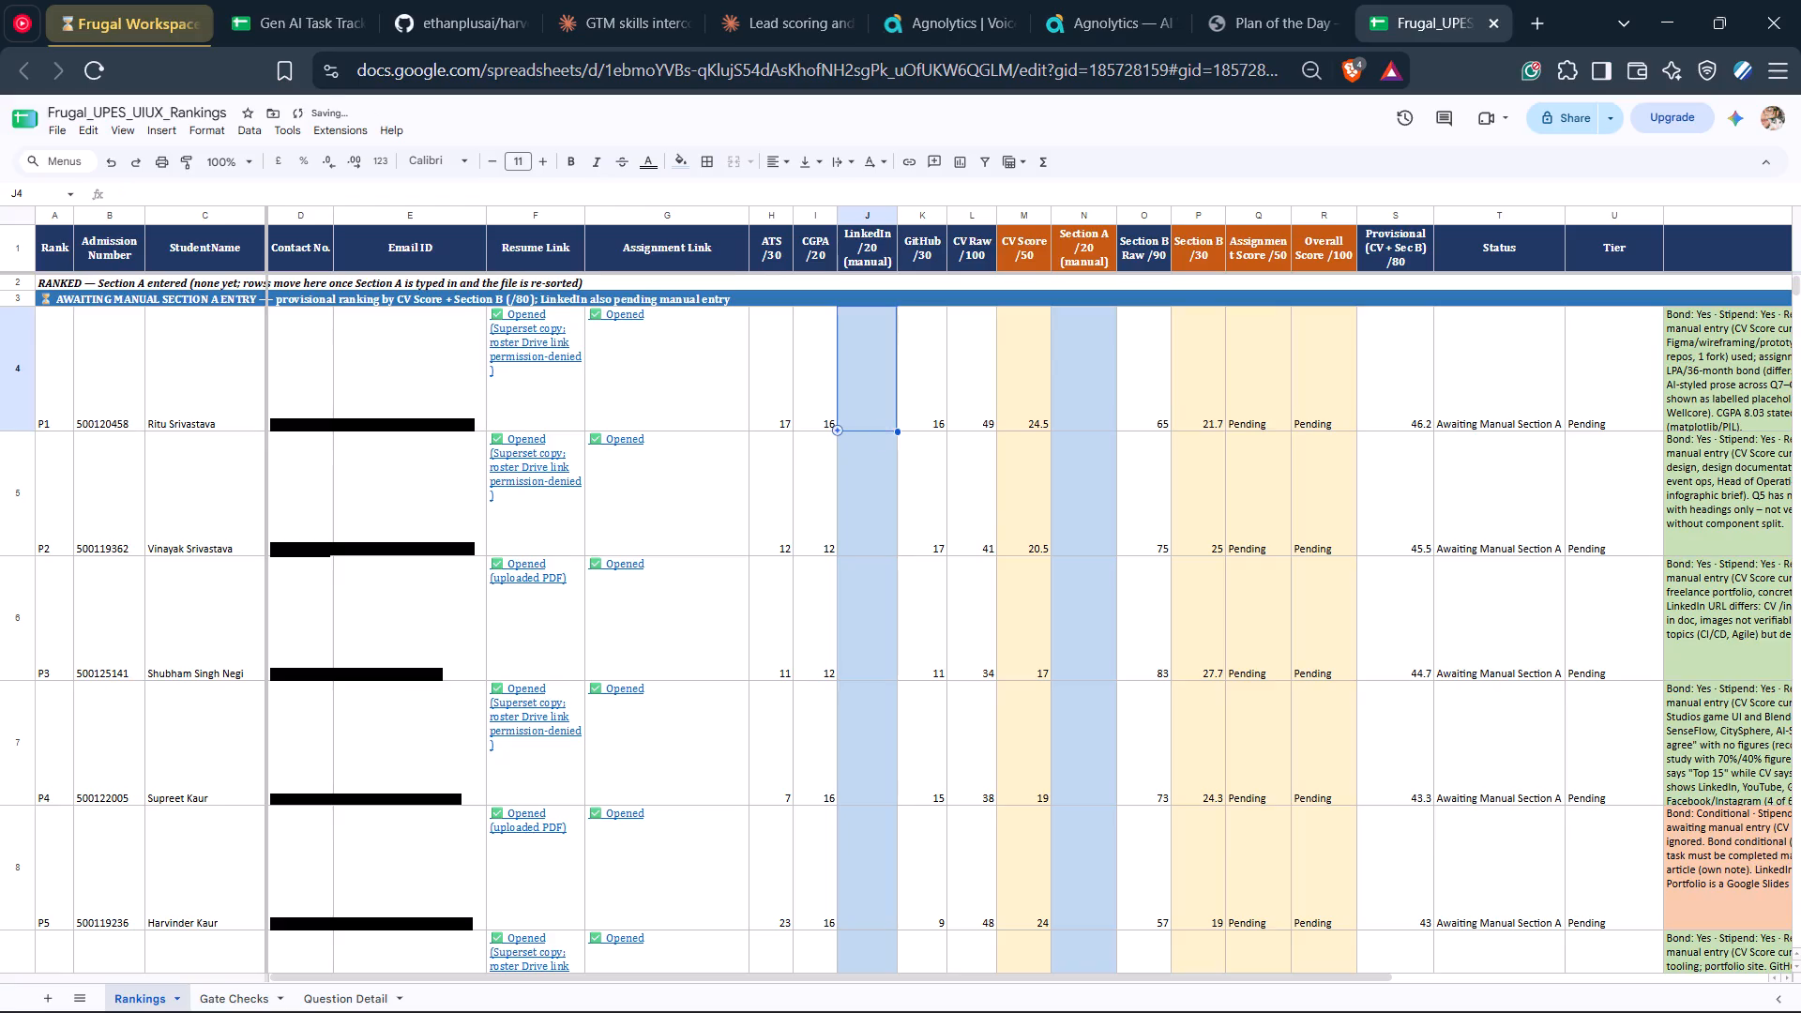
Inspect the Section B Raw, LinkedIn, Provisional and Tier cells of candidates P1 and P2.
click(1163, 525)
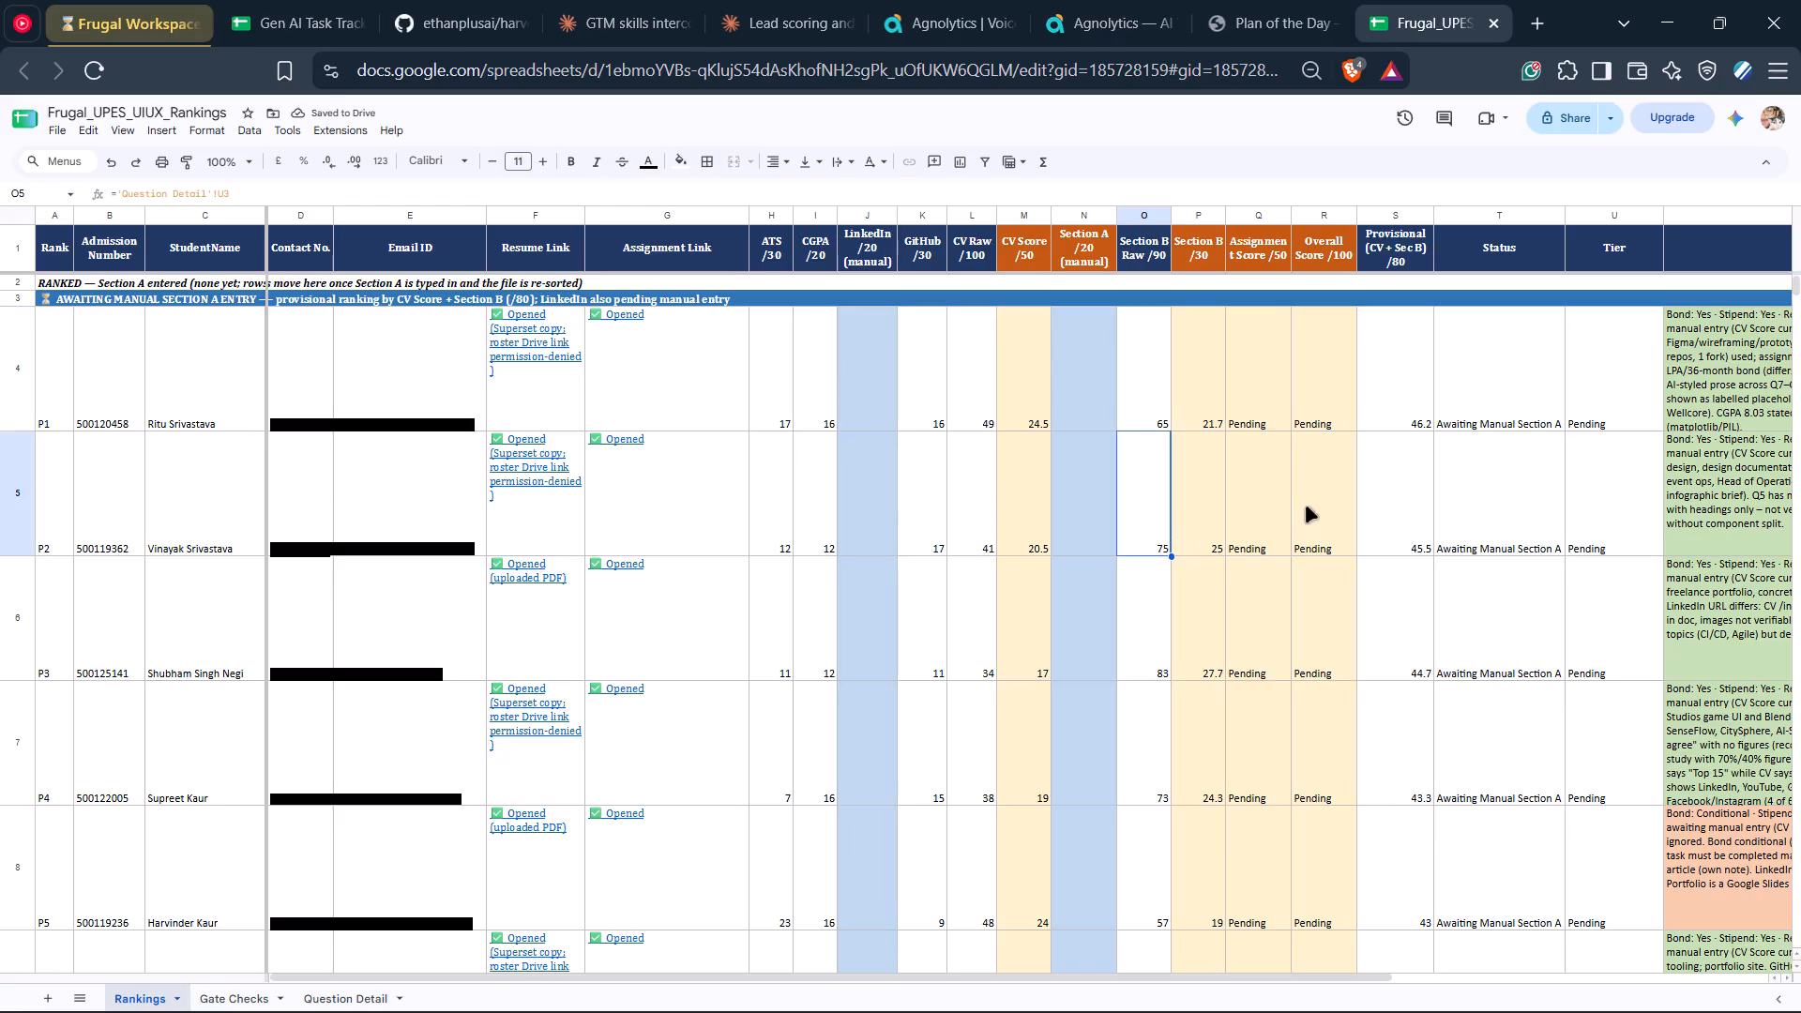
click(881, 393)
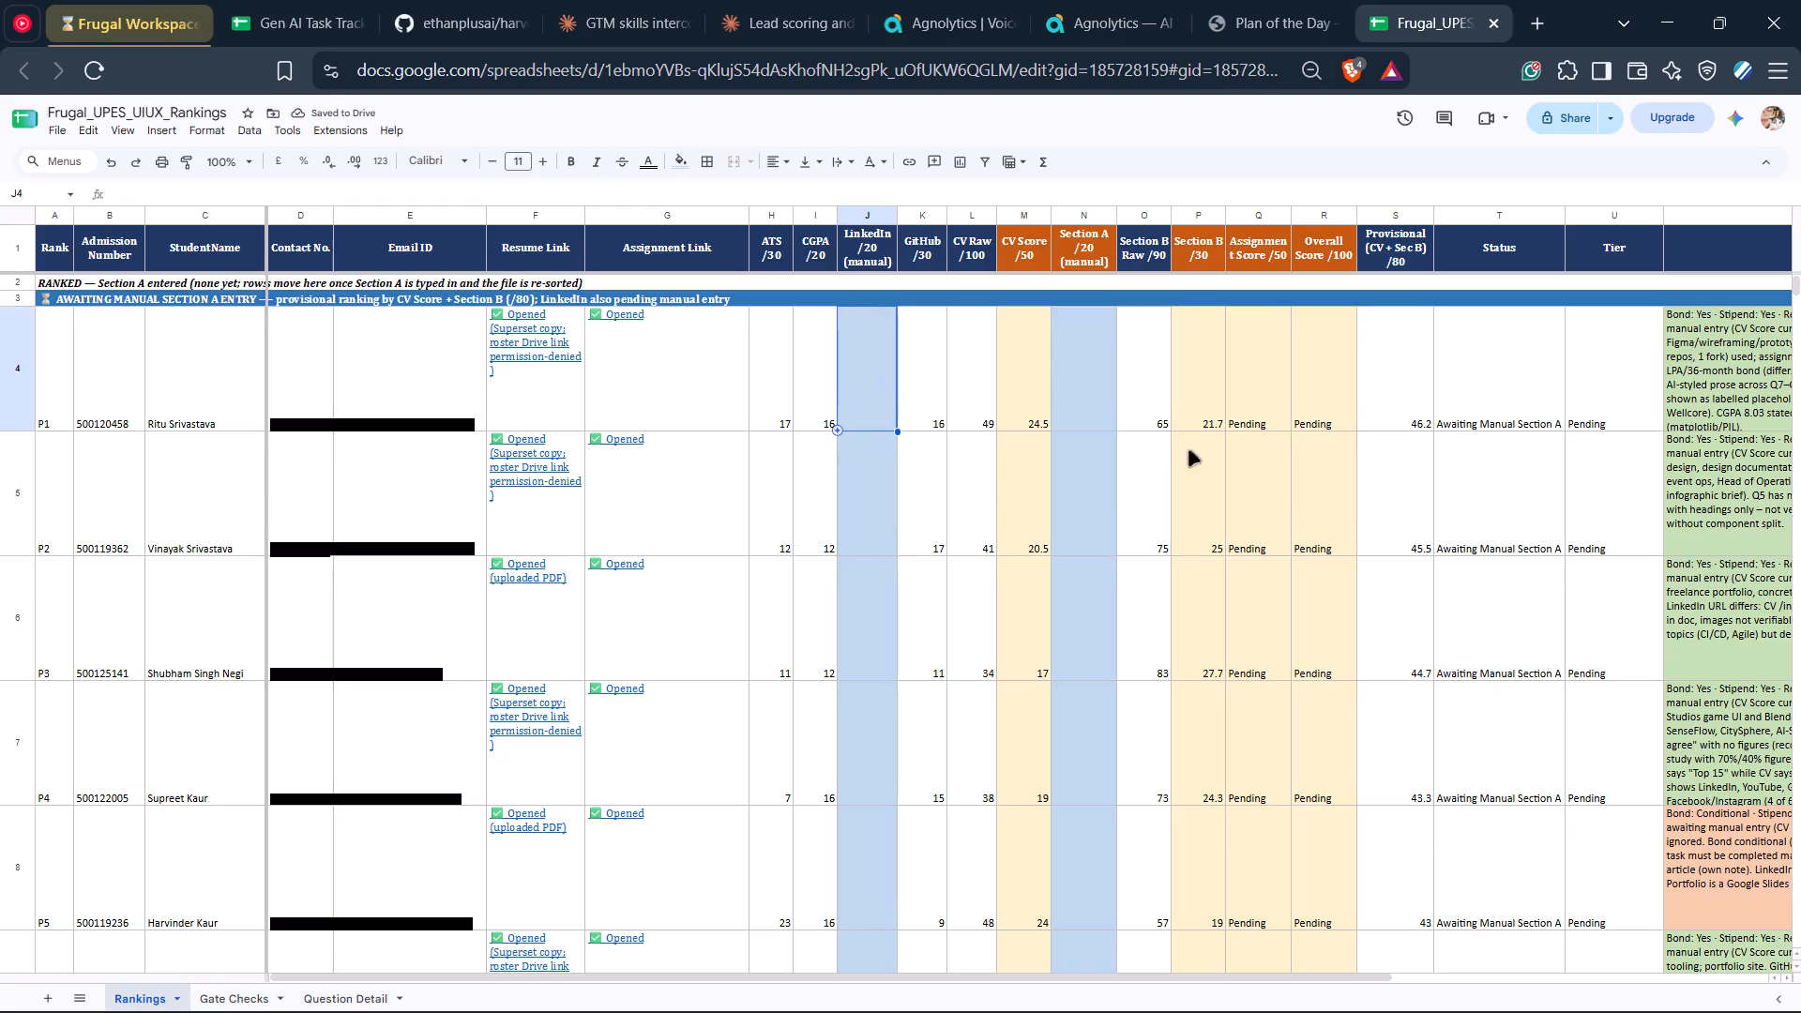
click(1401, 440)
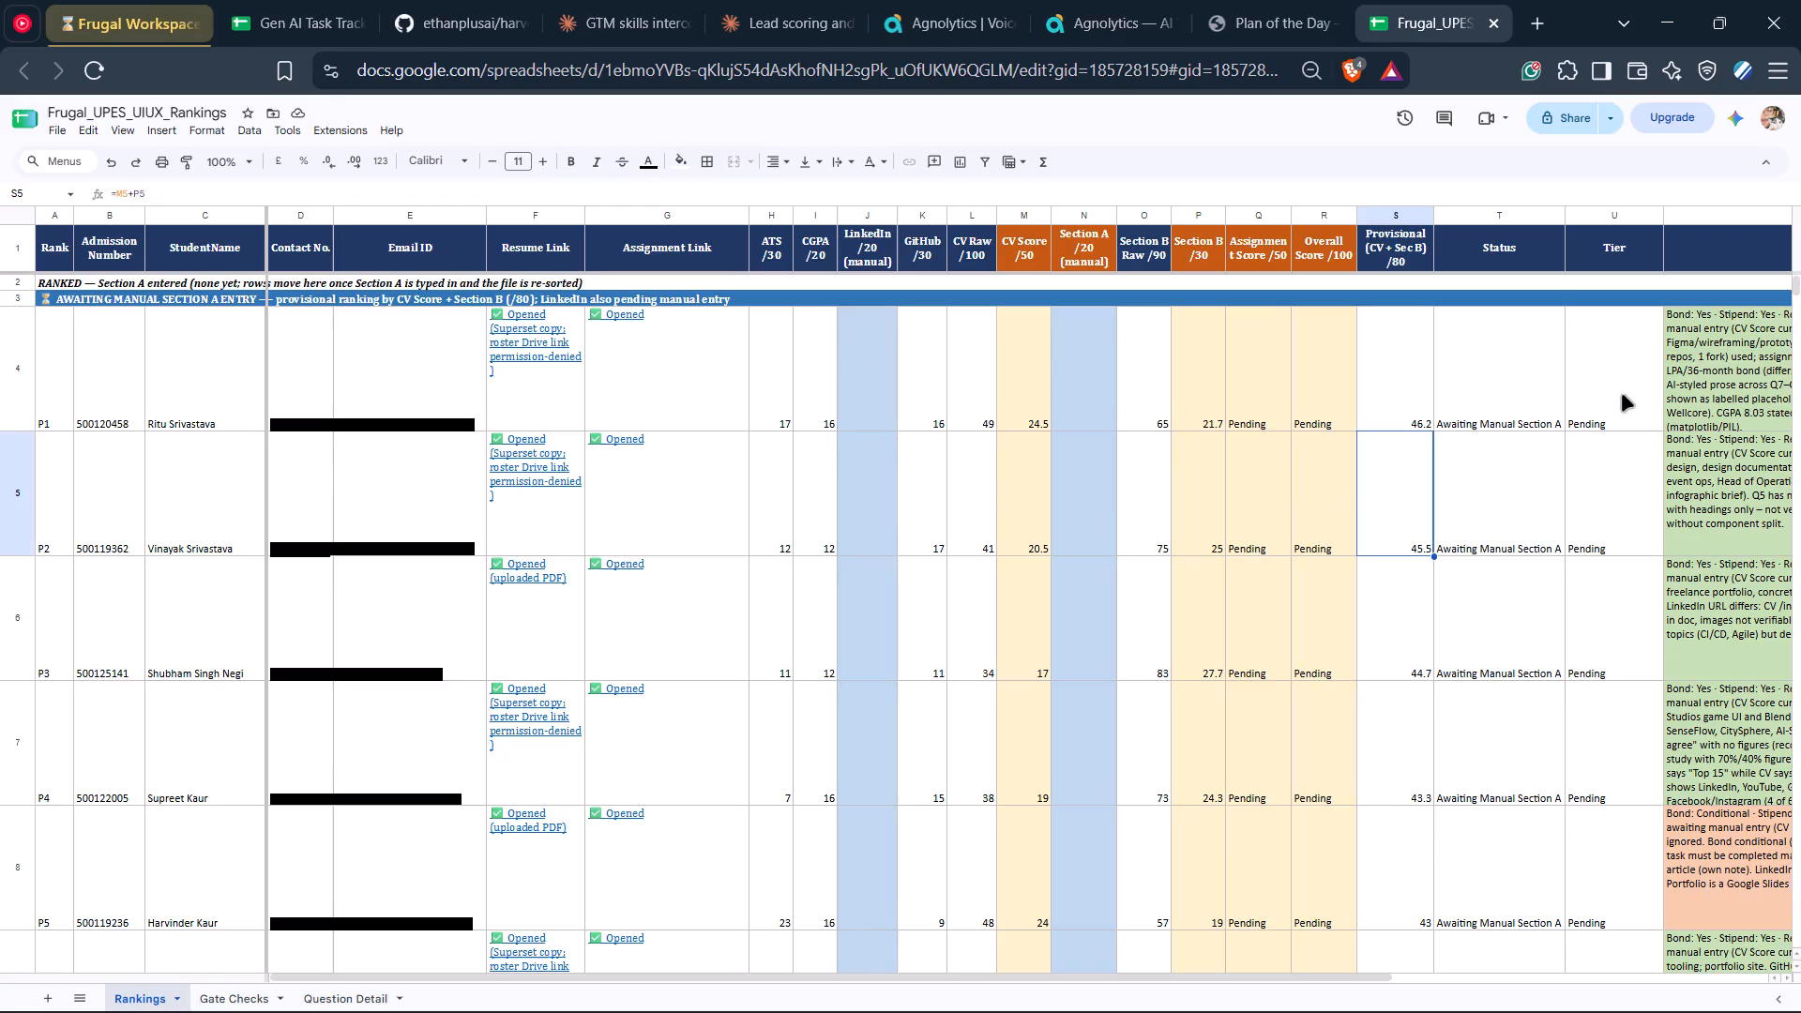
click(1622, 395)
click(1629, 520)
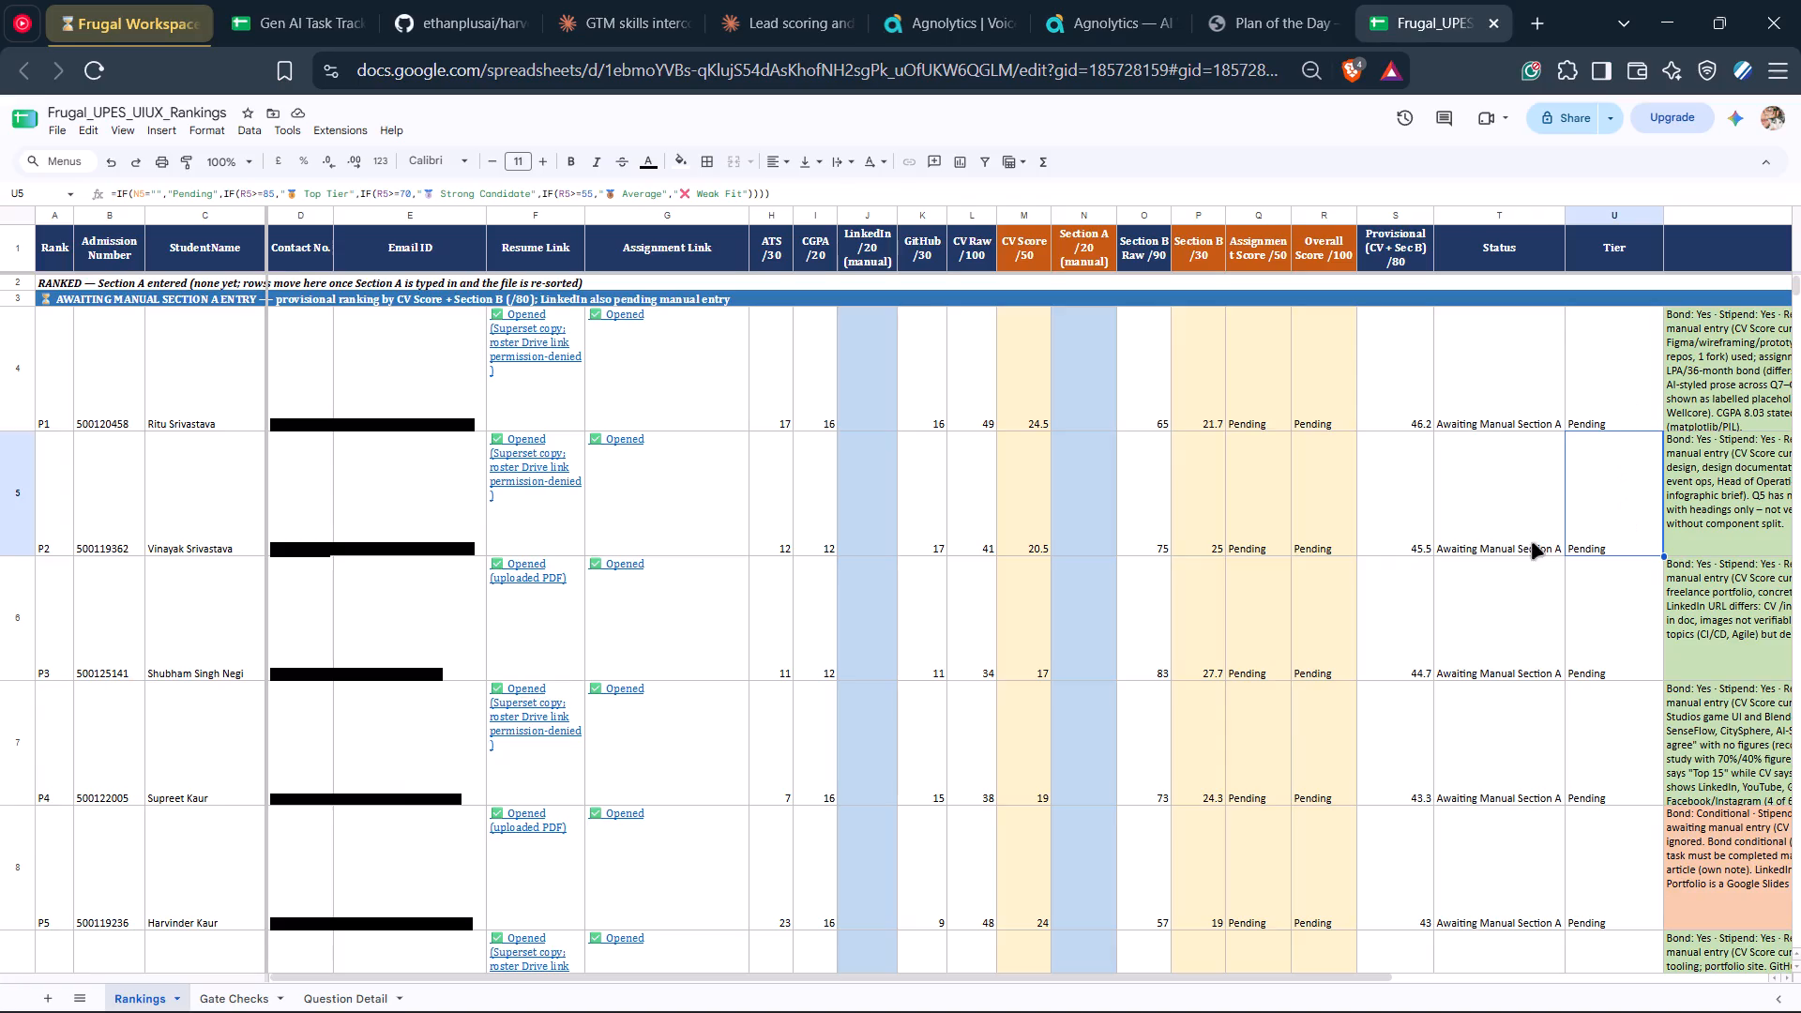
Center all Rankings data horizontally, align it to the middle vertically, and turn on text wrapping.
click(1510, 543)
key(ctrl+a)
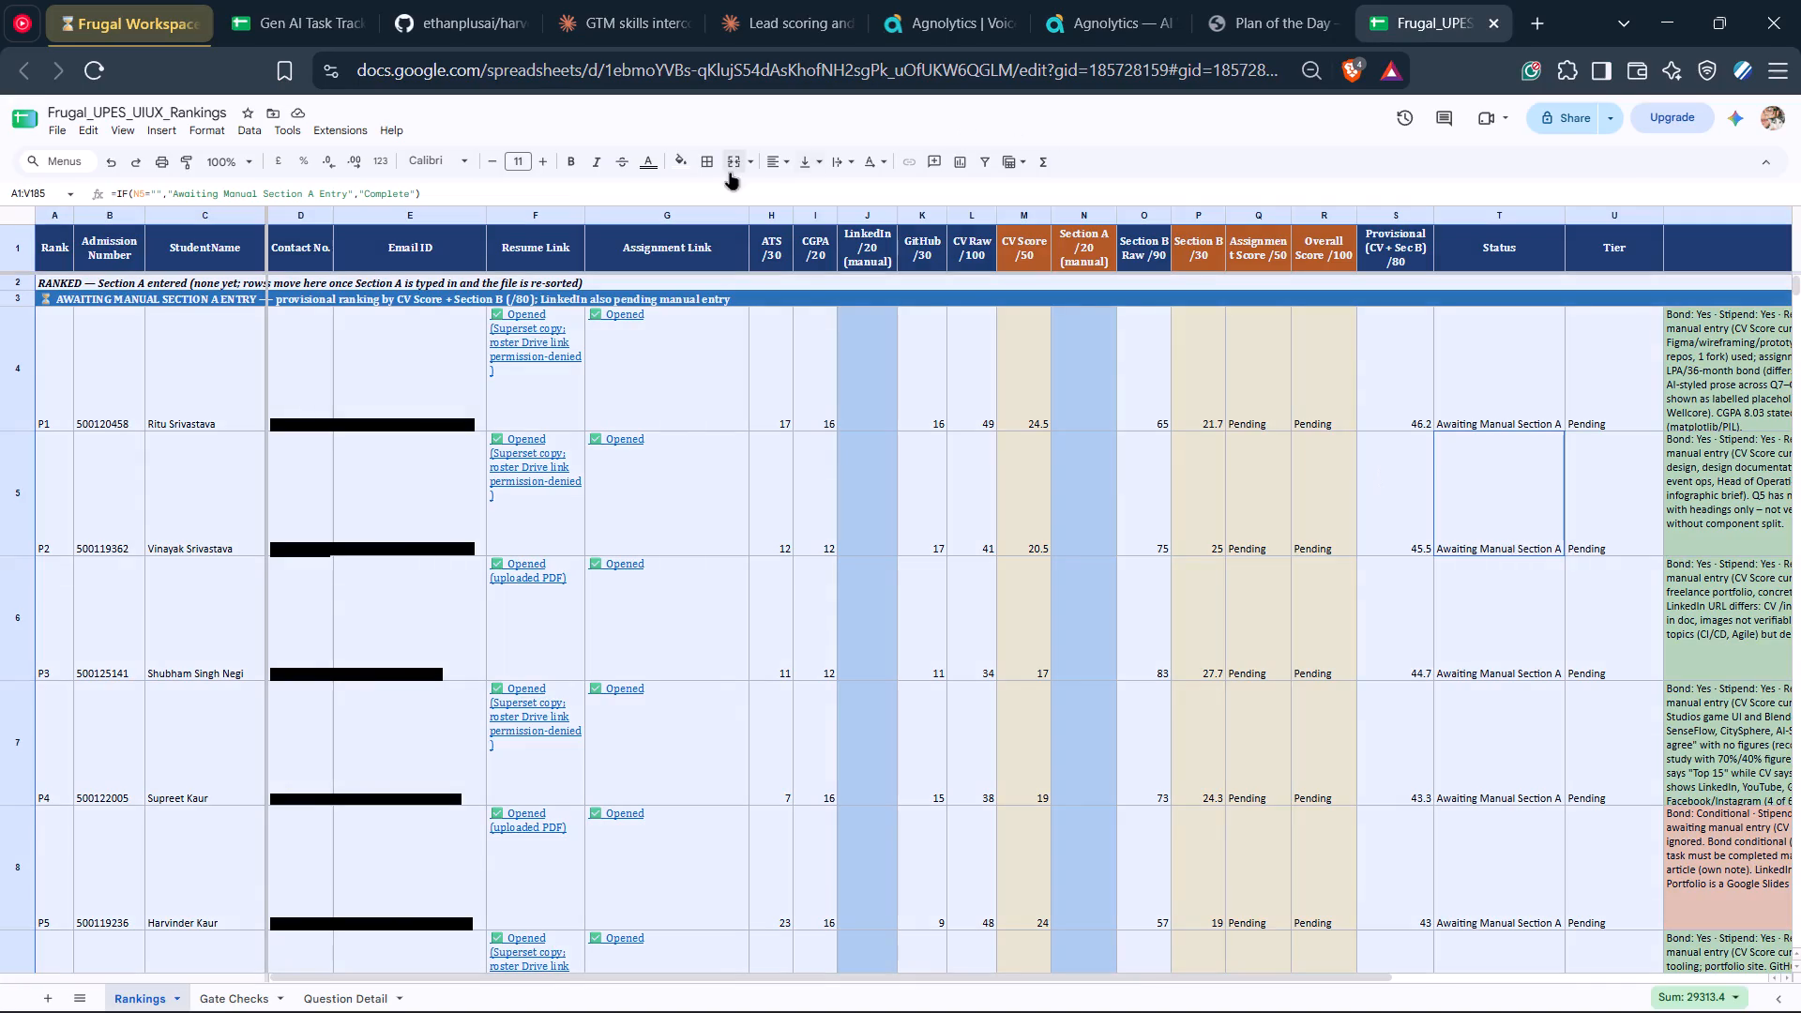
click(791, 162)
click(801, 194)
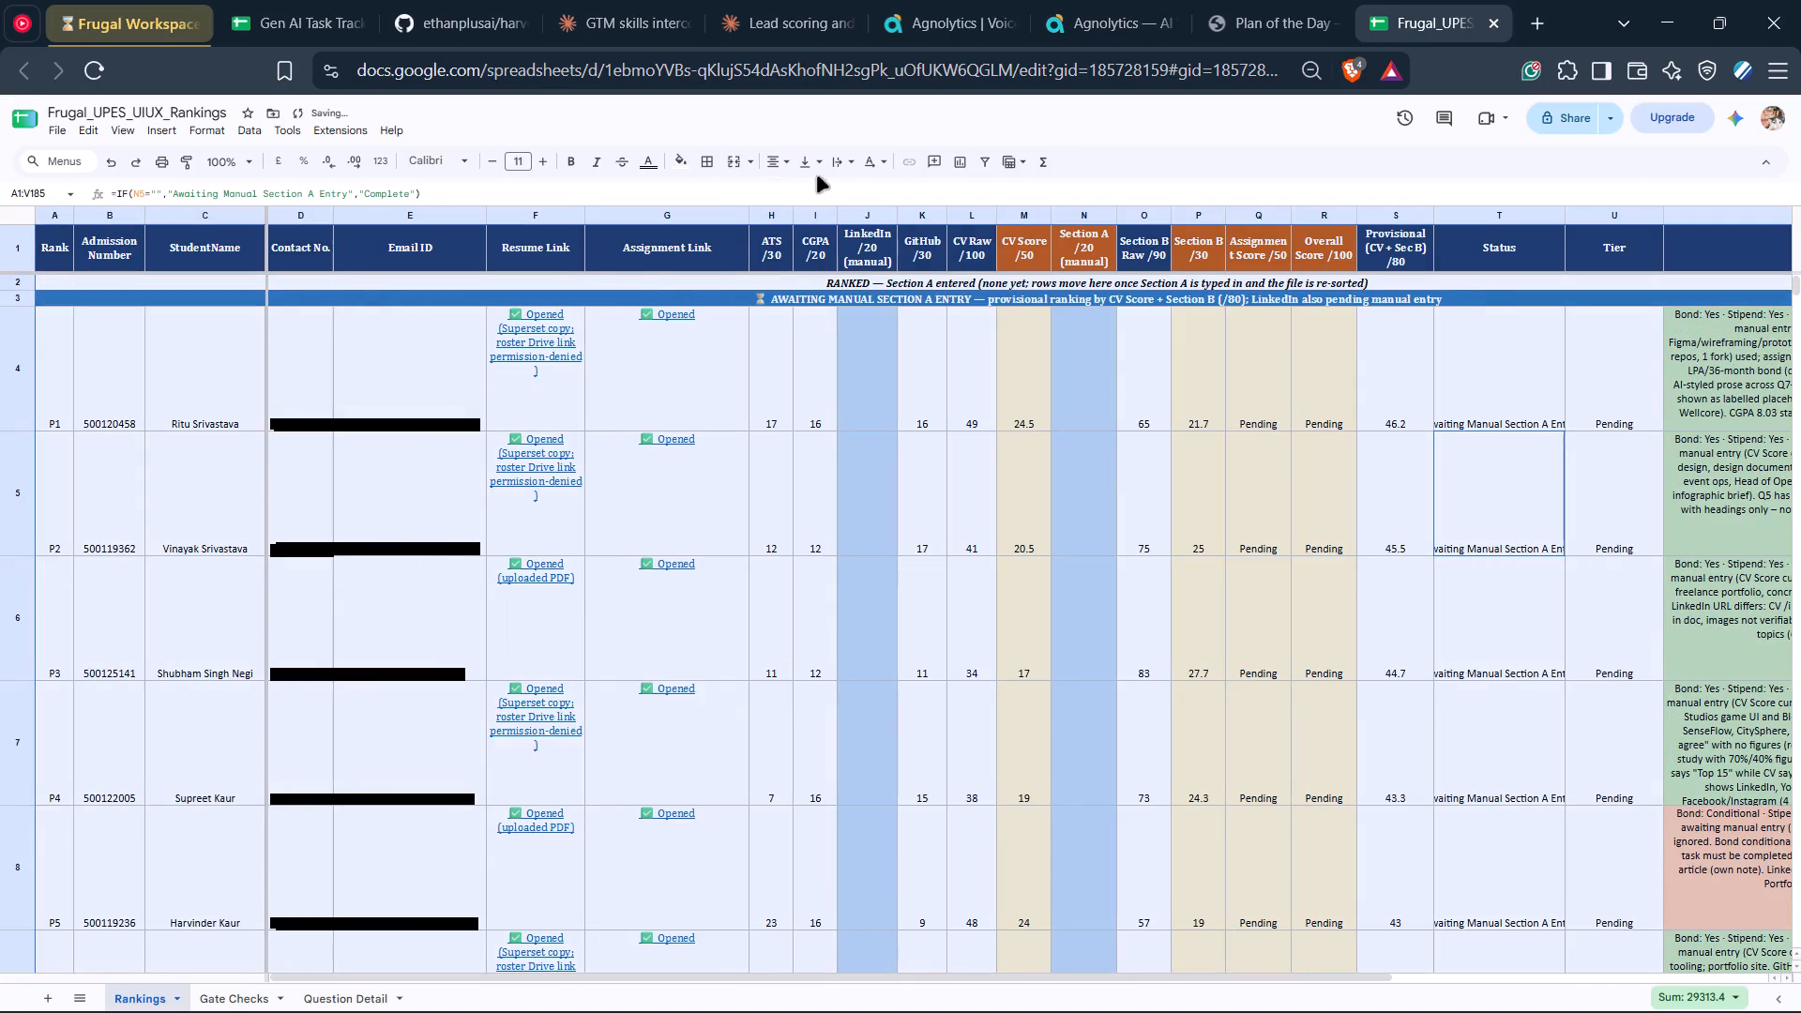
click(821, 167)
click(834, 185)
click(850, 162)
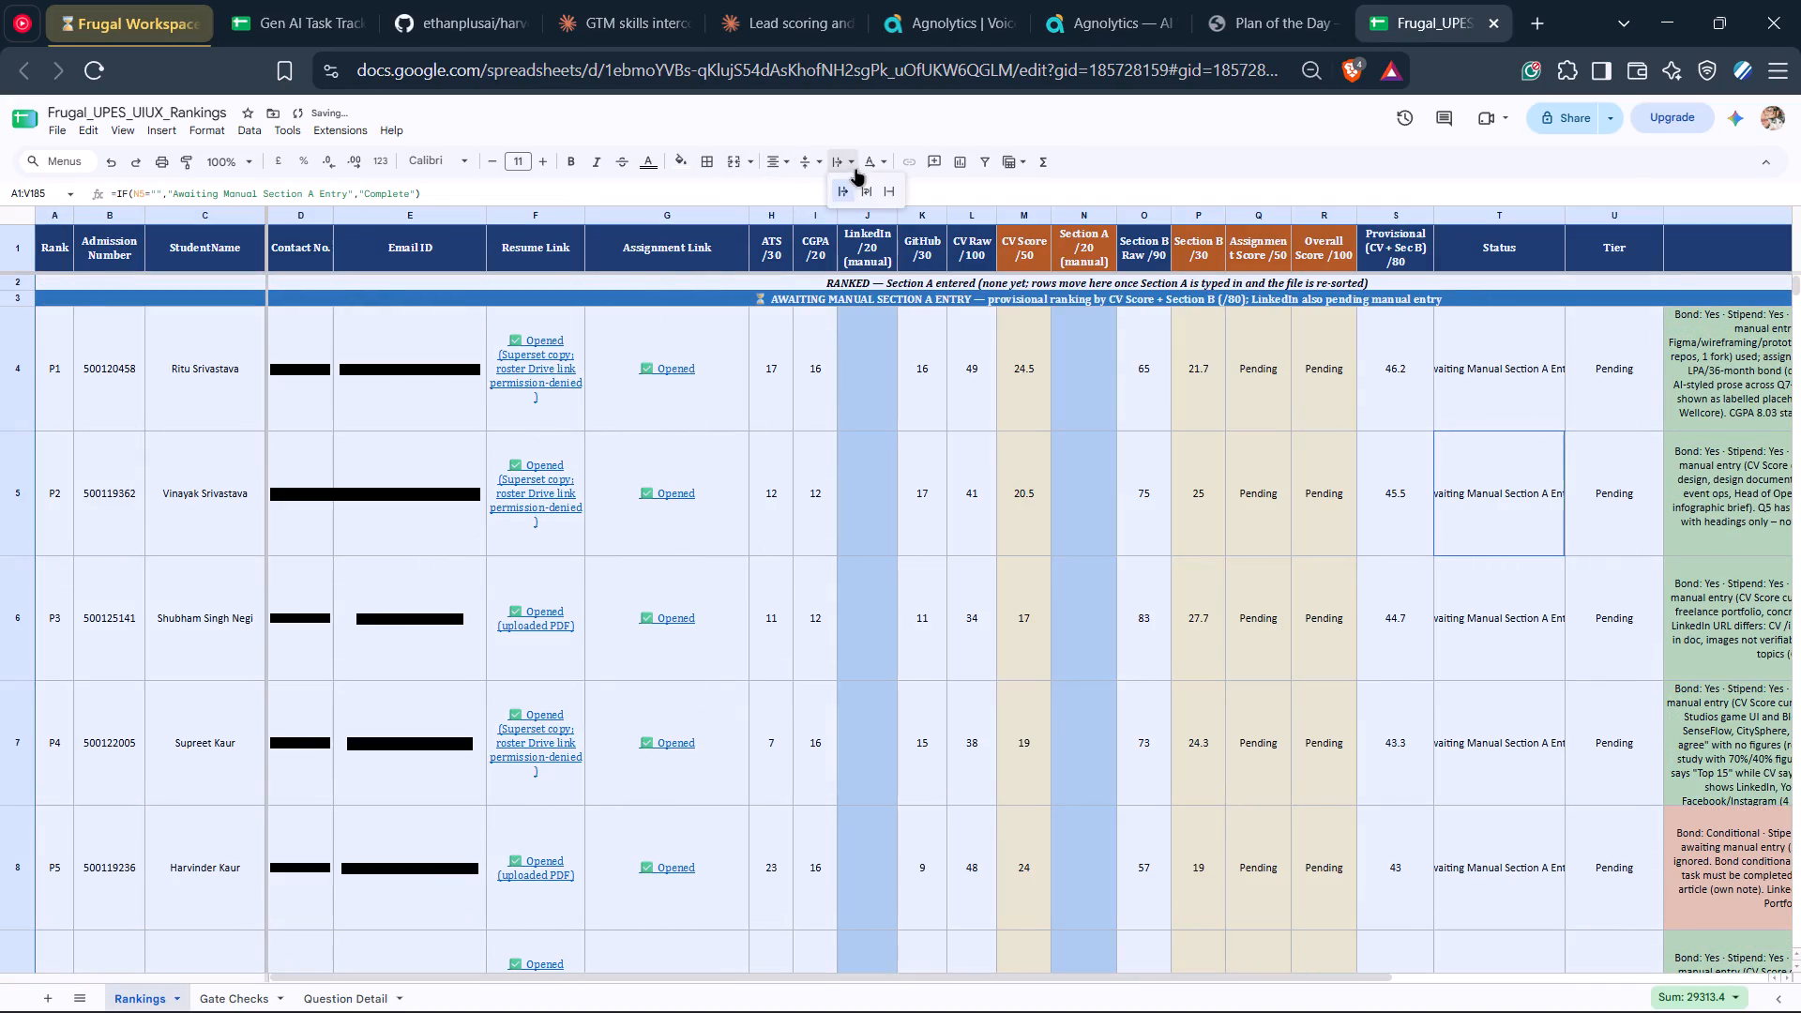
click(864, 185)
click(1036, 341)
scroll(922, 399, up, 2)
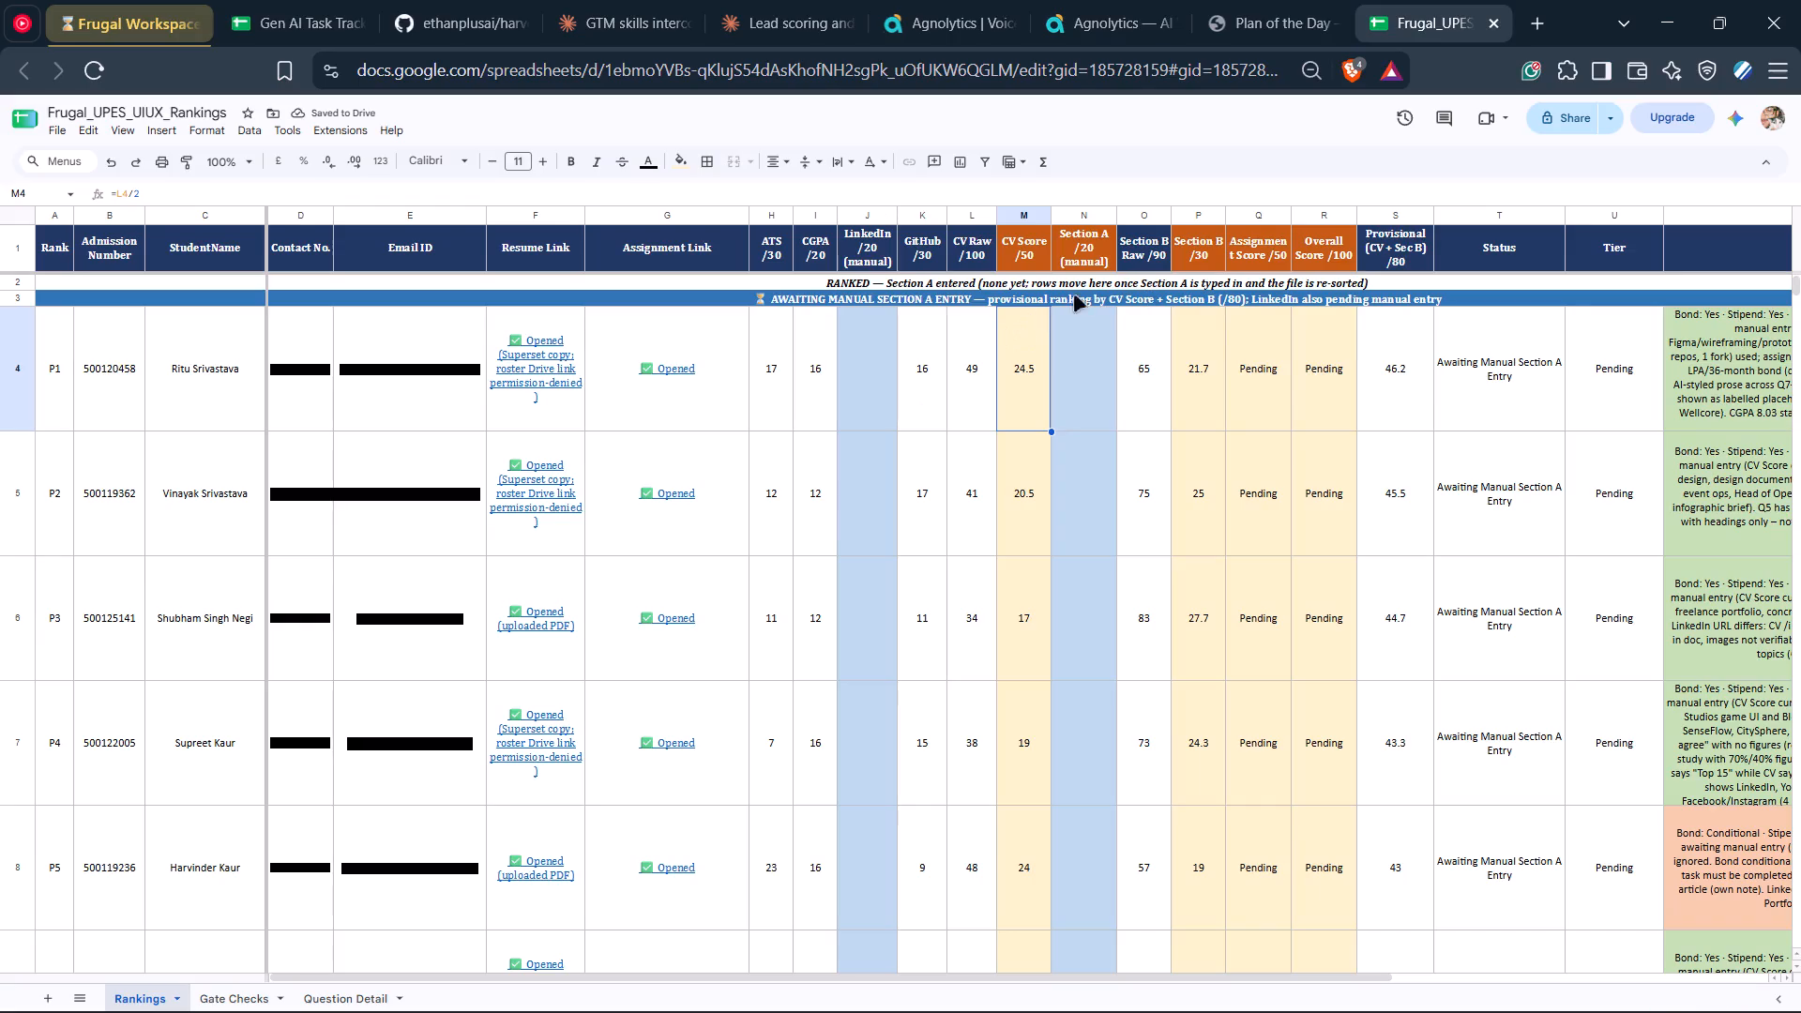
Left-align the RANKED and AWAITING MANUAL SECTION A ENTRY note rows 2 and 3.
drag(780, 279, 783, 294)
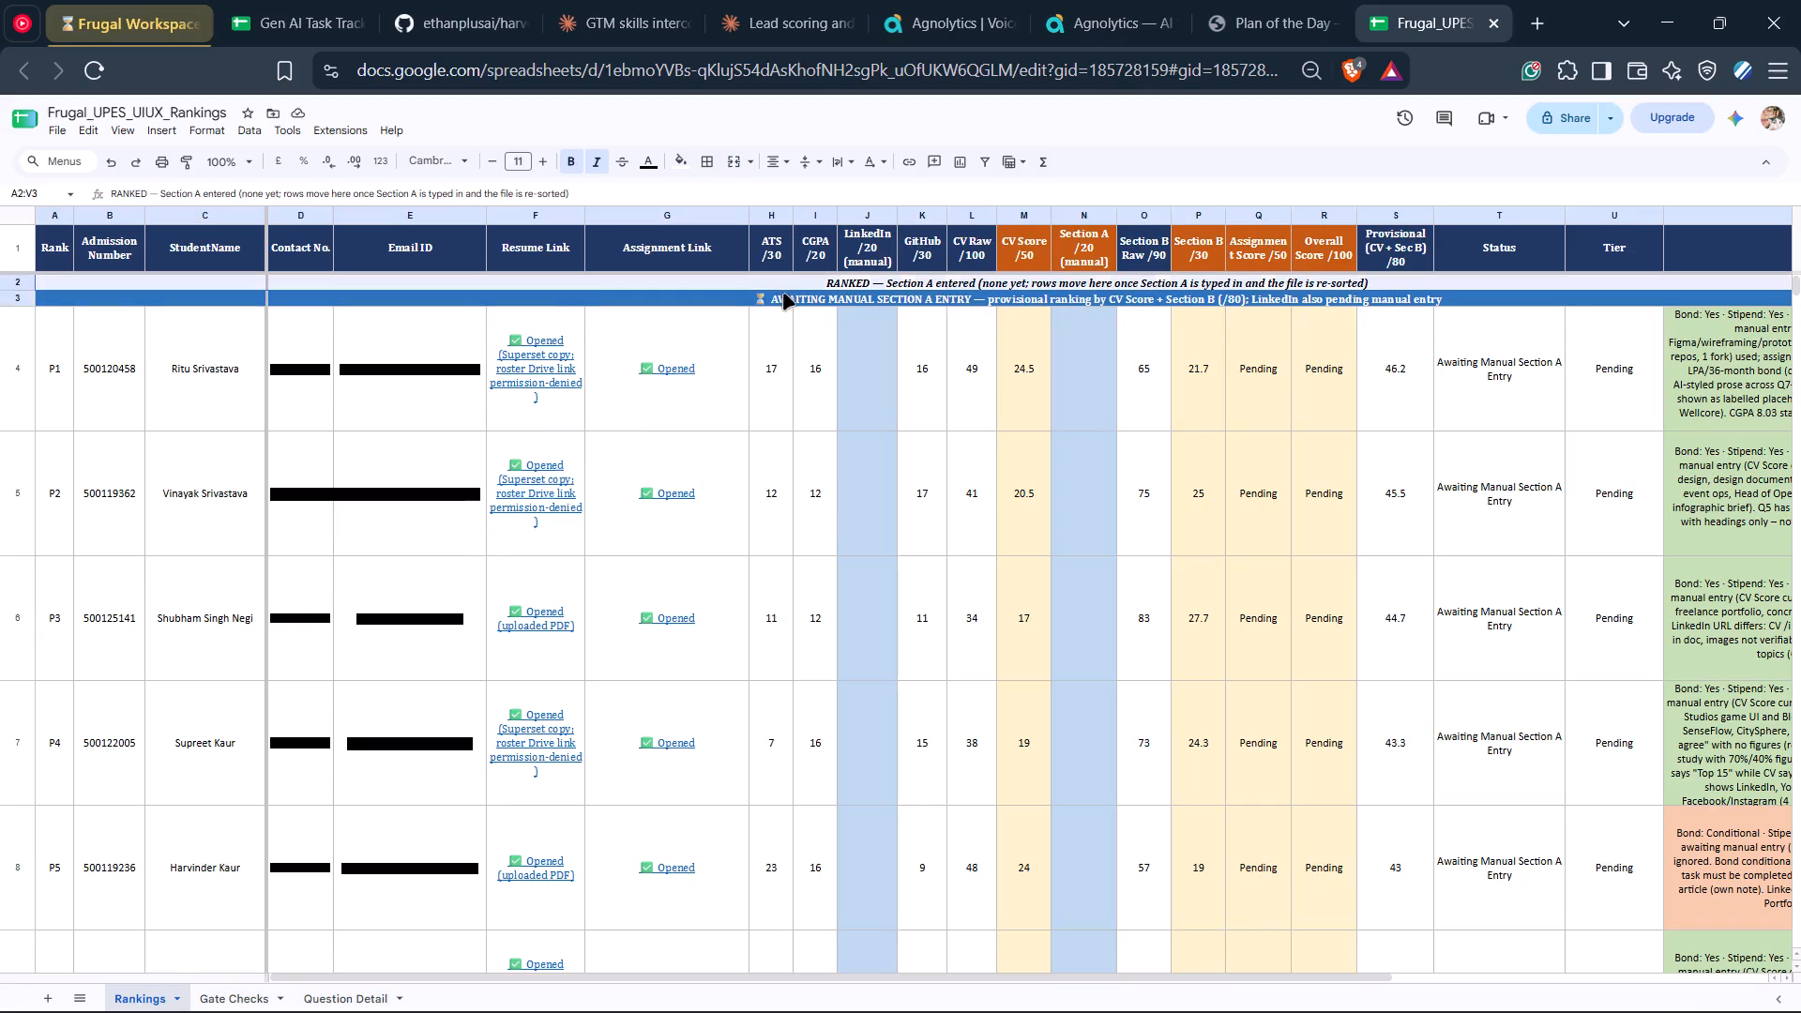
drag(783, 294, 784, 297)
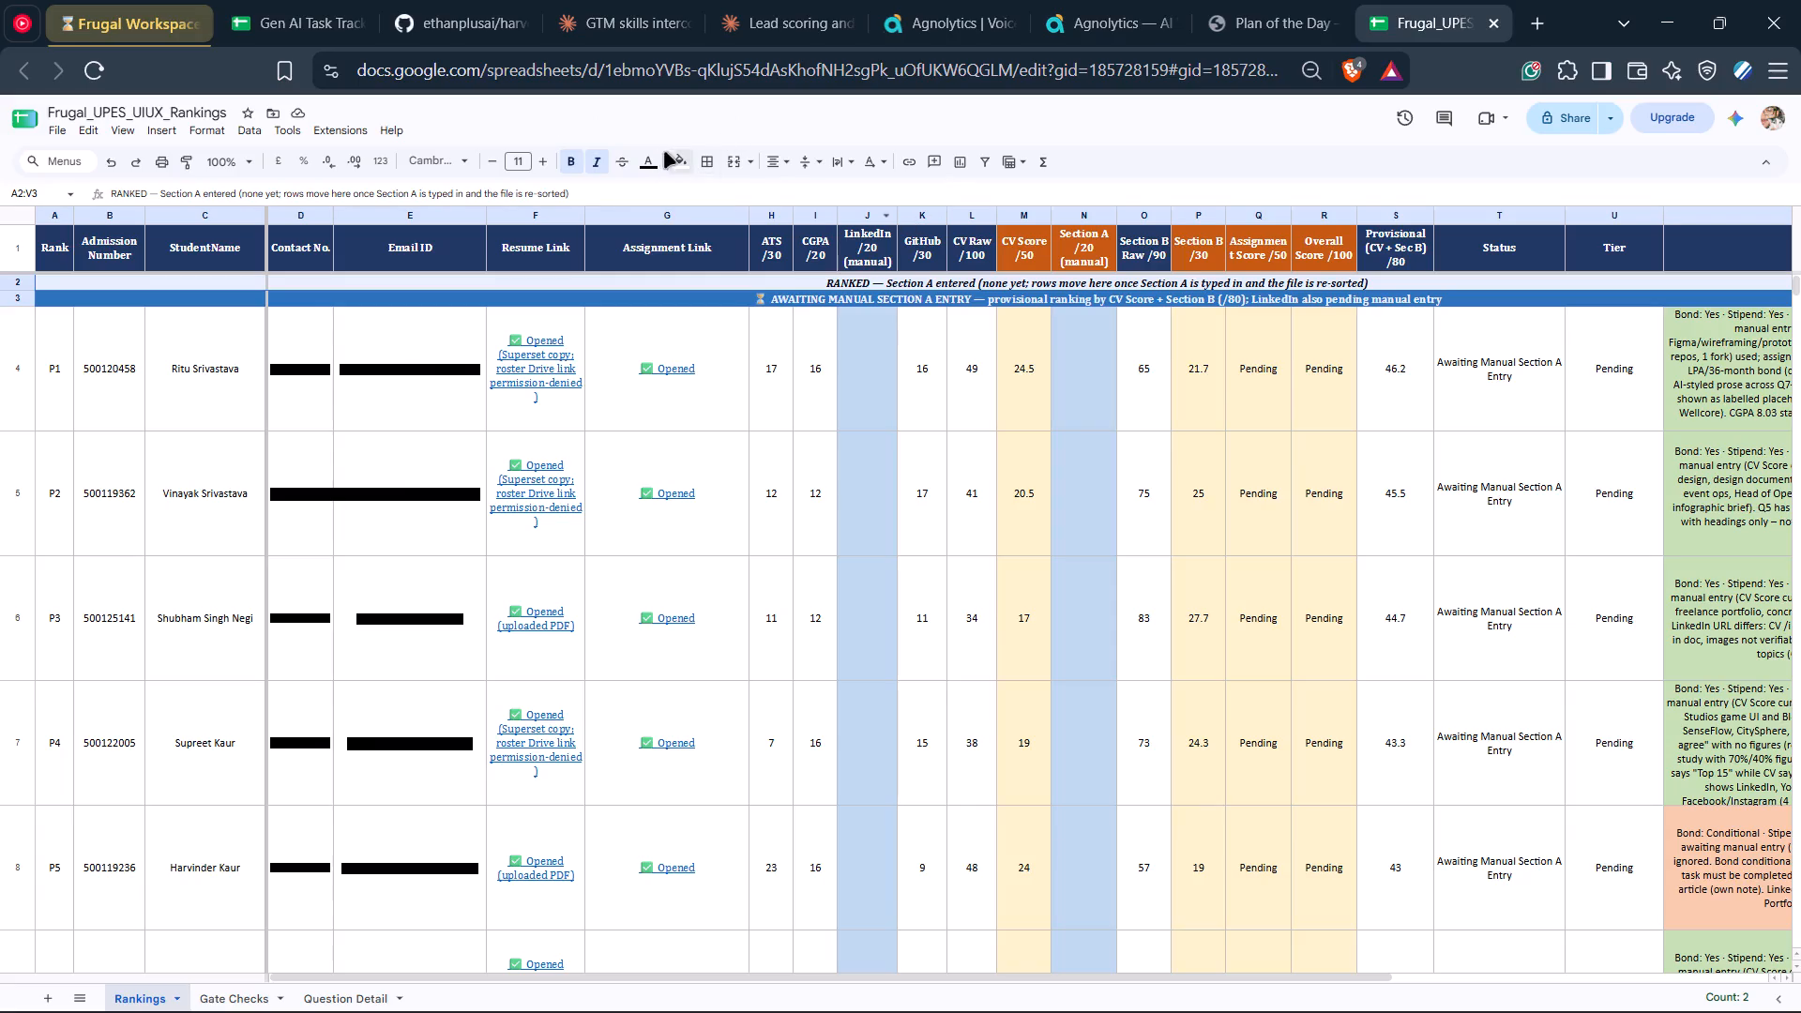
click(784, 160)
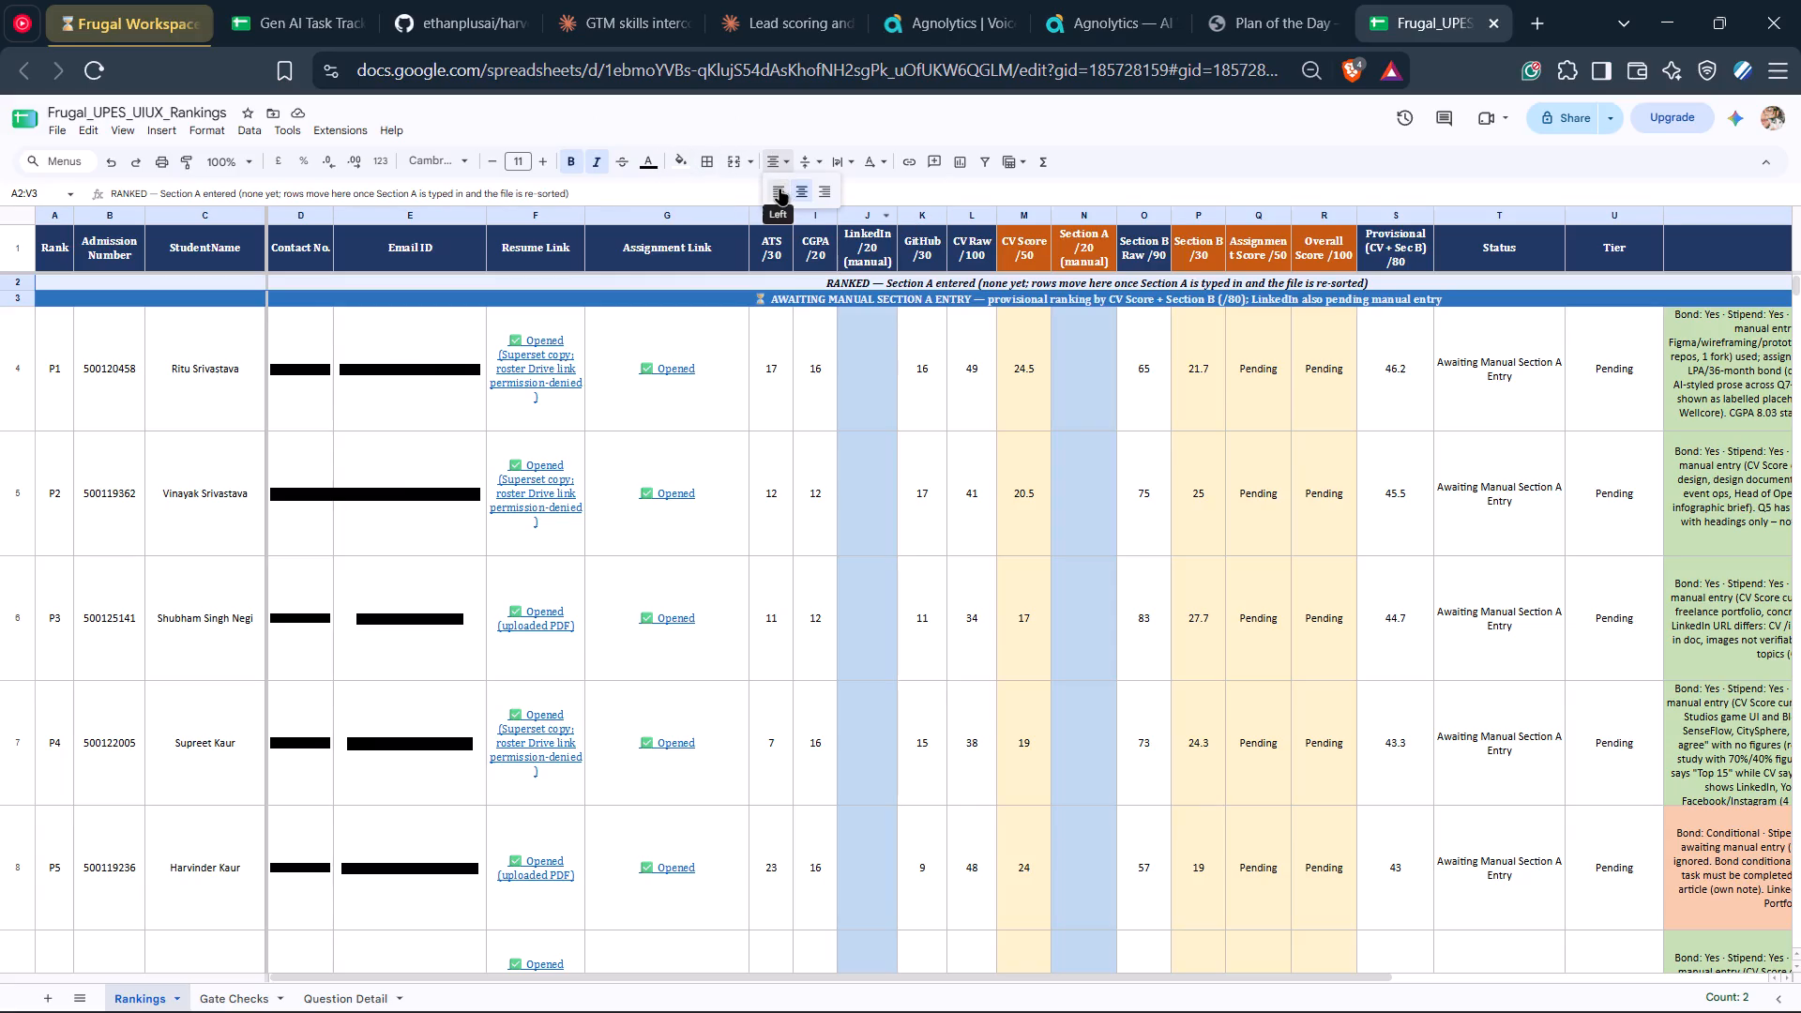
click(778, 189)
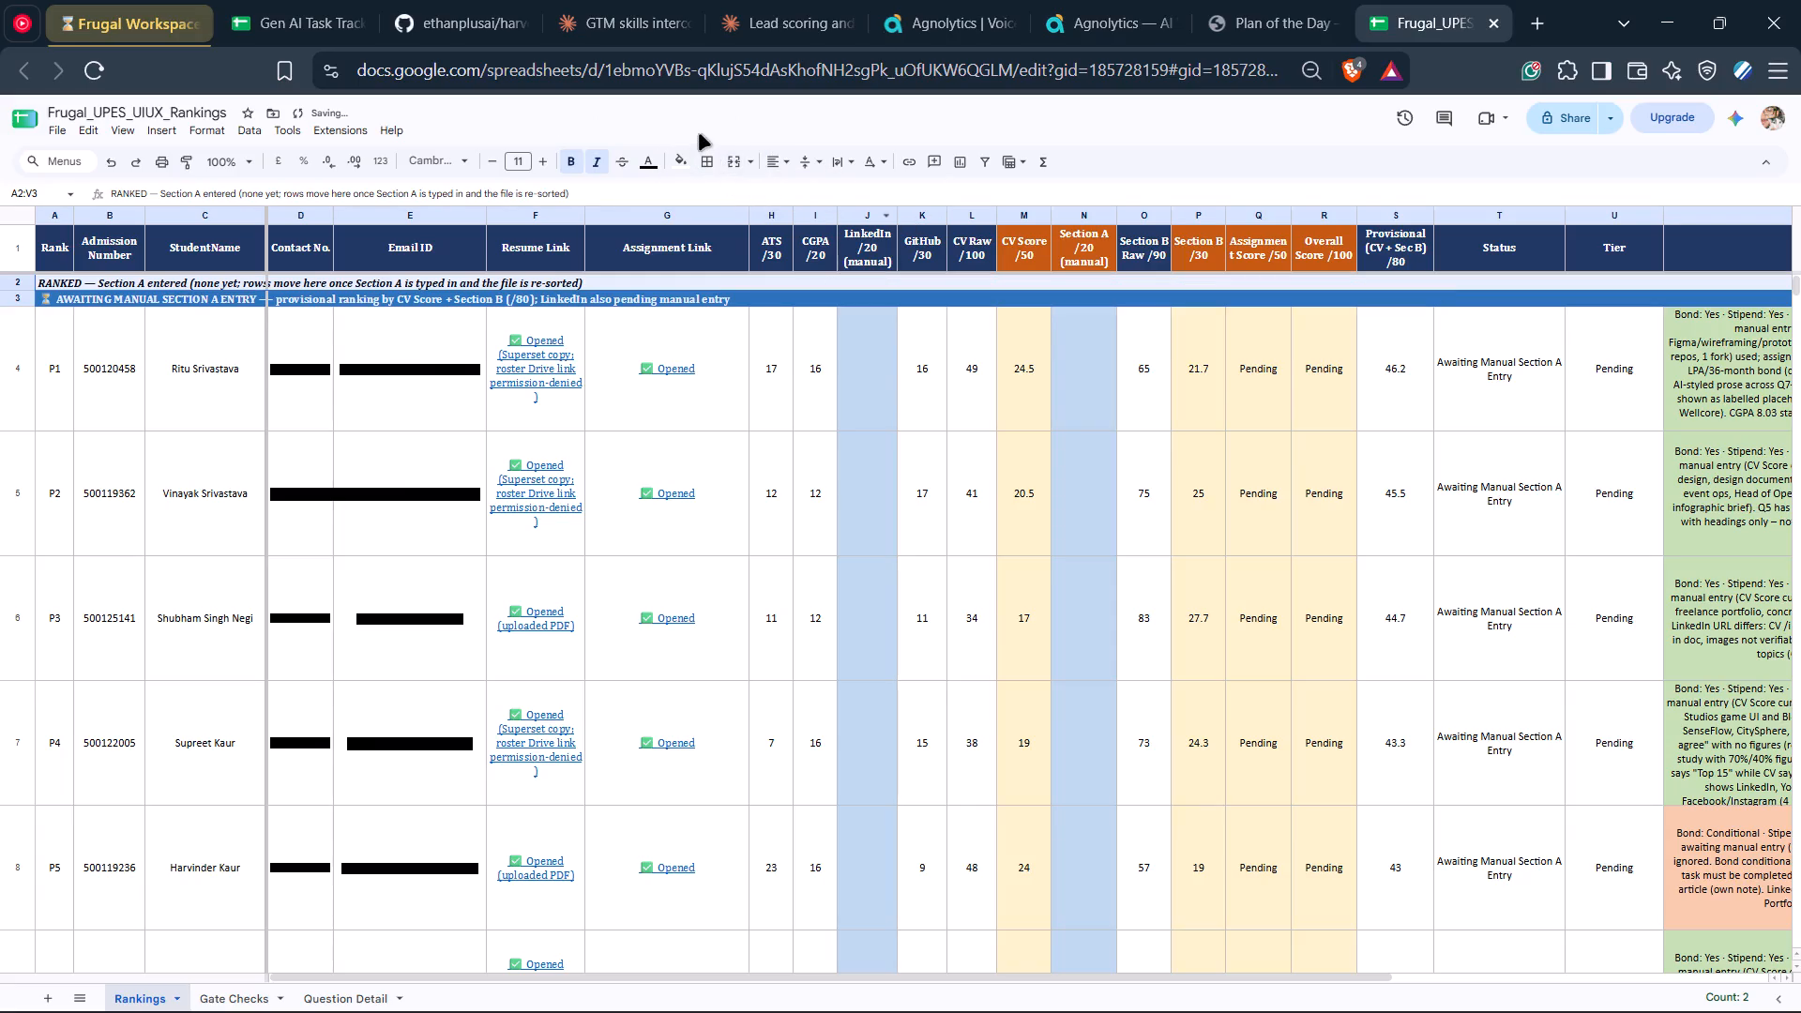
click(739, 130)
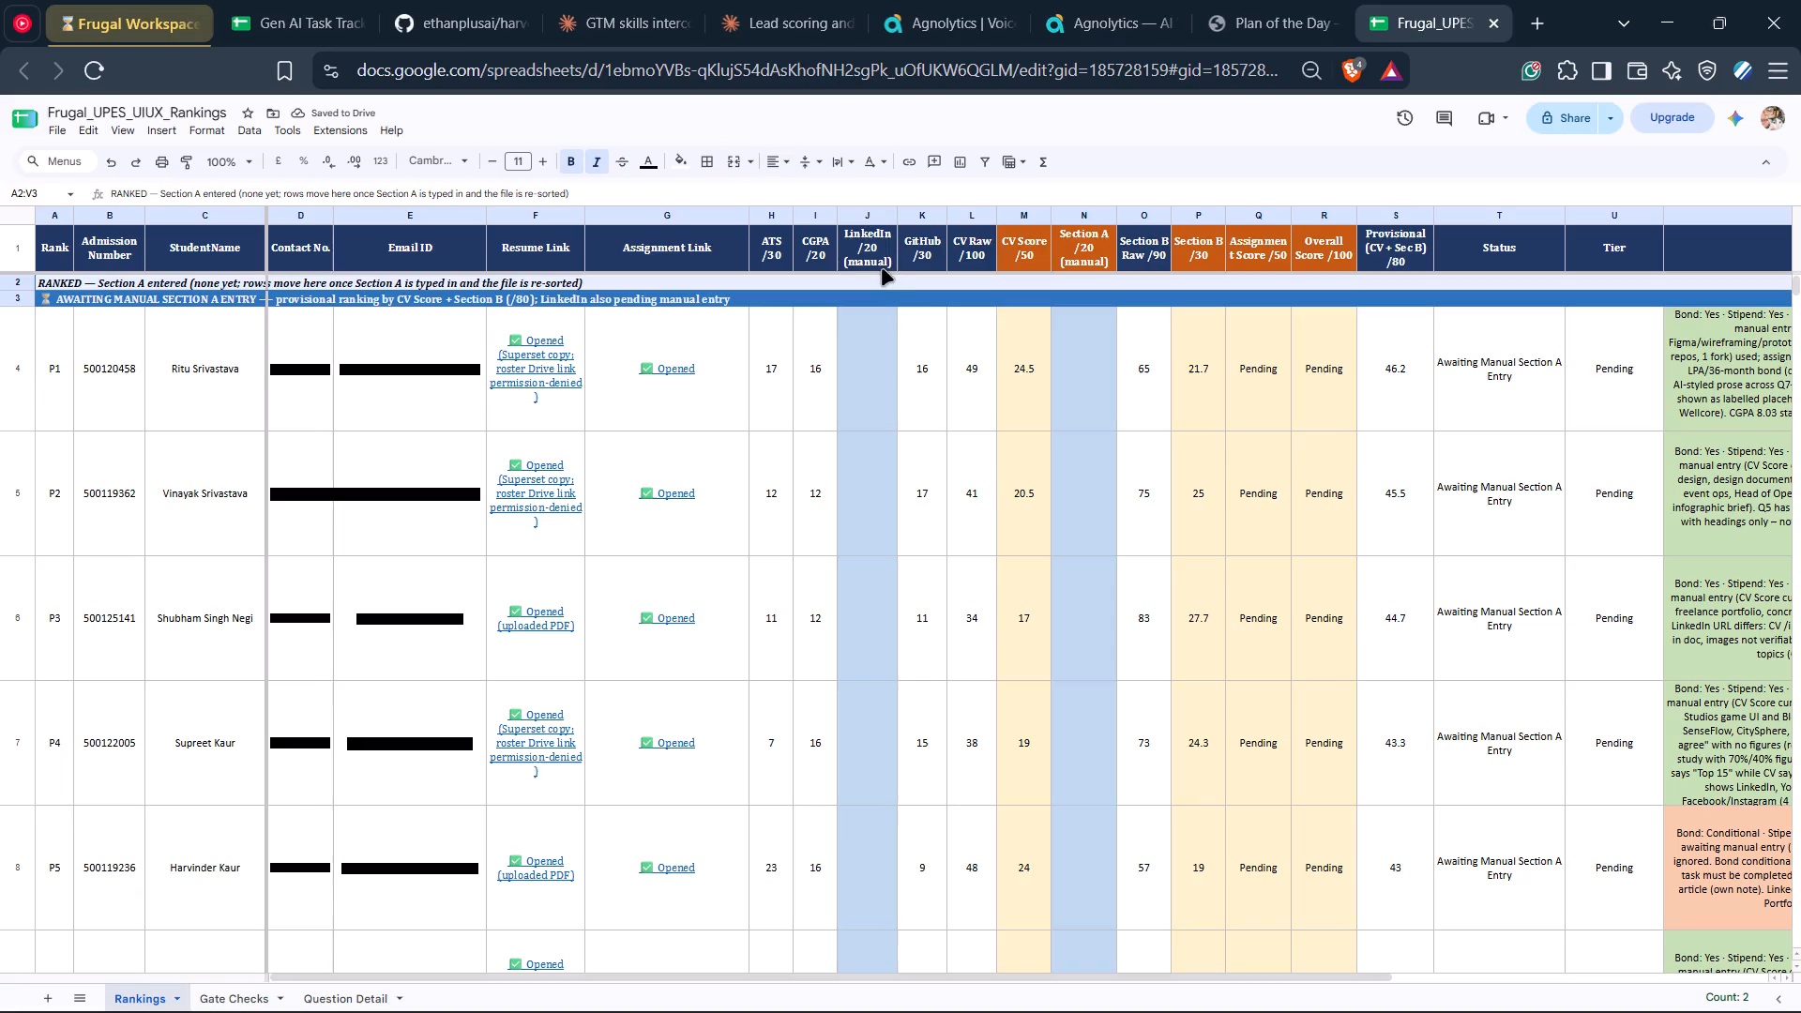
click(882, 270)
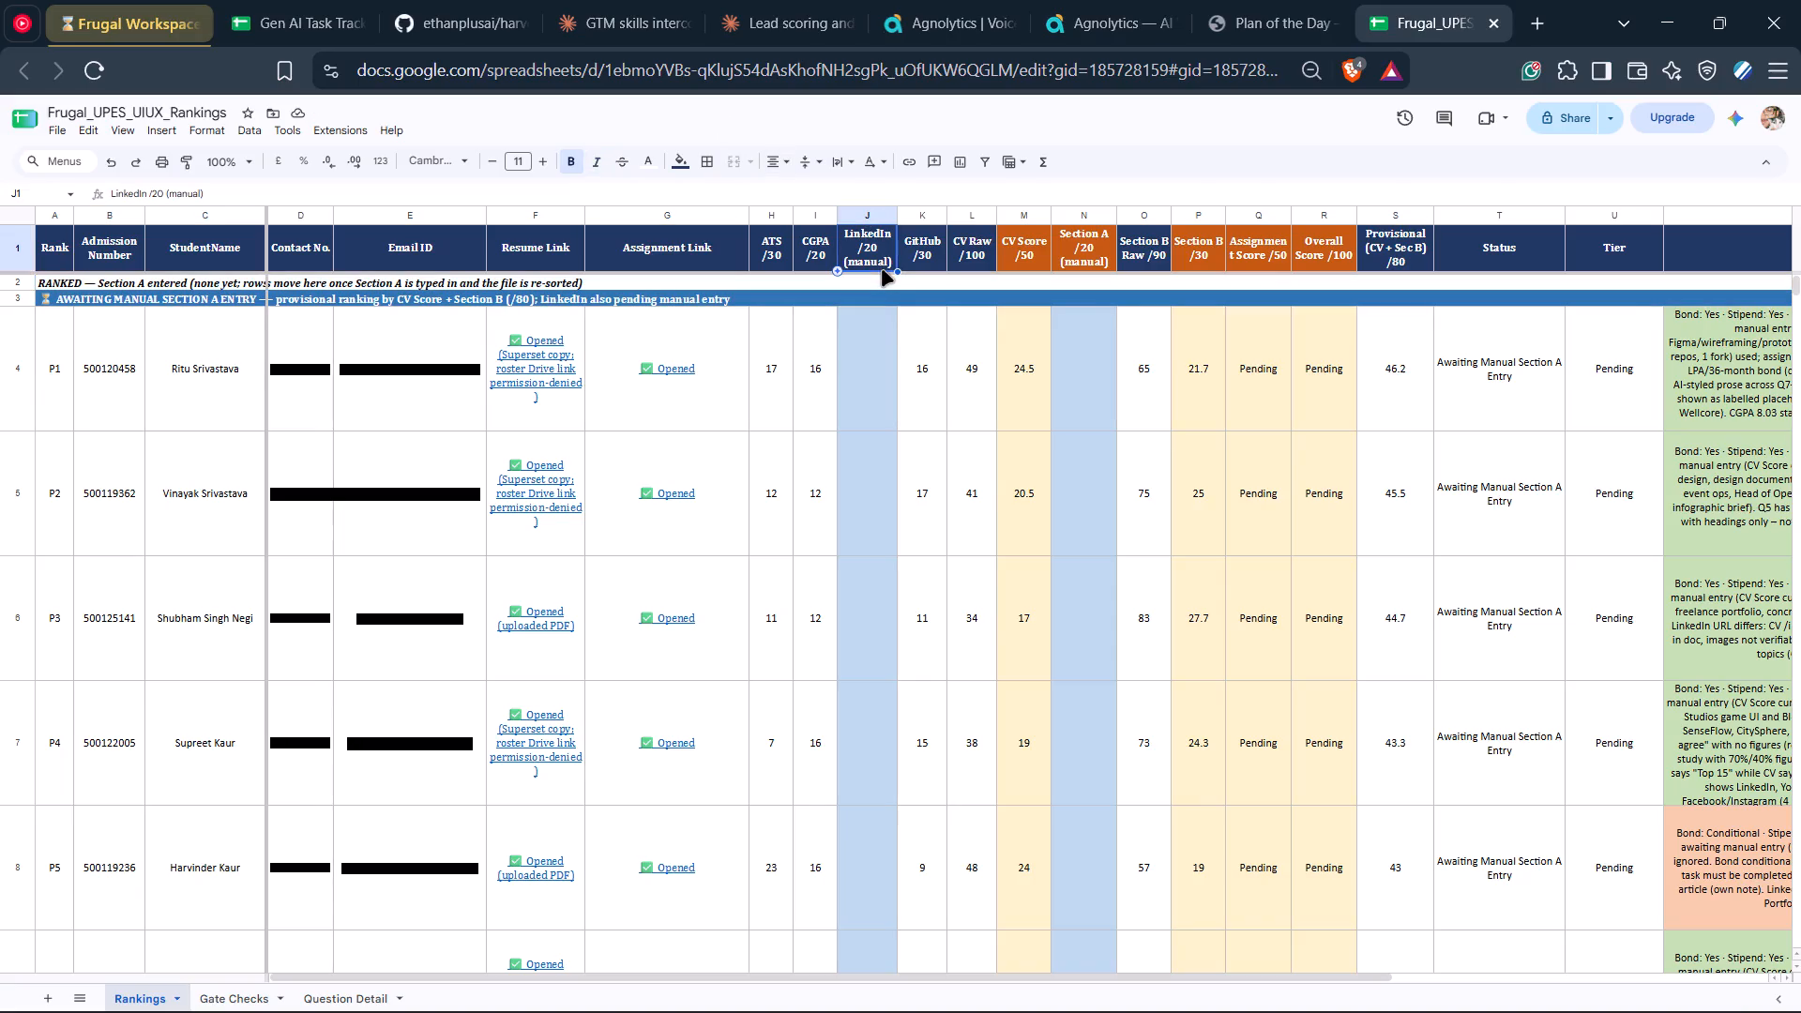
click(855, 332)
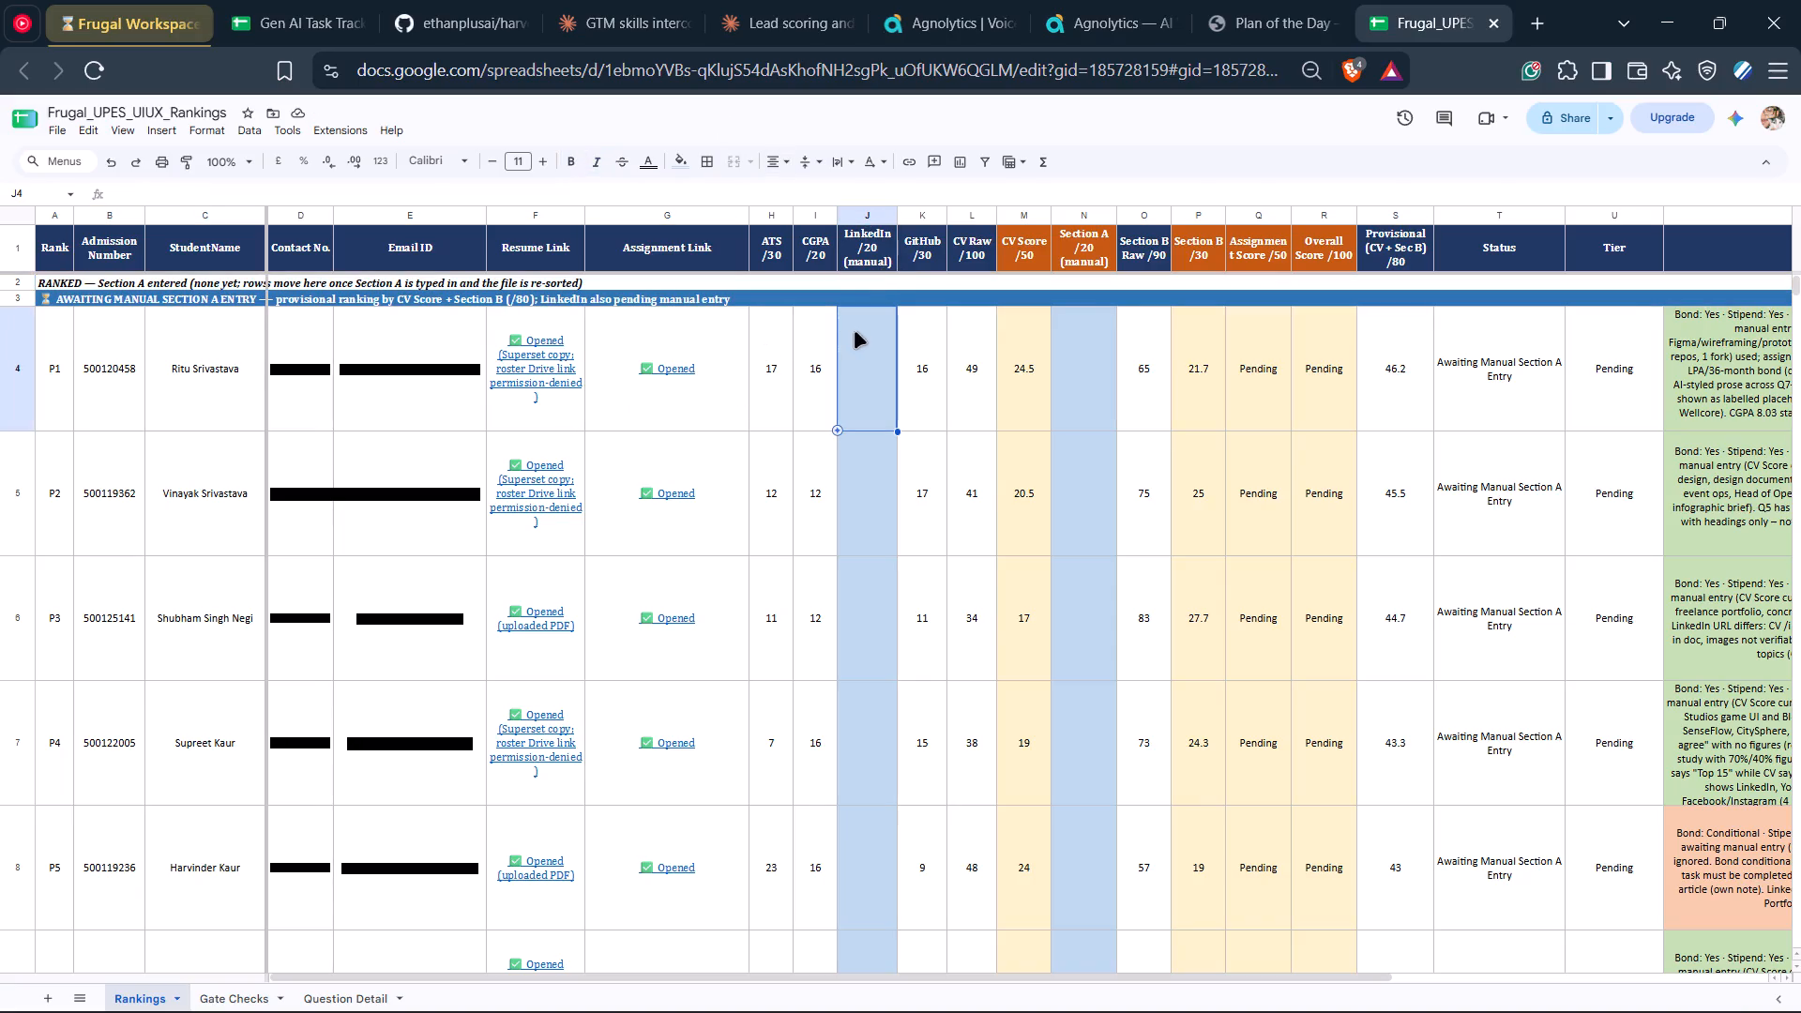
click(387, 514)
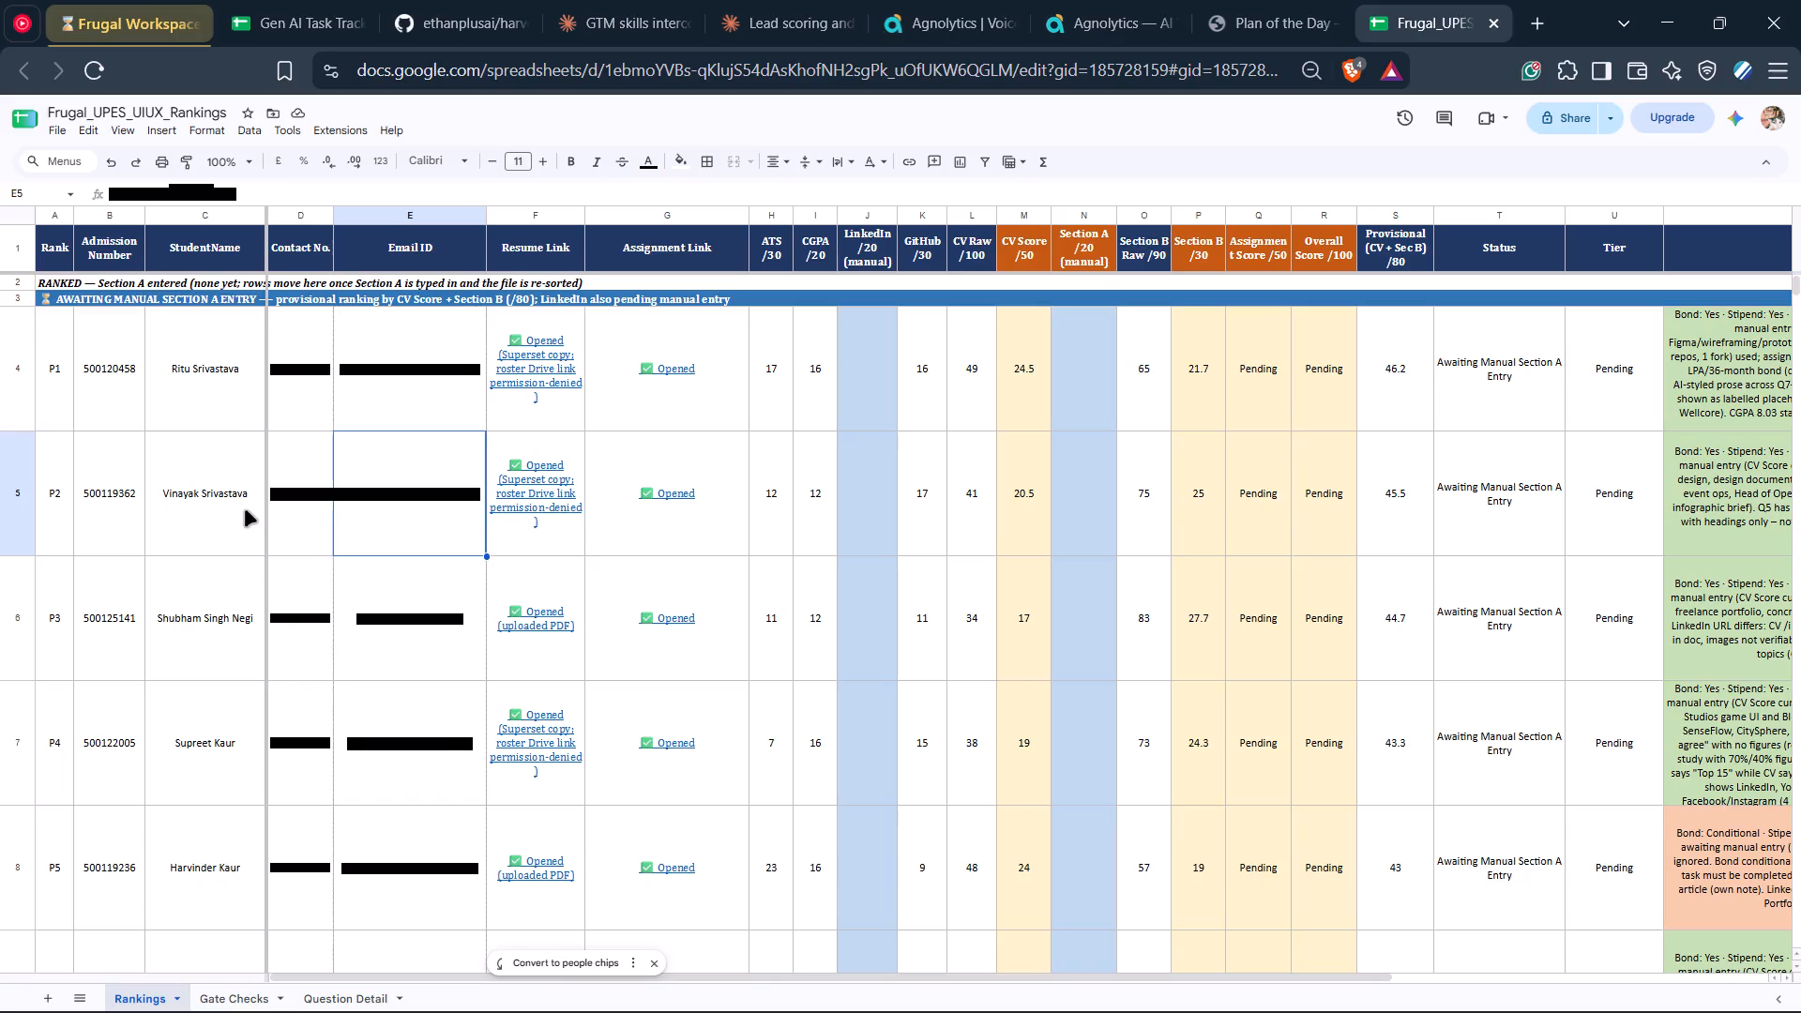
Look over the candidate rows P1 to P7 in the Rankings sheet and dismiss the people chips suggestion.
scroll(245, 510, left, 1)
scroll(245, 510, right, 1)
scroll(357, 534, down, 2)
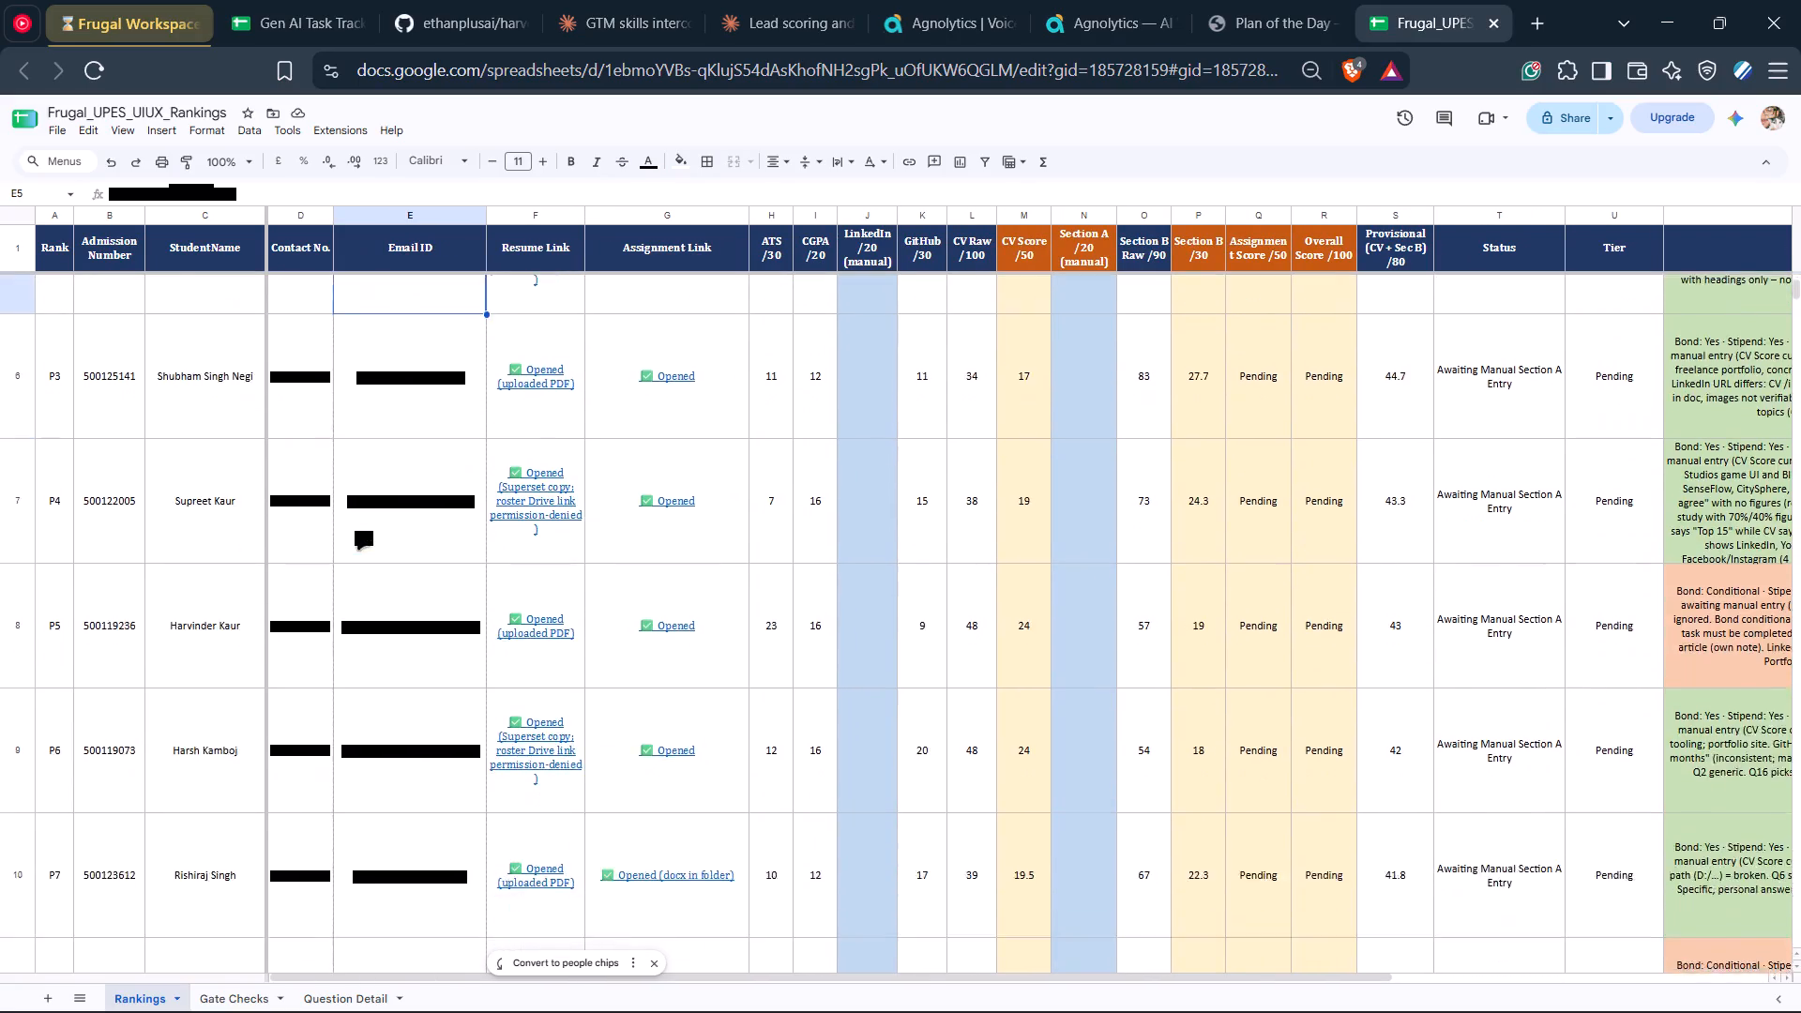
scroll(357, 534, down, 1)
scroll(356, 597, up, 3)
scroll(486, 805, down, 1)
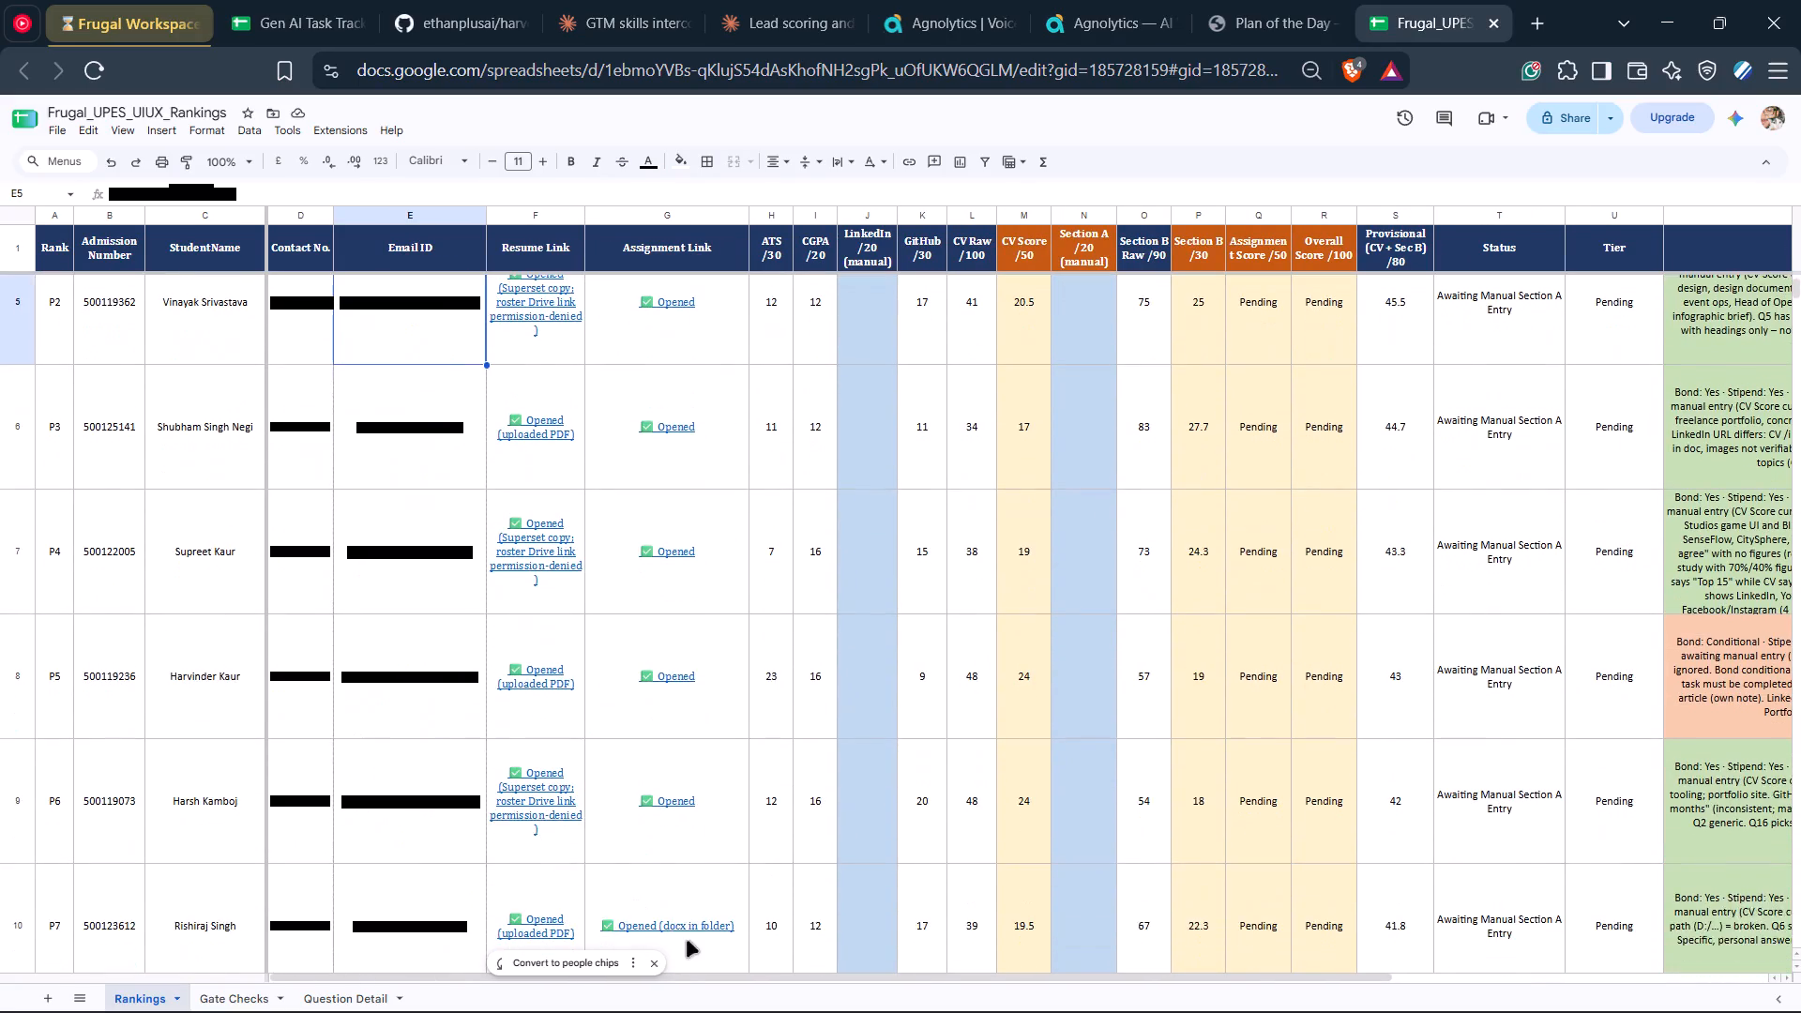
click(653, 965)
click(925, 773)
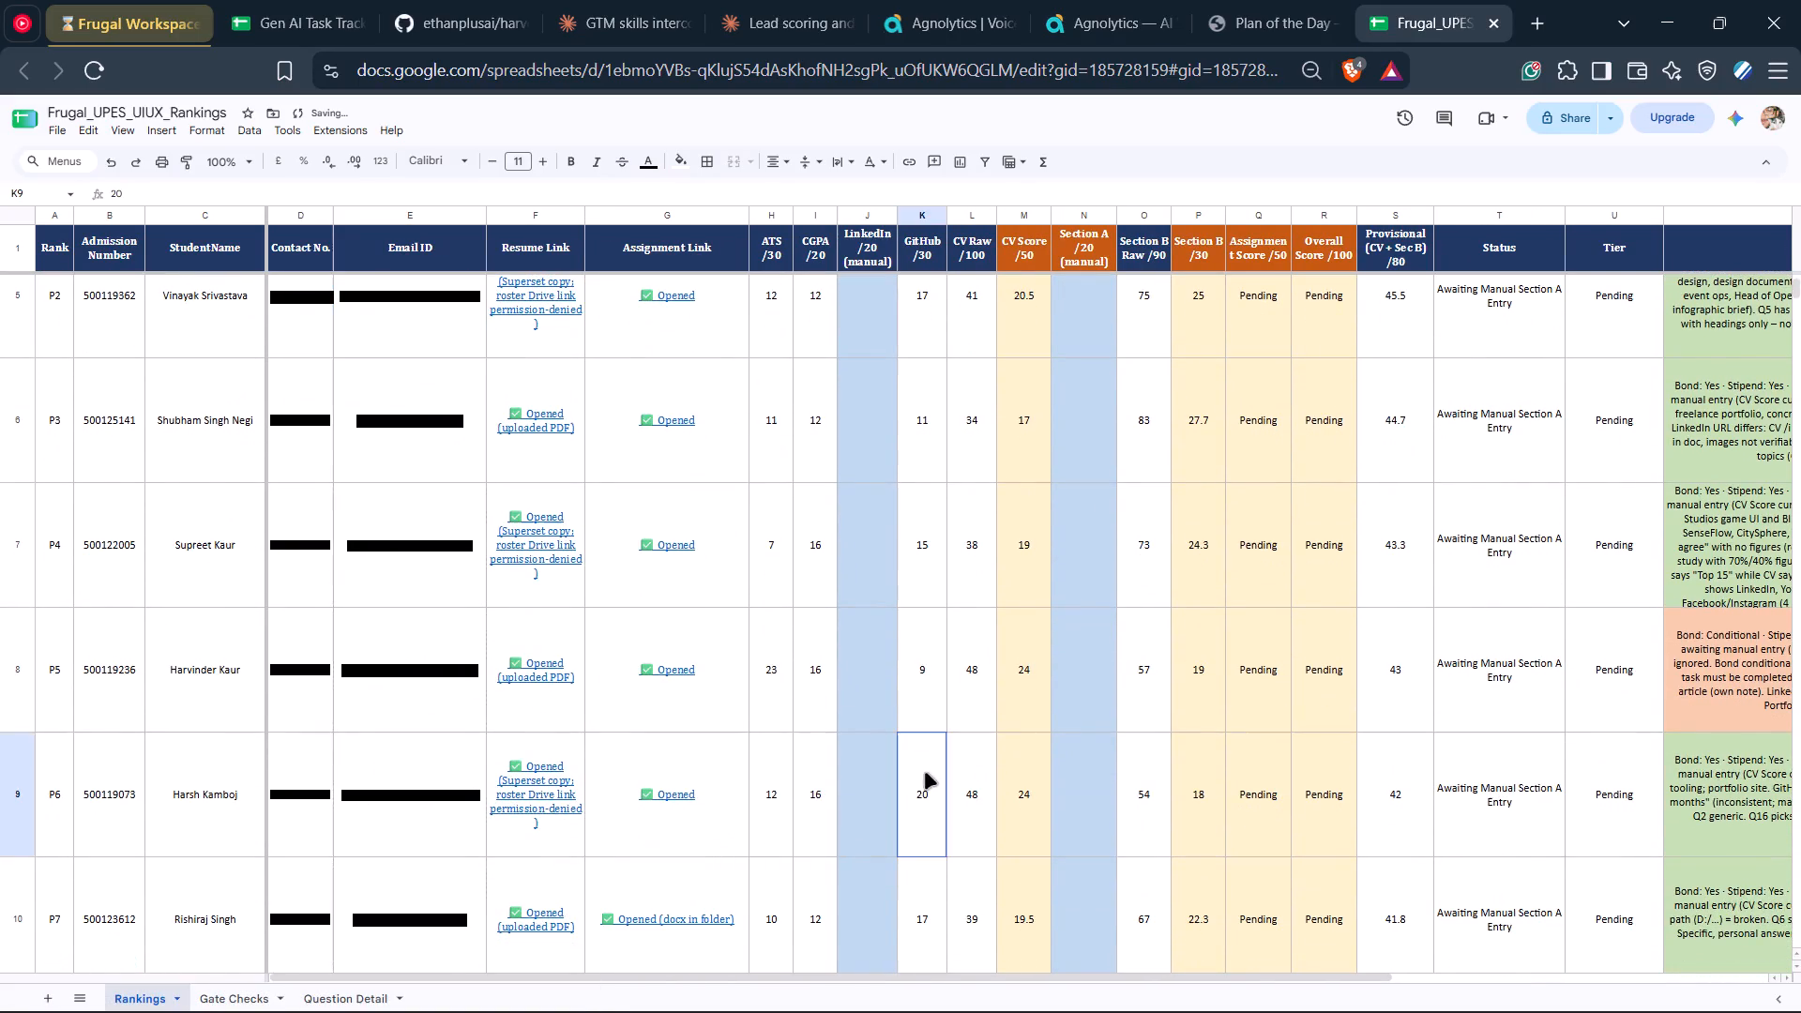
scroll(925, 773, up, 2)
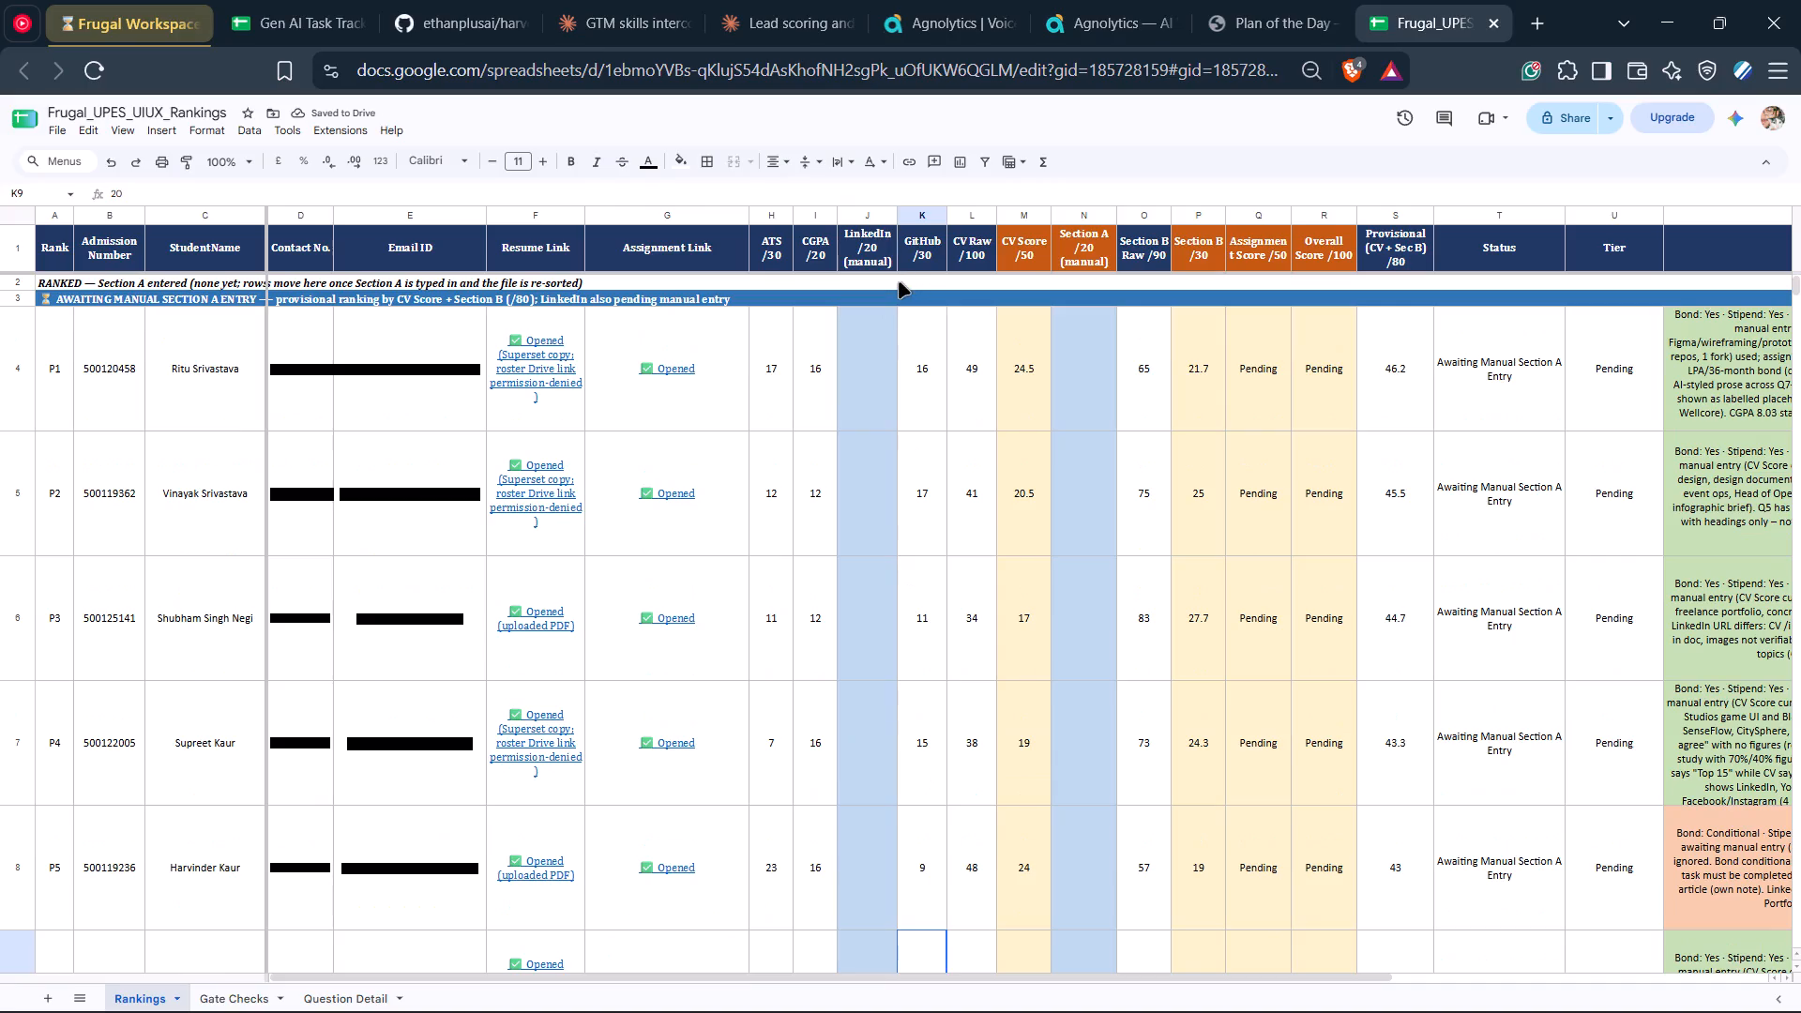
Remove the bold formatting from the AWAITING MANUAL SECTION A ENTRY note in row 3 and the RANKED note in row 2.
click(899, 282)
click(893, 302)
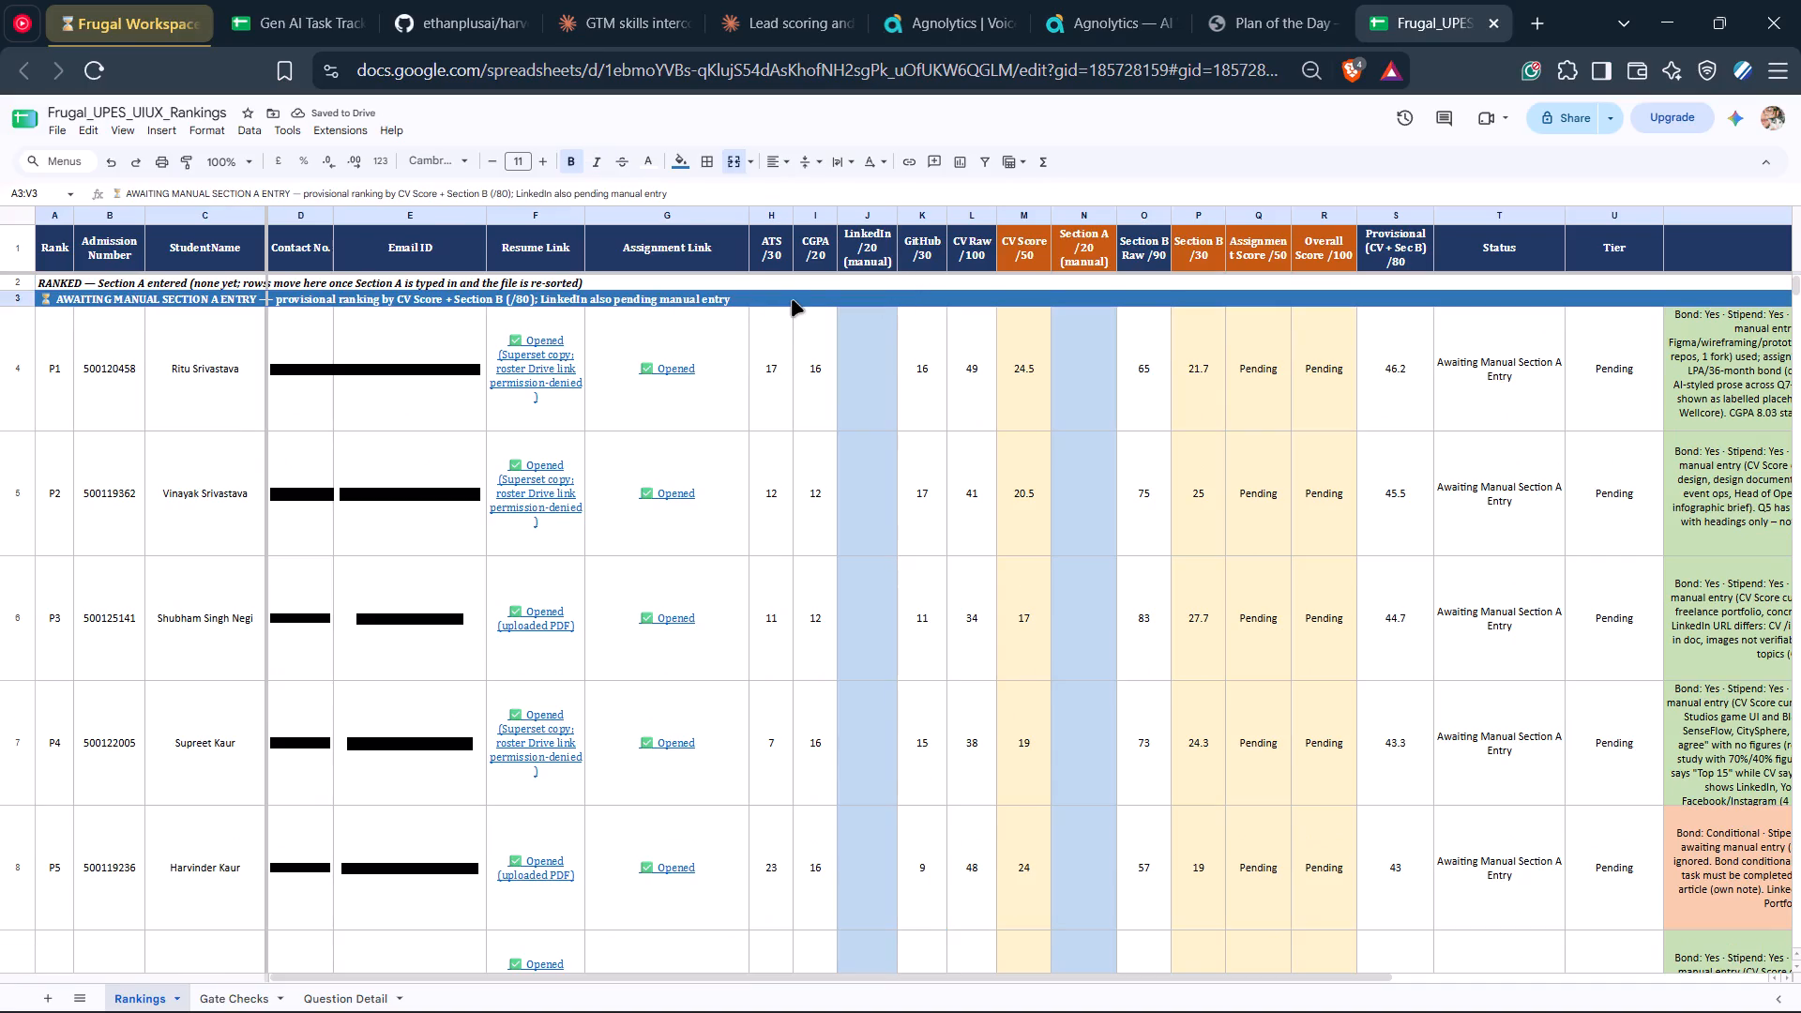
click(574, 163)
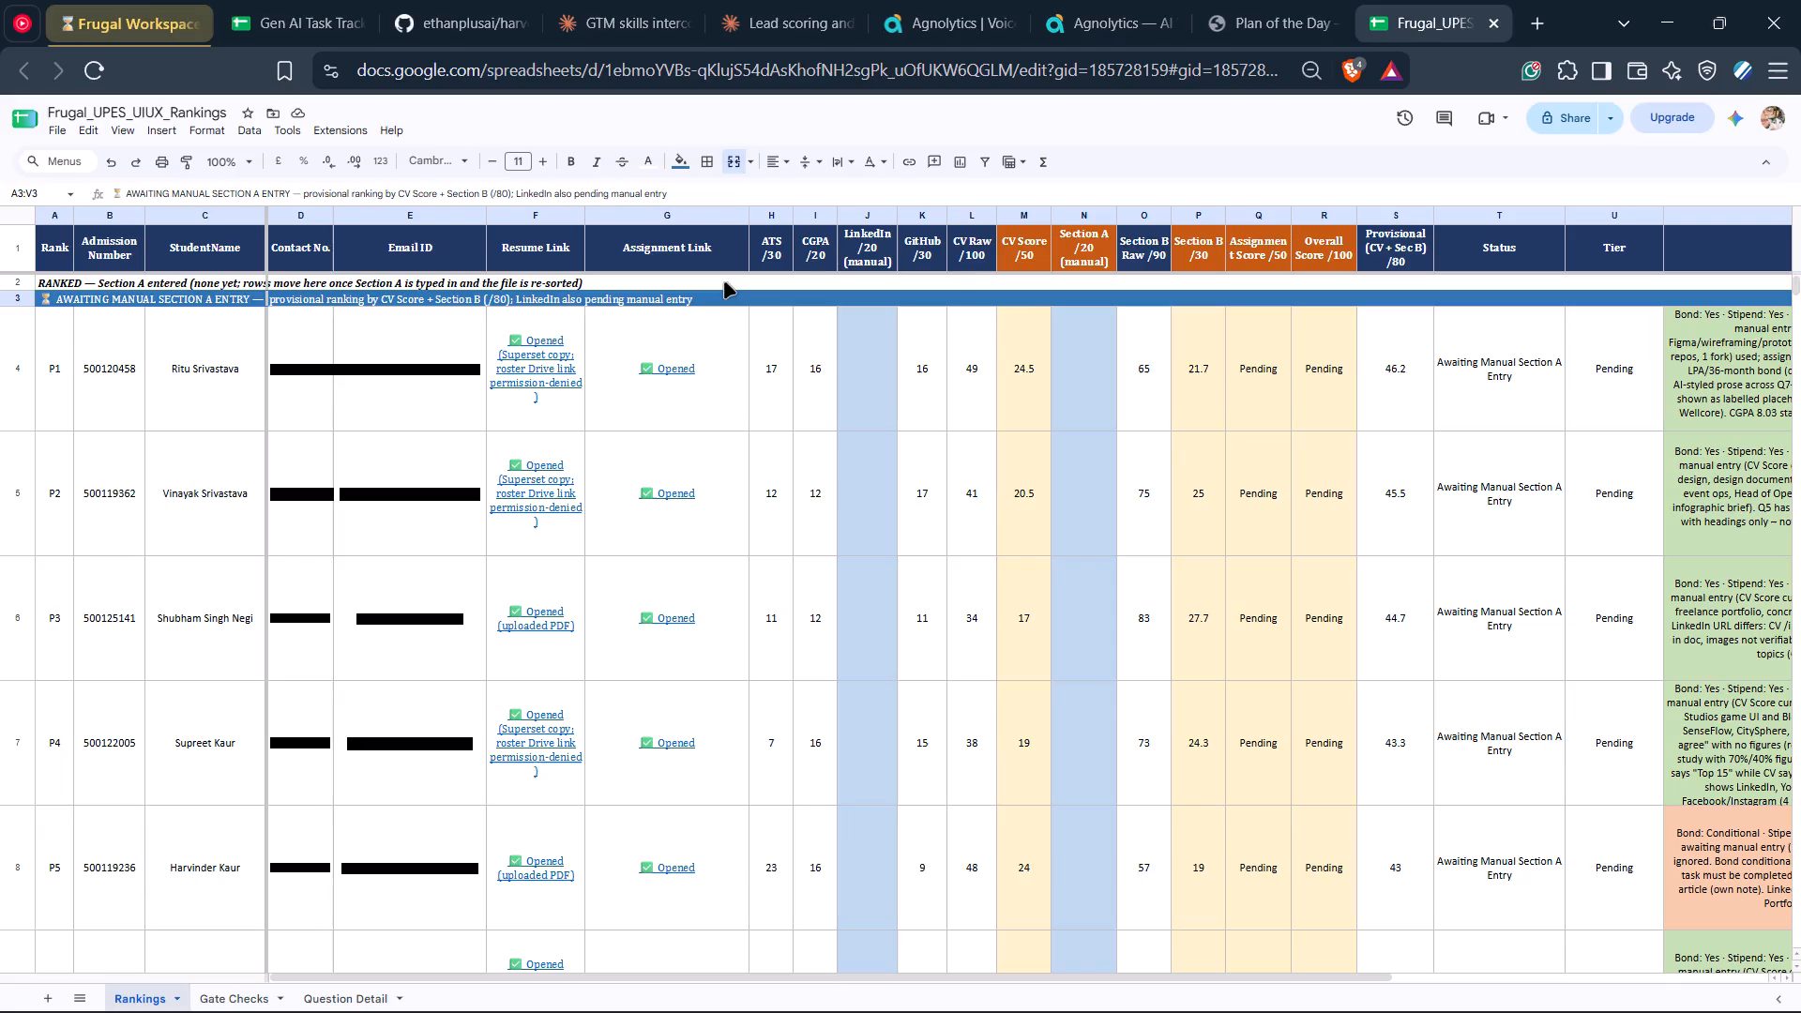
click(724, 282)
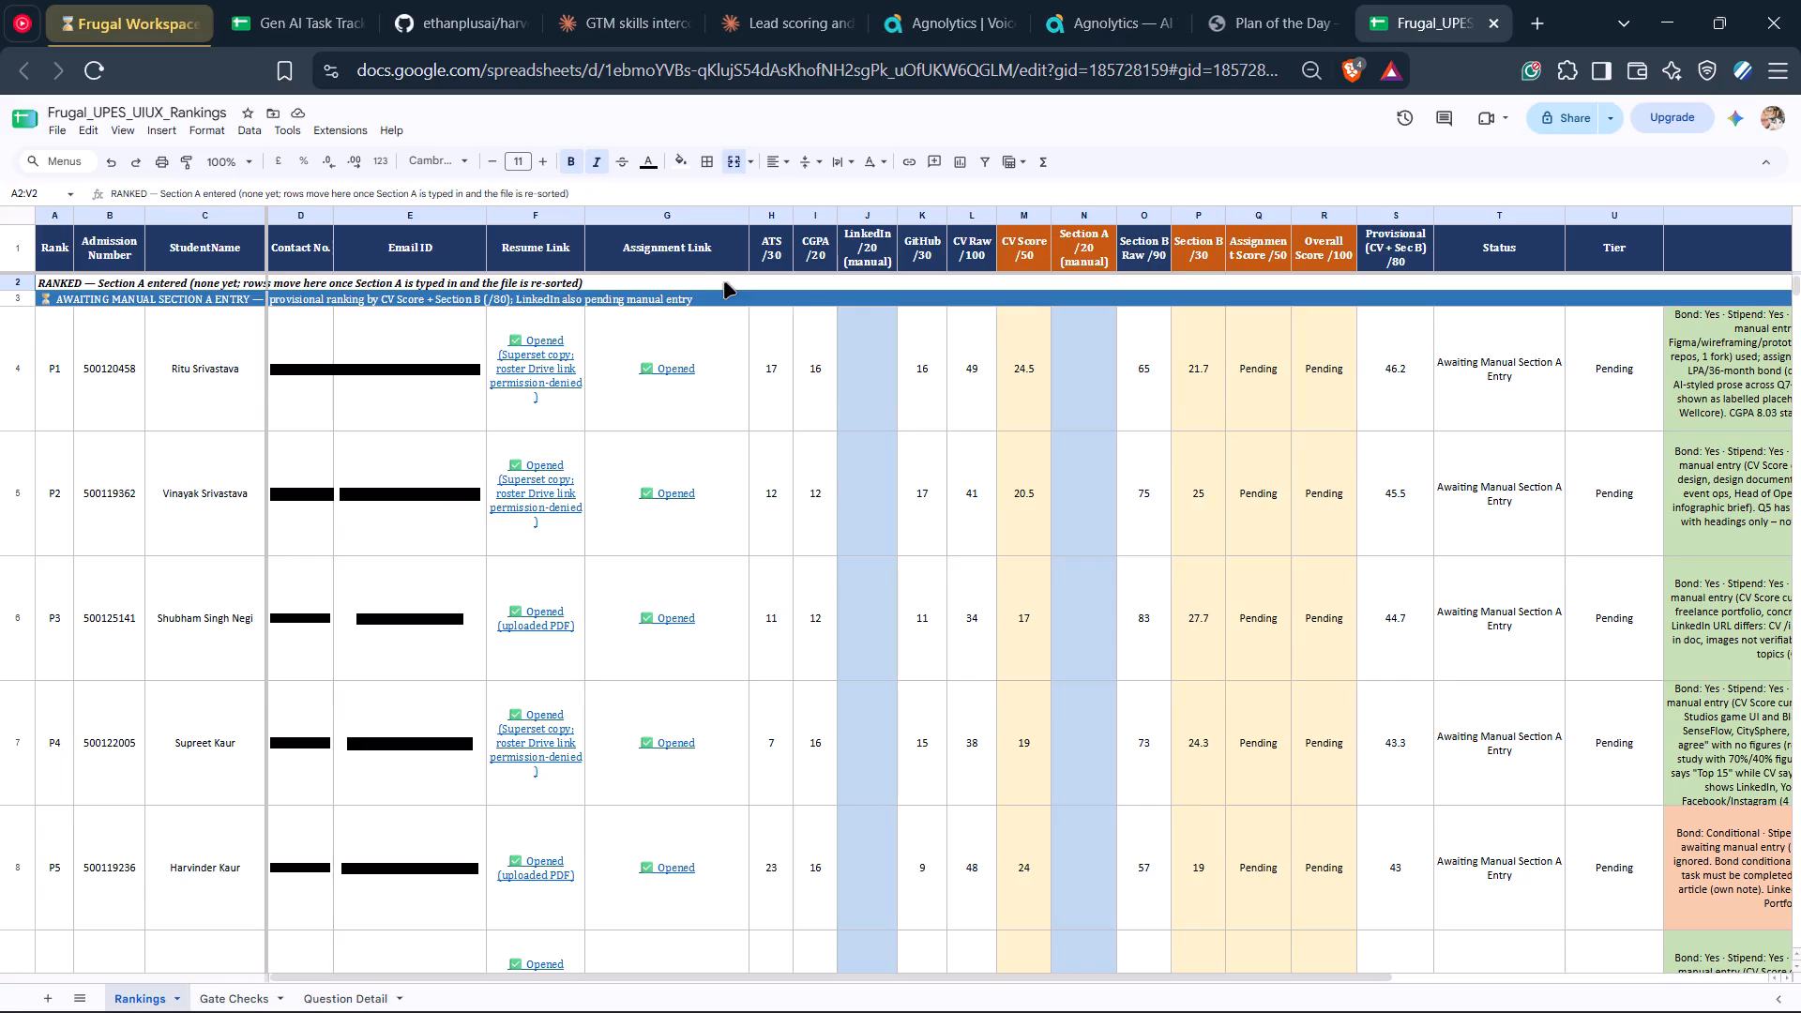
click(658, 283)
click(485, 249)
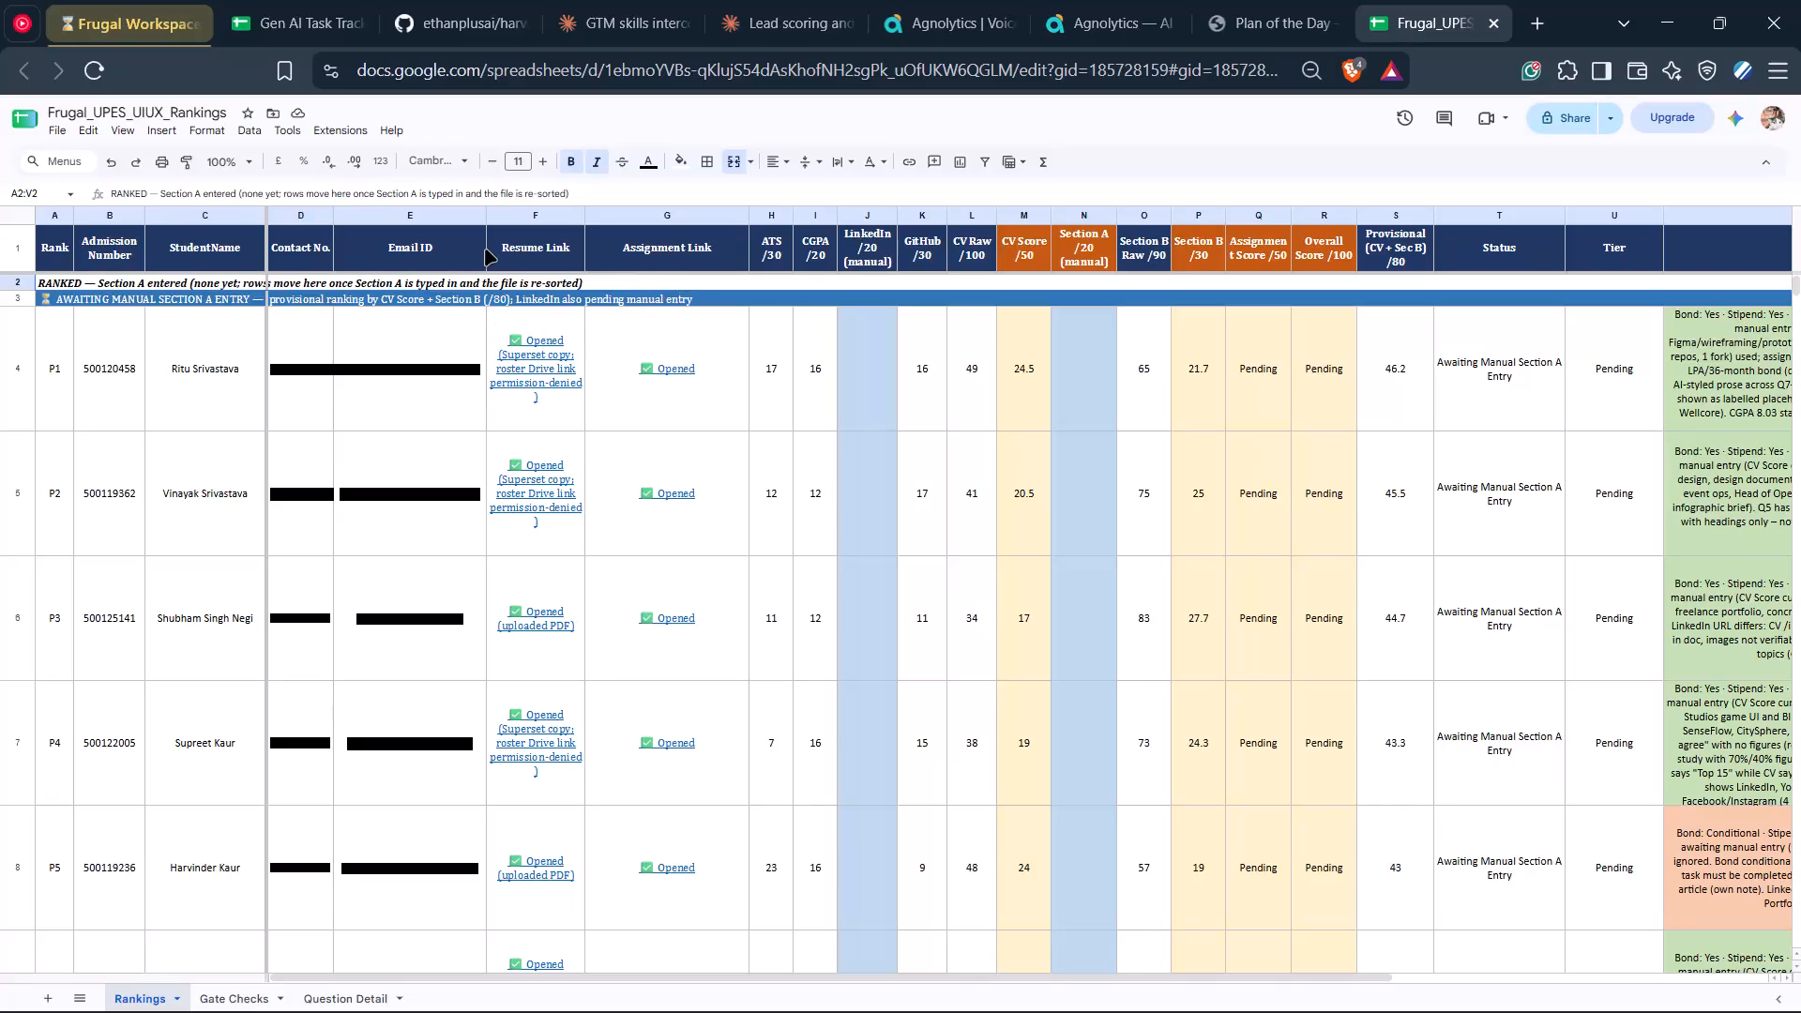
drag(485, 249, 688, 165)
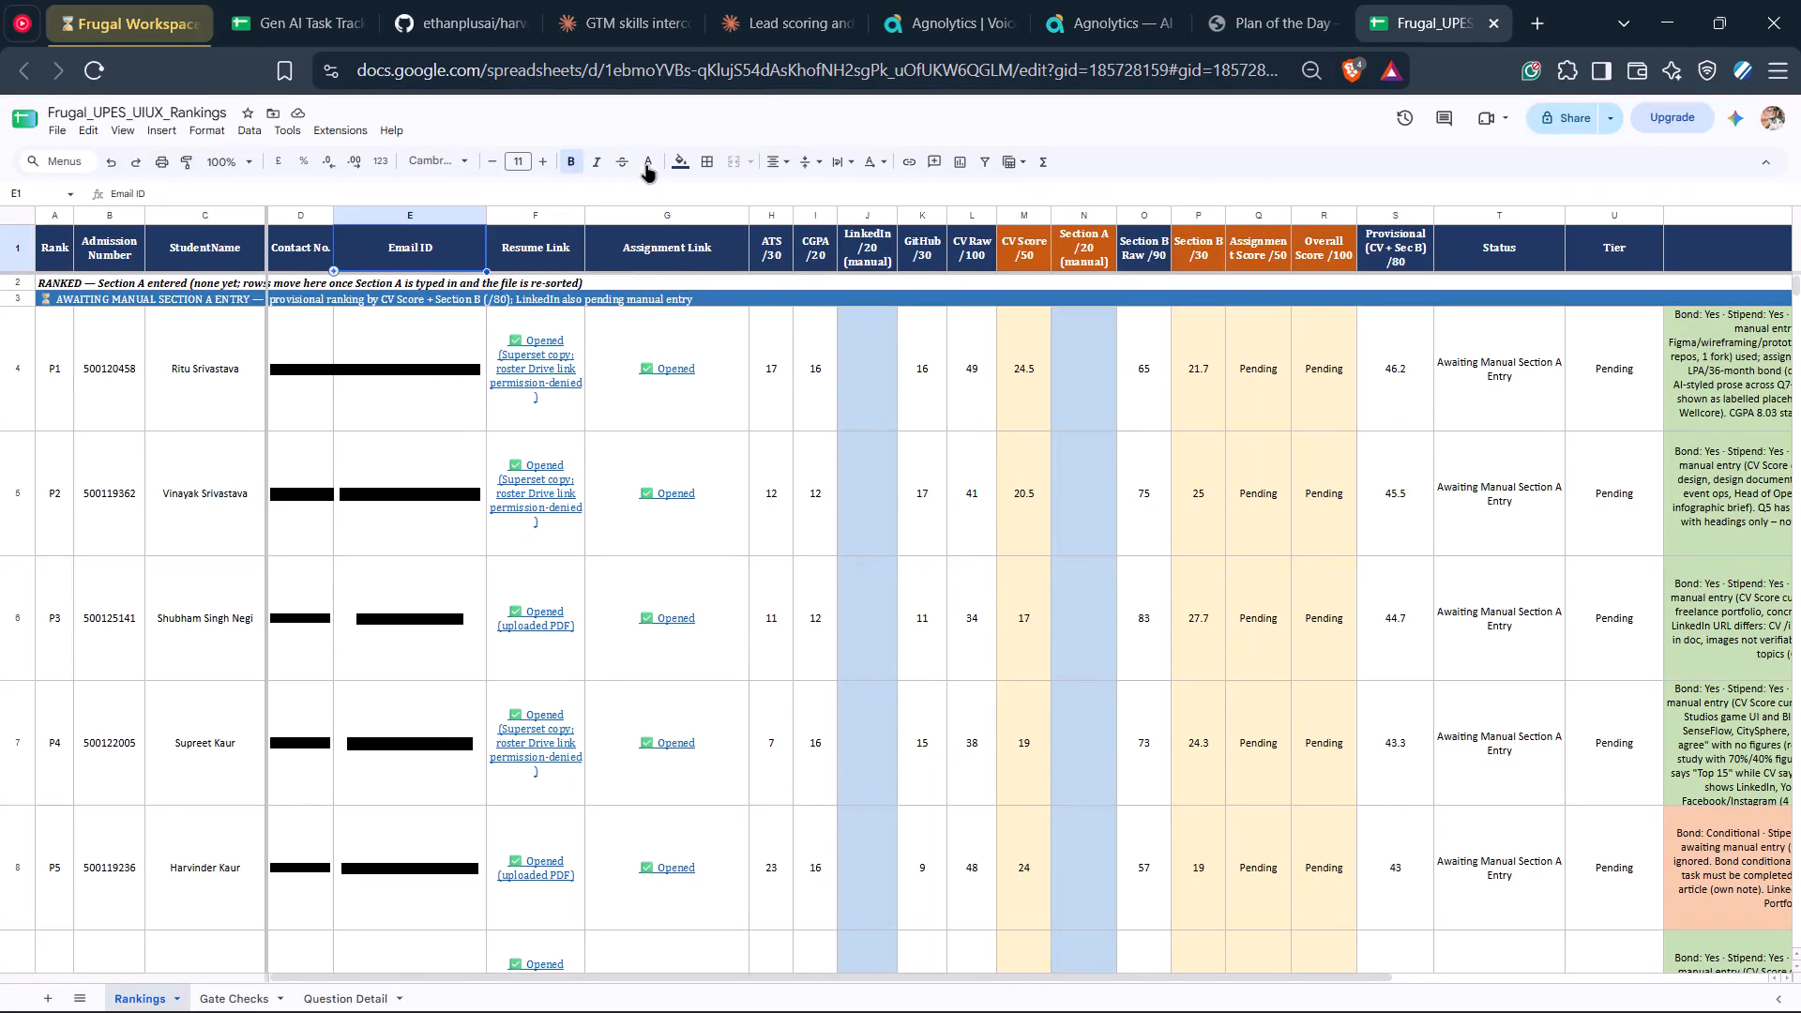
click(793, 340)
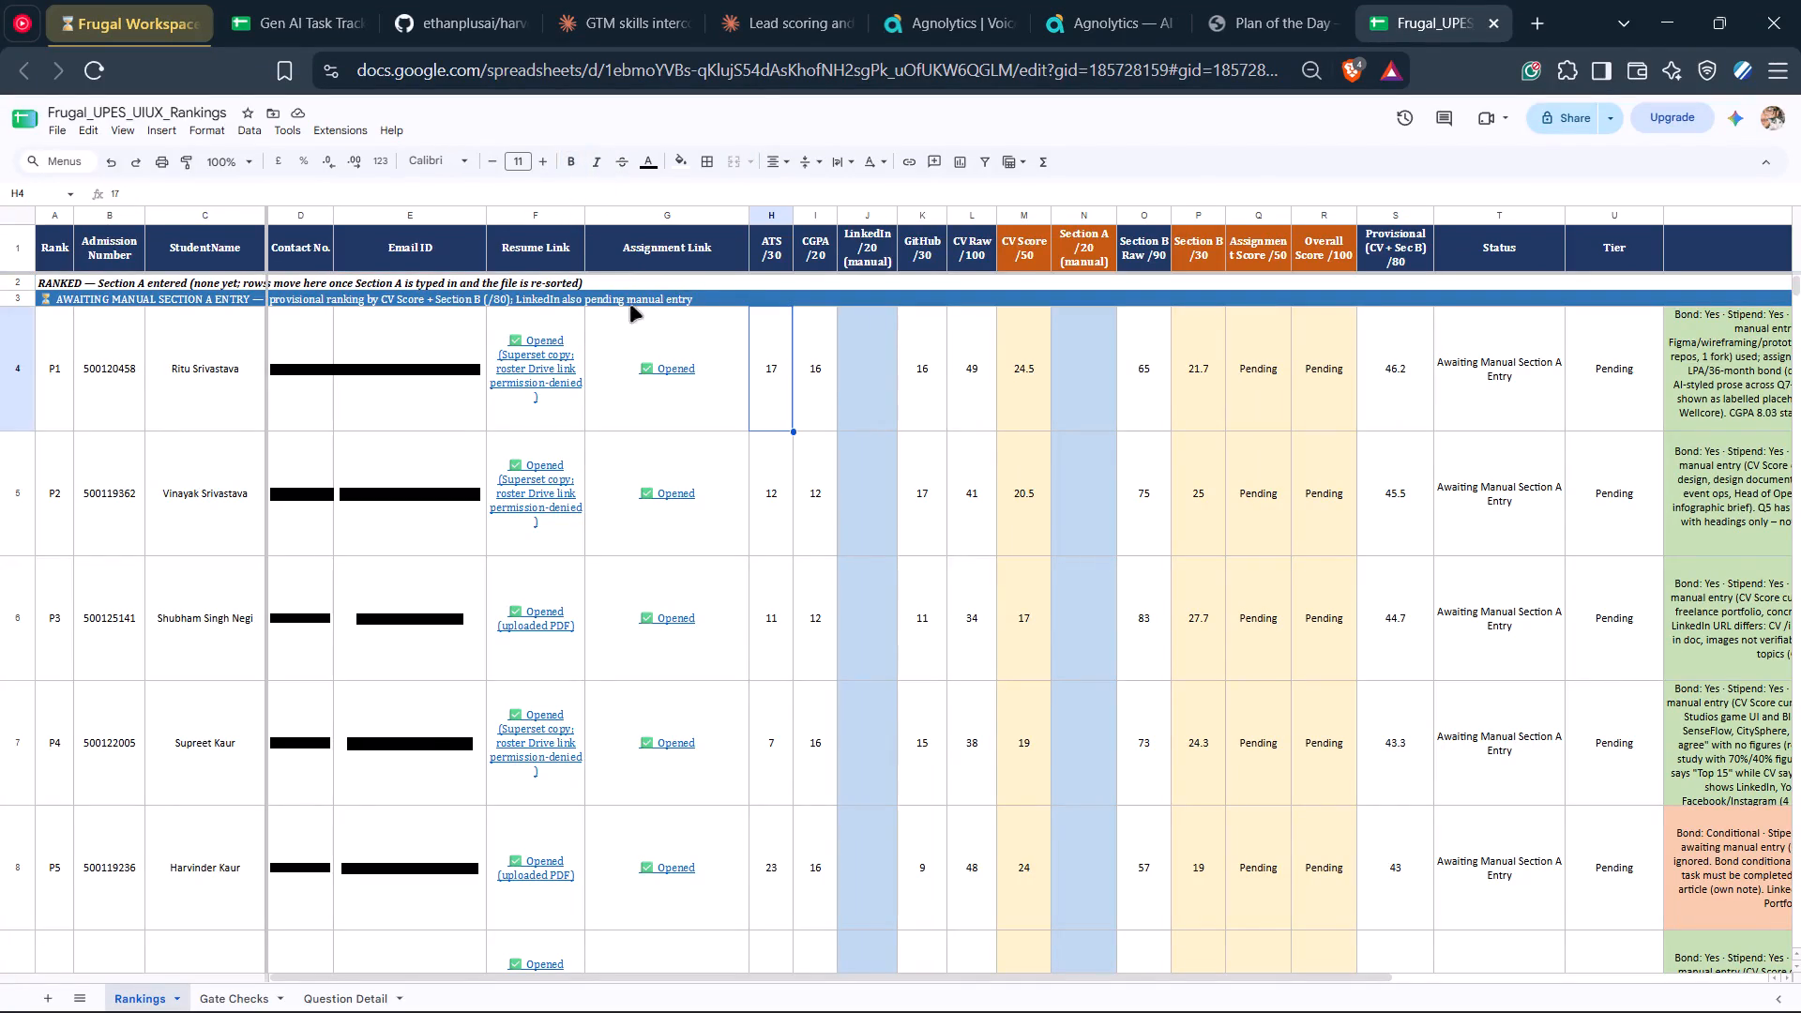
click(625, 285)
click(568, 163)
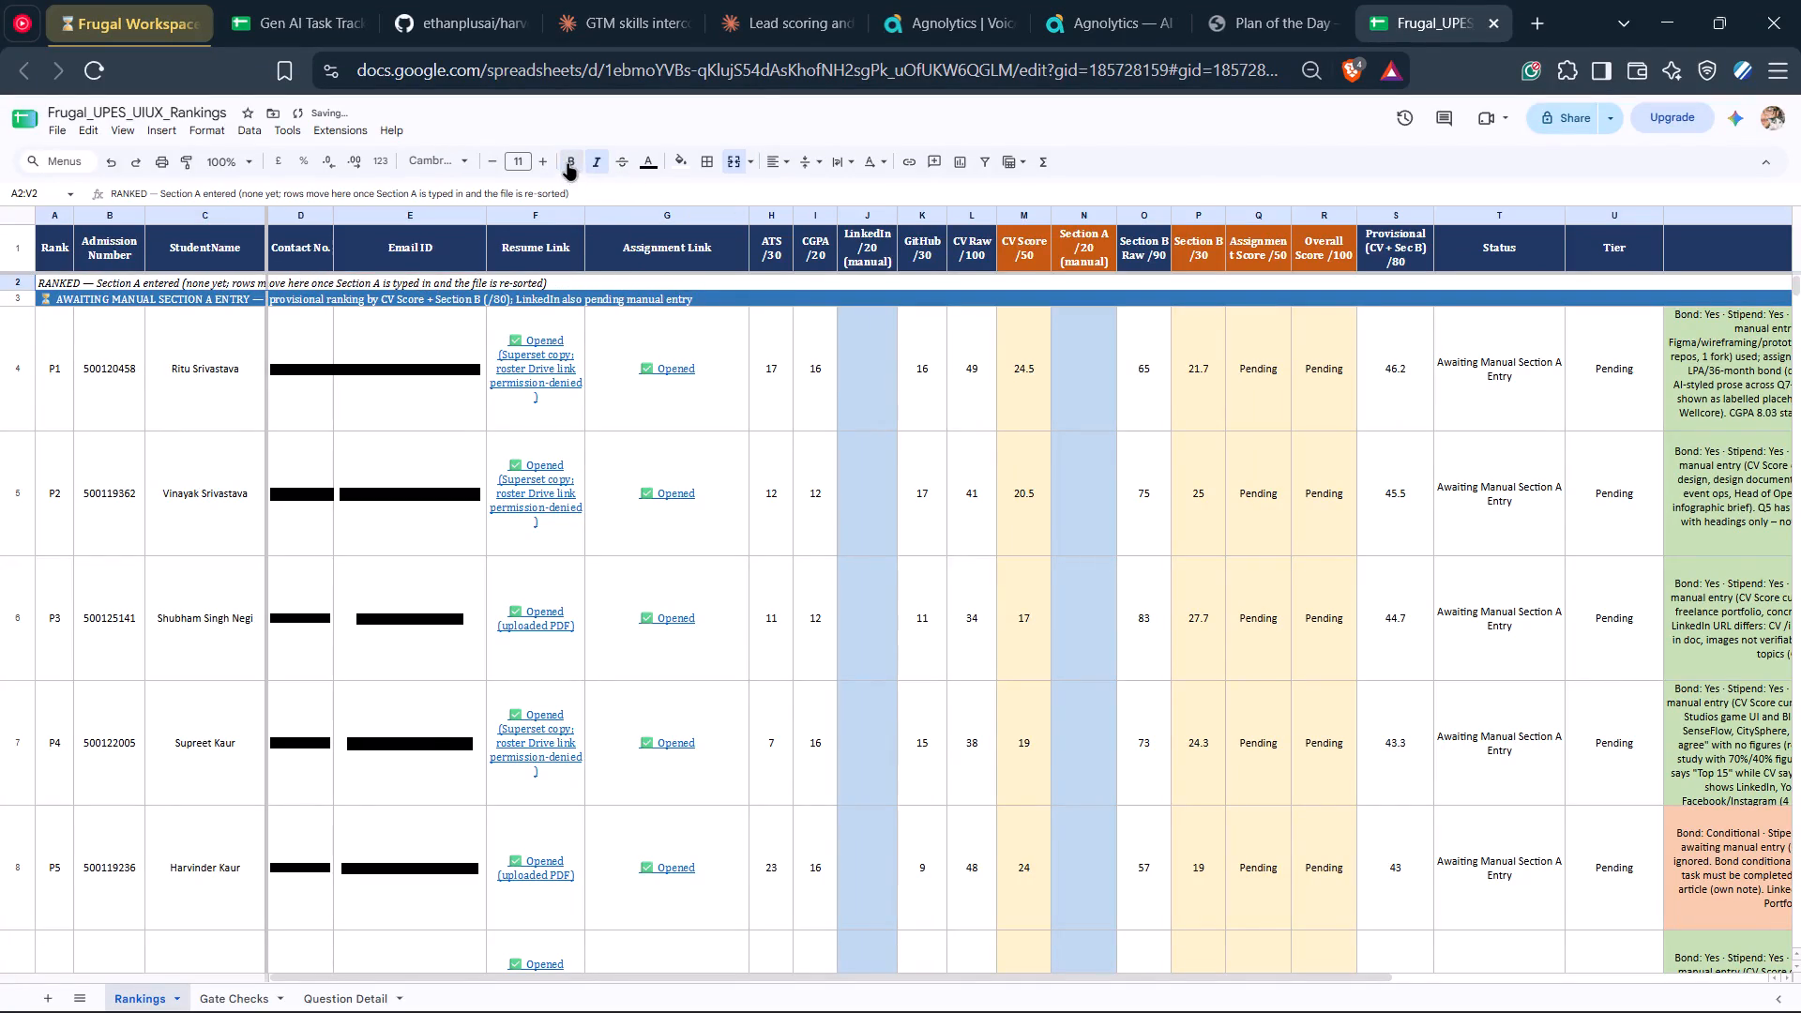
click(802, 105)
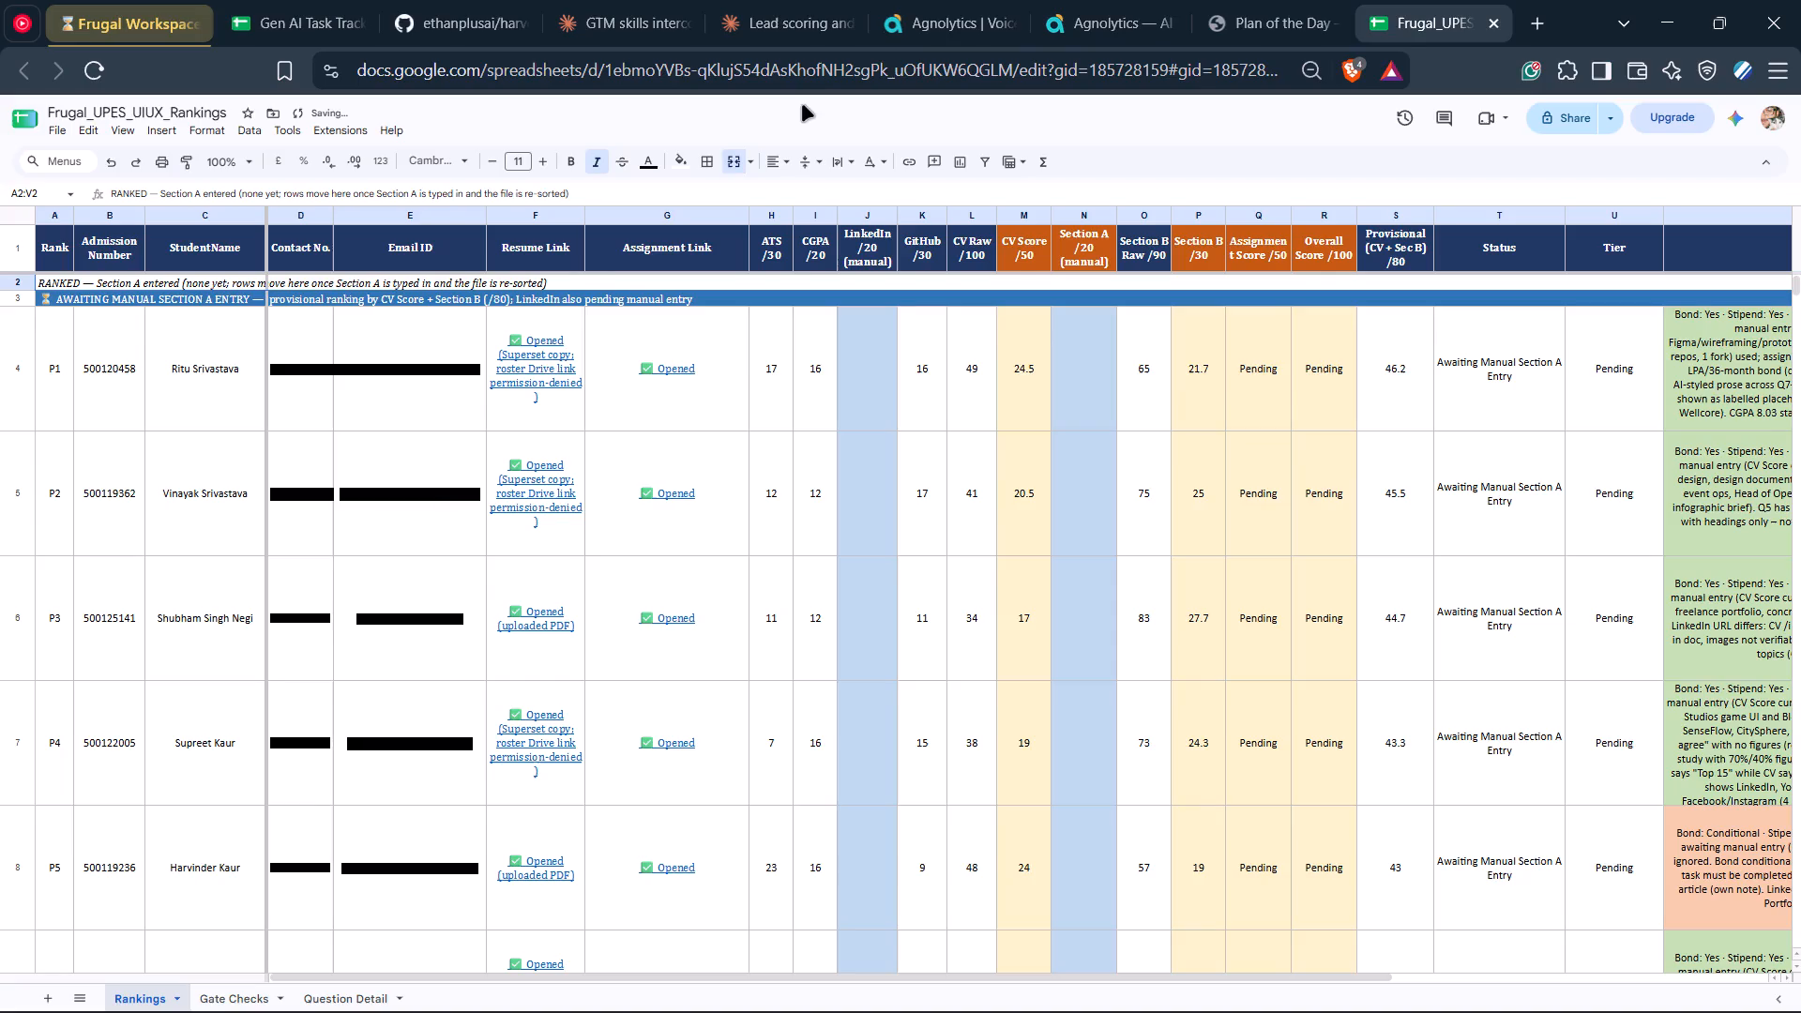
click(769, 296)
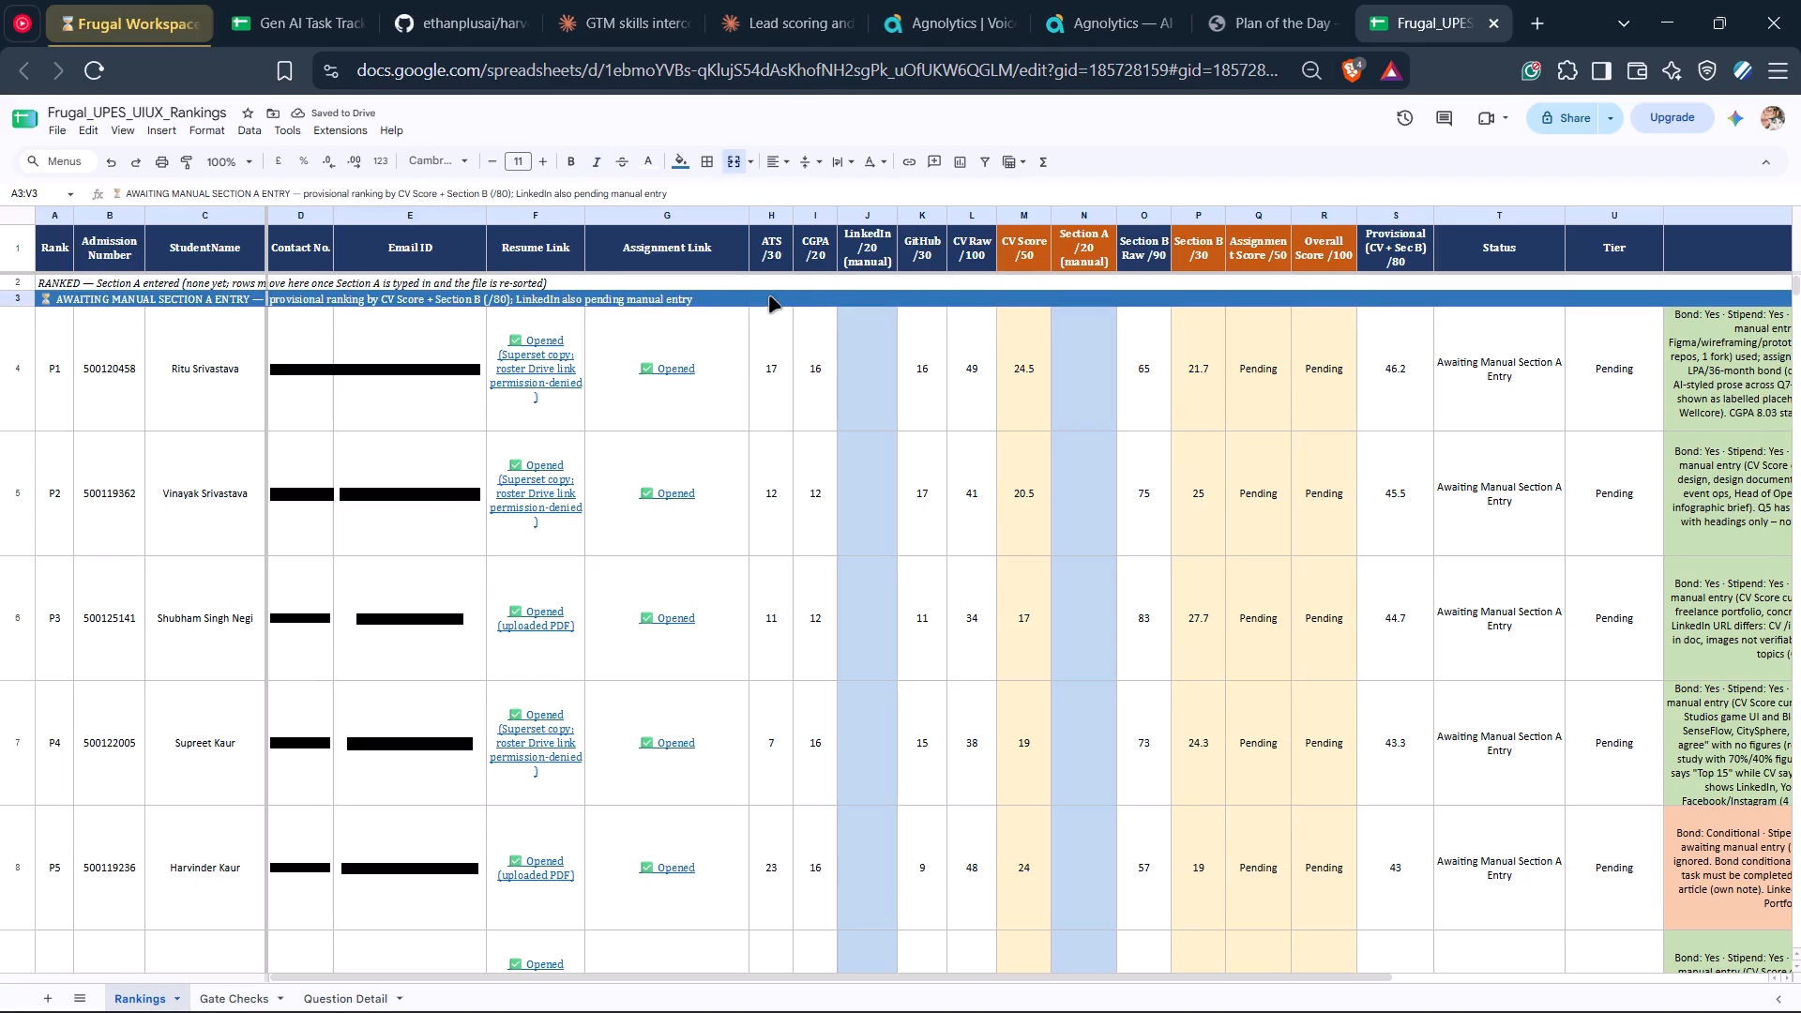
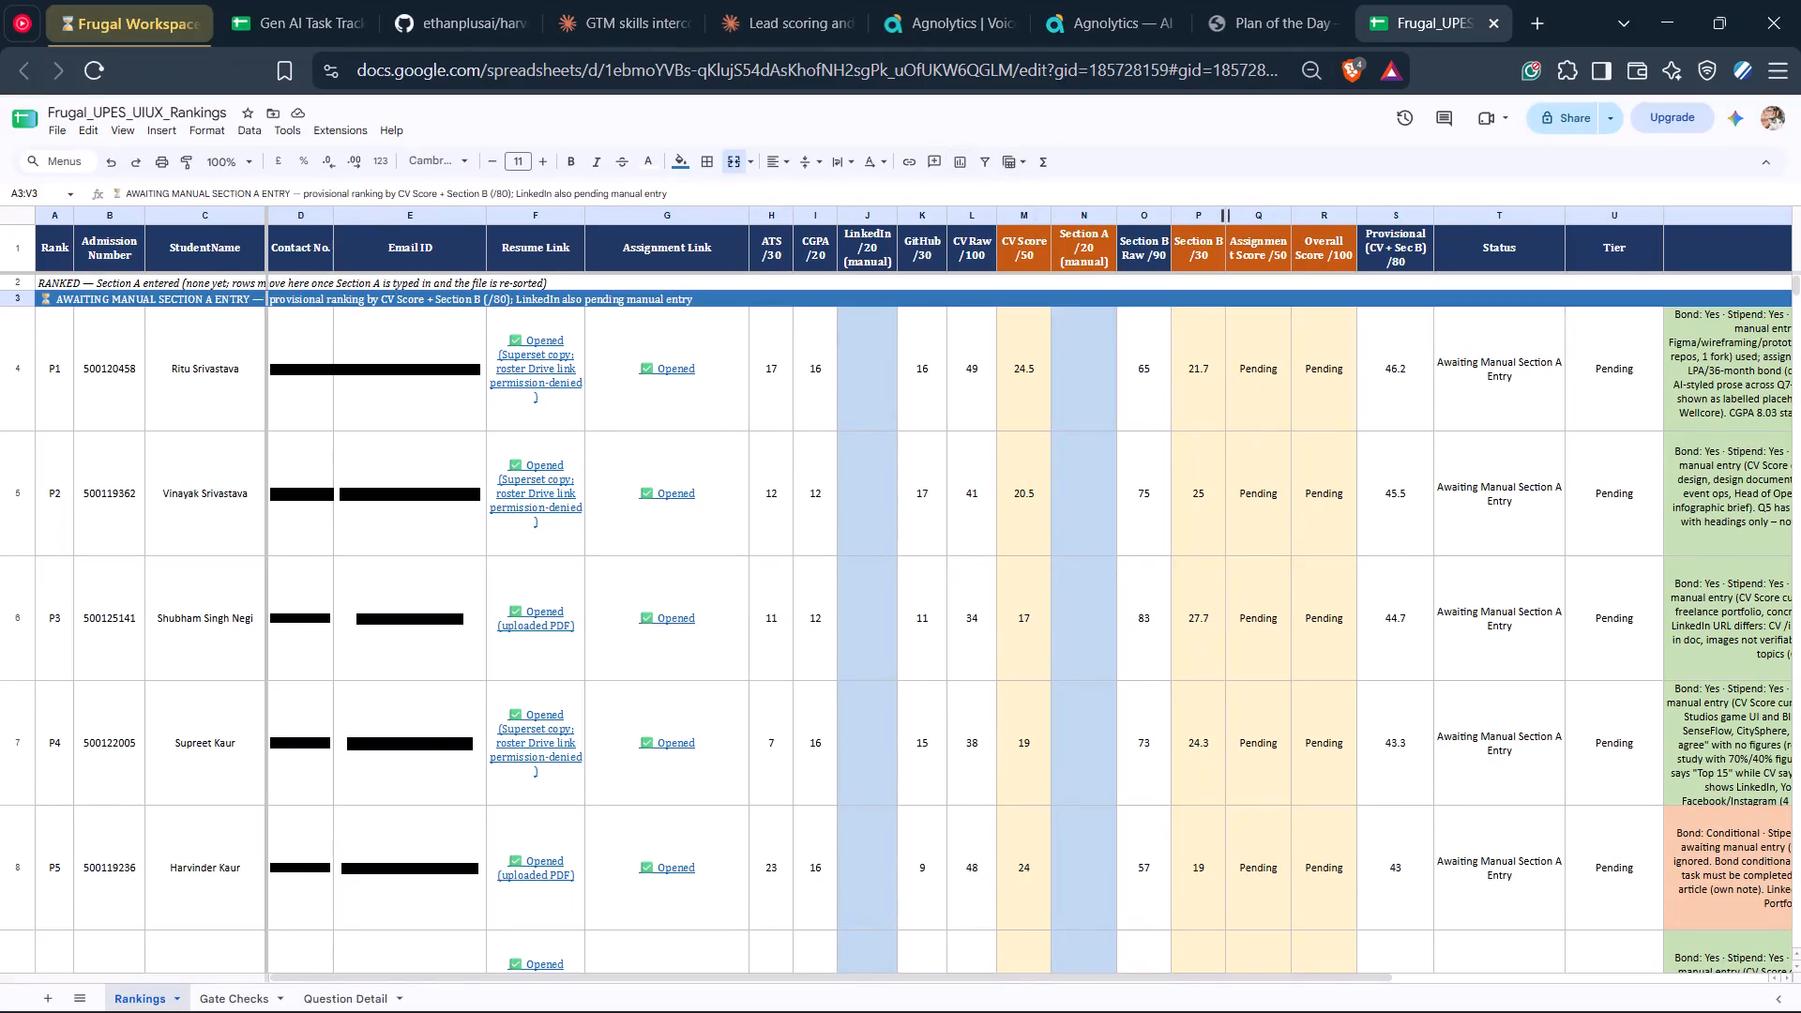
Inspect candidate P1's CV Score, LinkedIn (manual) and Section A (manual) cells in the Rankings sheet.
click(1088, 340)
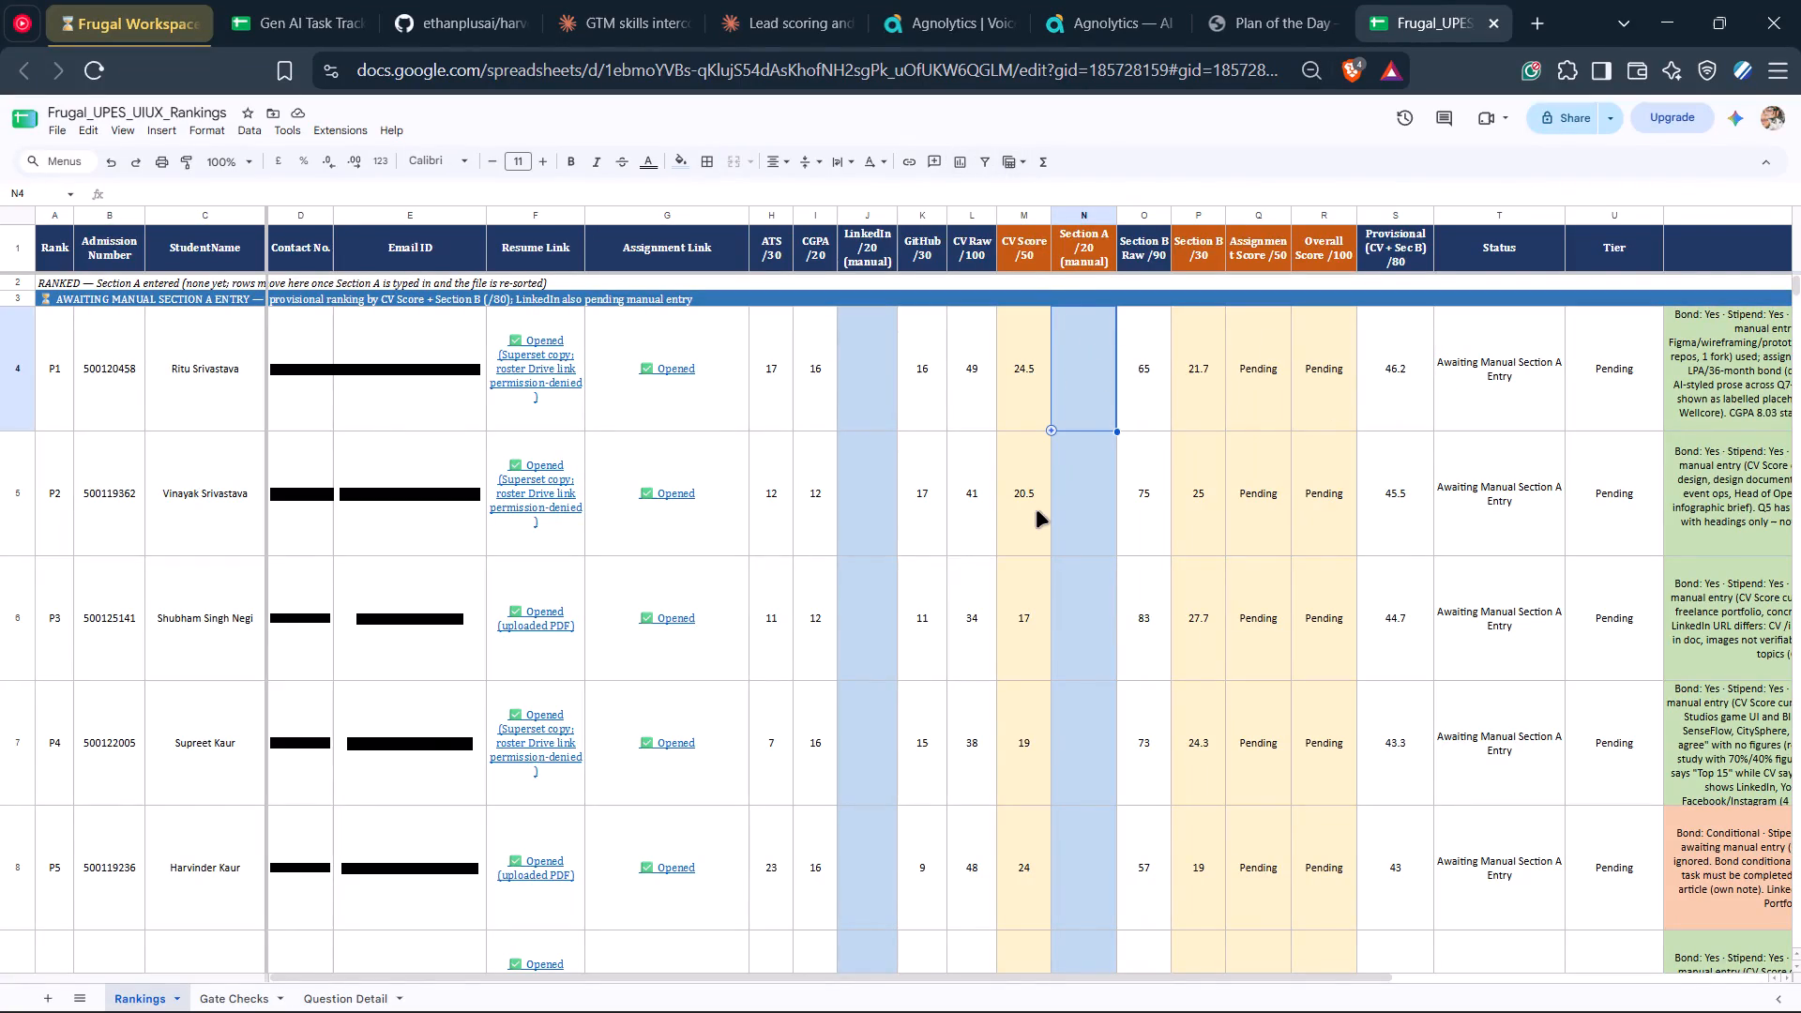
click(1039, 345)
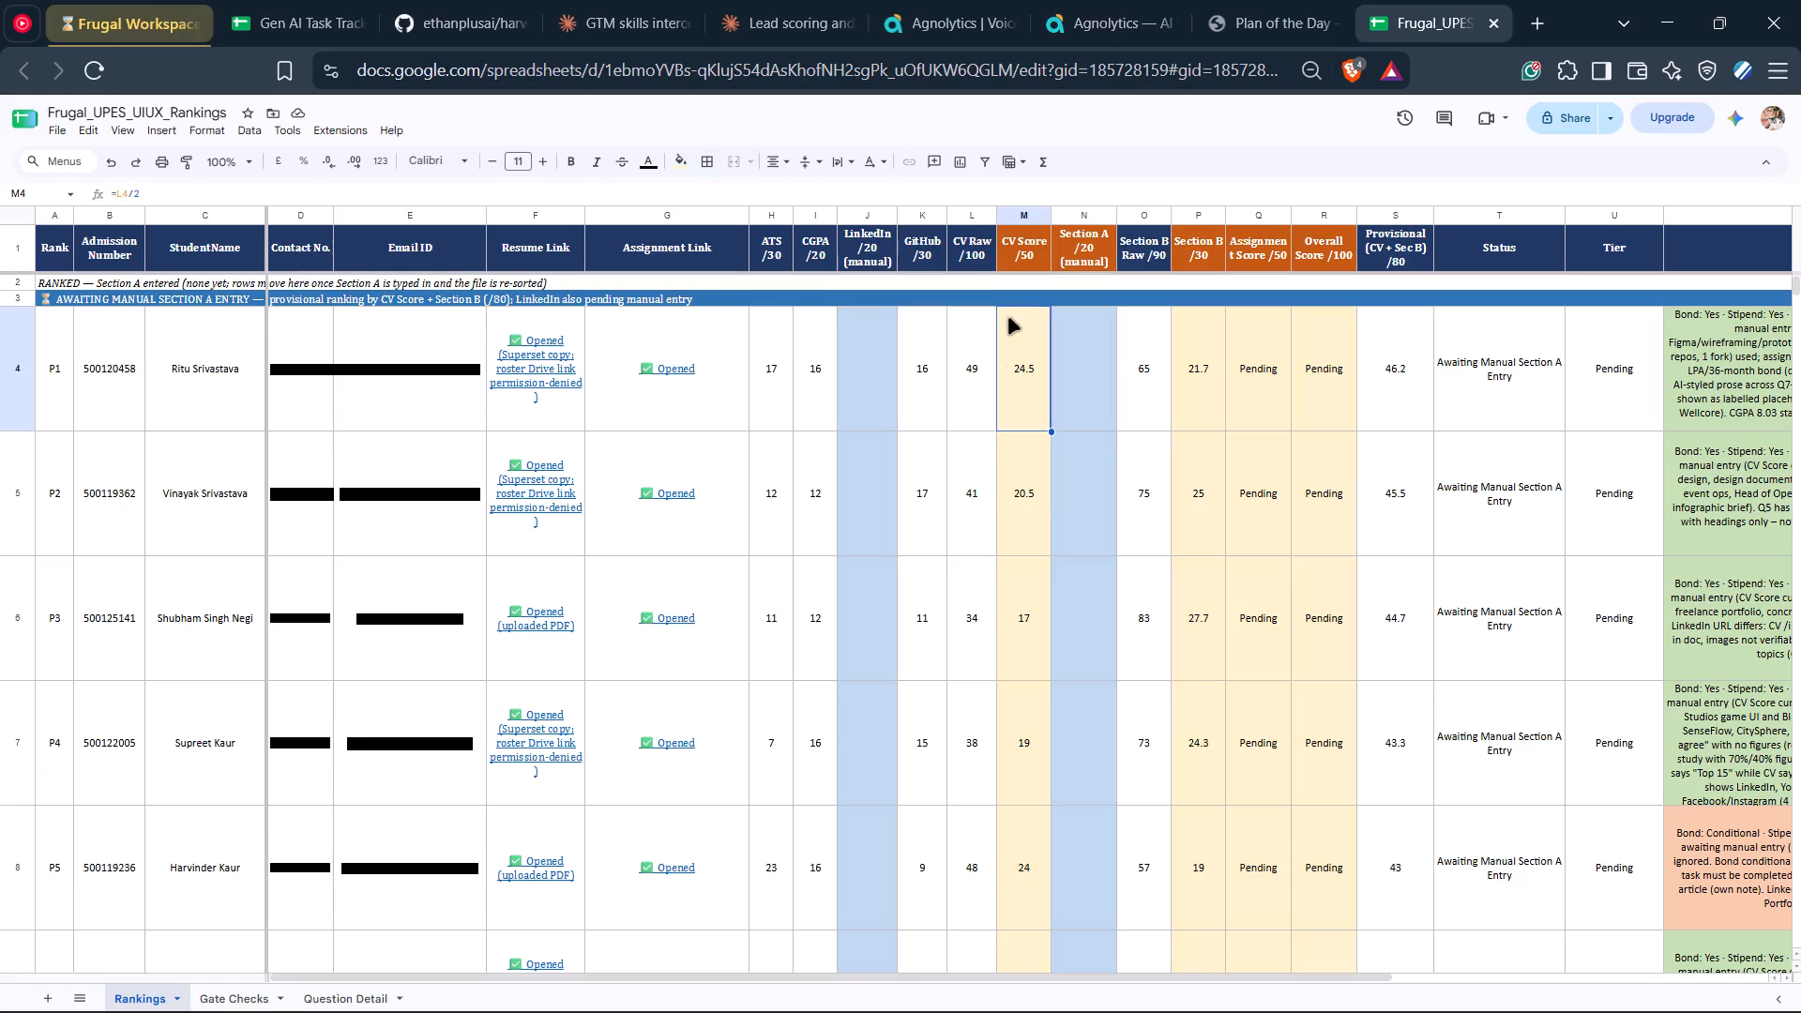
click(893, 386)
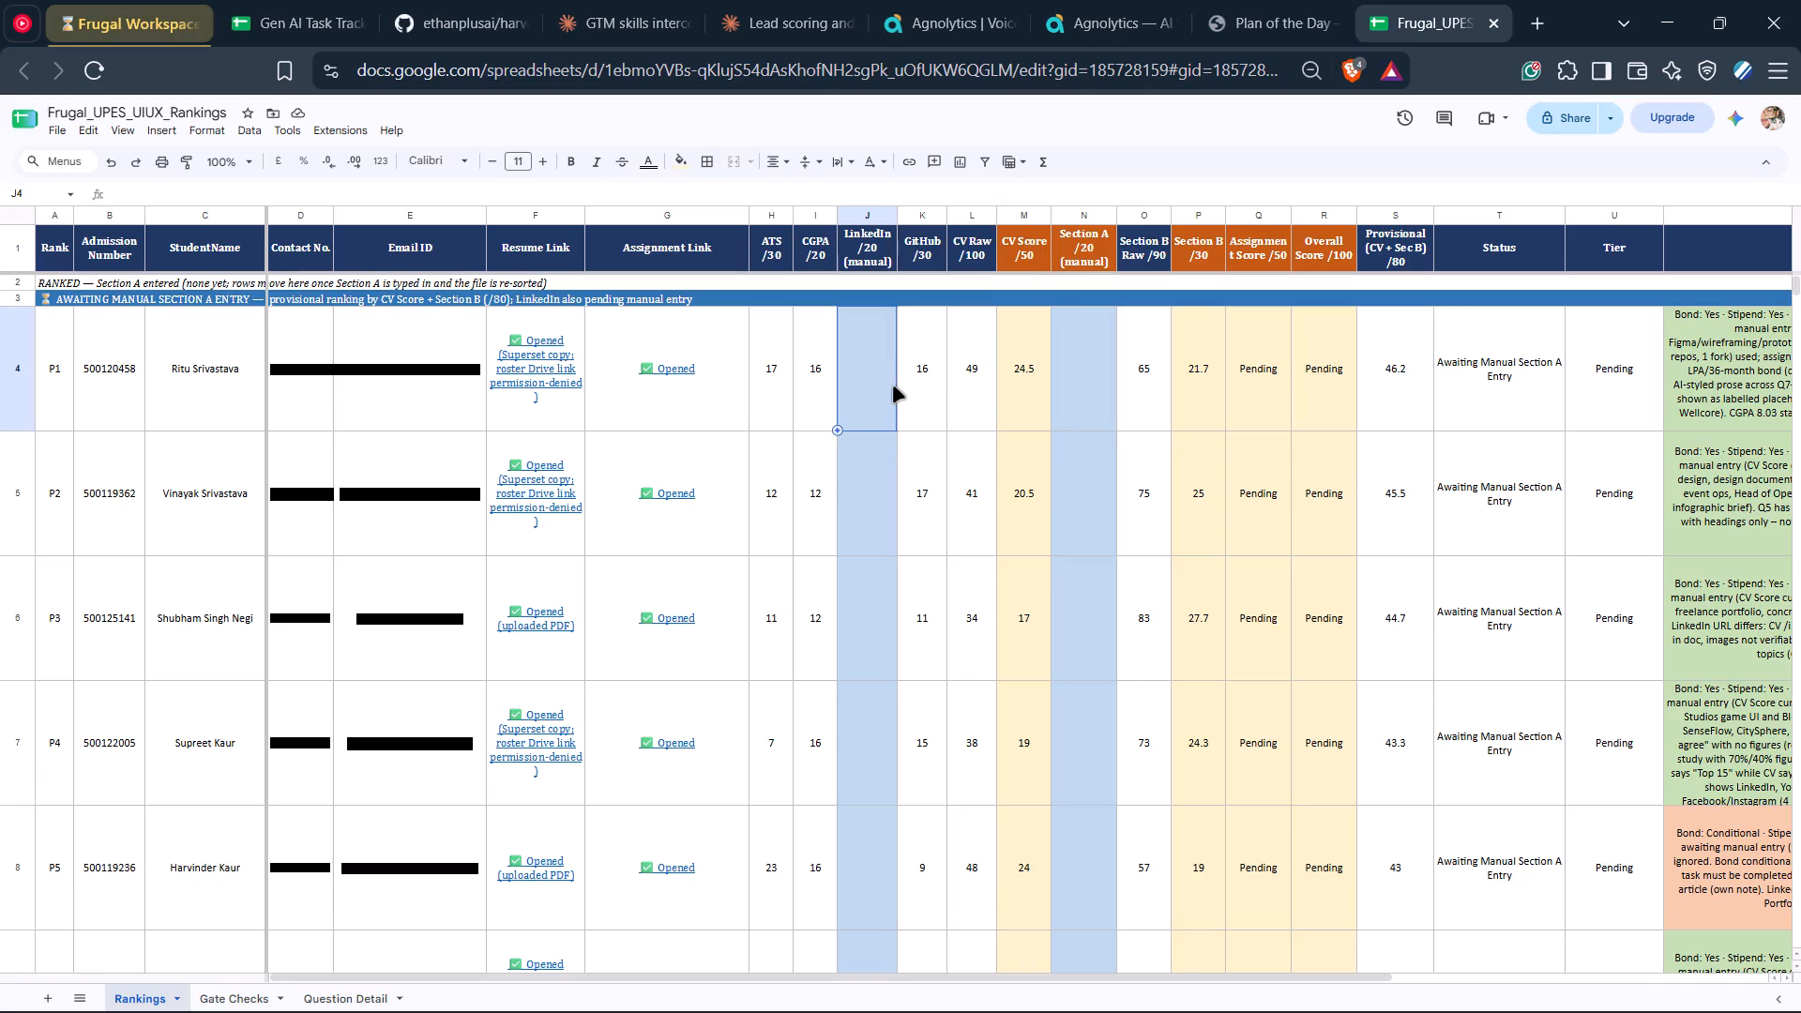
click(1085, 384)
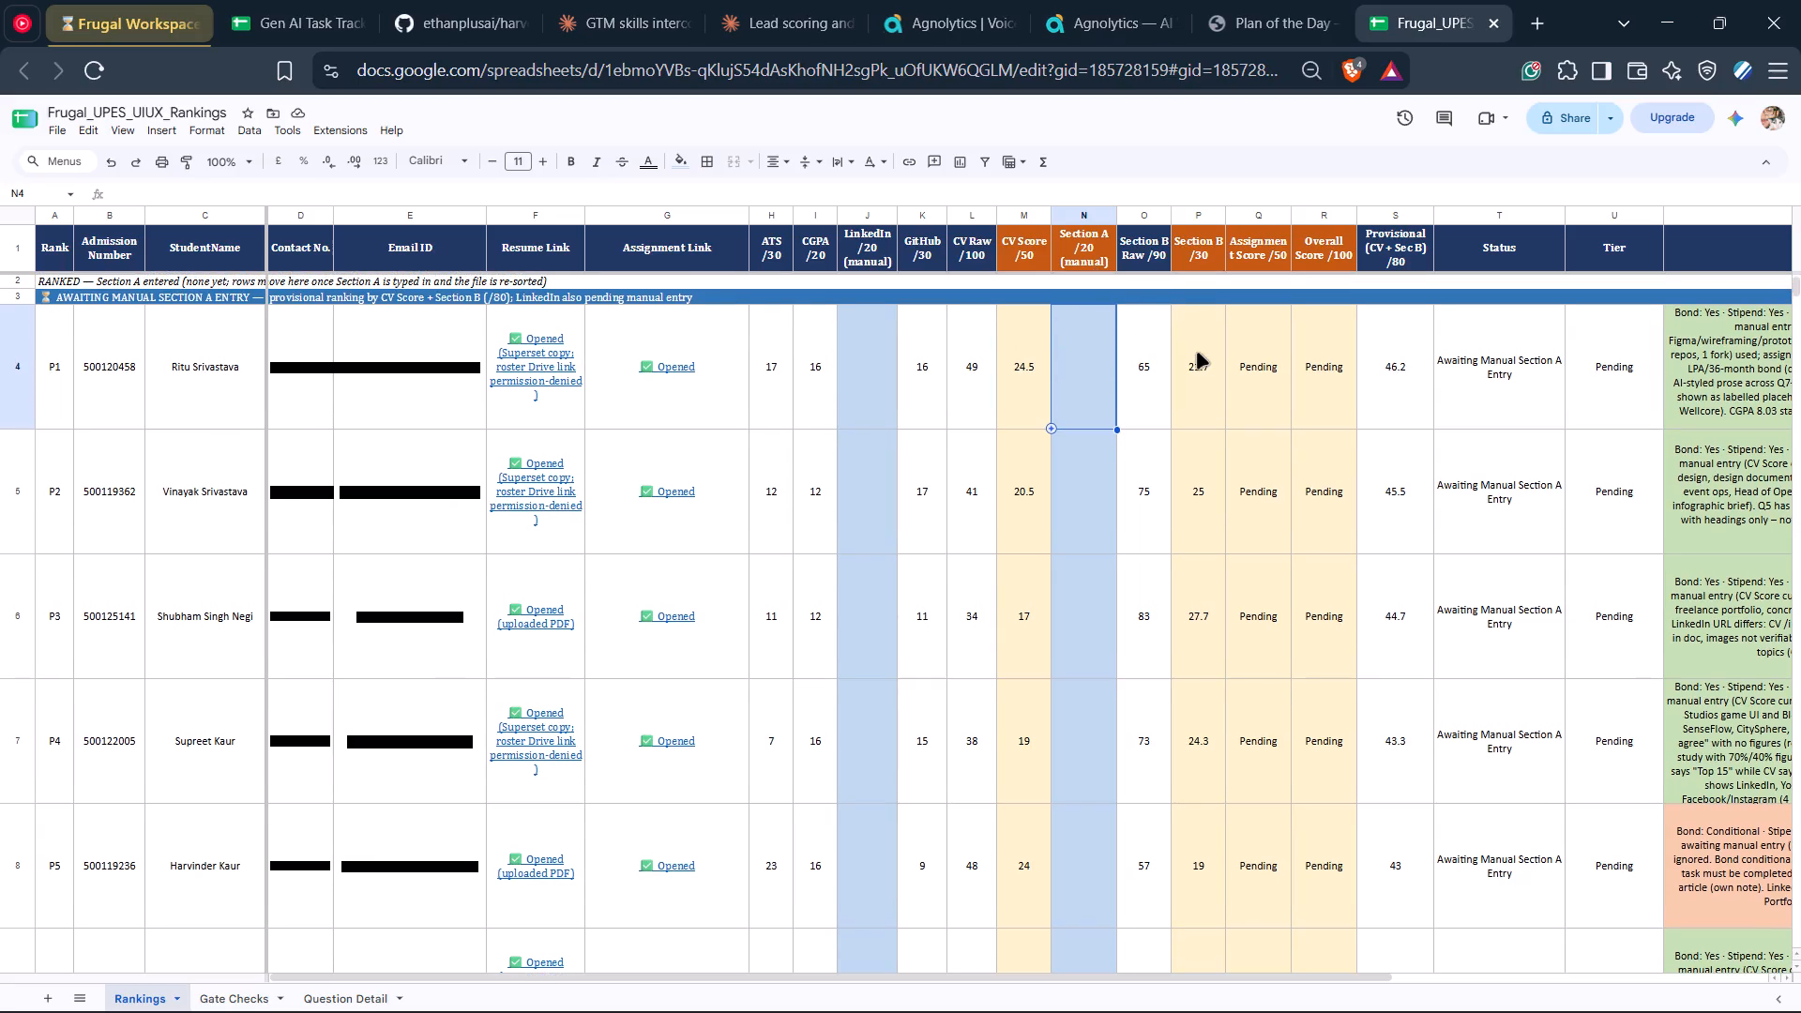
scroll(1197, 353, up, 1)
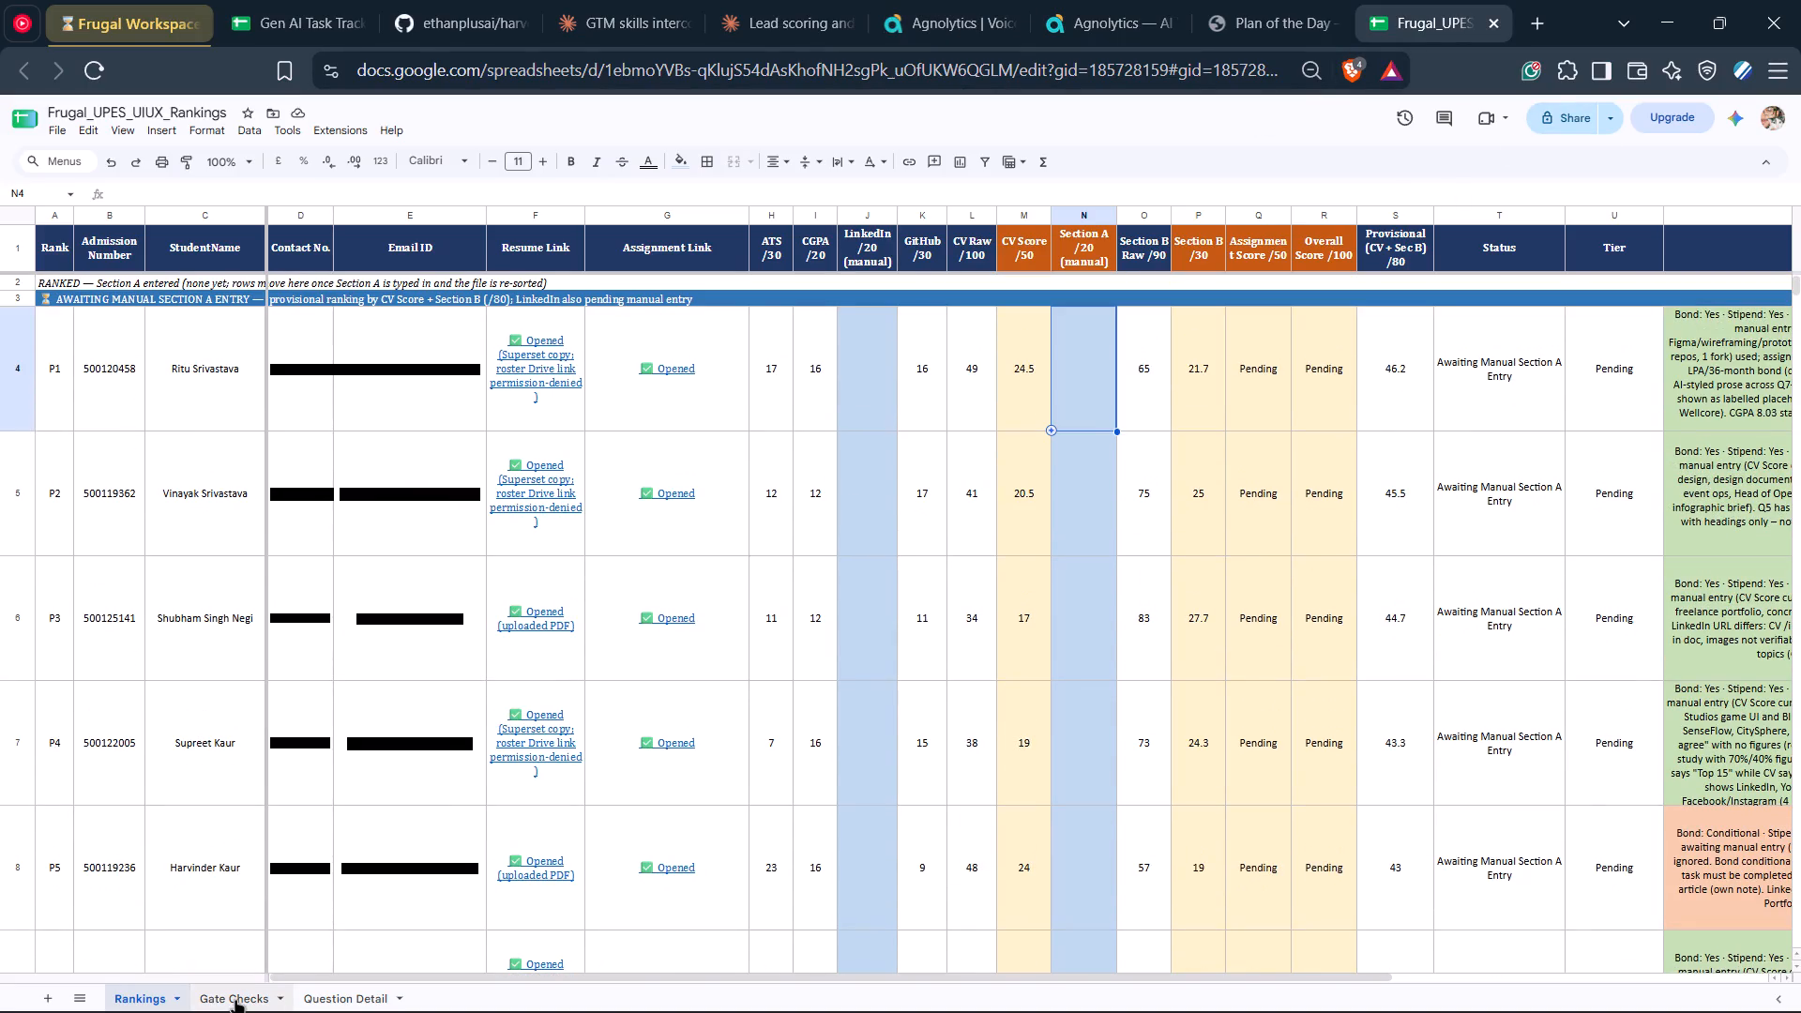
scroll(409, 798, up, 1)
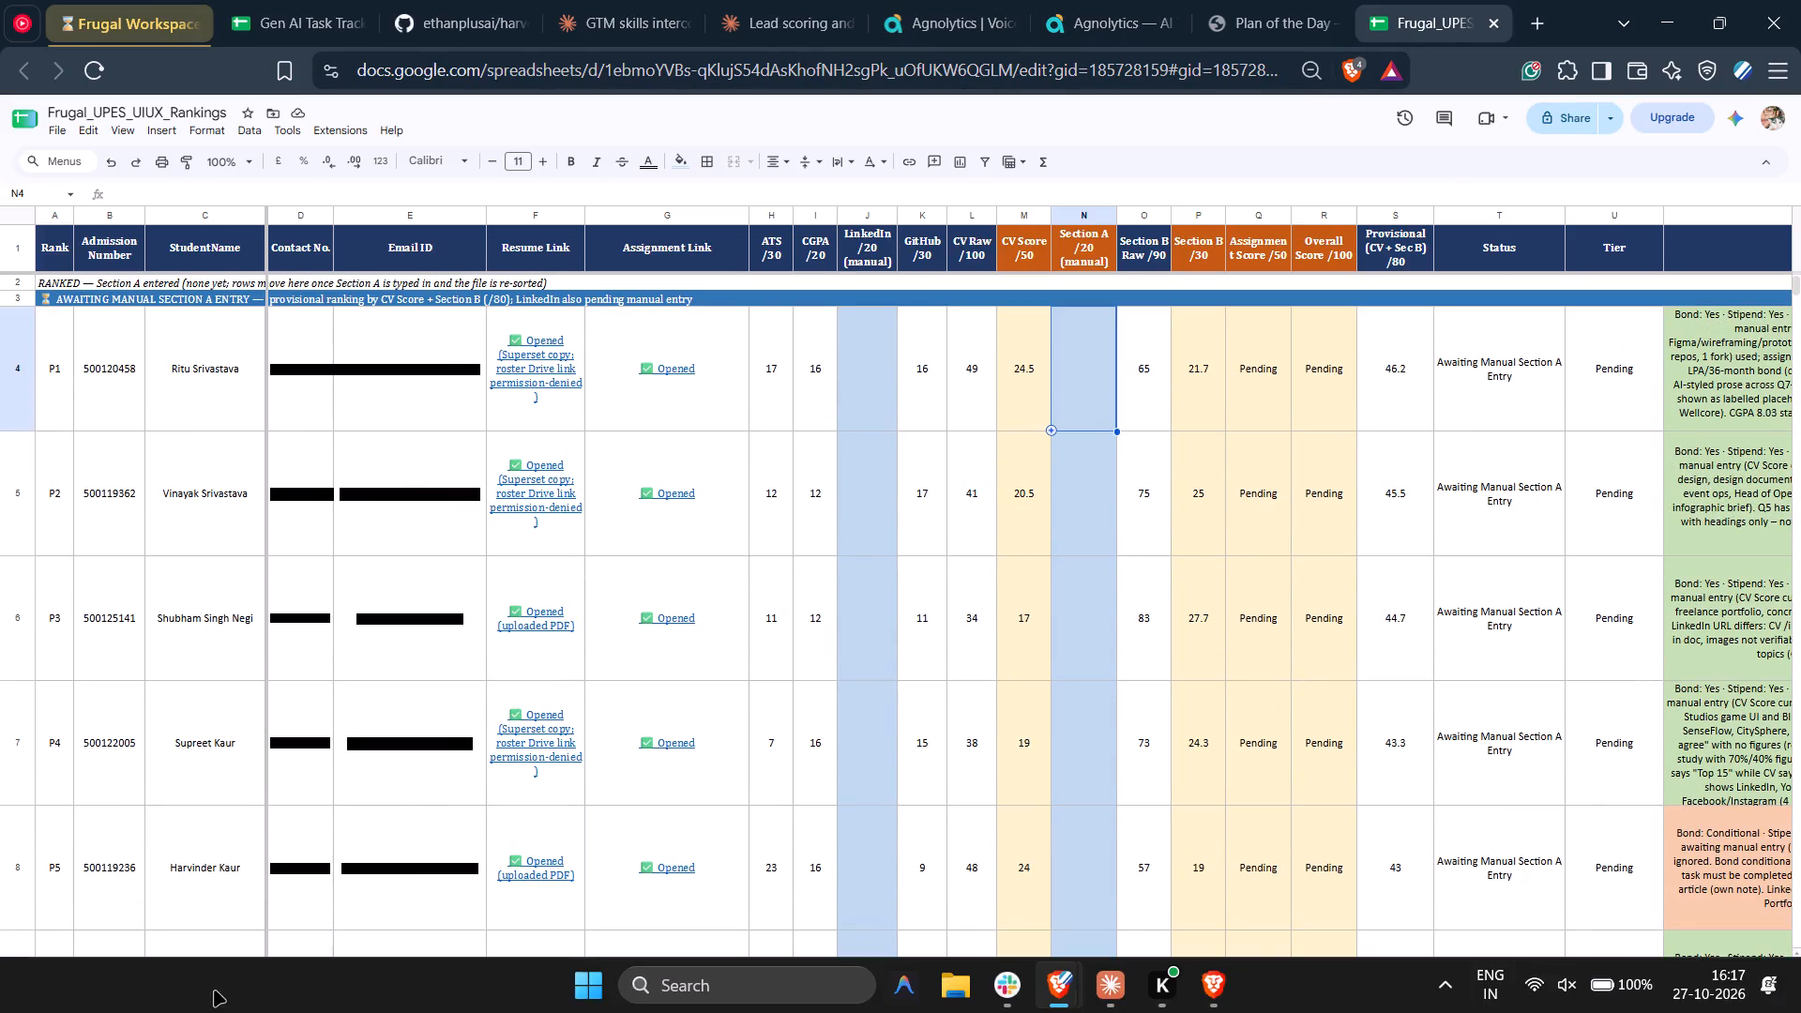
Look through the bond, stipend and relocation answers for all students in the Gate Checks sheet and return to the Rankings sheet.
click(230, 994)
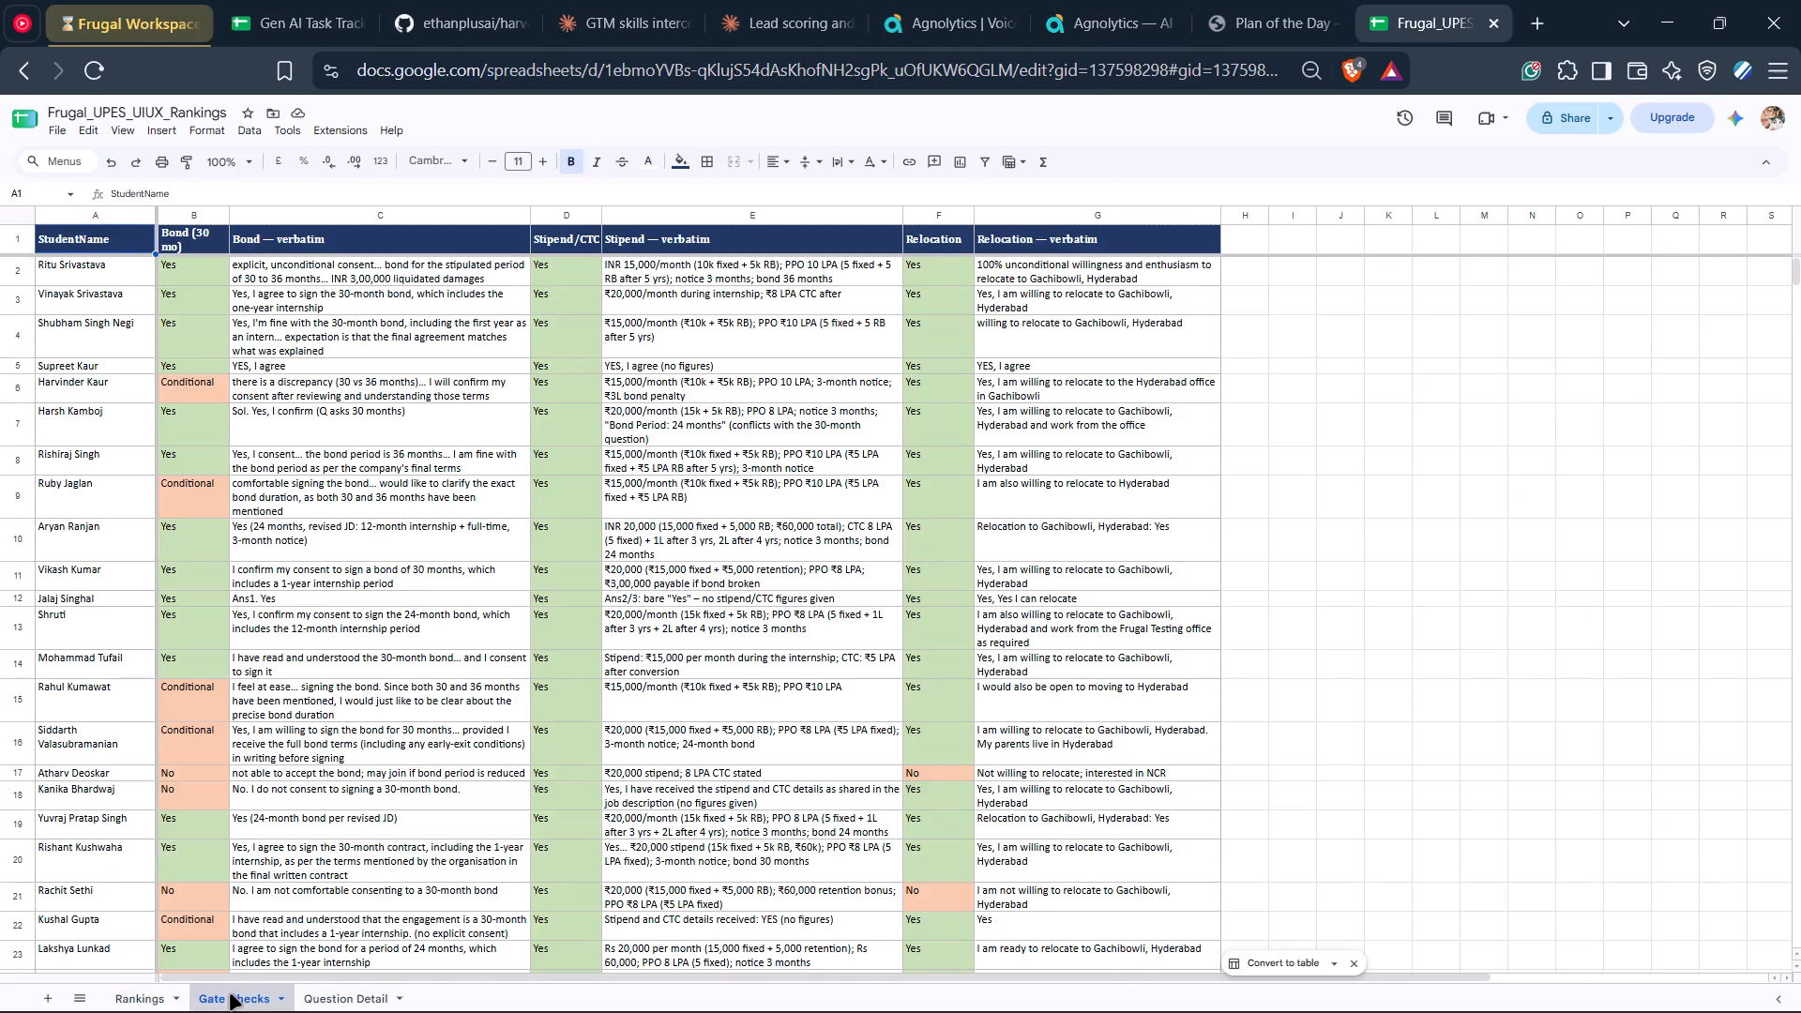
scroll(496, 720, down, 3)
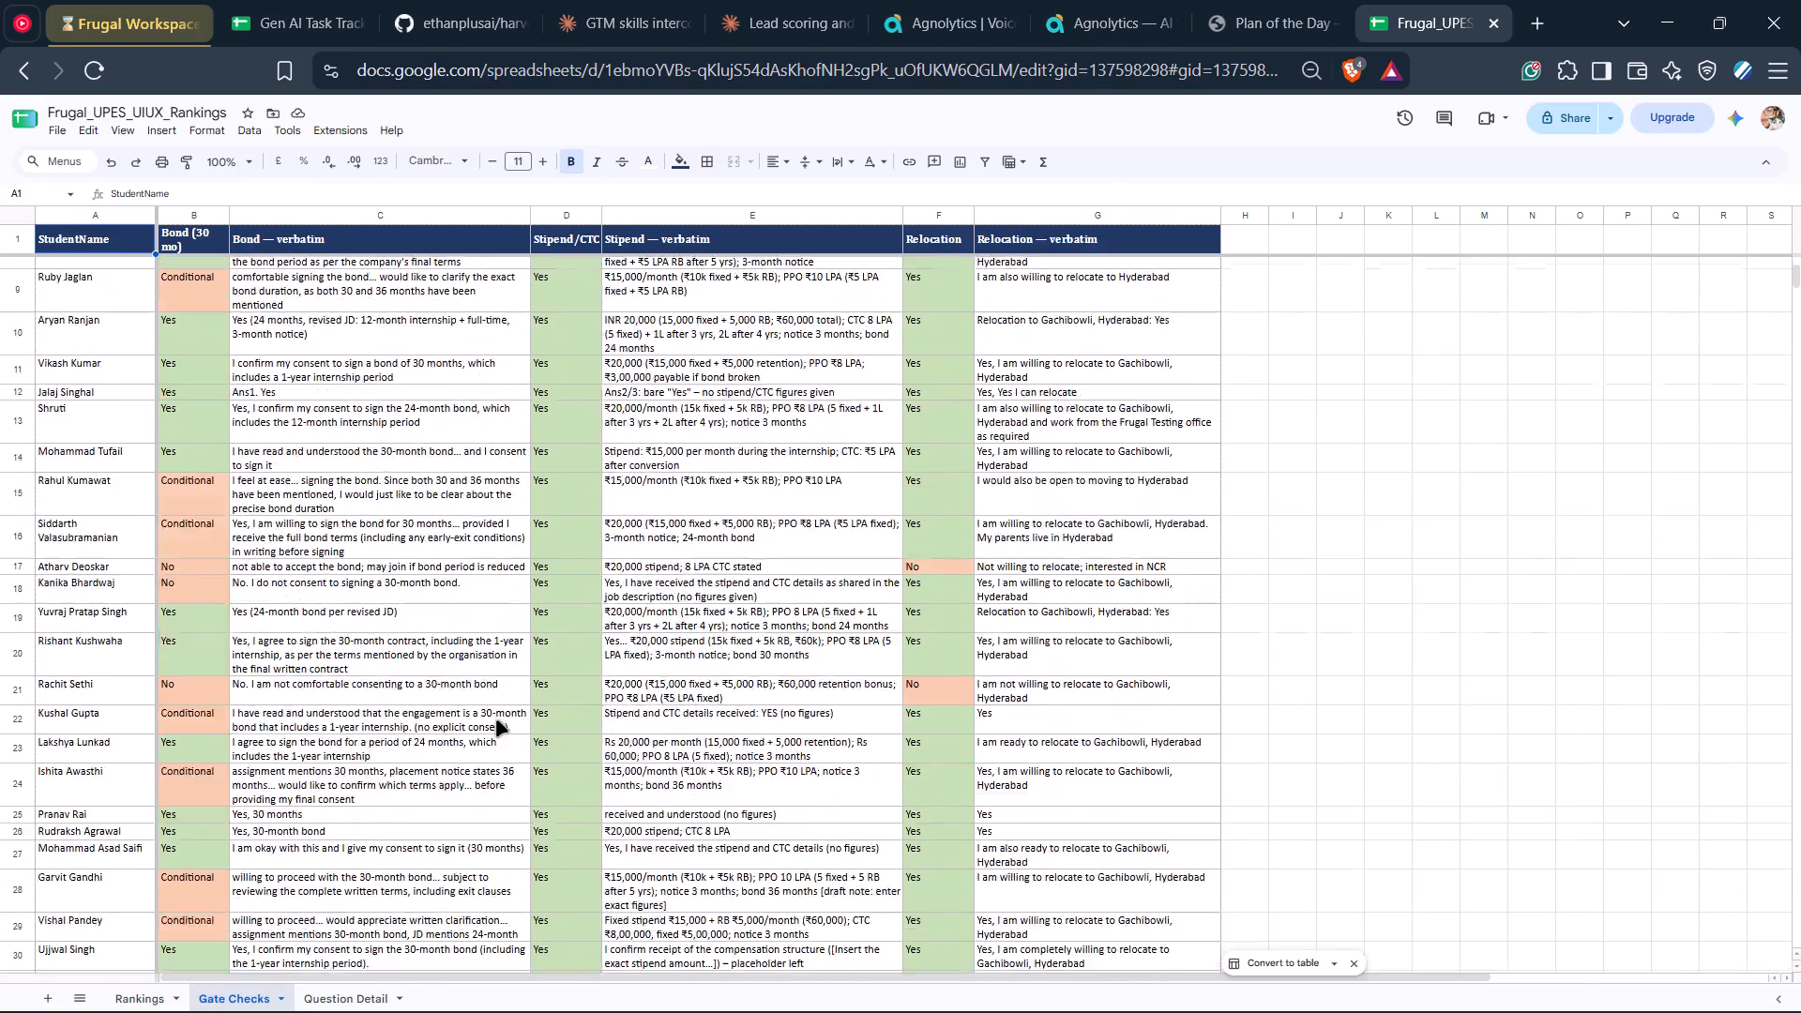
scroll(496, 720, down, 5)
scroll(496, 720, up, 14)
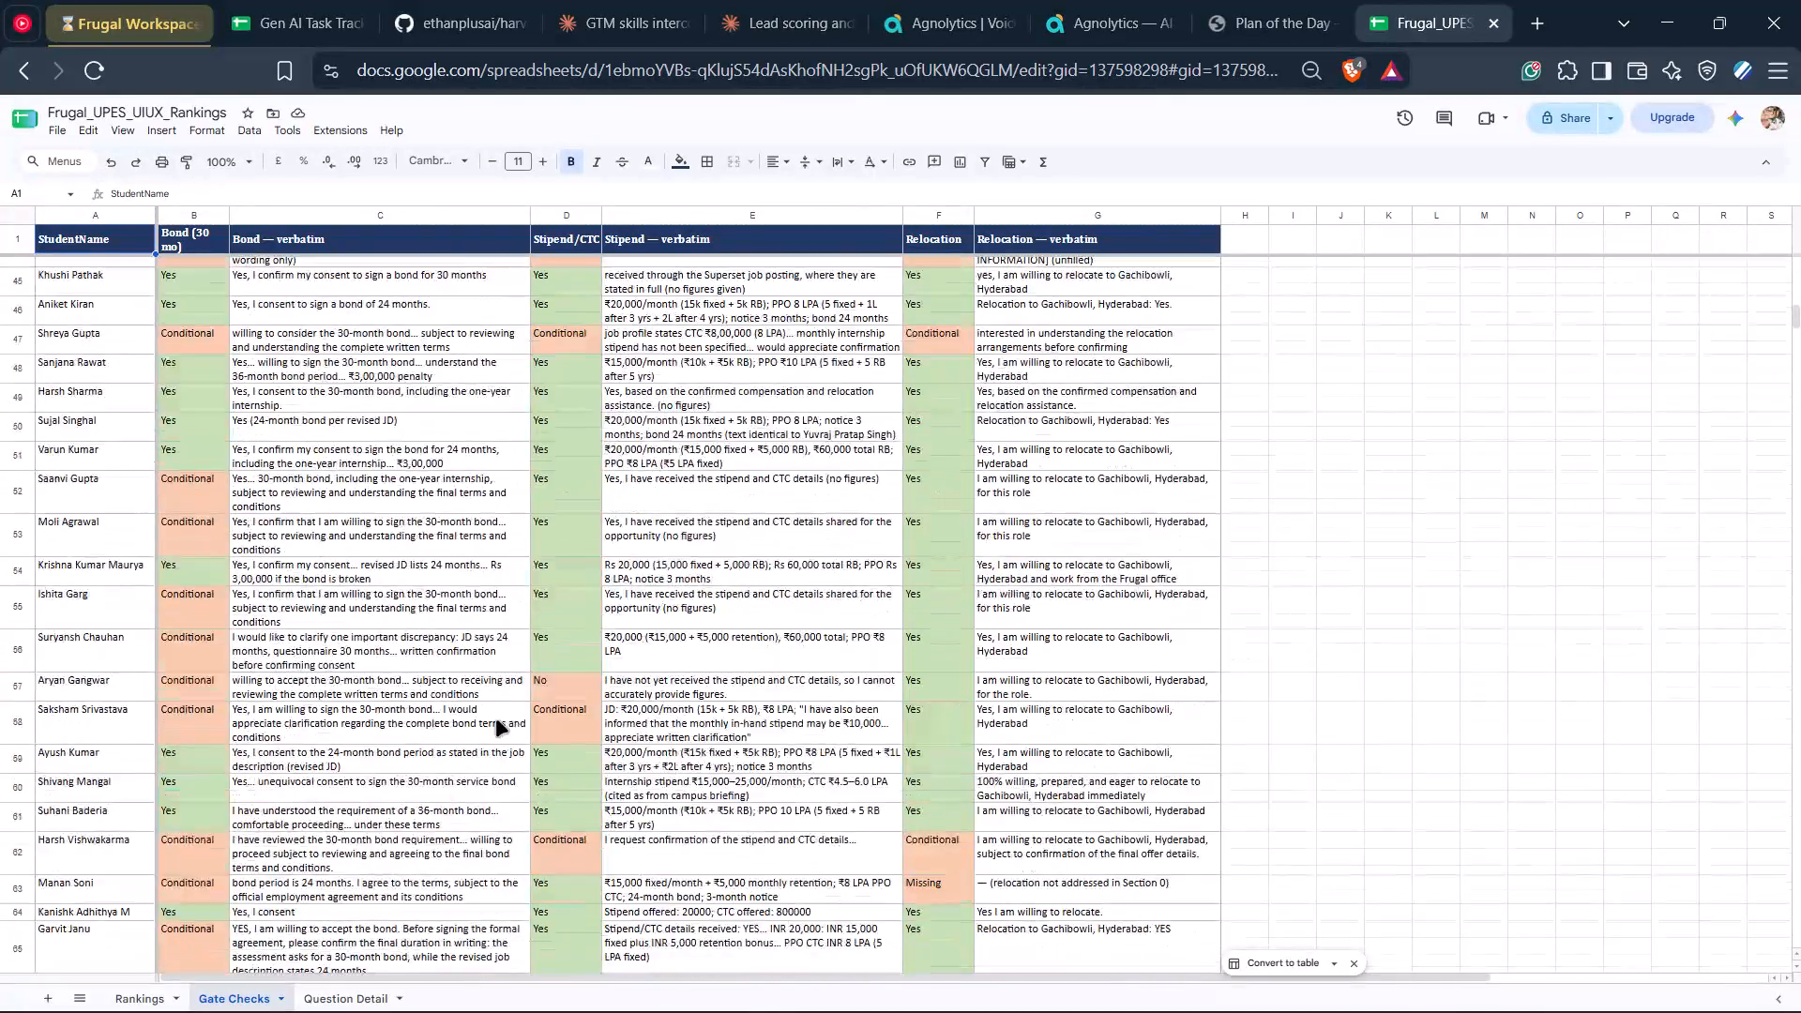
scroll(496, 720, up, 2)
scroll(1093, 421, up, 2)
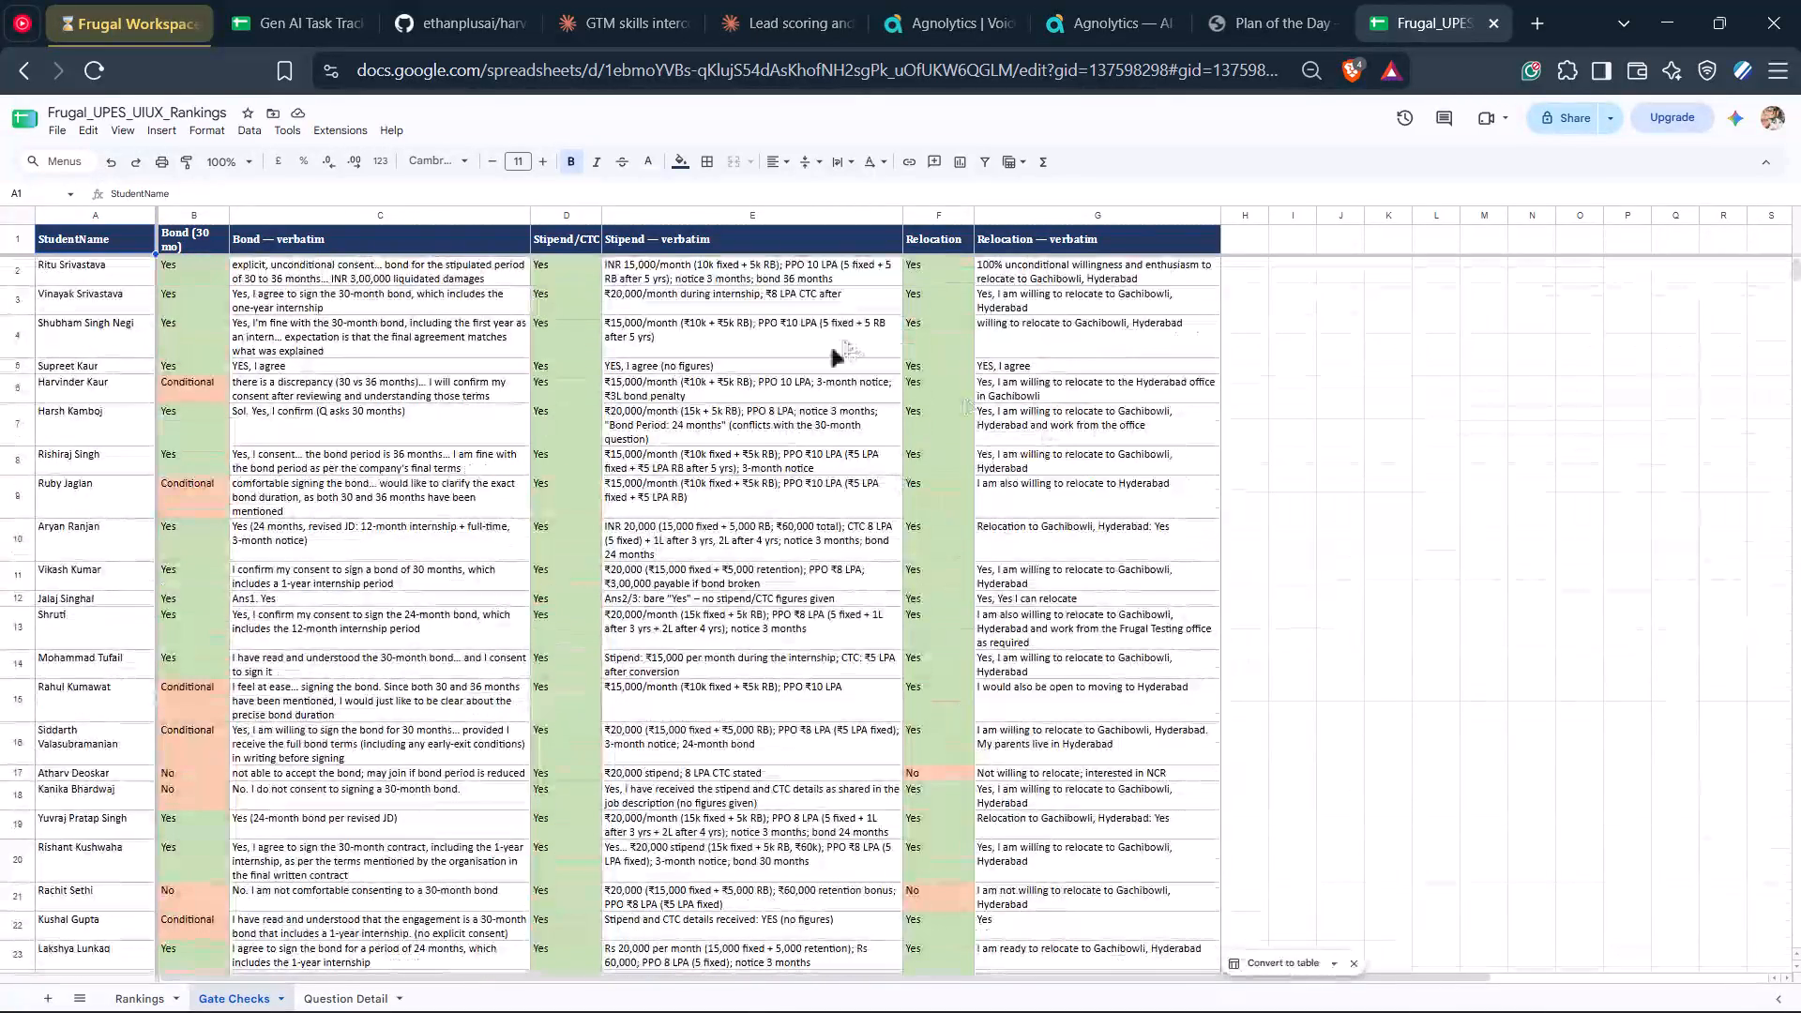
scroll(759, 409, down, 11)
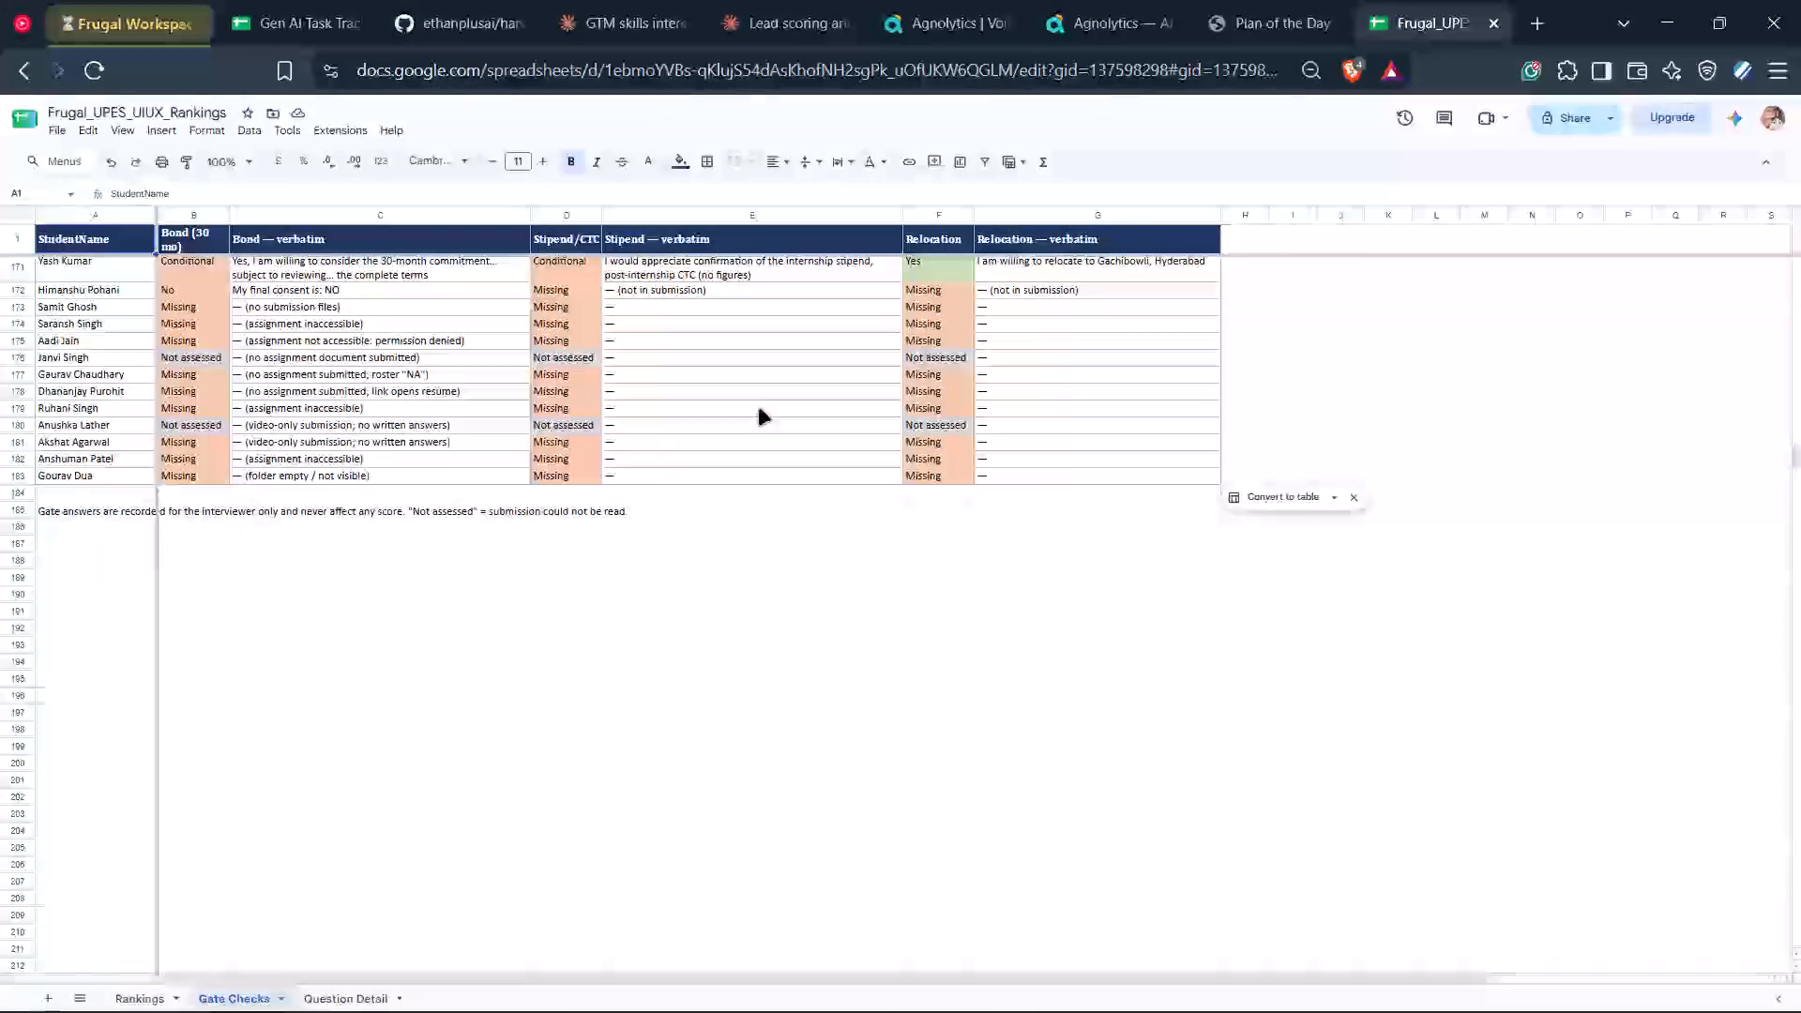
scroll(759, 409, down, 2)
scroll(328, 713, up, 18)
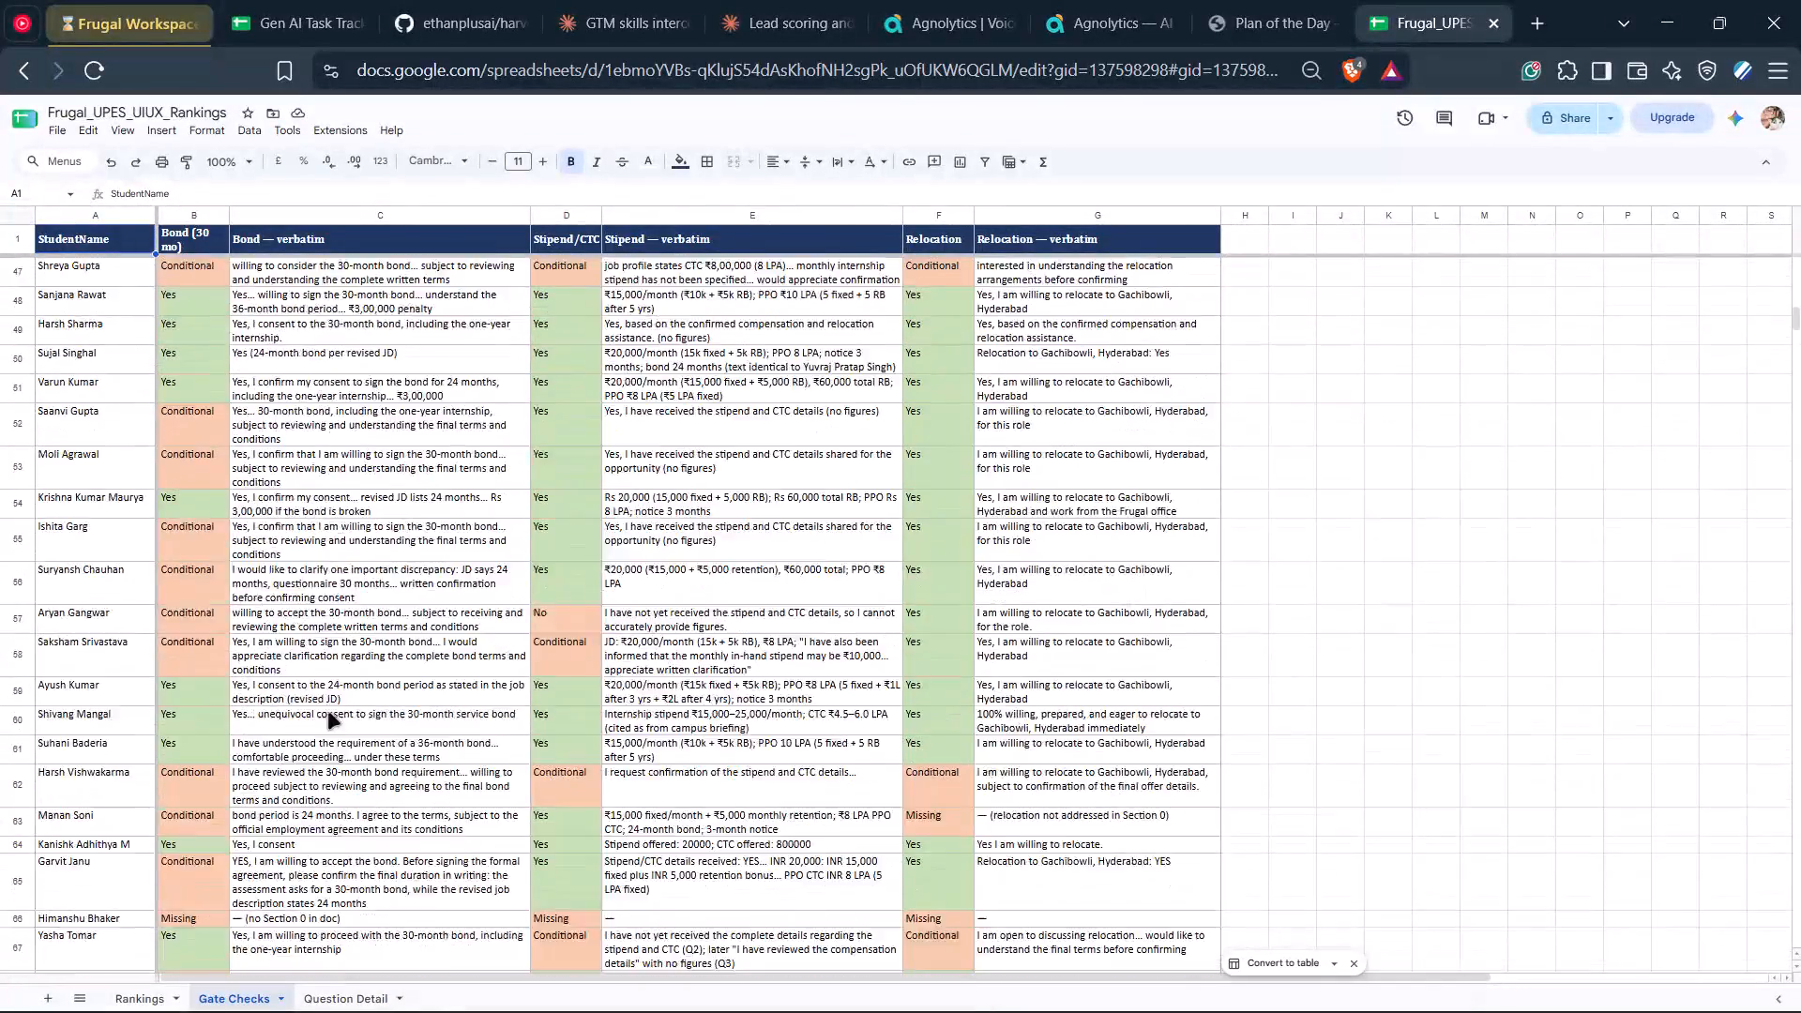
click(144, 1005)
scroll(968, 584, up, 2)
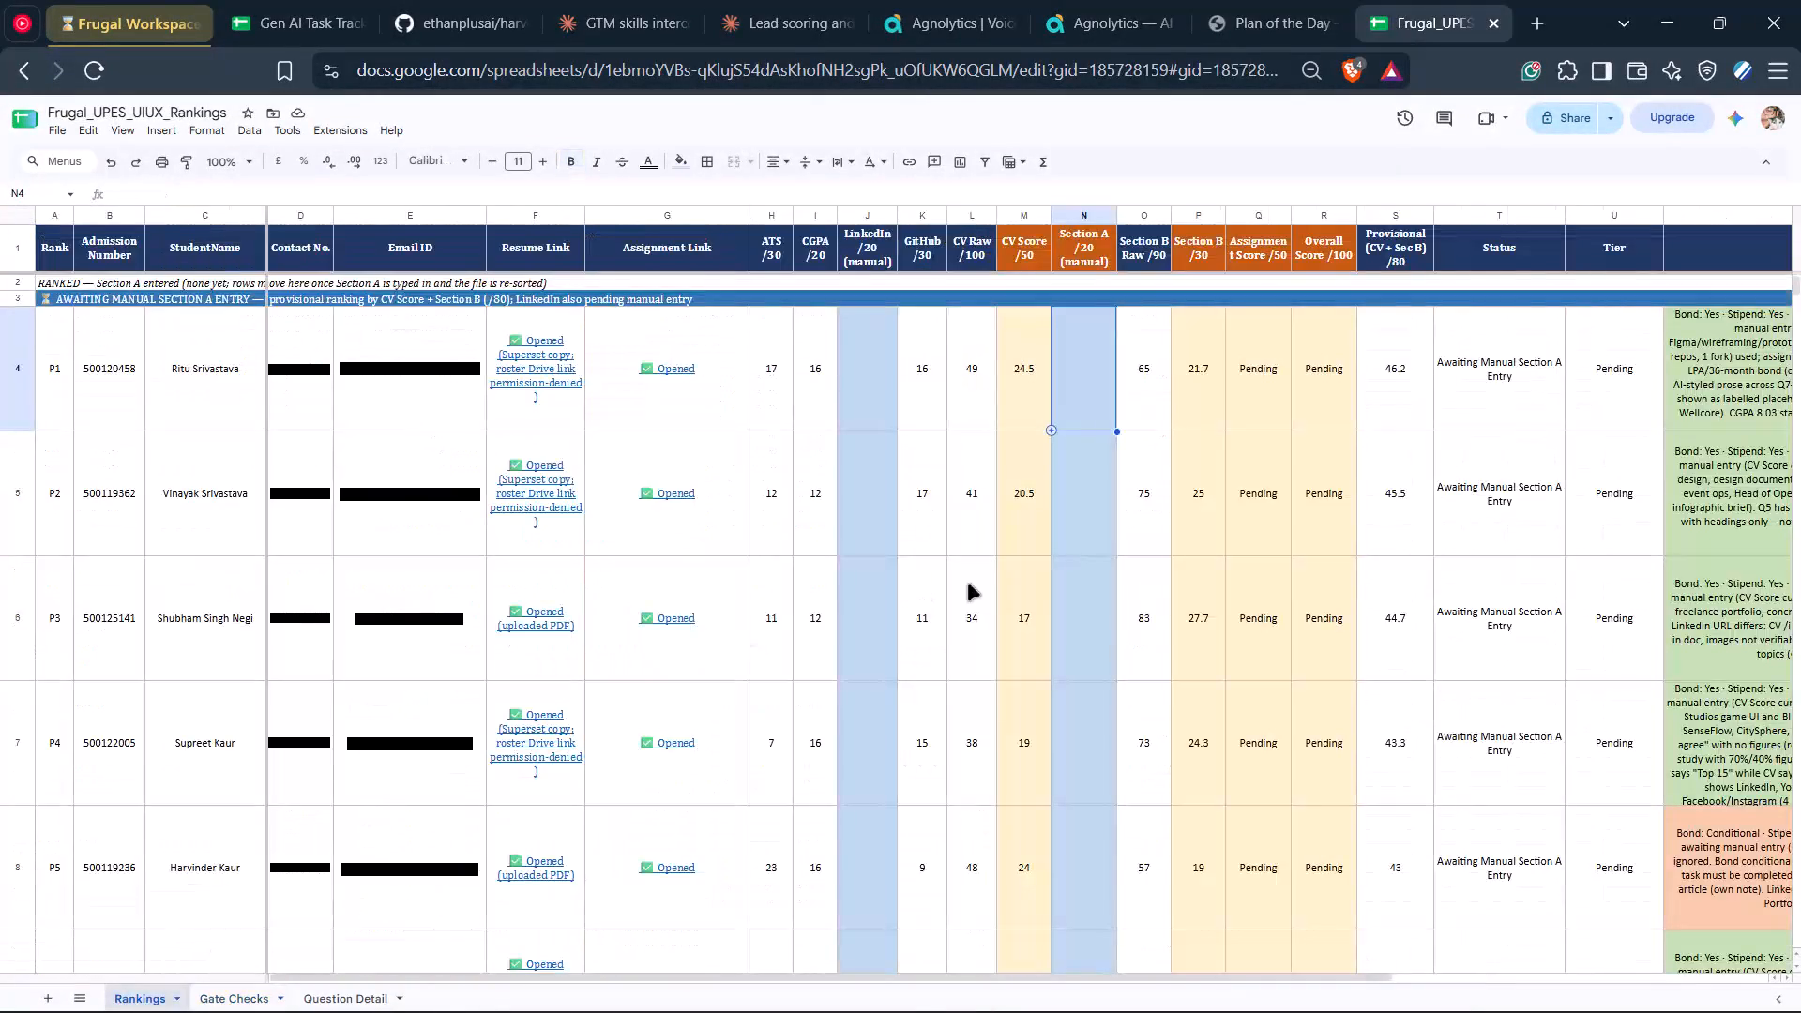
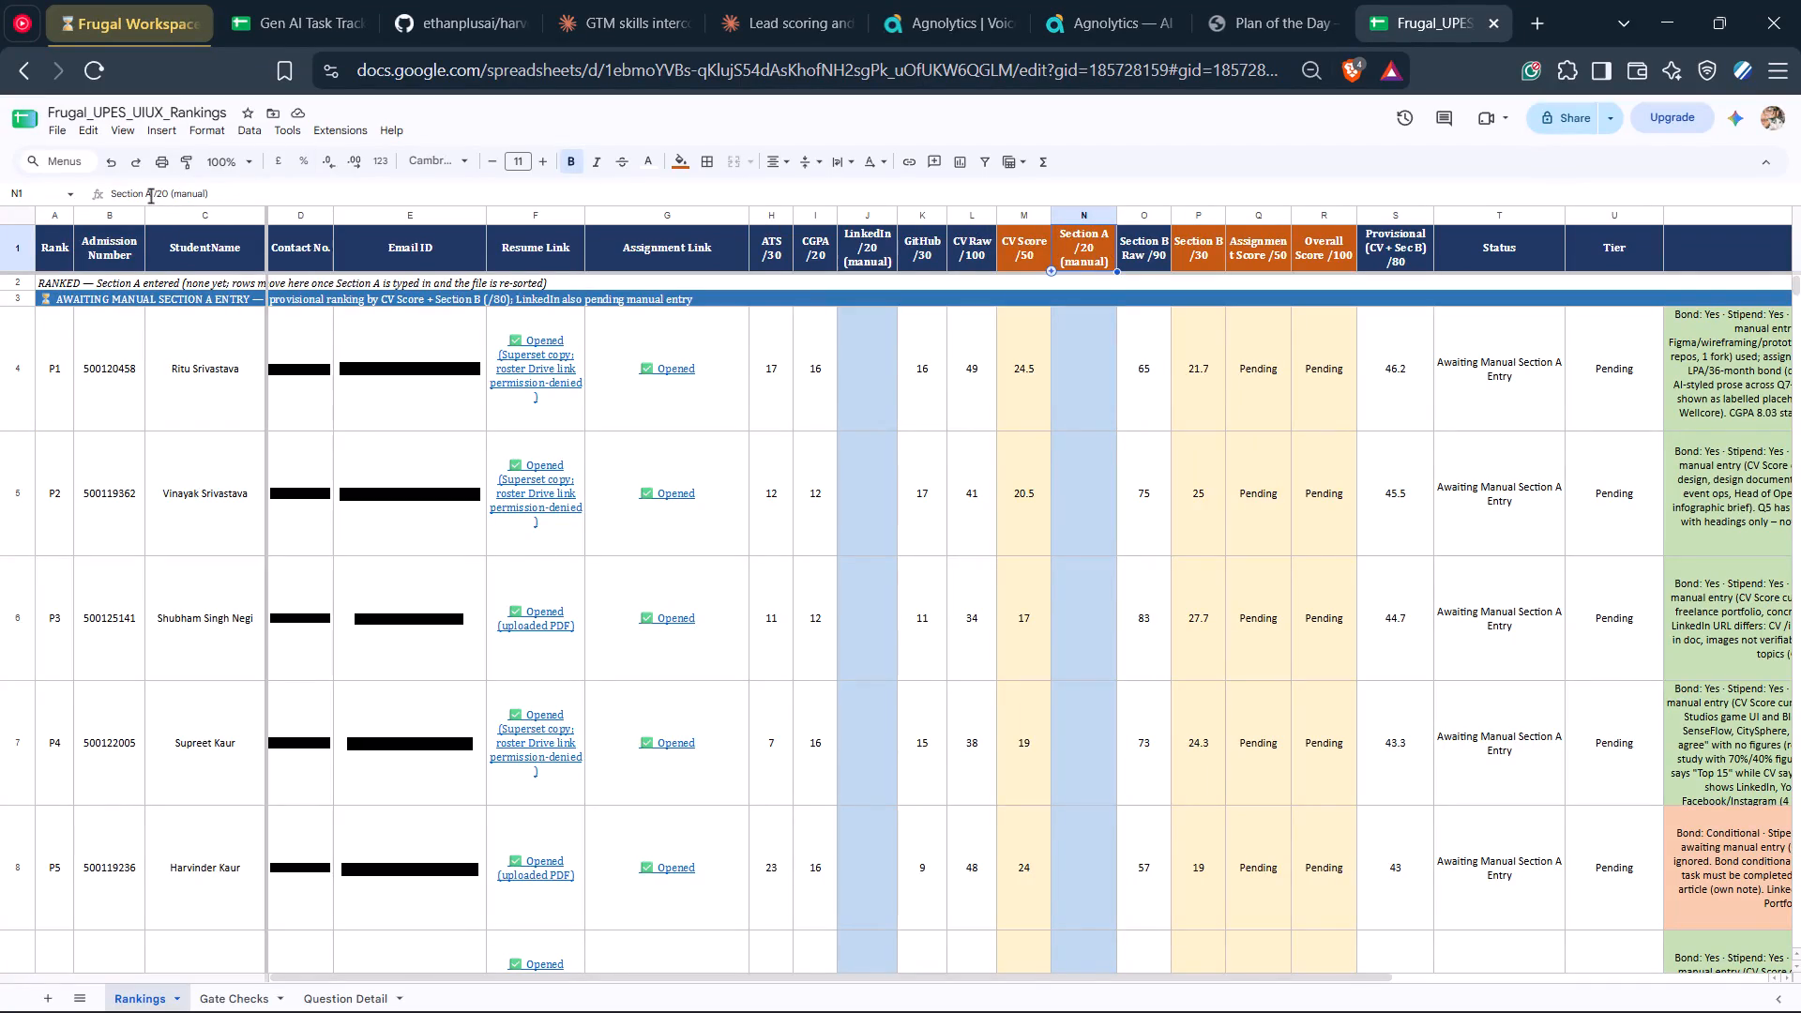
Rename the "Section A /20 (manual)" column header in the Rankings sheet as "Portfolio /20 (manual)".
drag(150, 195, 91, 192)
text(Portfolio)
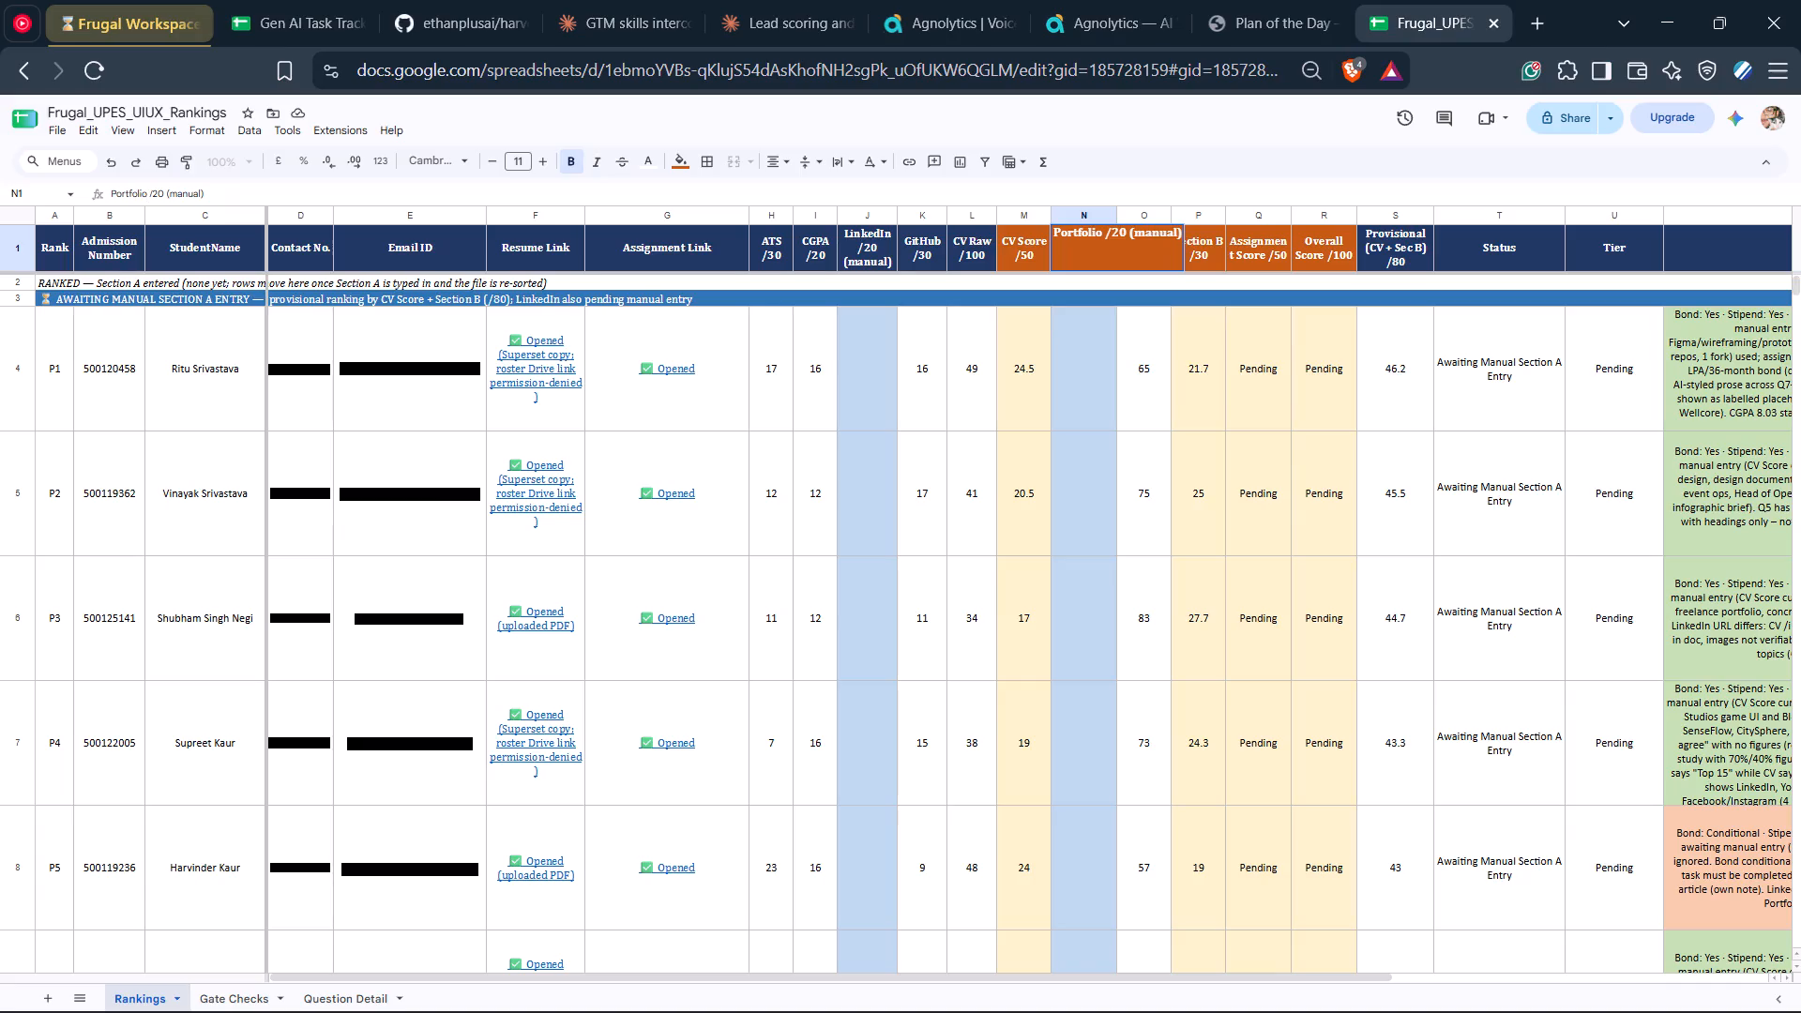
click(1075, 114)
click(1156, 406)
click(1097, 413)
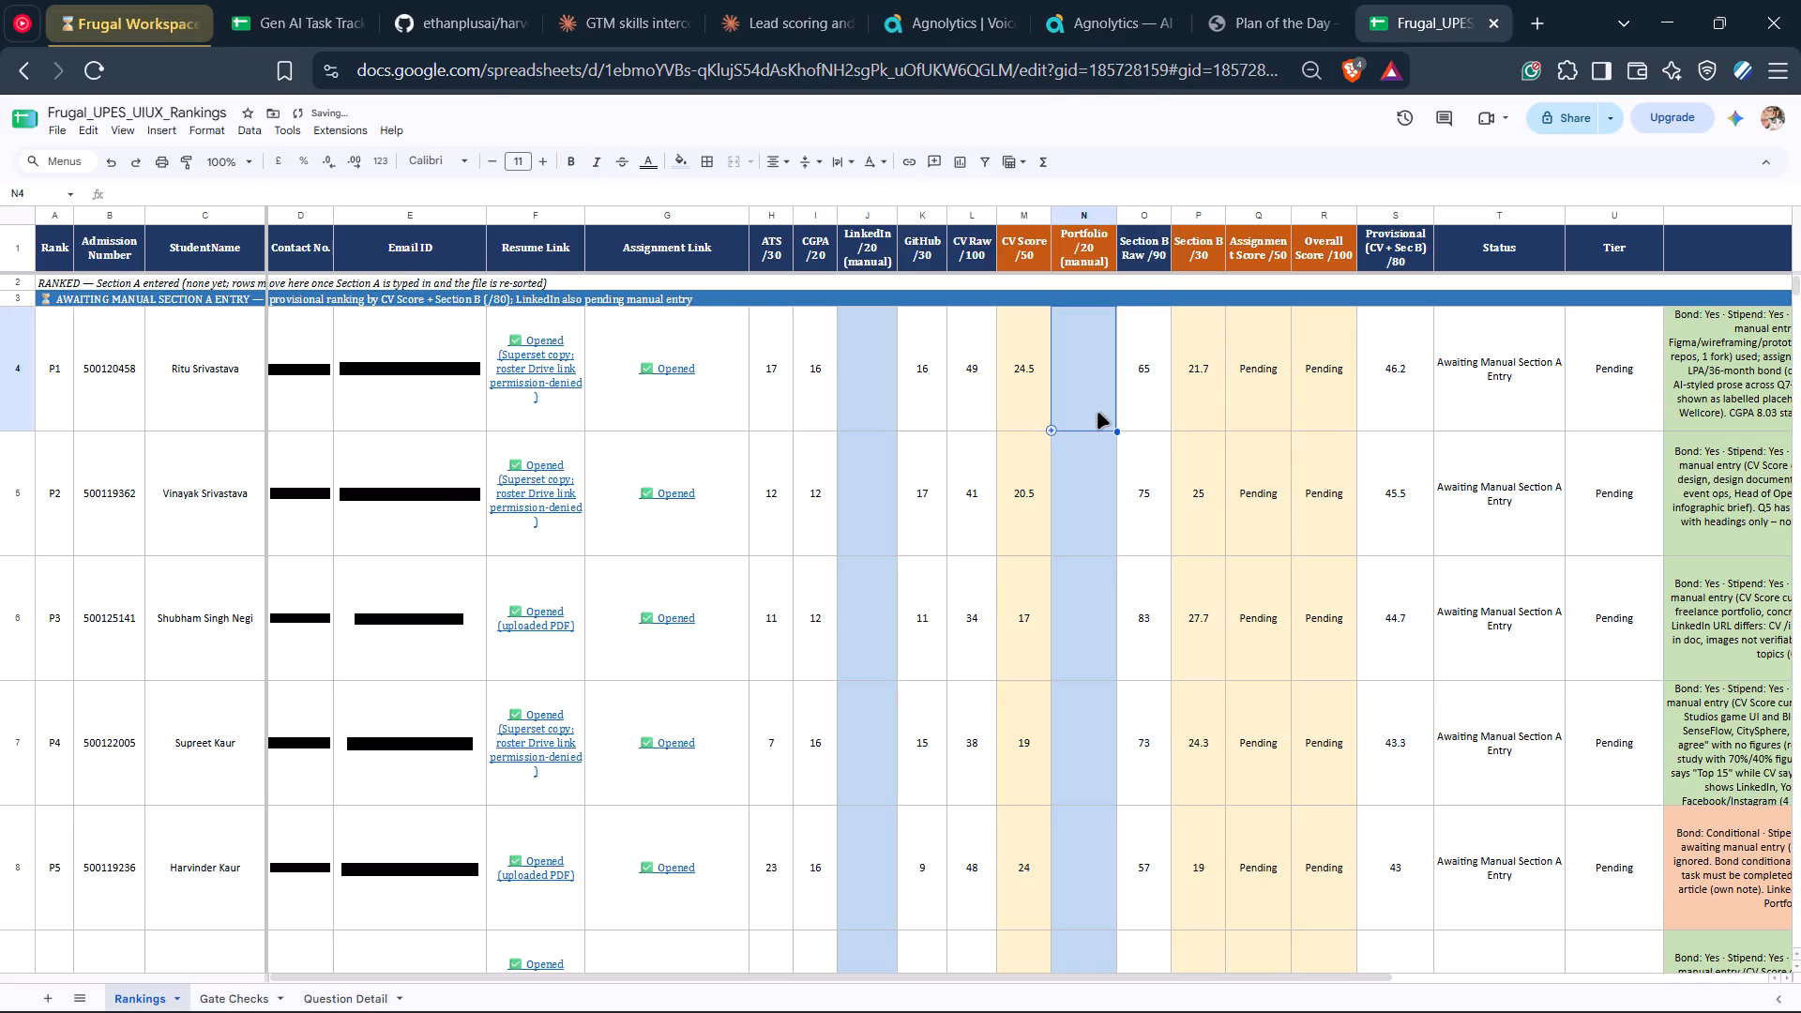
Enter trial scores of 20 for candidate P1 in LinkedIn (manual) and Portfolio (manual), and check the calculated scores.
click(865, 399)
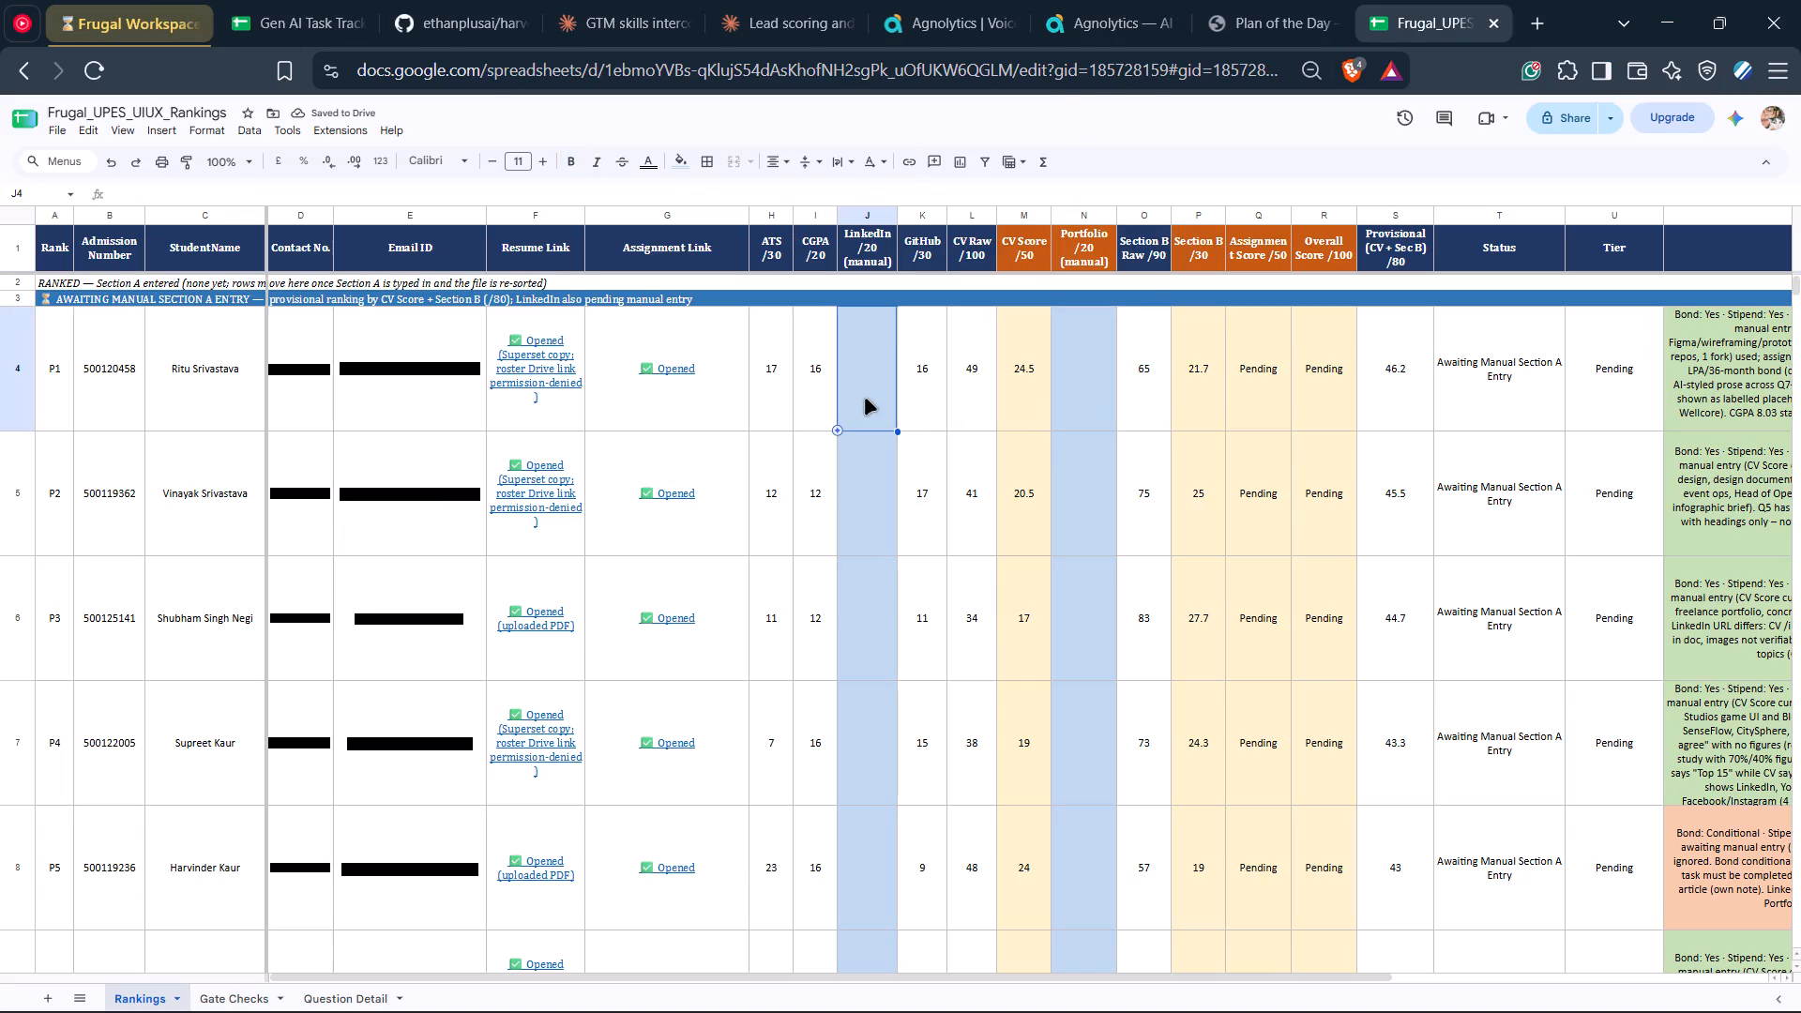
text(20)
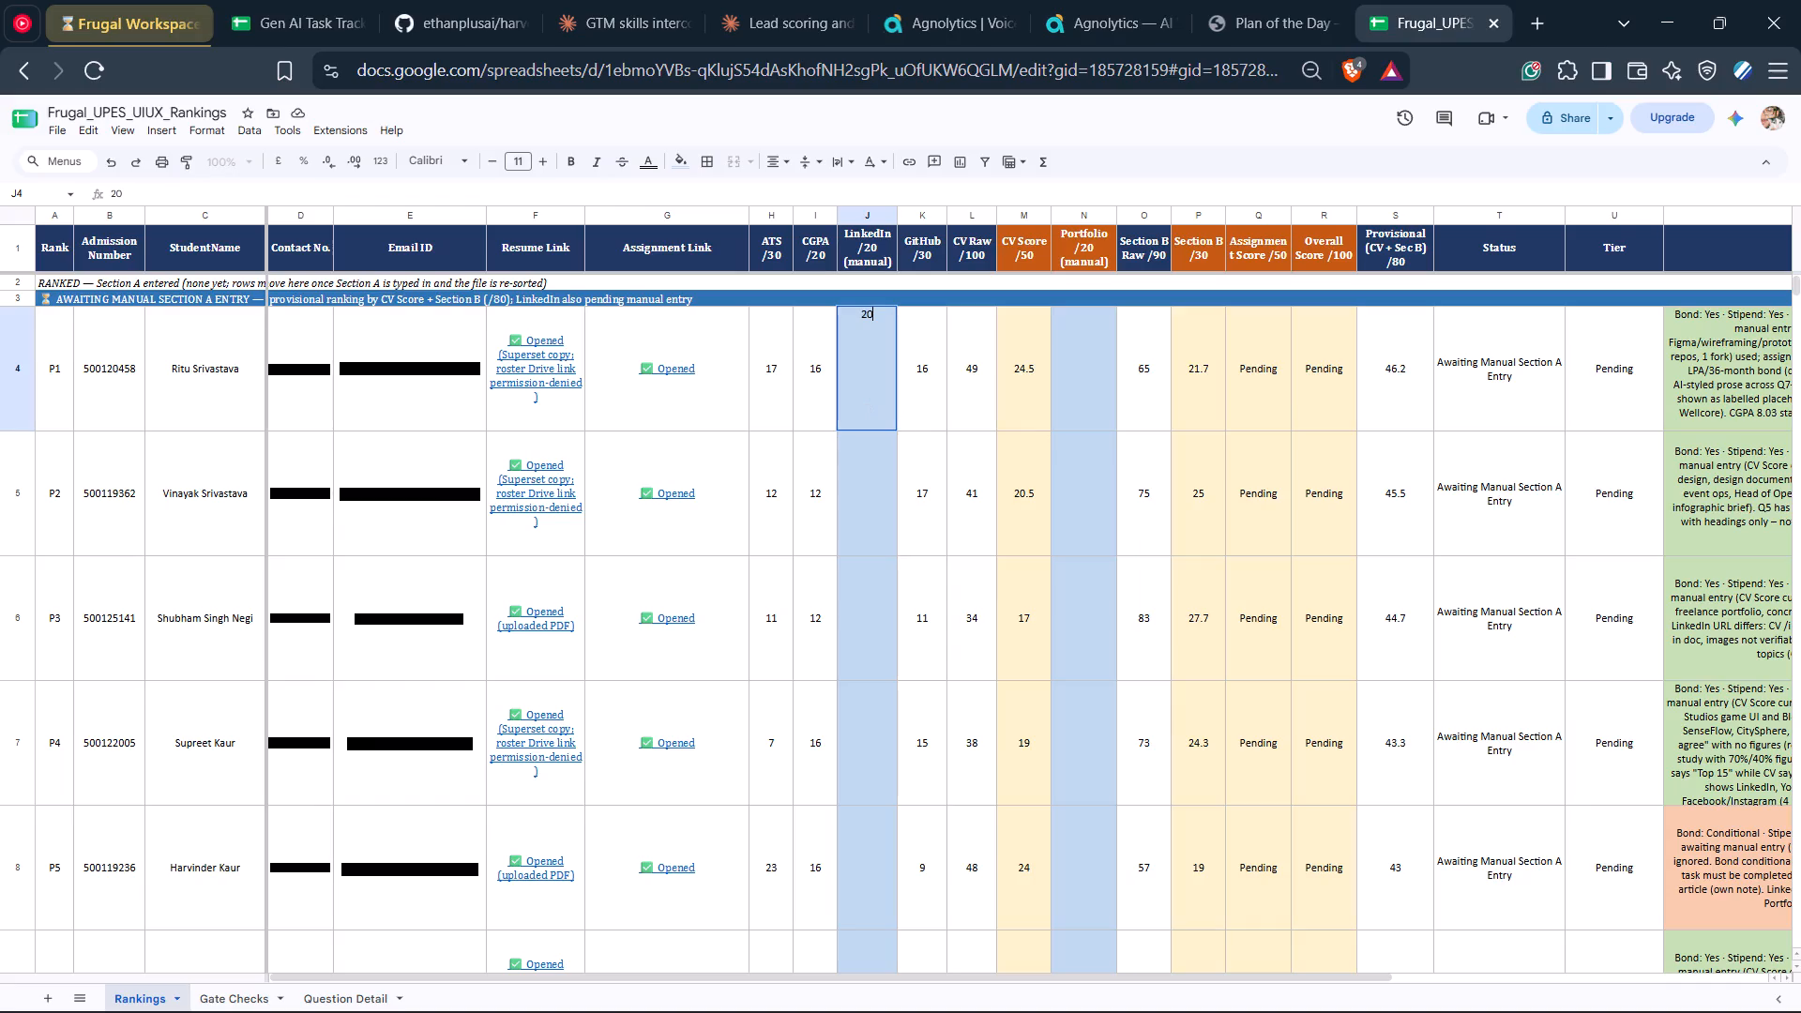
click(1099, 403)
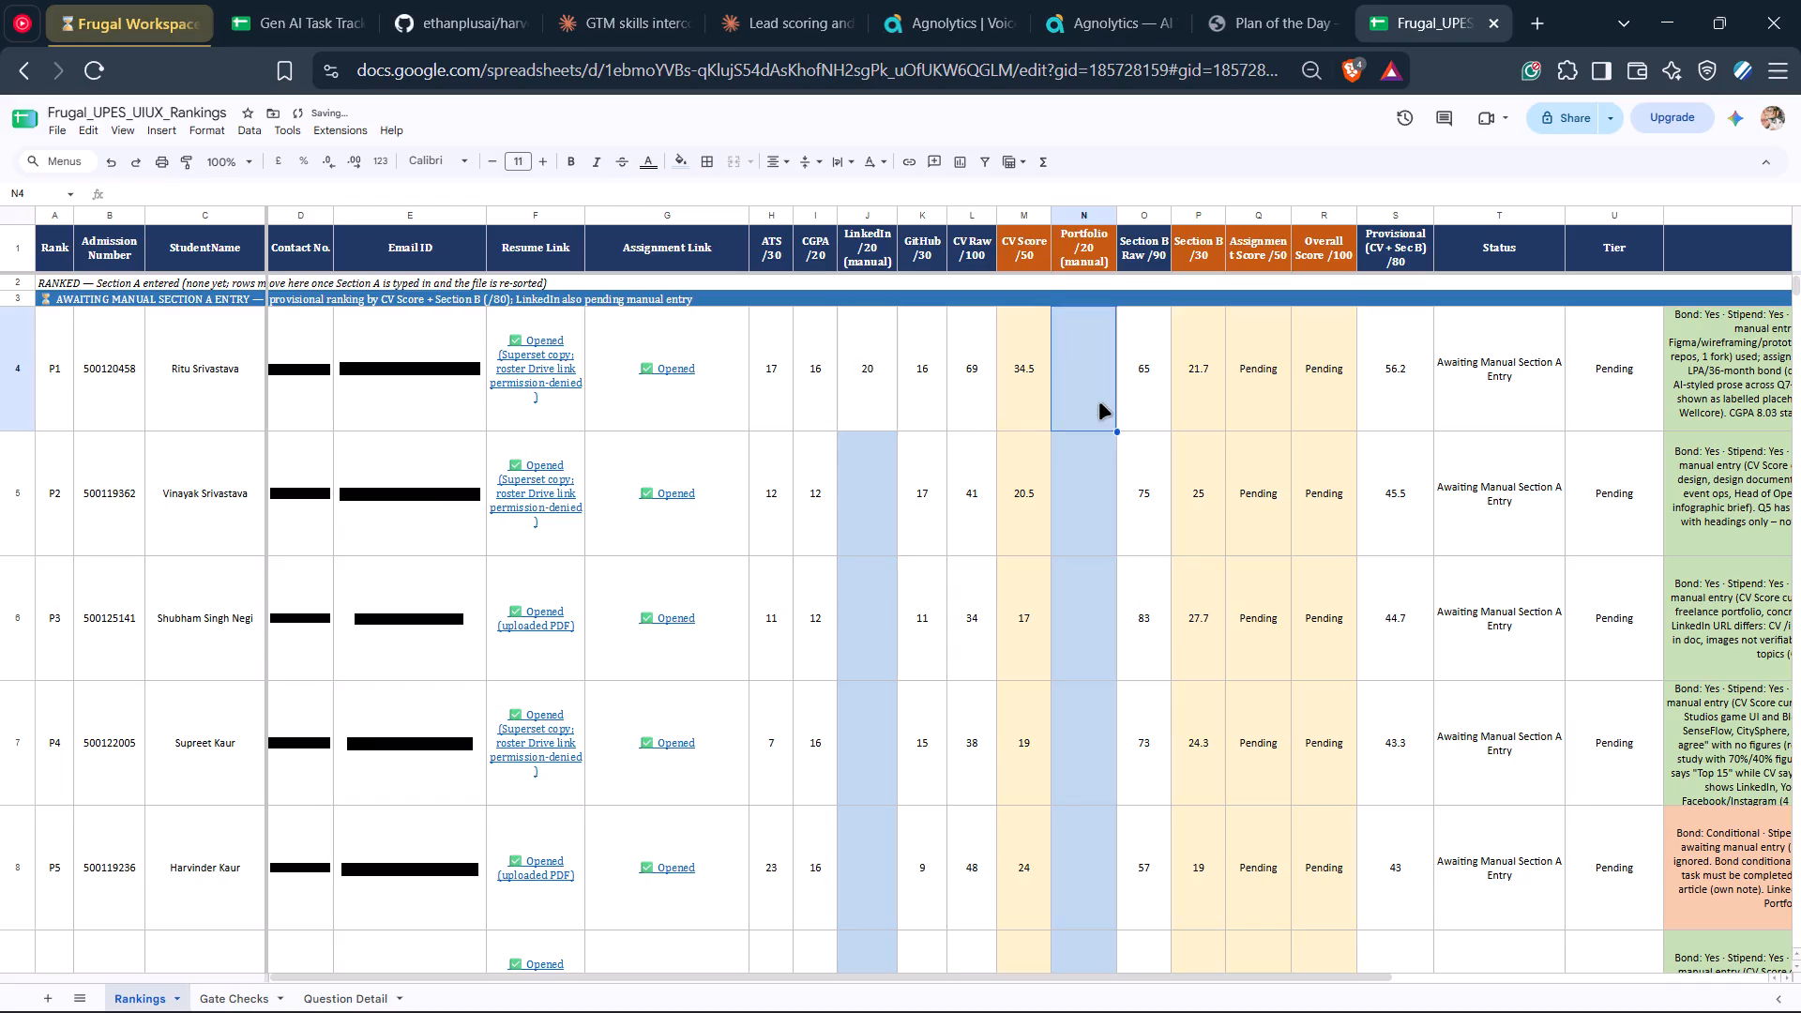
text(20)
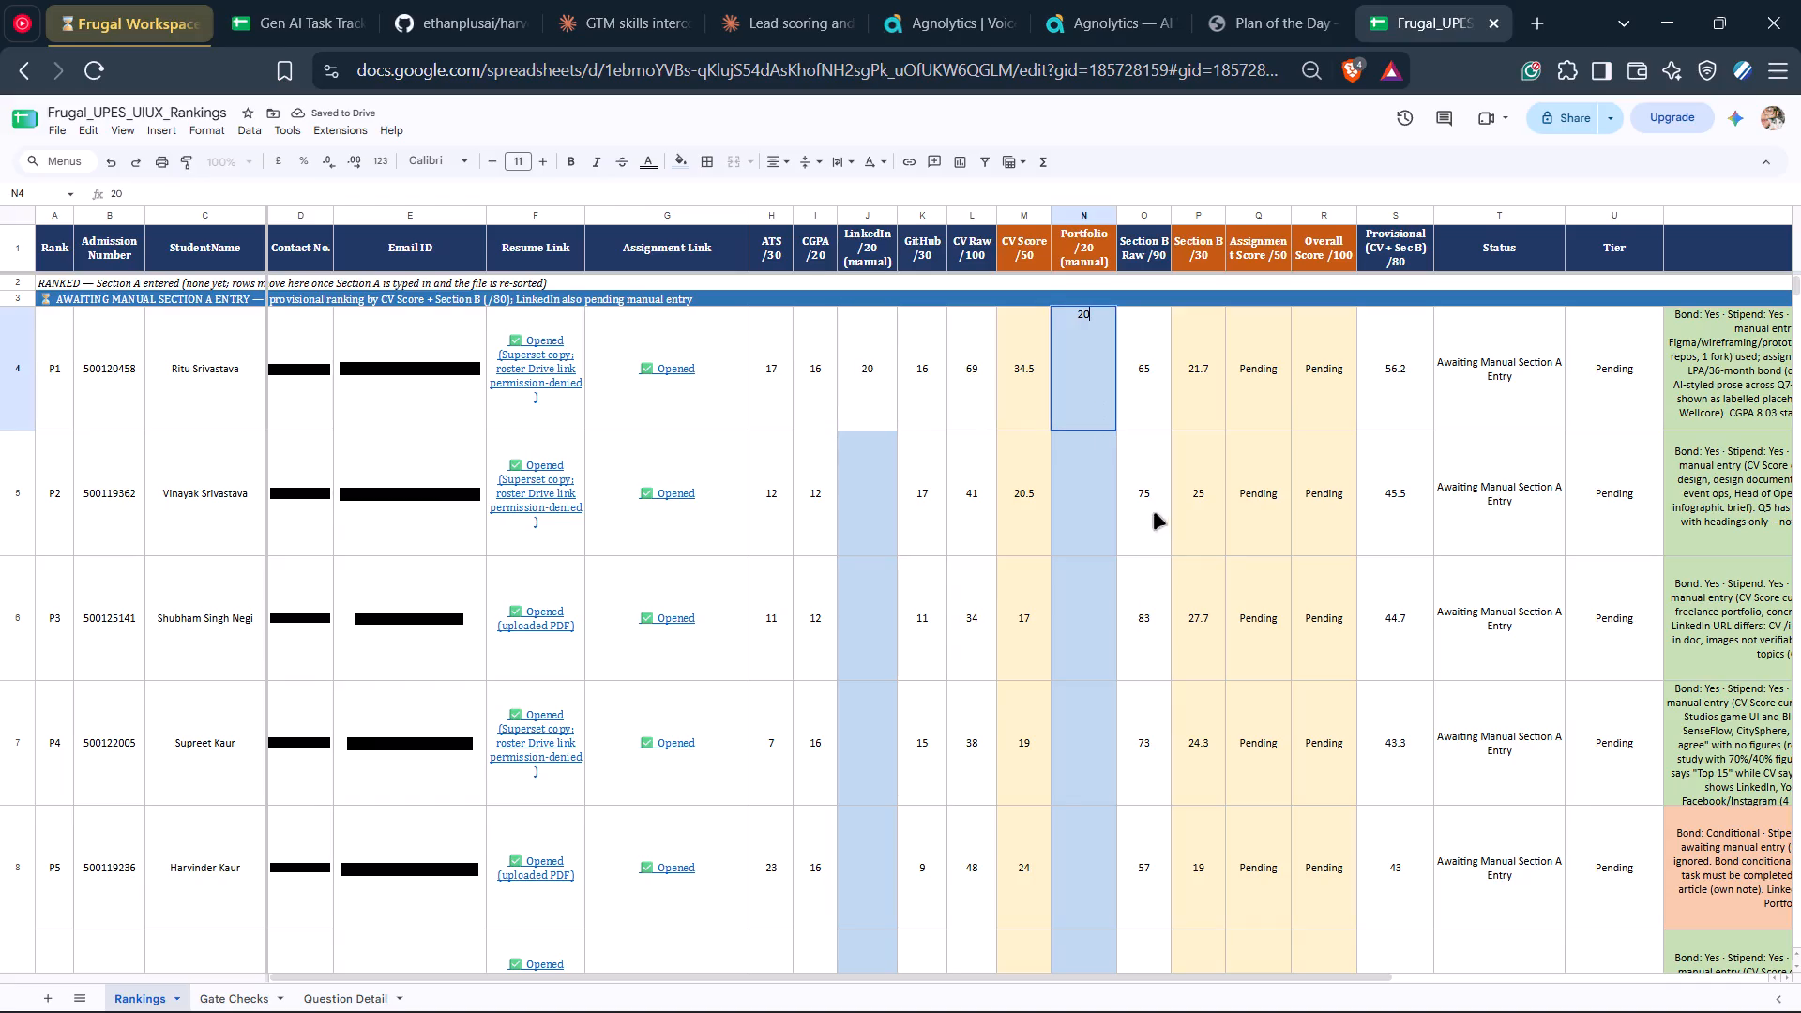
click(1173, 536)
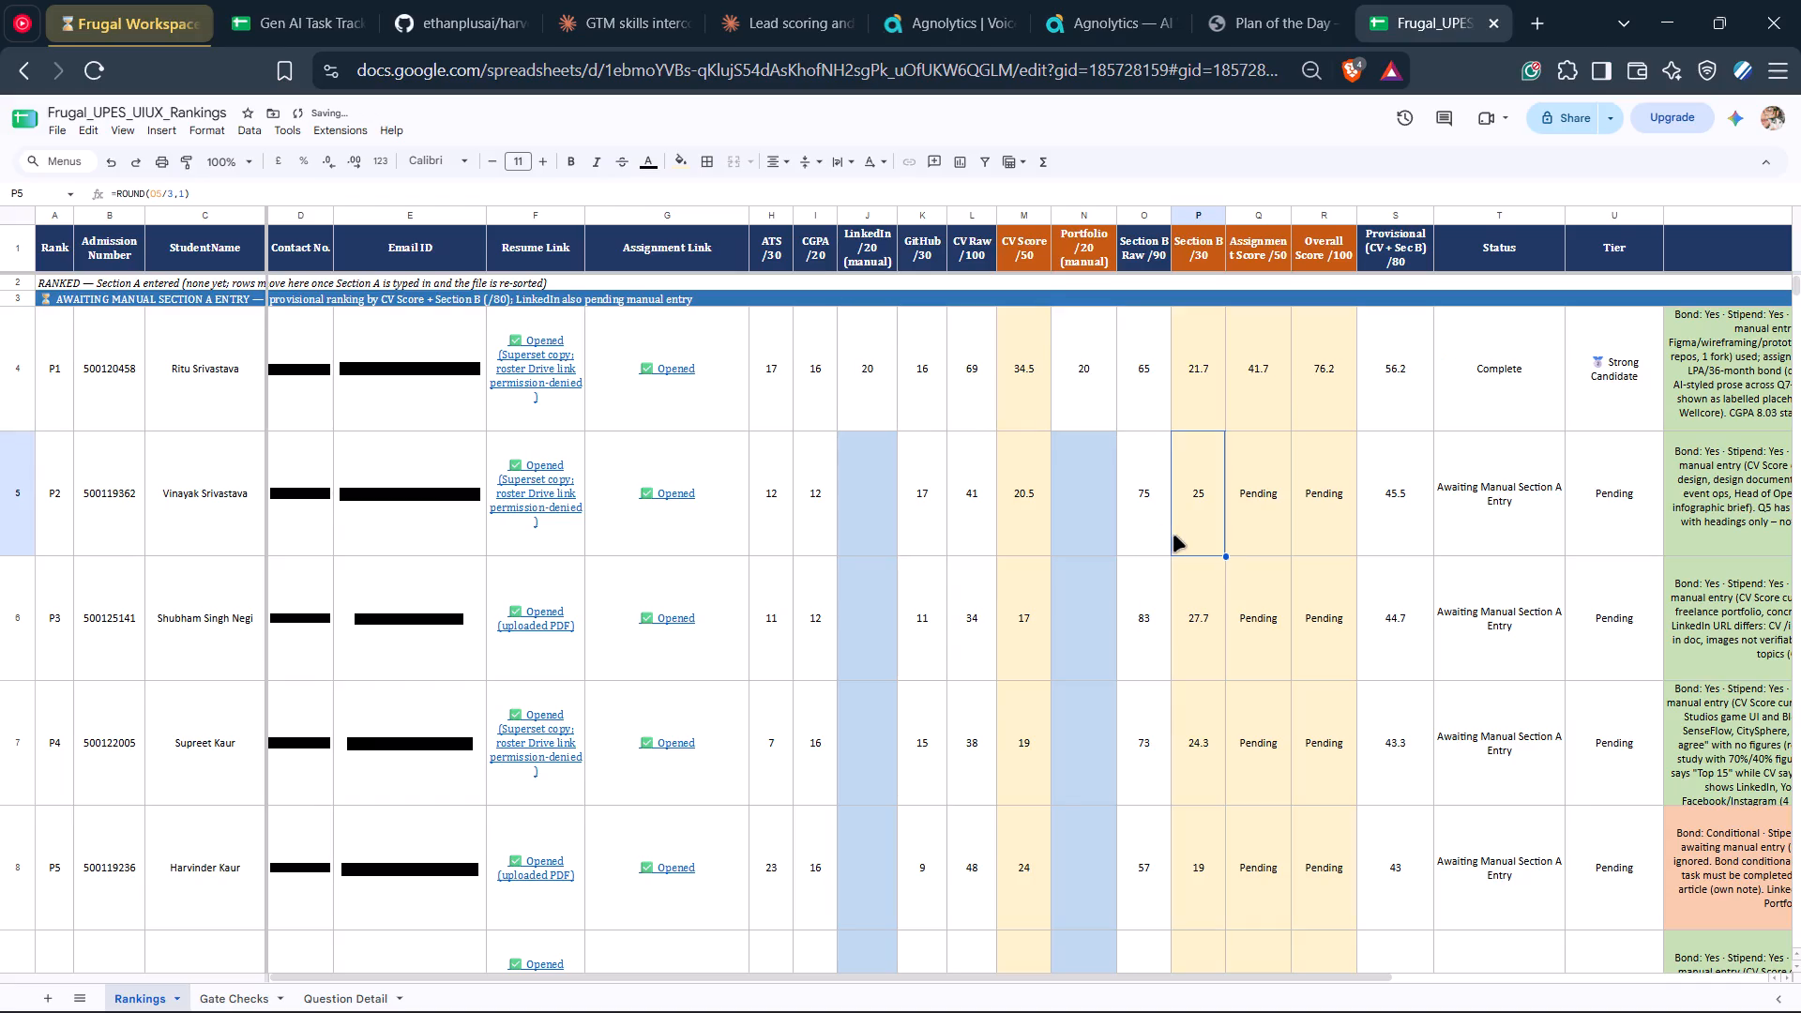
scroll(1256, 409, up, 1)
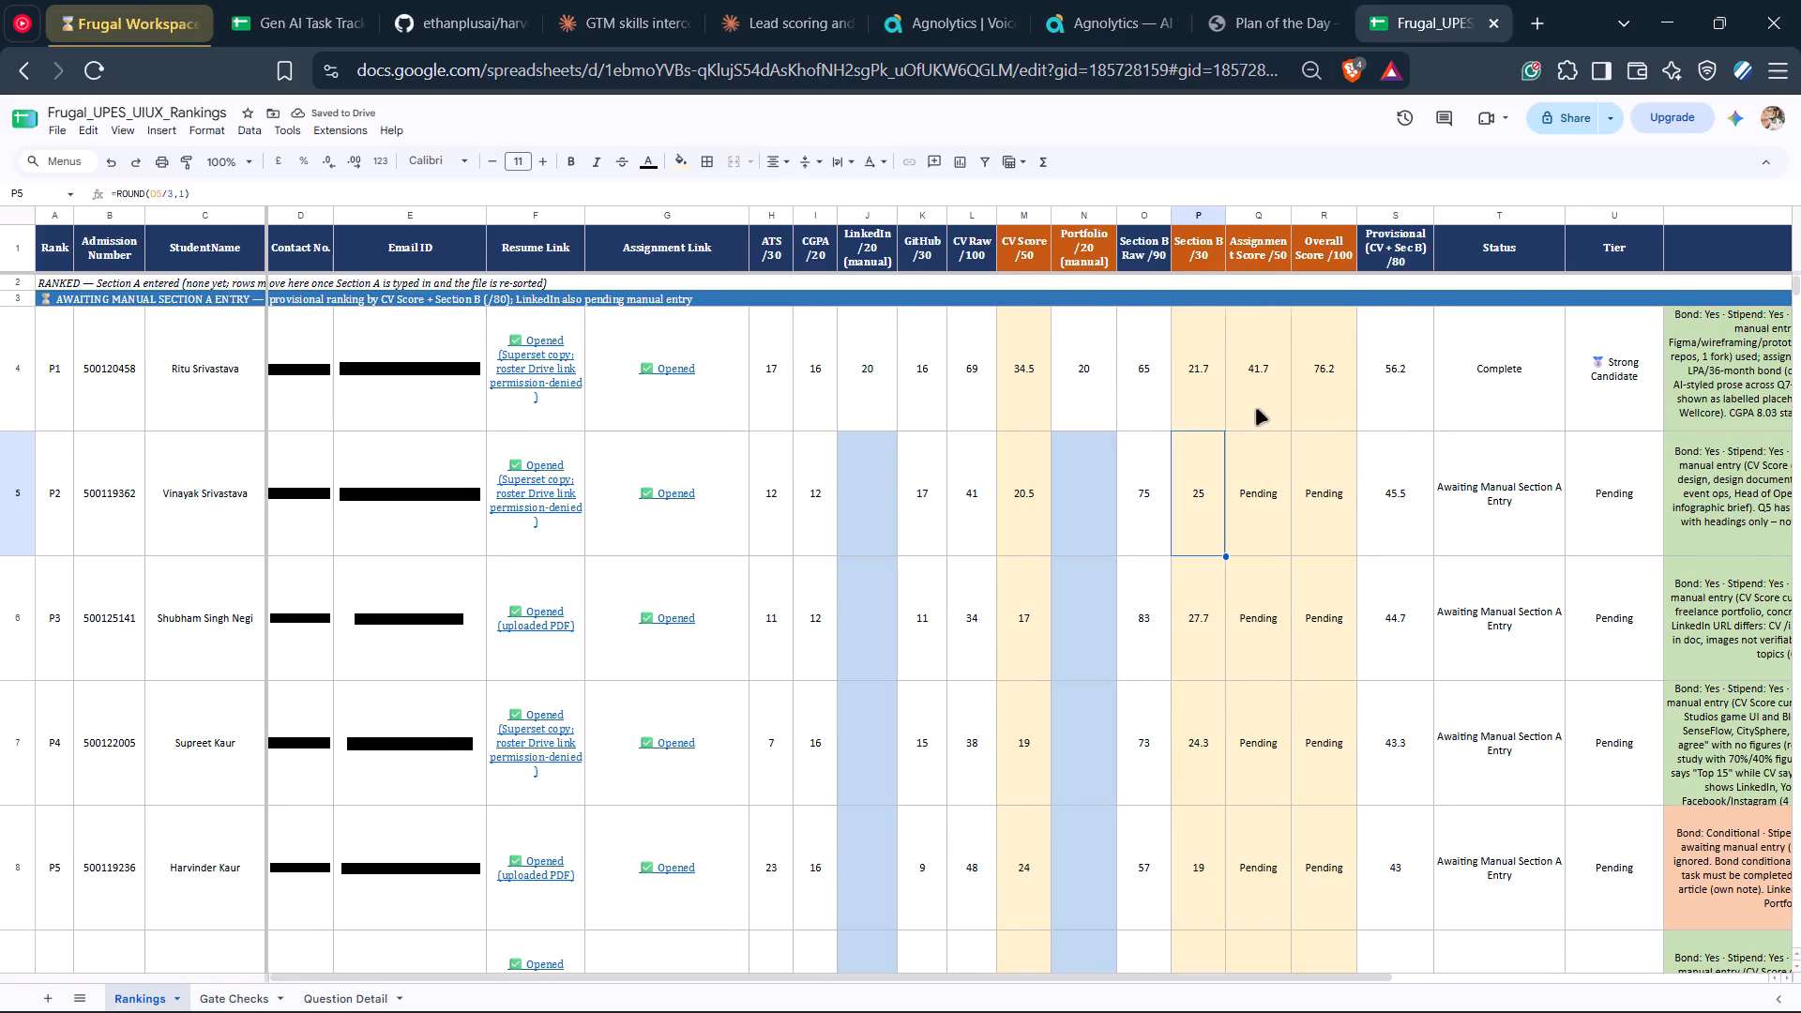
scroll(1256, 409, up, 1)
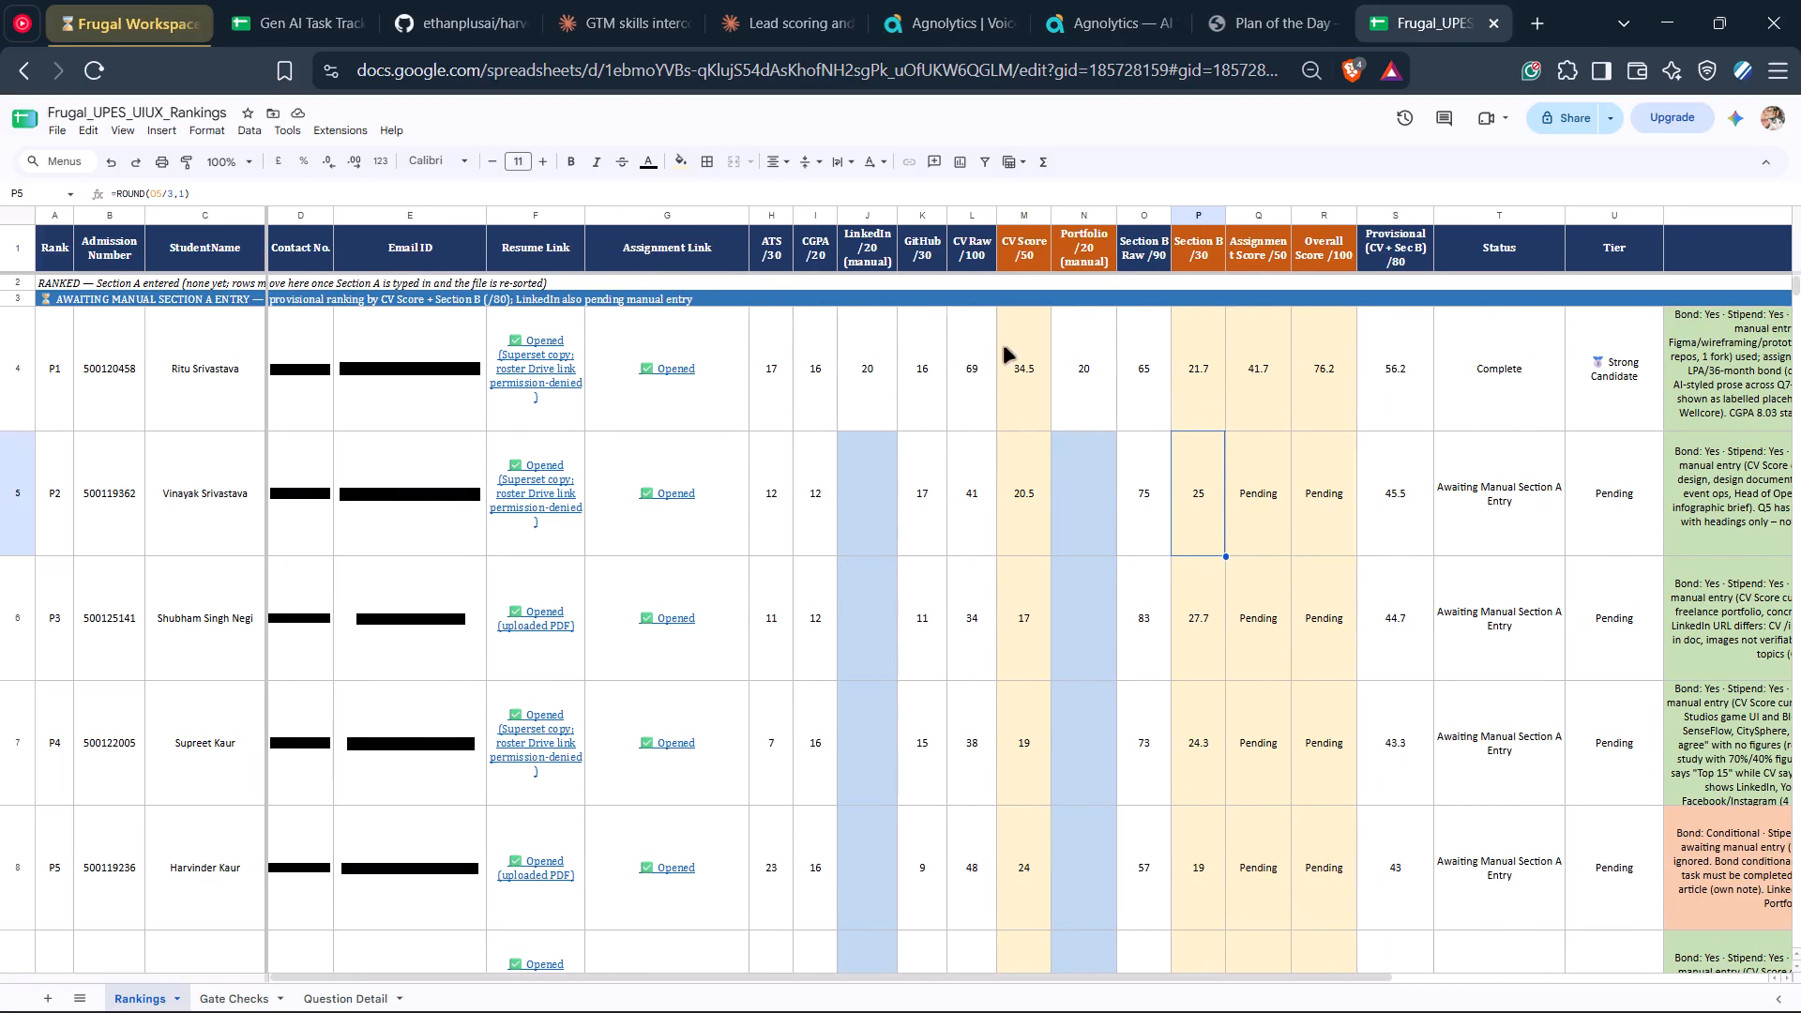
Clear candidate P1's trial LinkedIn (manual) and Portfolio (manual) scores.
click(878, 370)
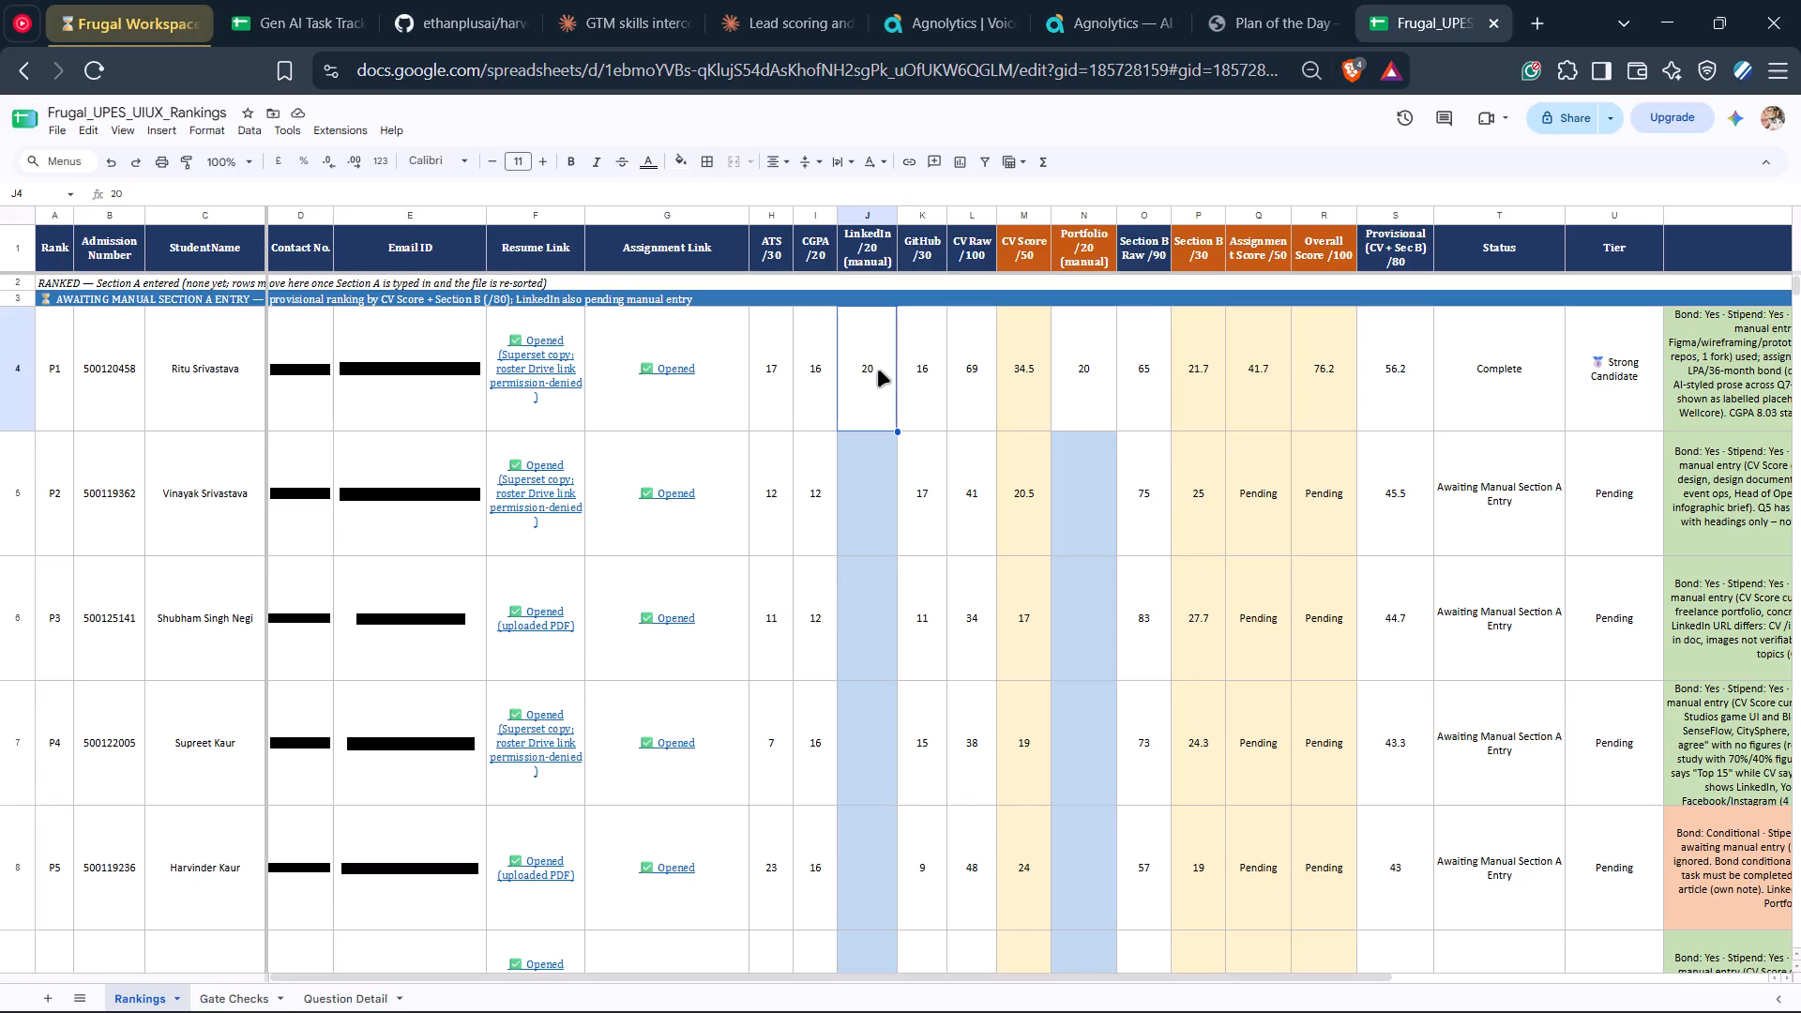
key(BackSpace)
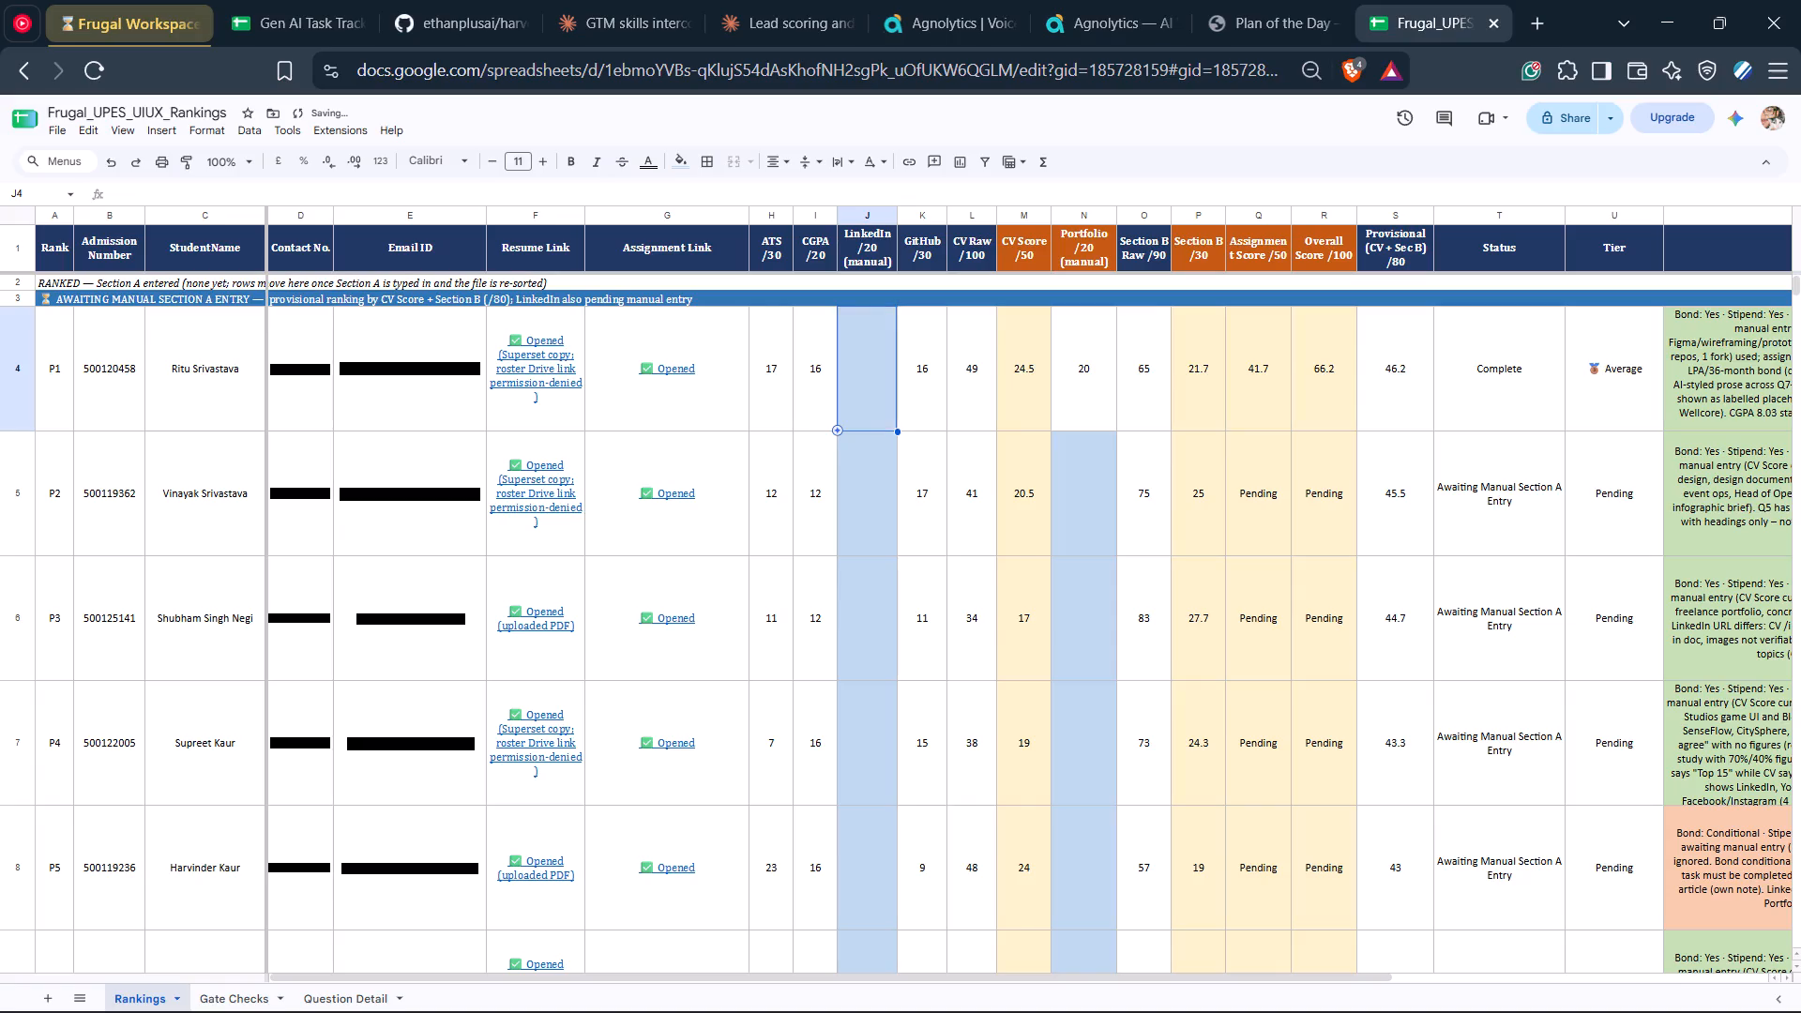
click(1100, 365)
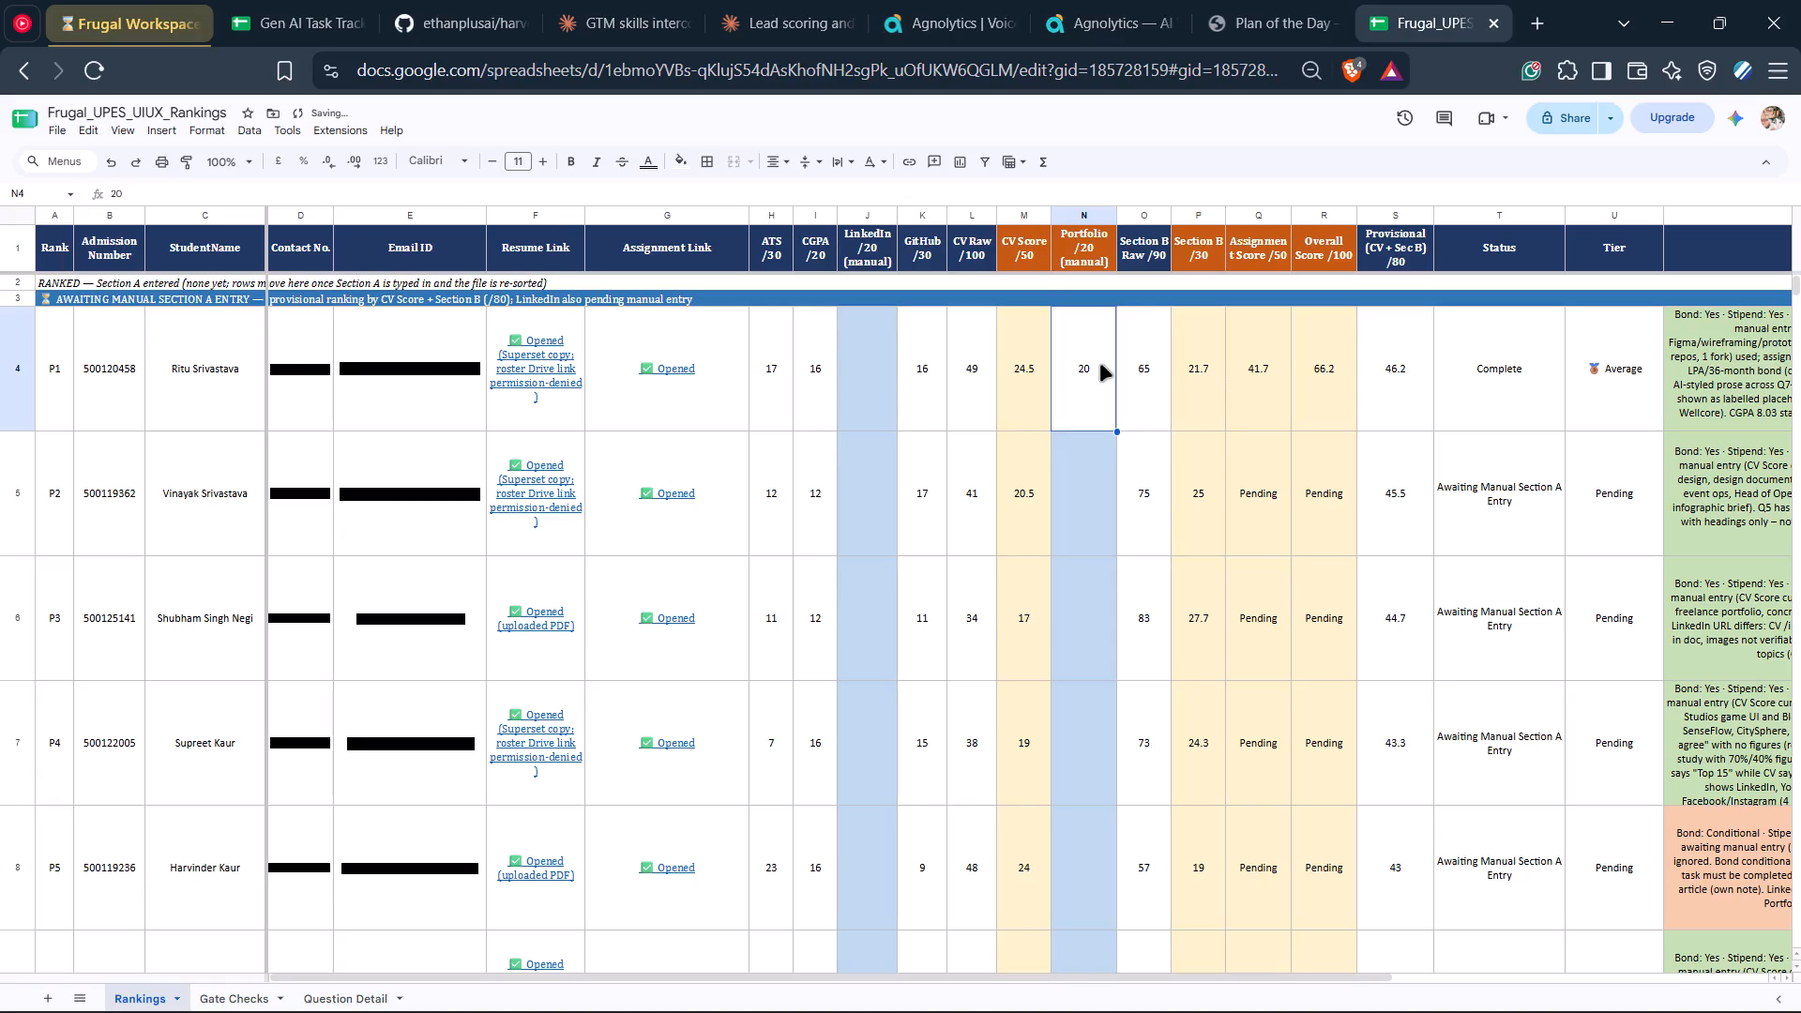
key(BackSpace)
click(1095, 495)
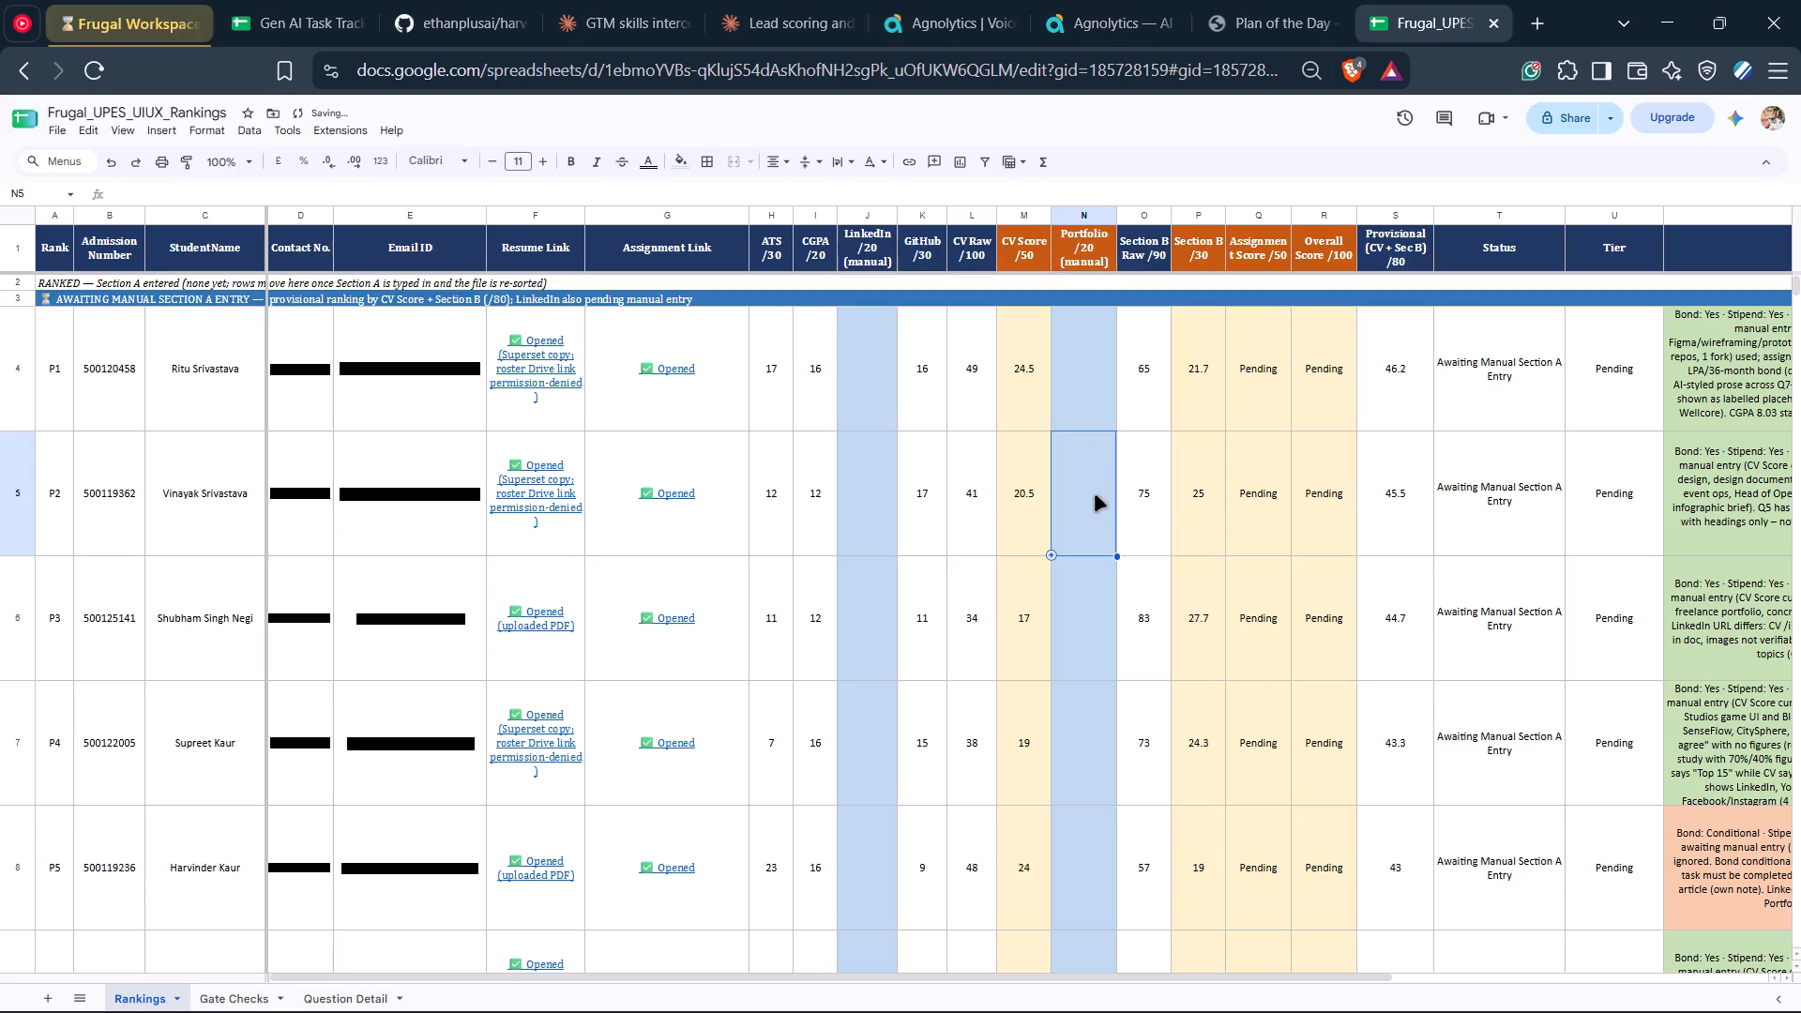
Look down the Provisional (CV + Sec B) /80 scores in the Rankings sheet, from candidate P1 to P21.
scroll(1095, 495, up, 1)
click(1415, 558)
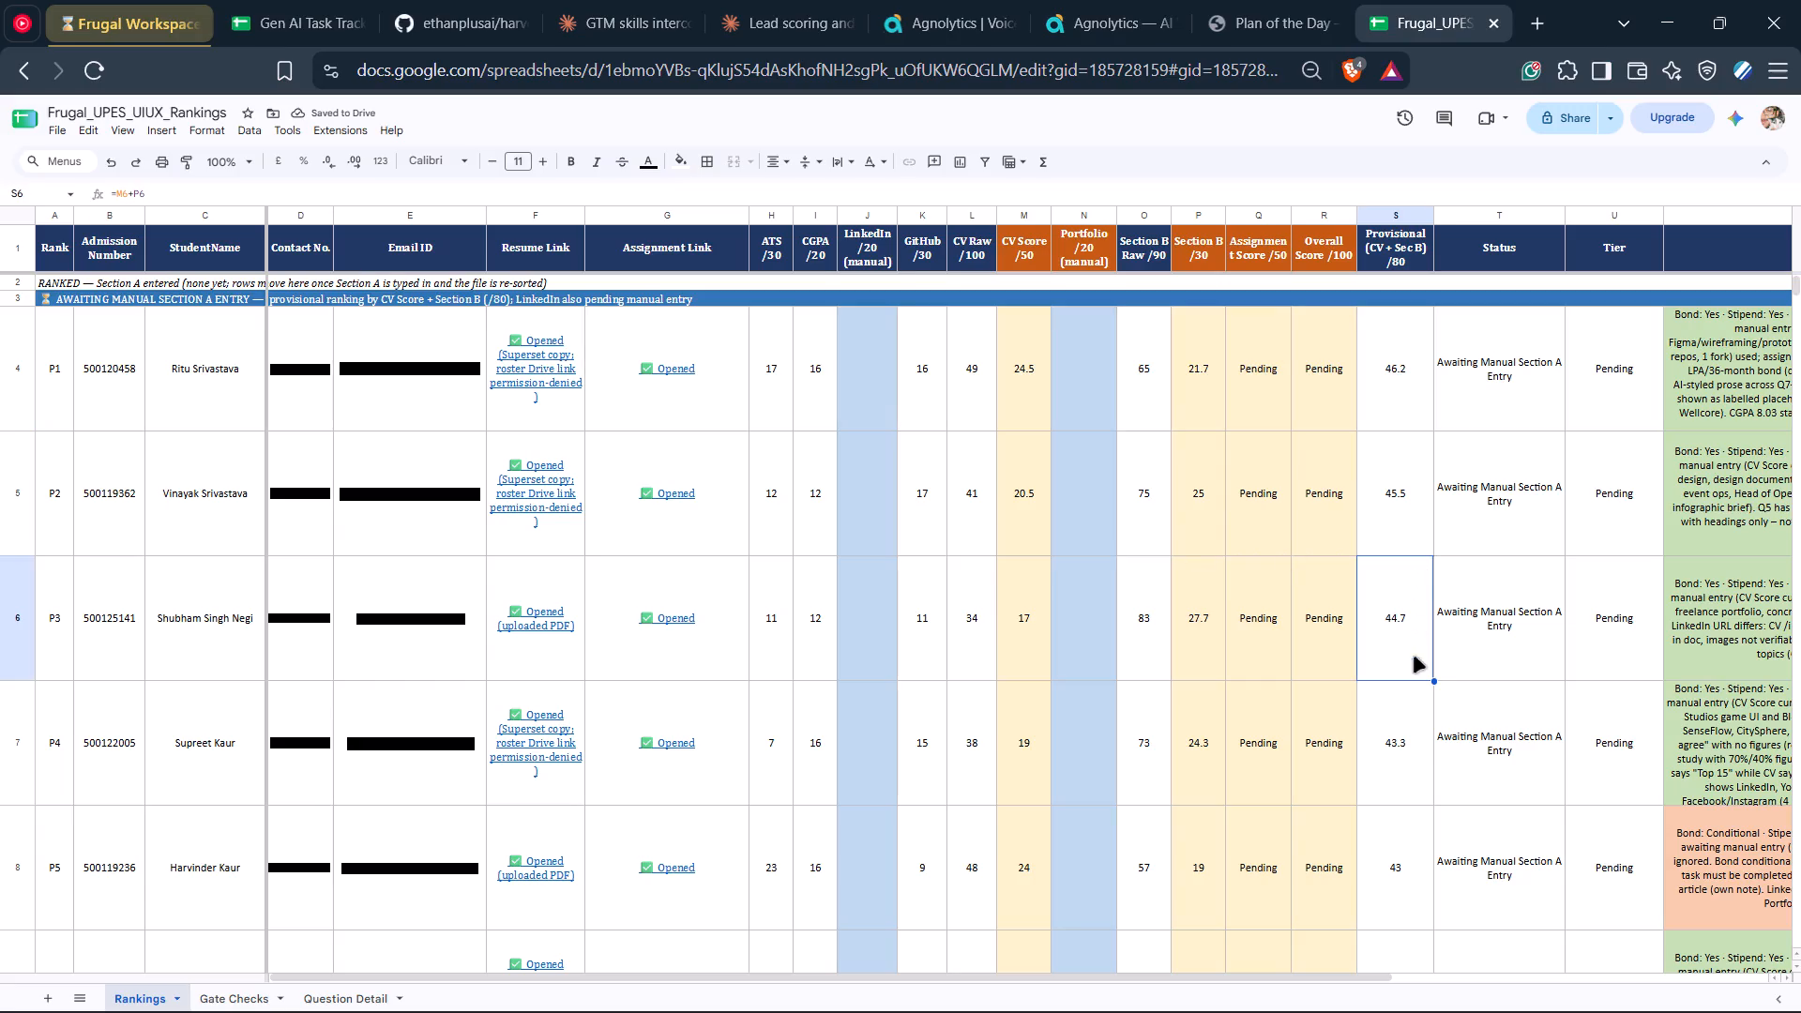
scroll(1433, 772, up, 1)
scroll(1433, 772, down, 2)
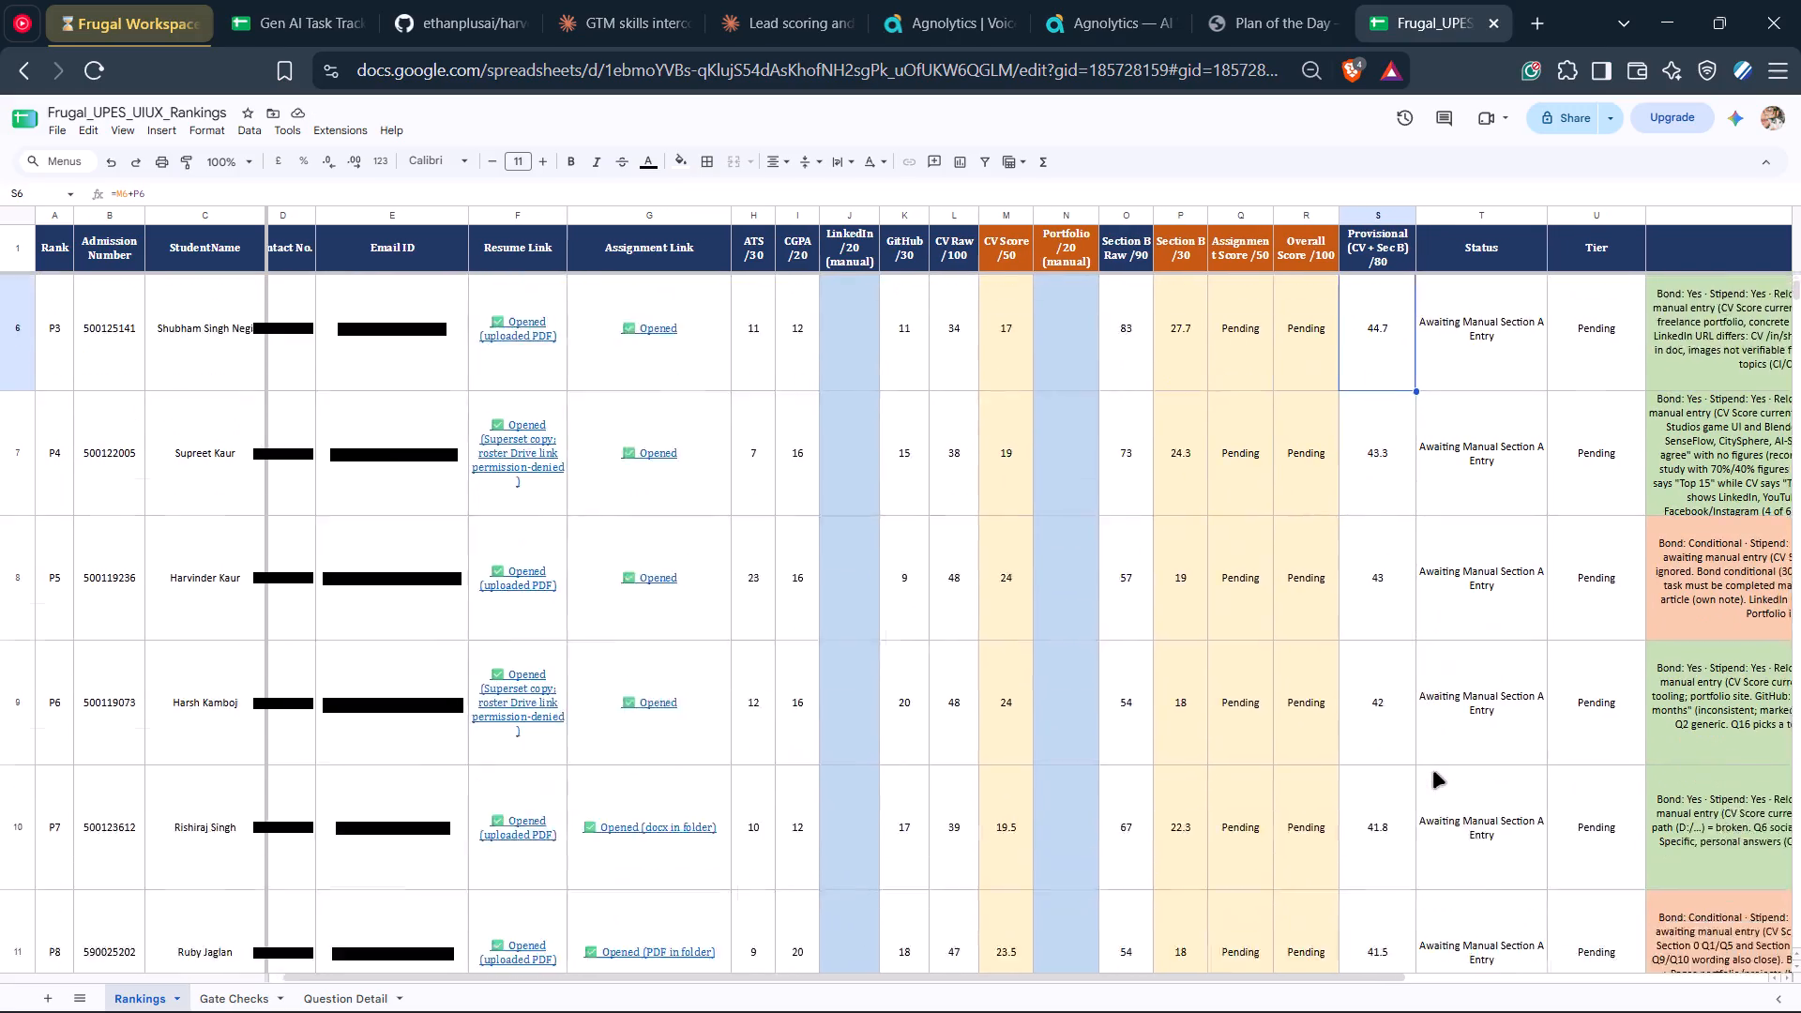
scroll(1433, 772, down, 5)
scroll(1433, 772, right, 1)
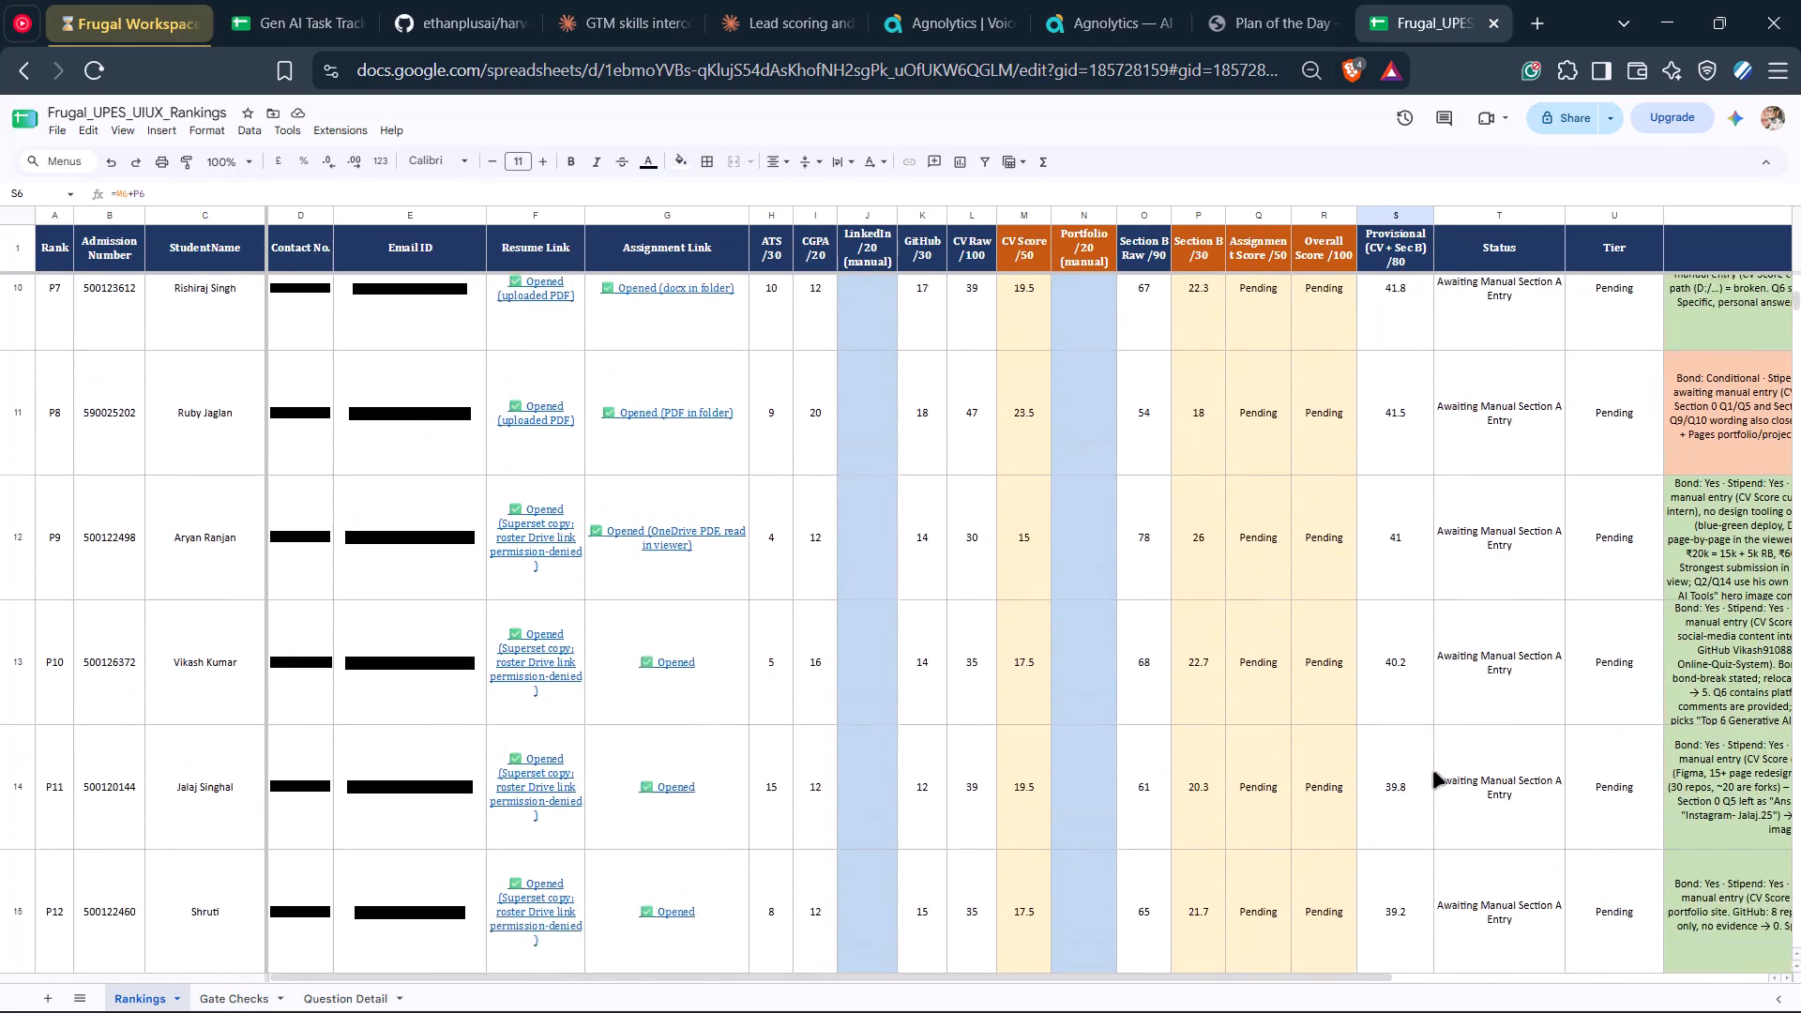
scroll(1433, 772, right, 3)
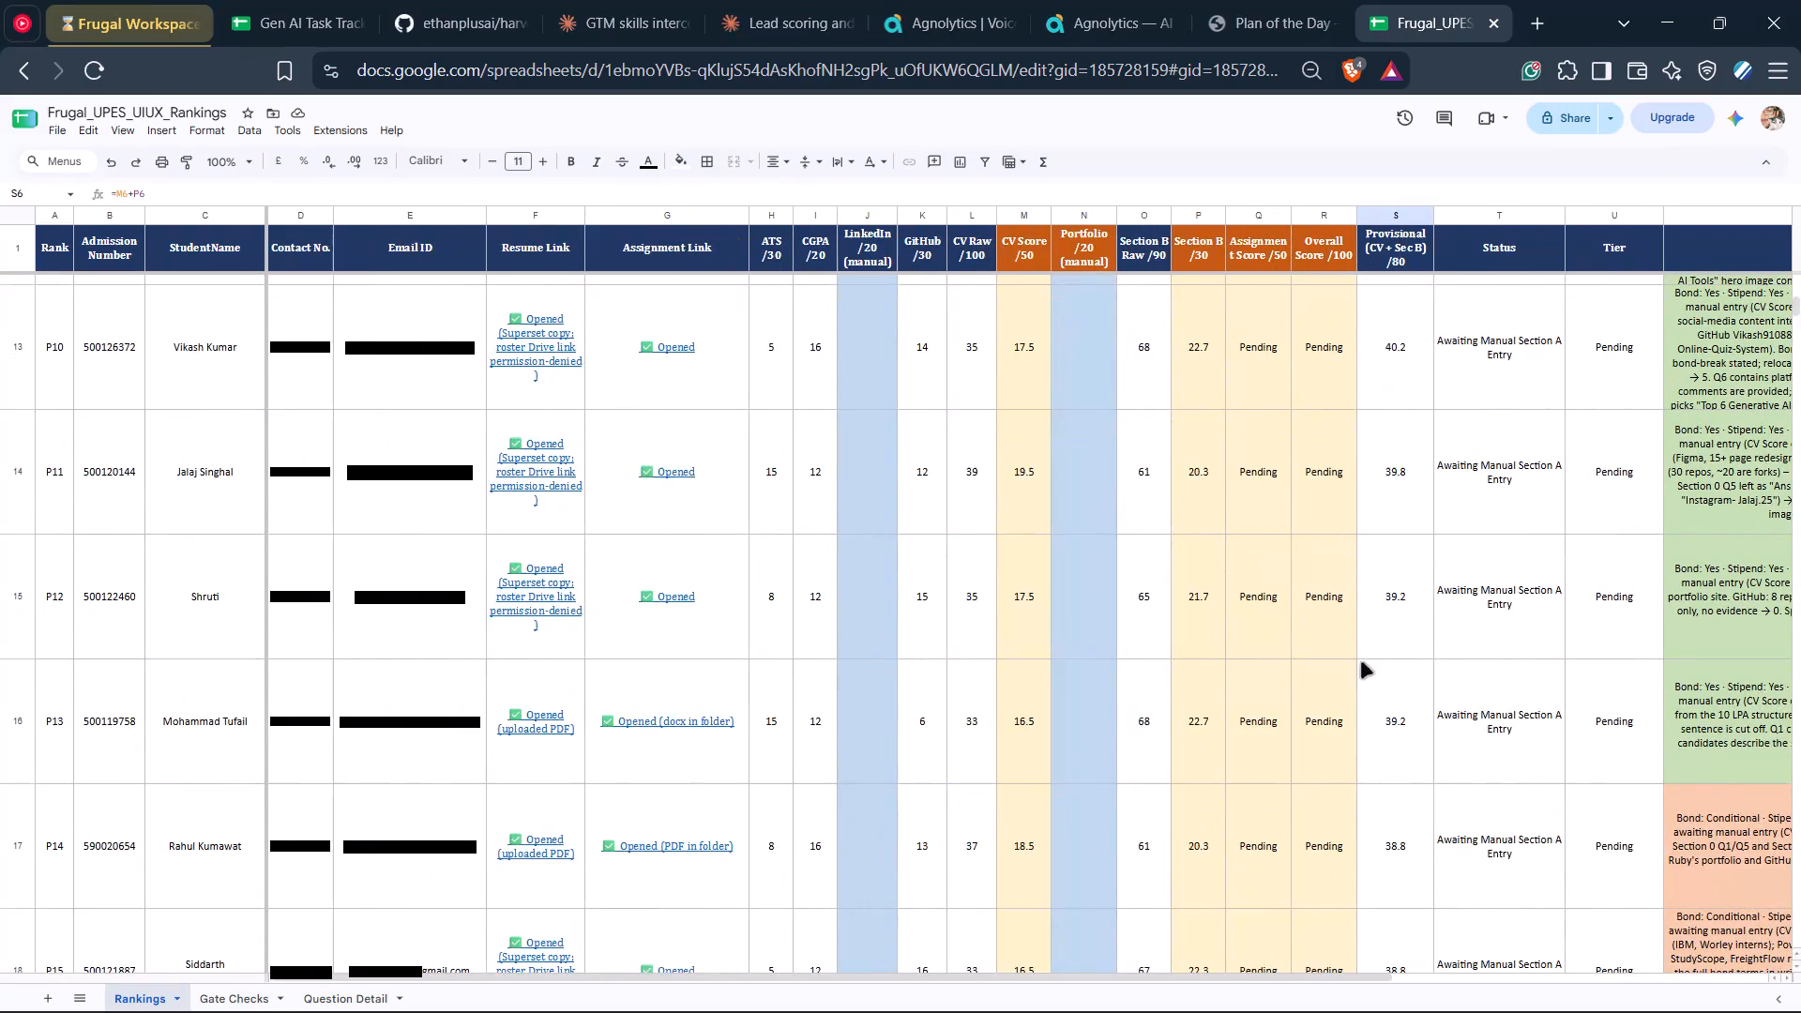
scroll(1338, 500, right, 1)
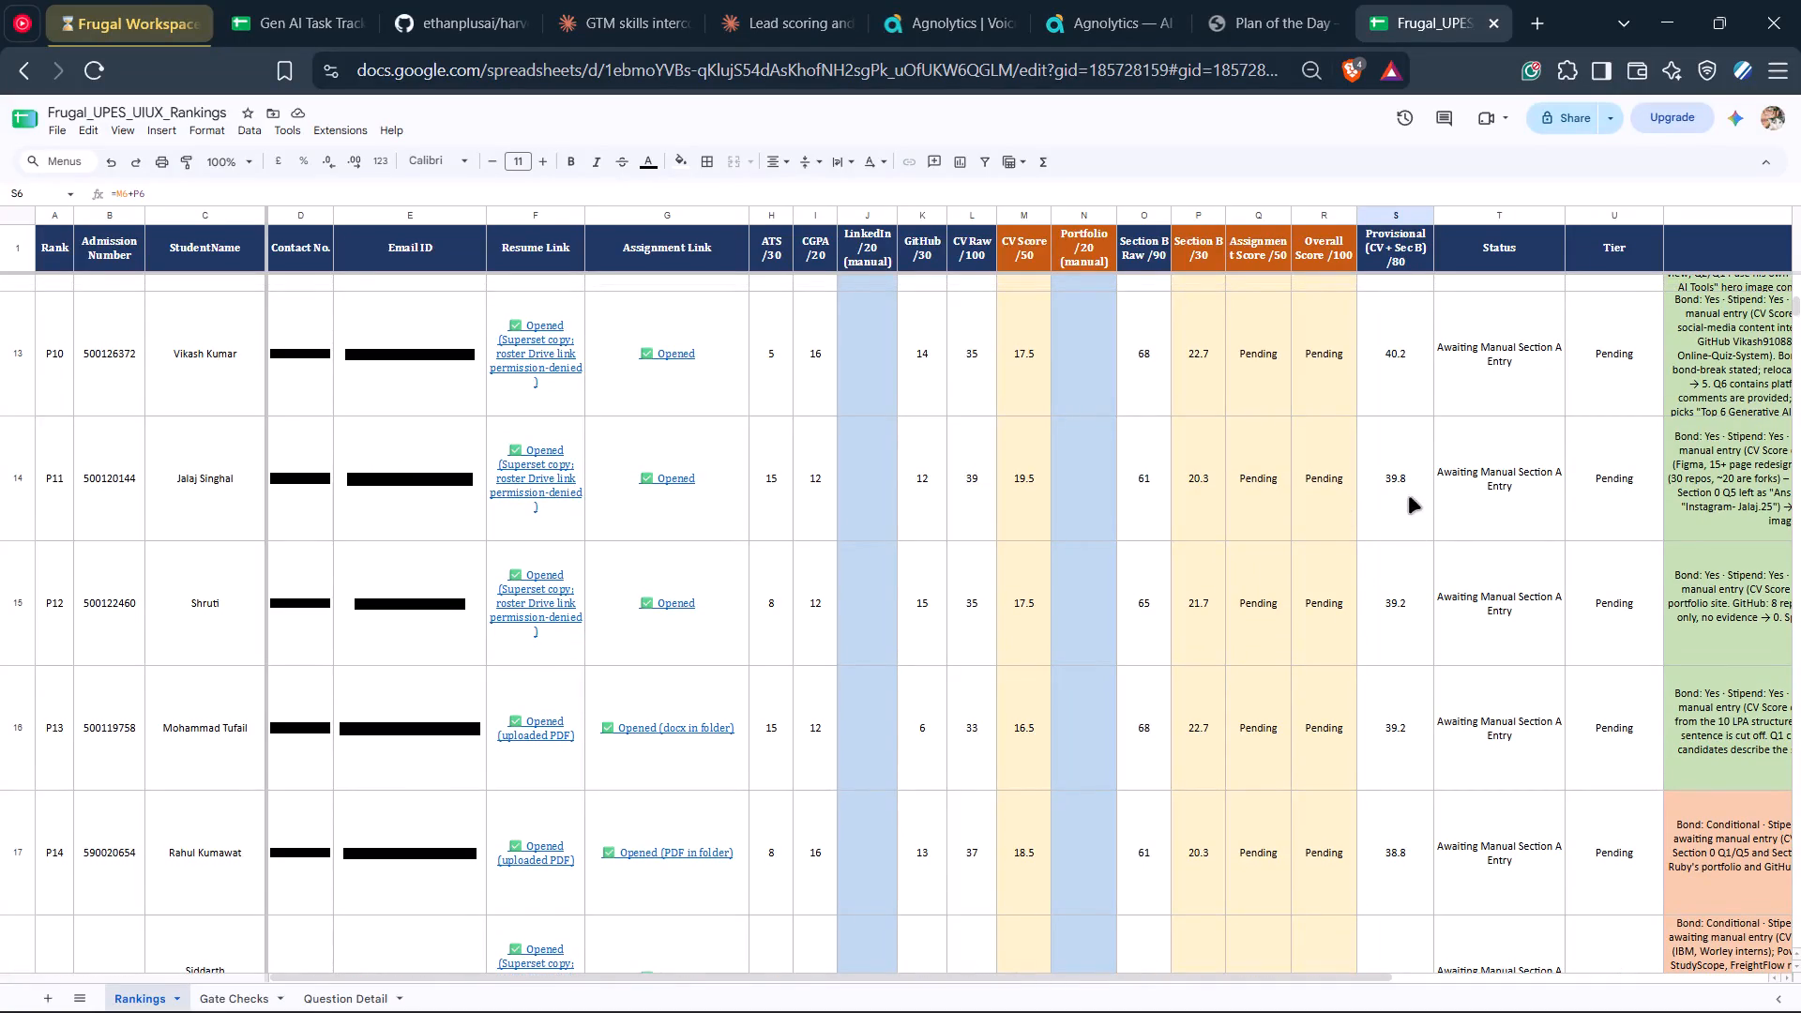
click(1410, 502)
scroll(1435, 712, down, 4)
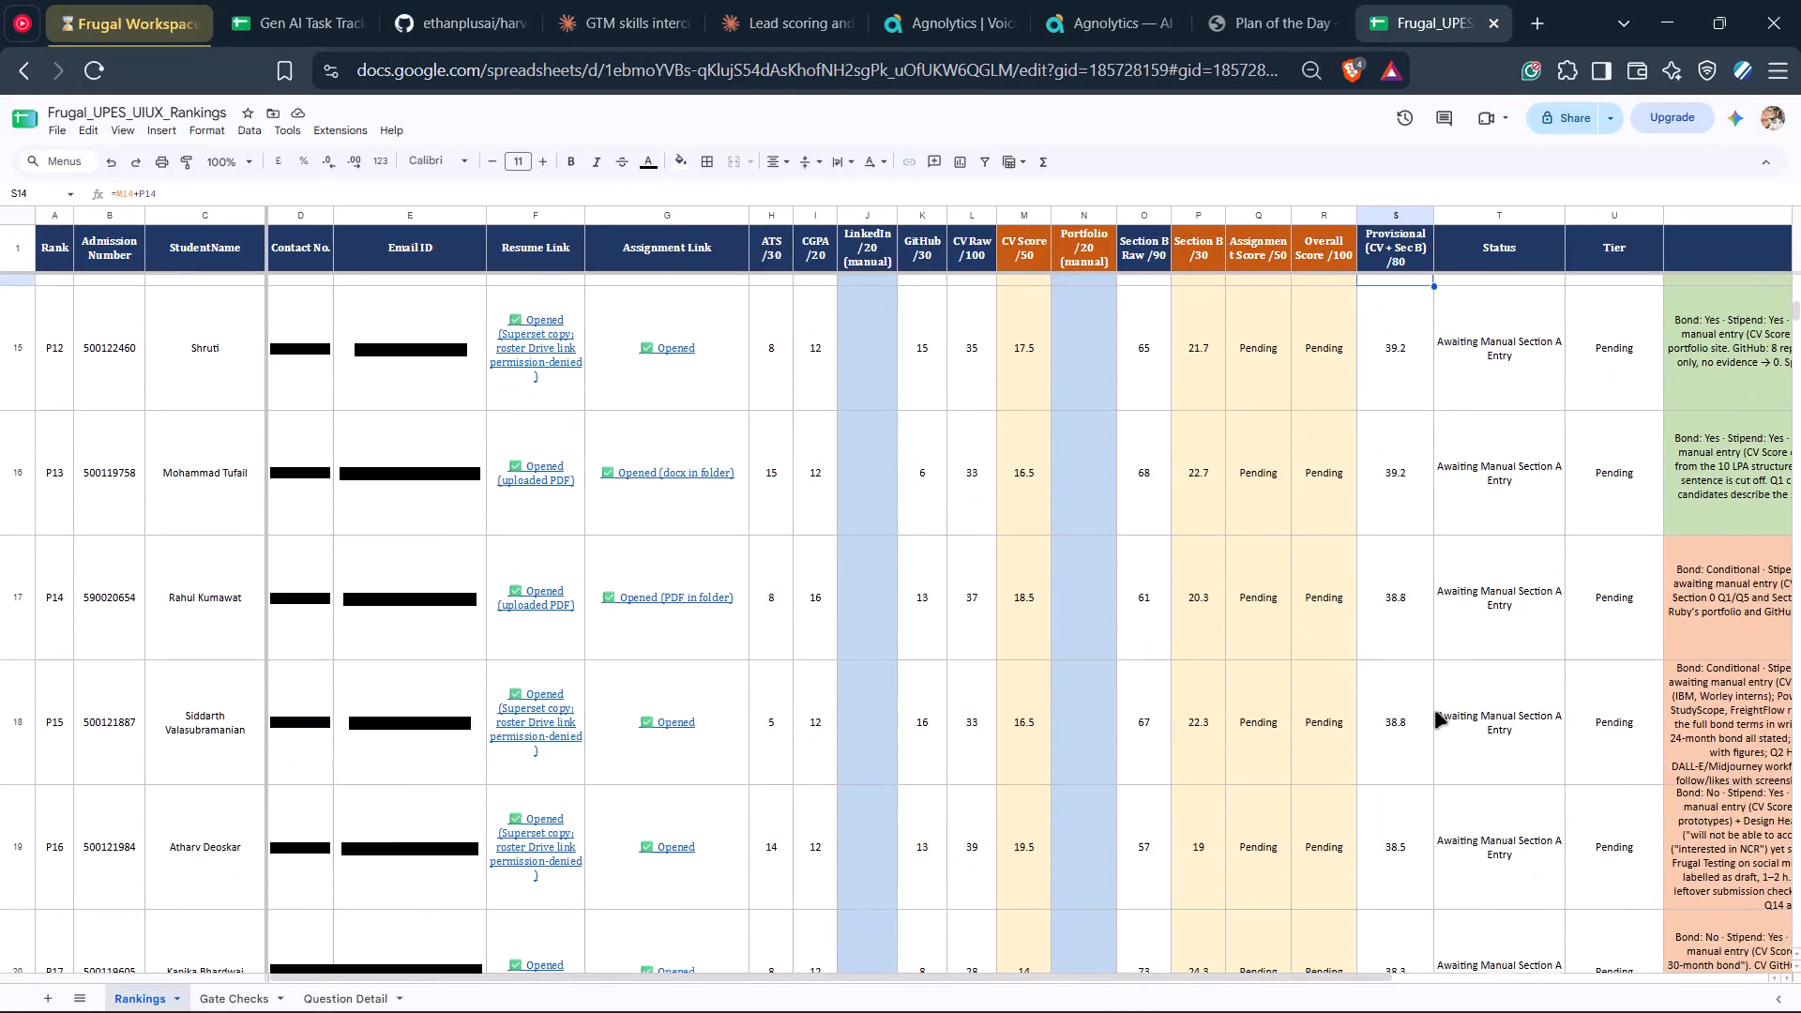
scroll(1413, 802, down, 4)
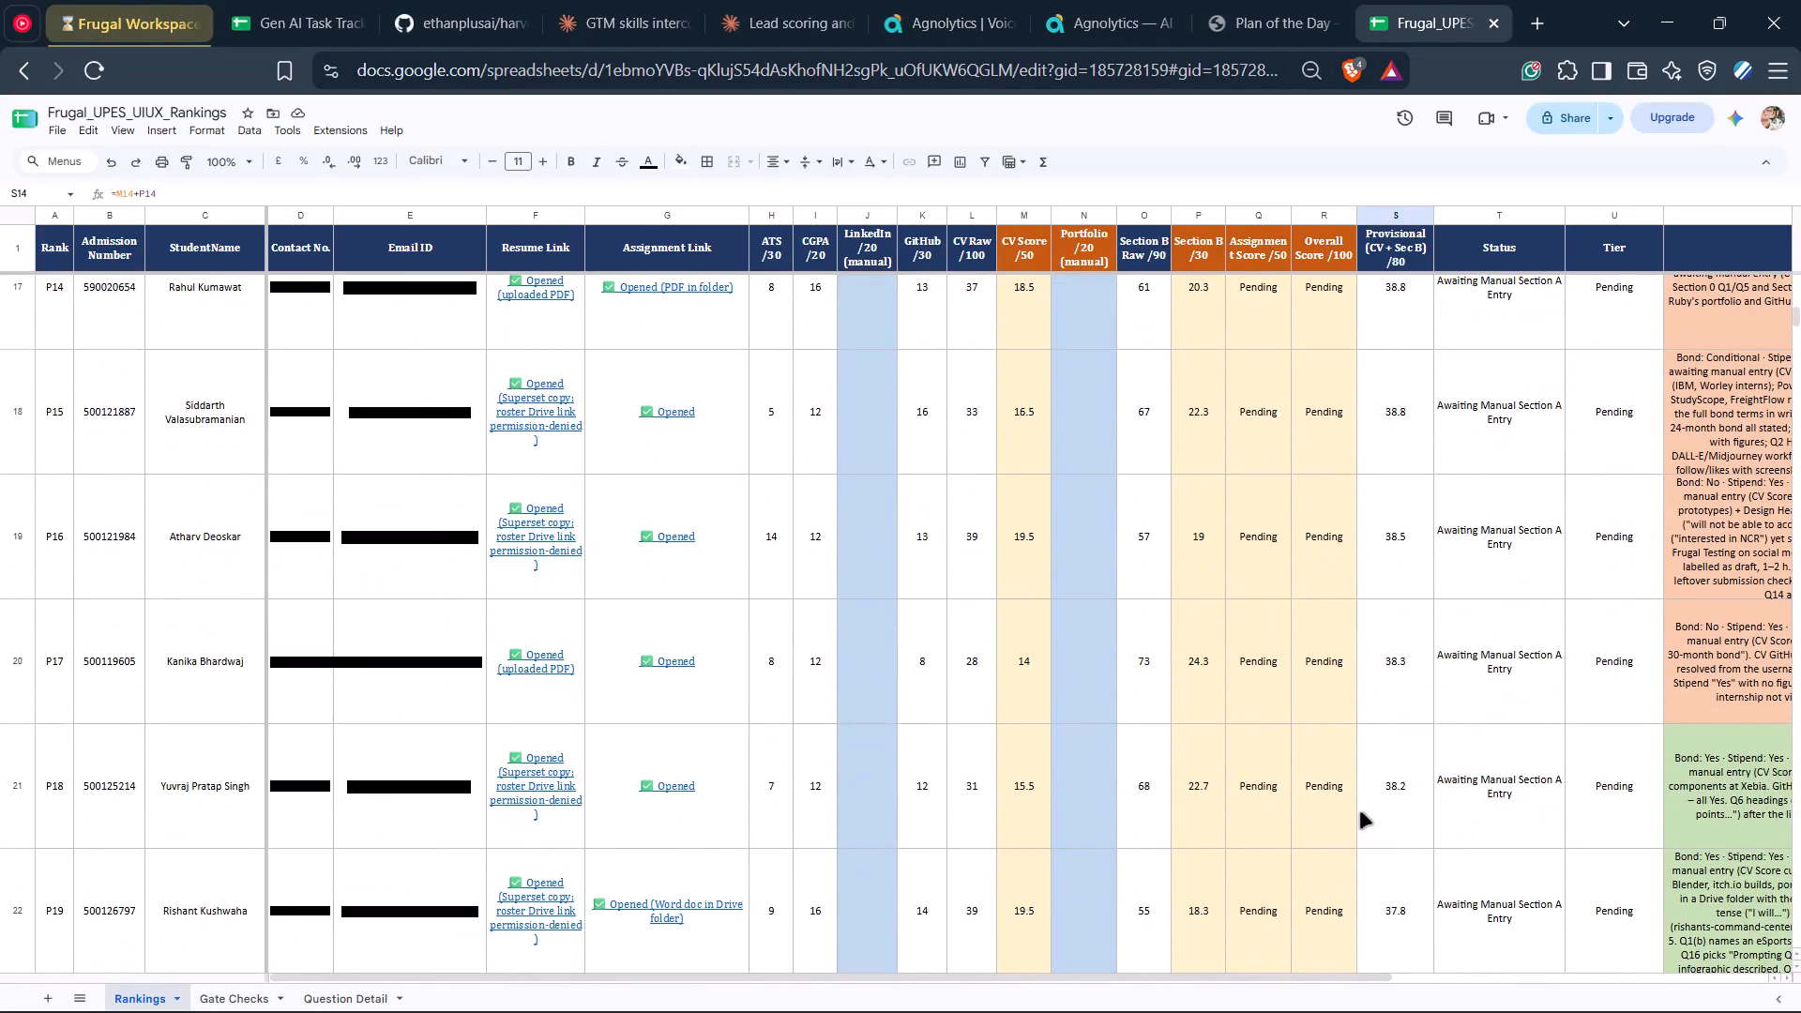
scroll(1386, 802, down, 4)
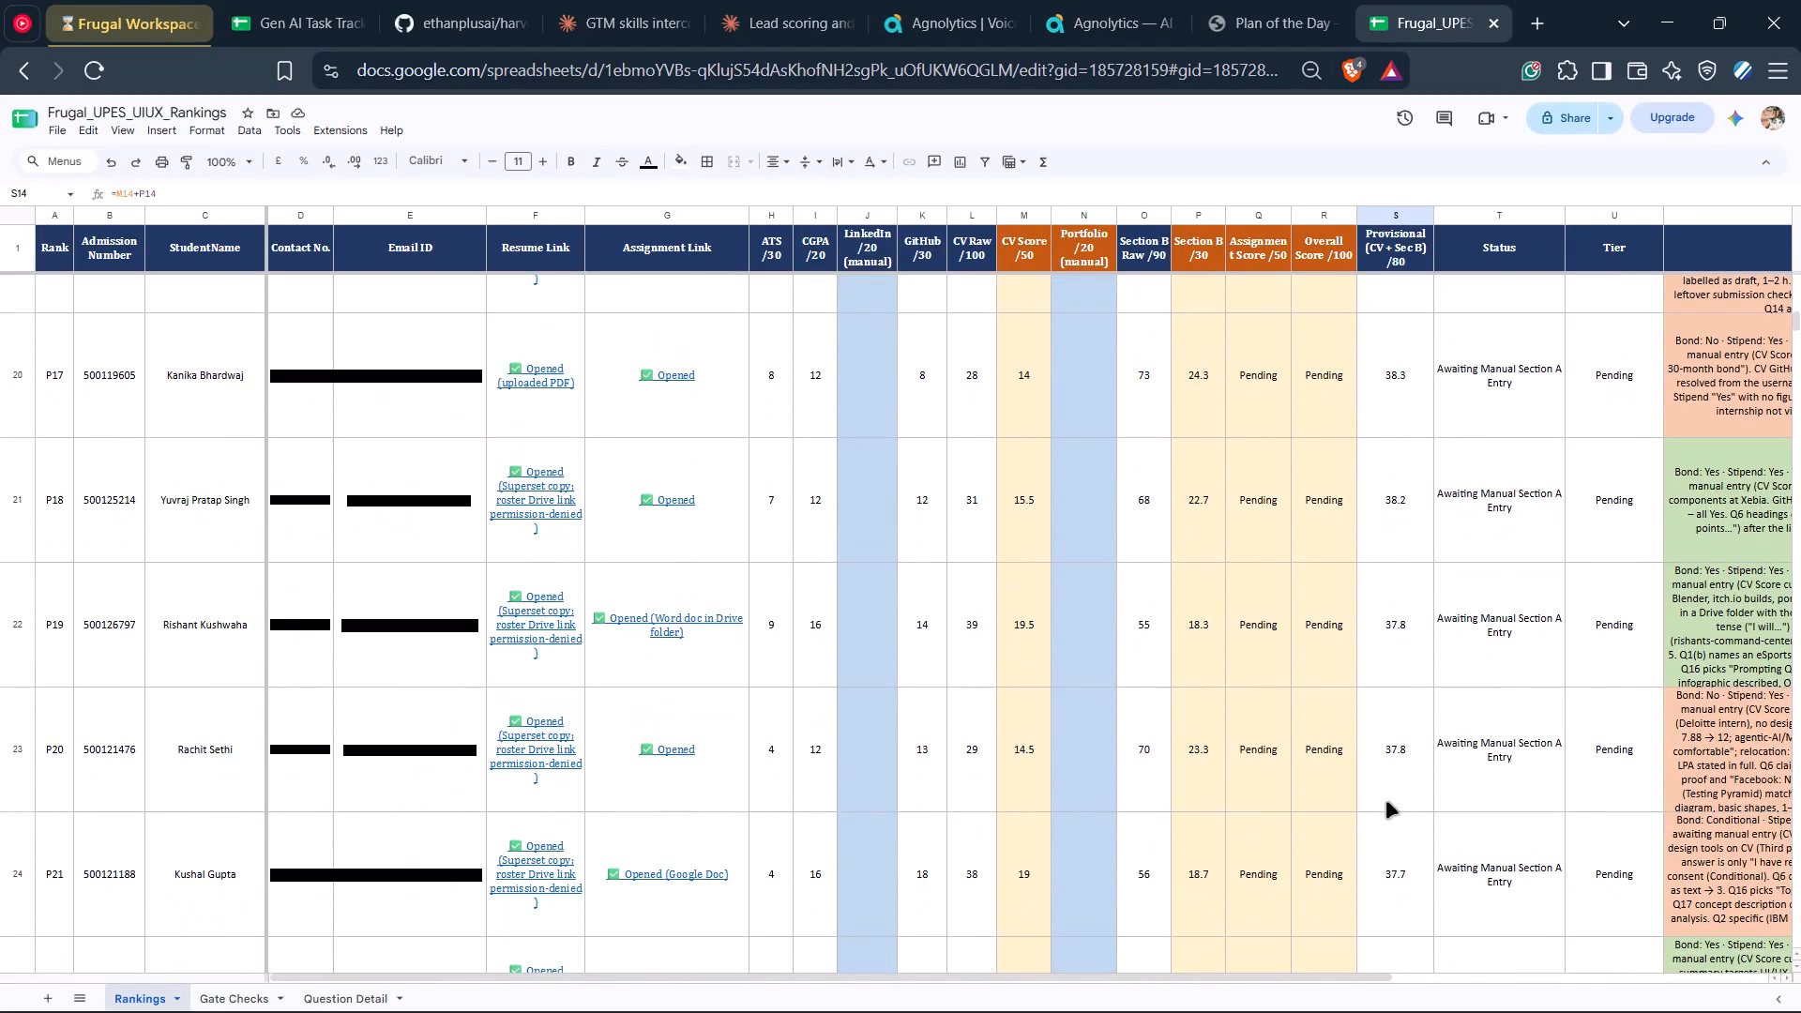
click(1396, 524)
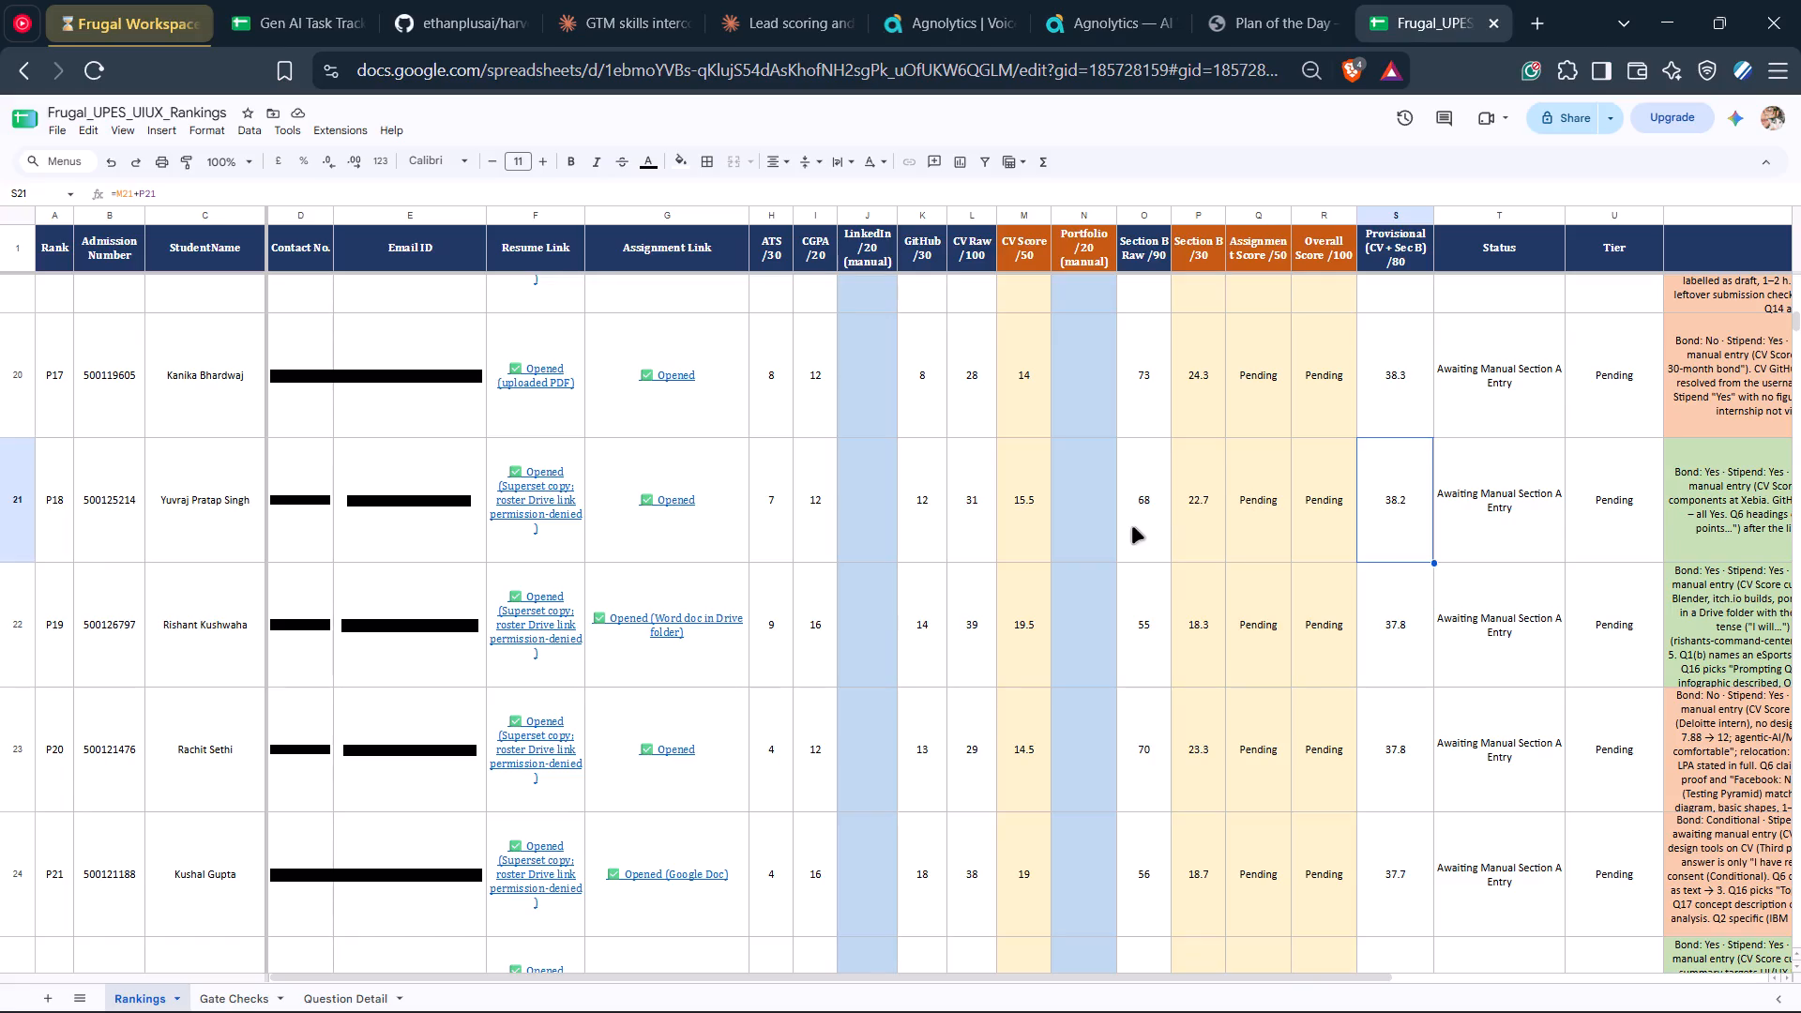
Return to the top of the Rankings sheet and re-examine the provisional scores down to around candidates P11 to P16.
scroll(1409, 556, up, 3)
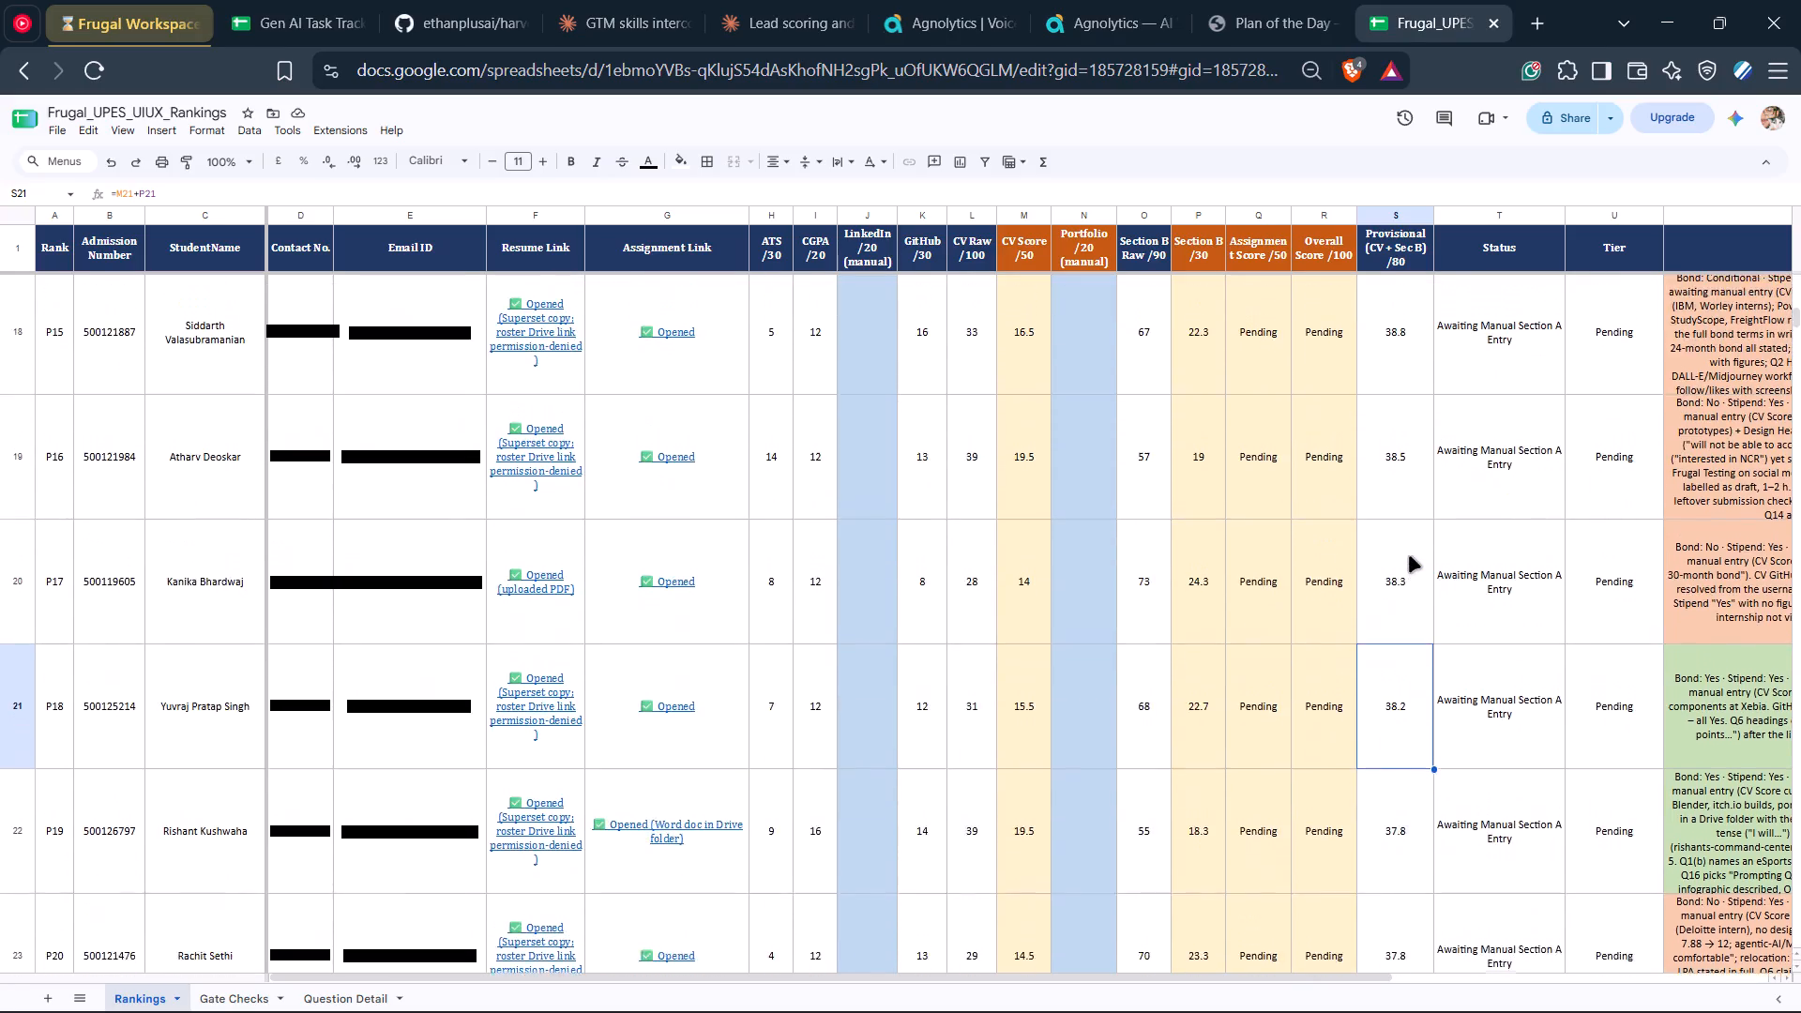
scroll(1409, 556, up, 7)
scroll(1409, 556, right, 5)
scroll(1409, 556, down, 2)
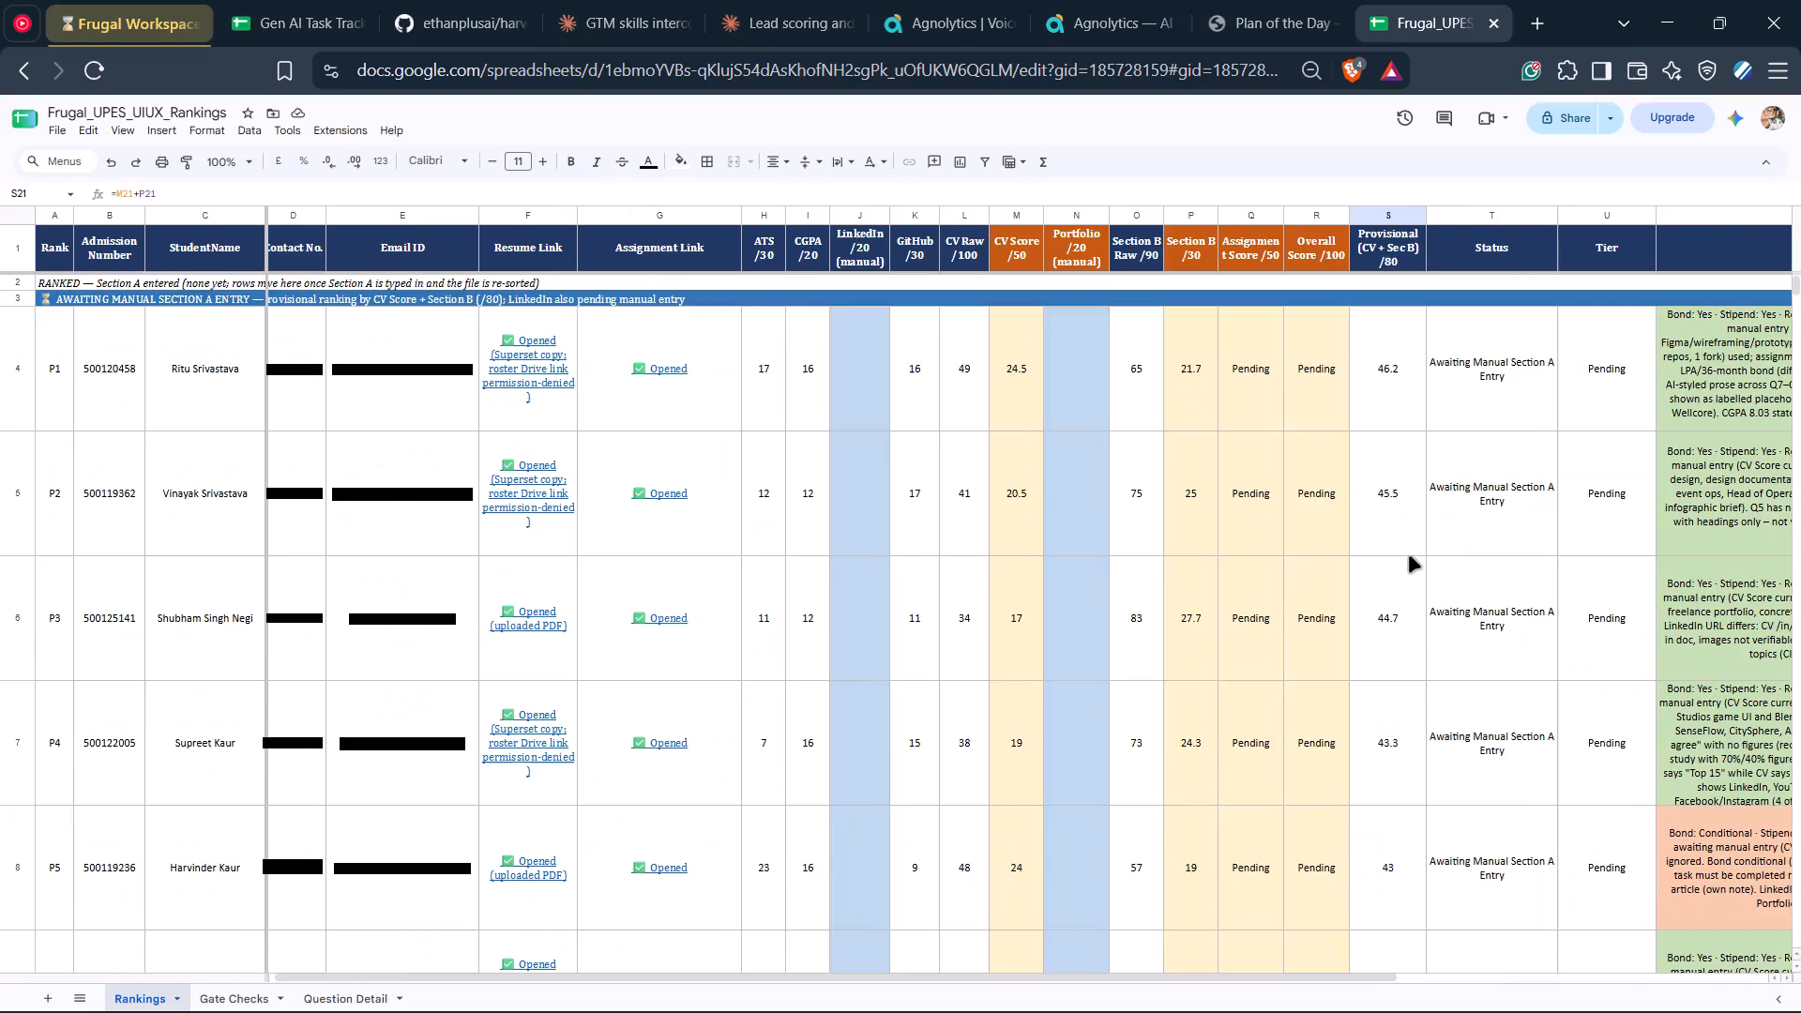
scroll(1409, 556, down, 9)
scroll(1409, 556, up, 4)
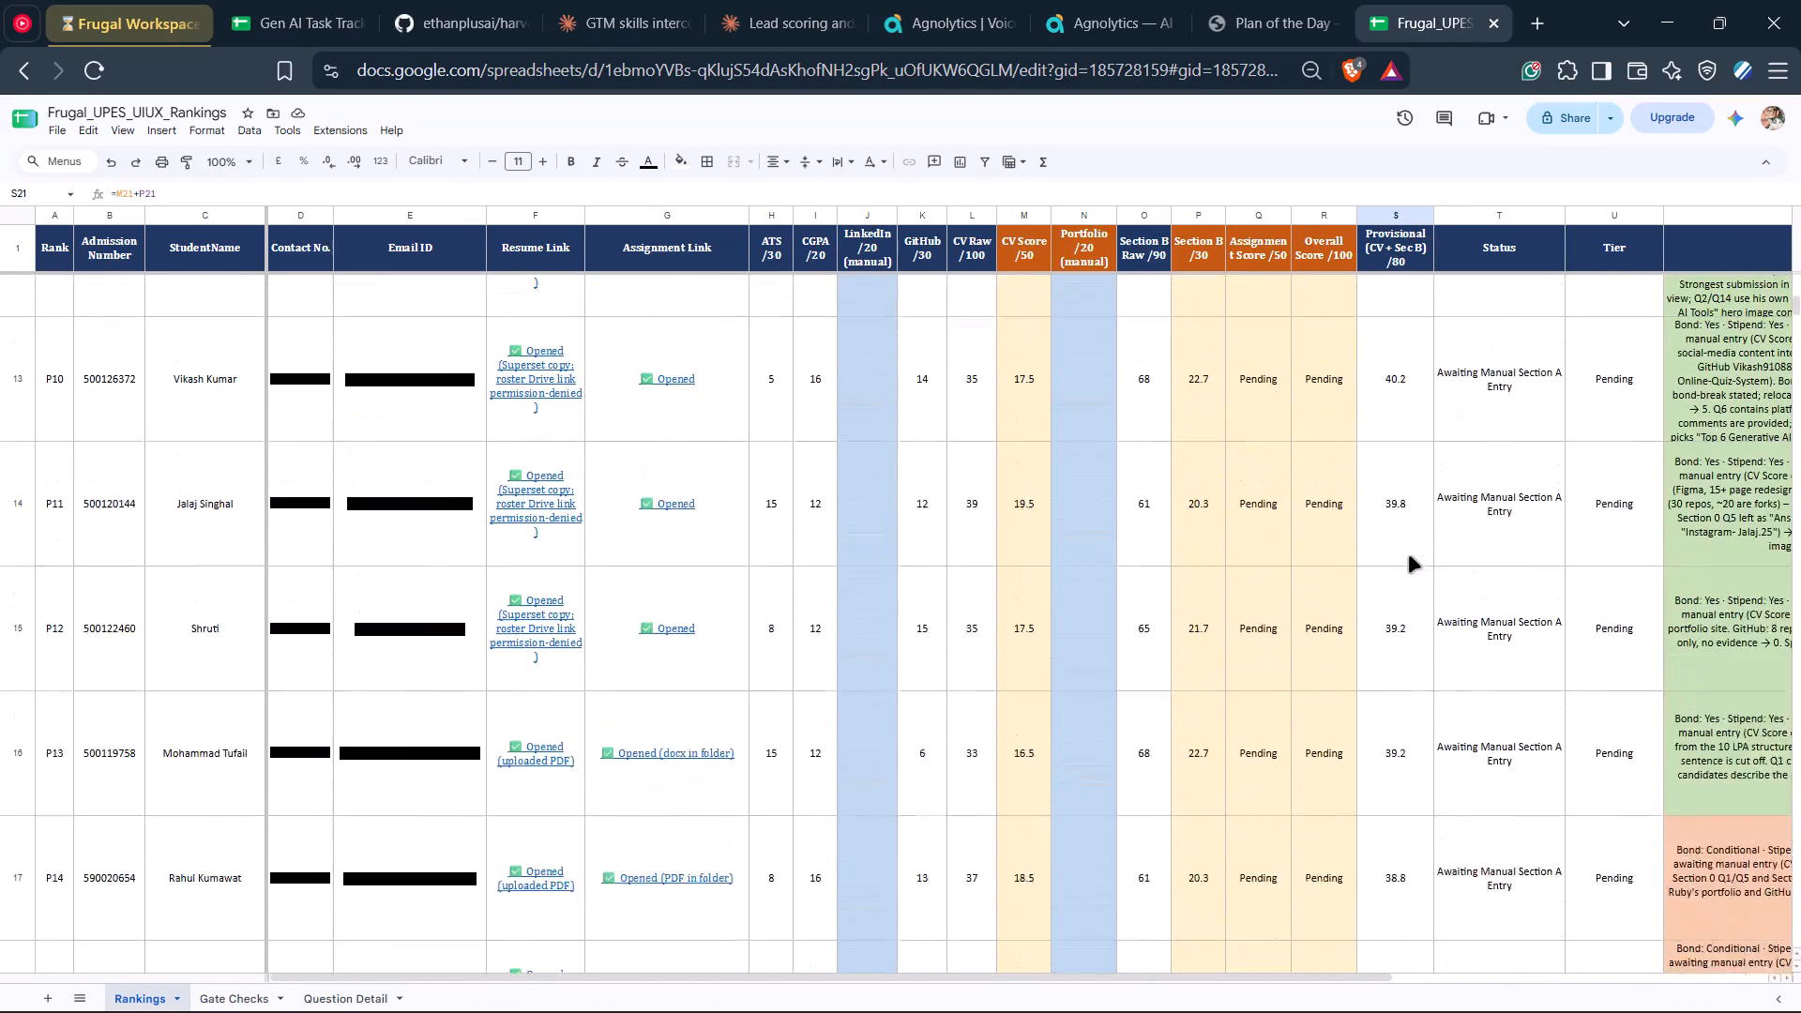
scroll(1381, 483, down, 1)
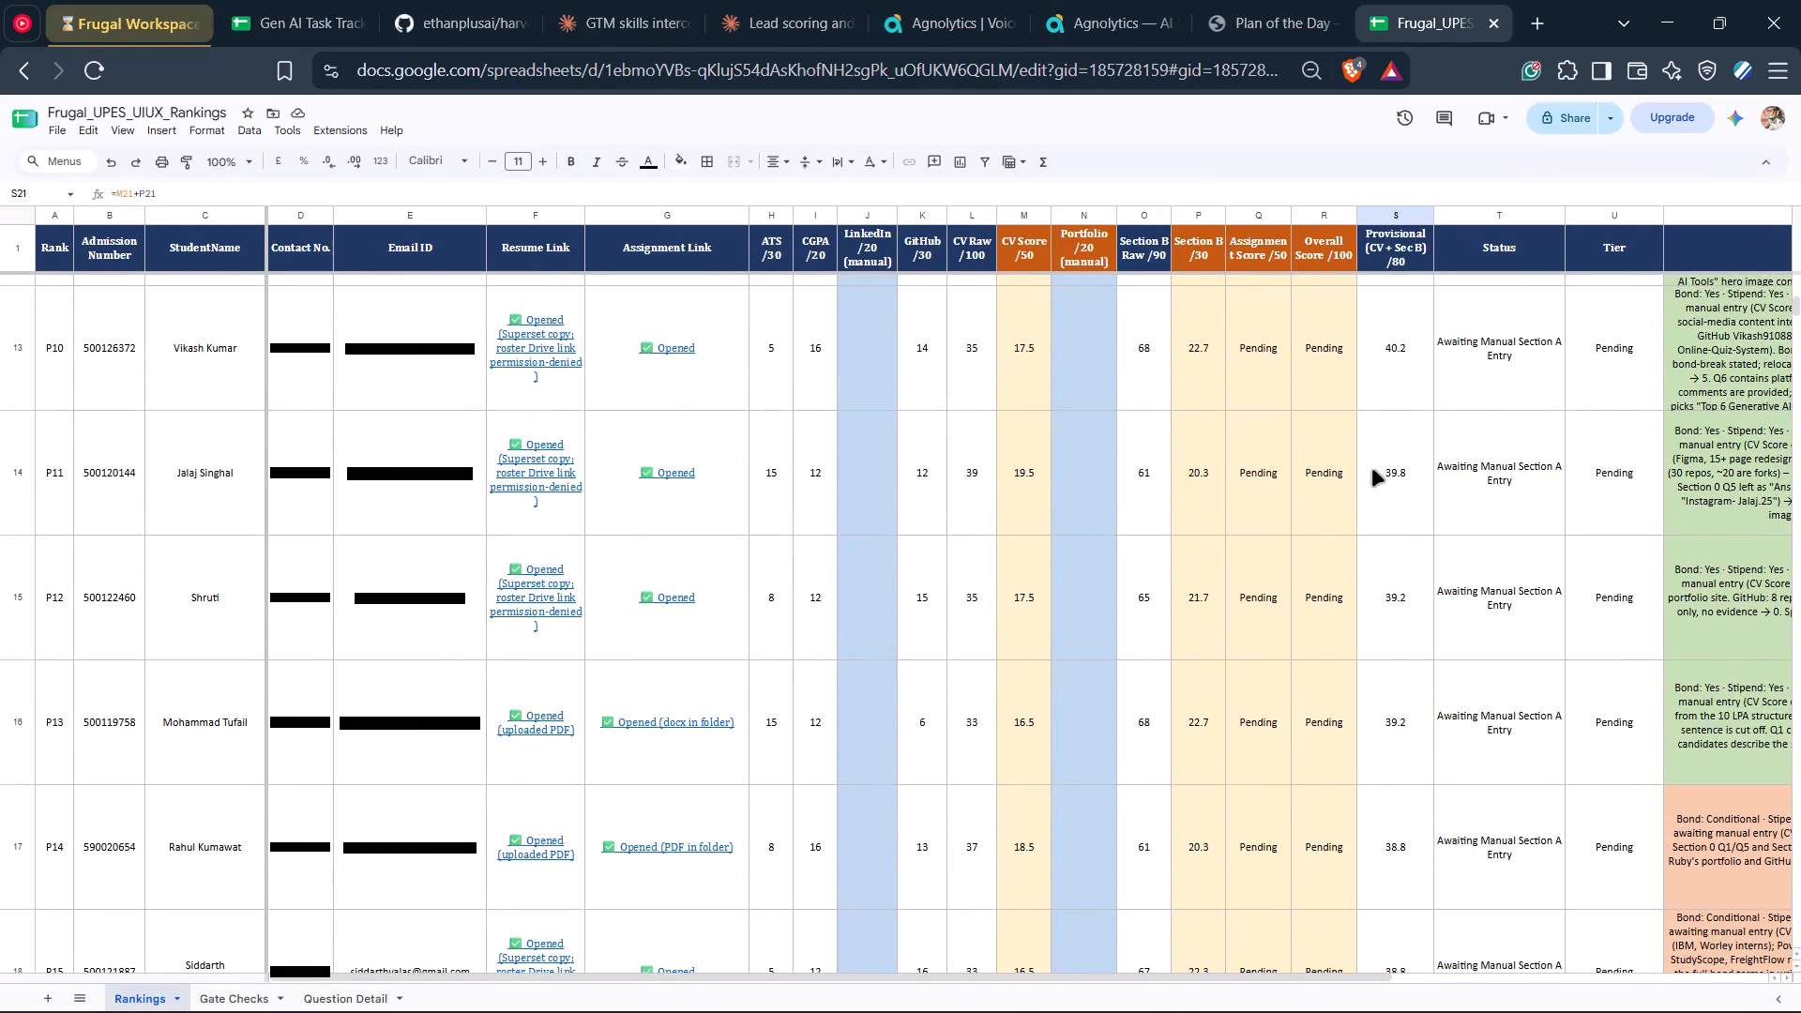
click(1372, 470)
scroll(1396, 487, down, 1)
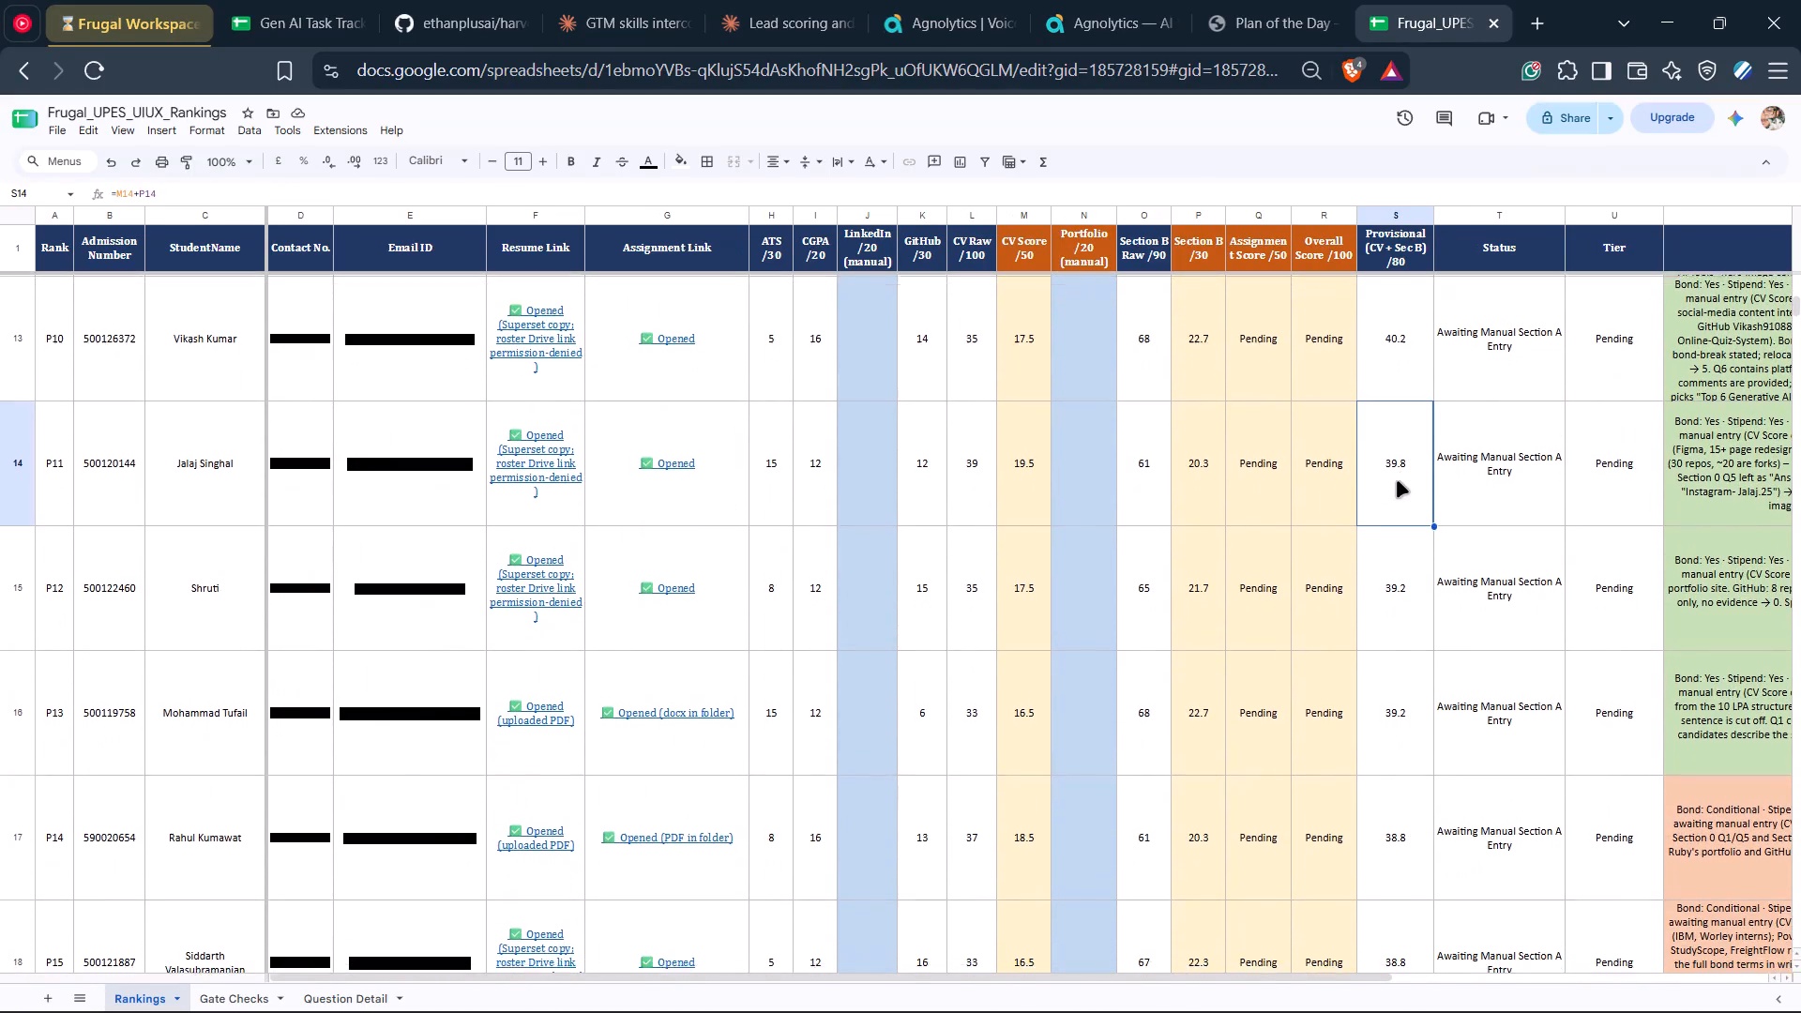
scroll(1397, 481, down, 1)
click(1390, 402)
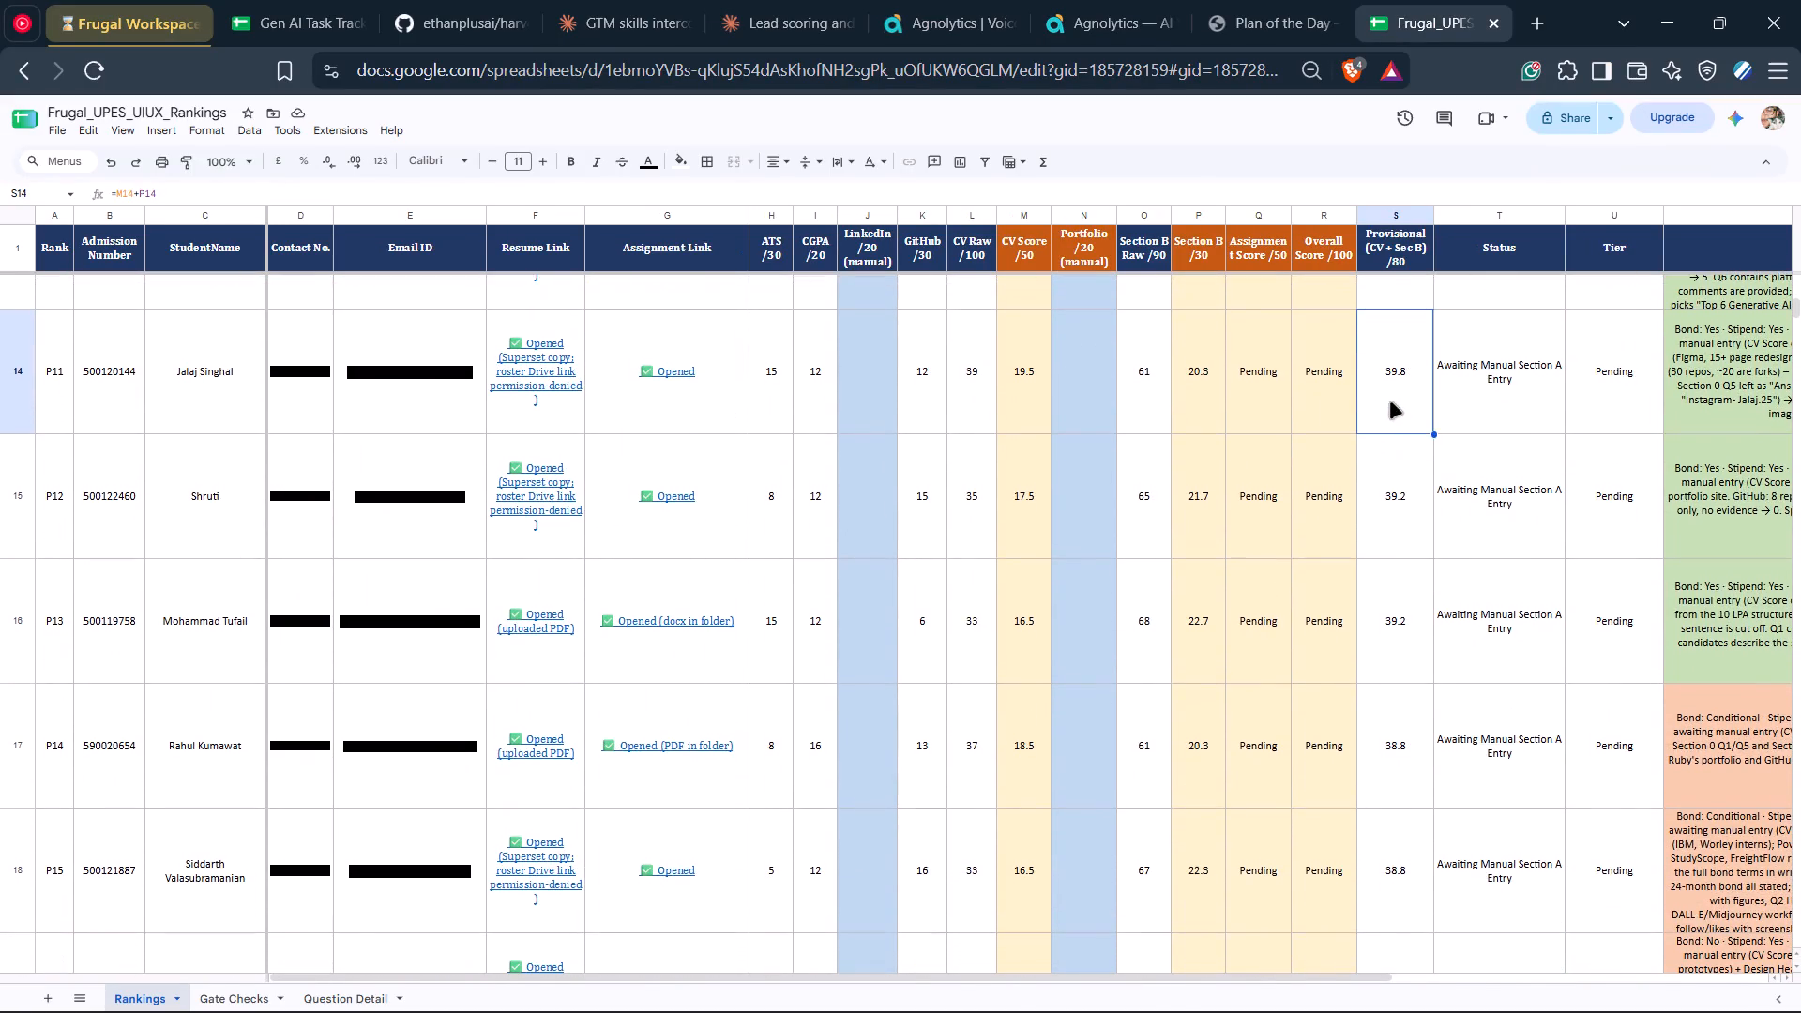
scroll(1392, 400, down, 1)
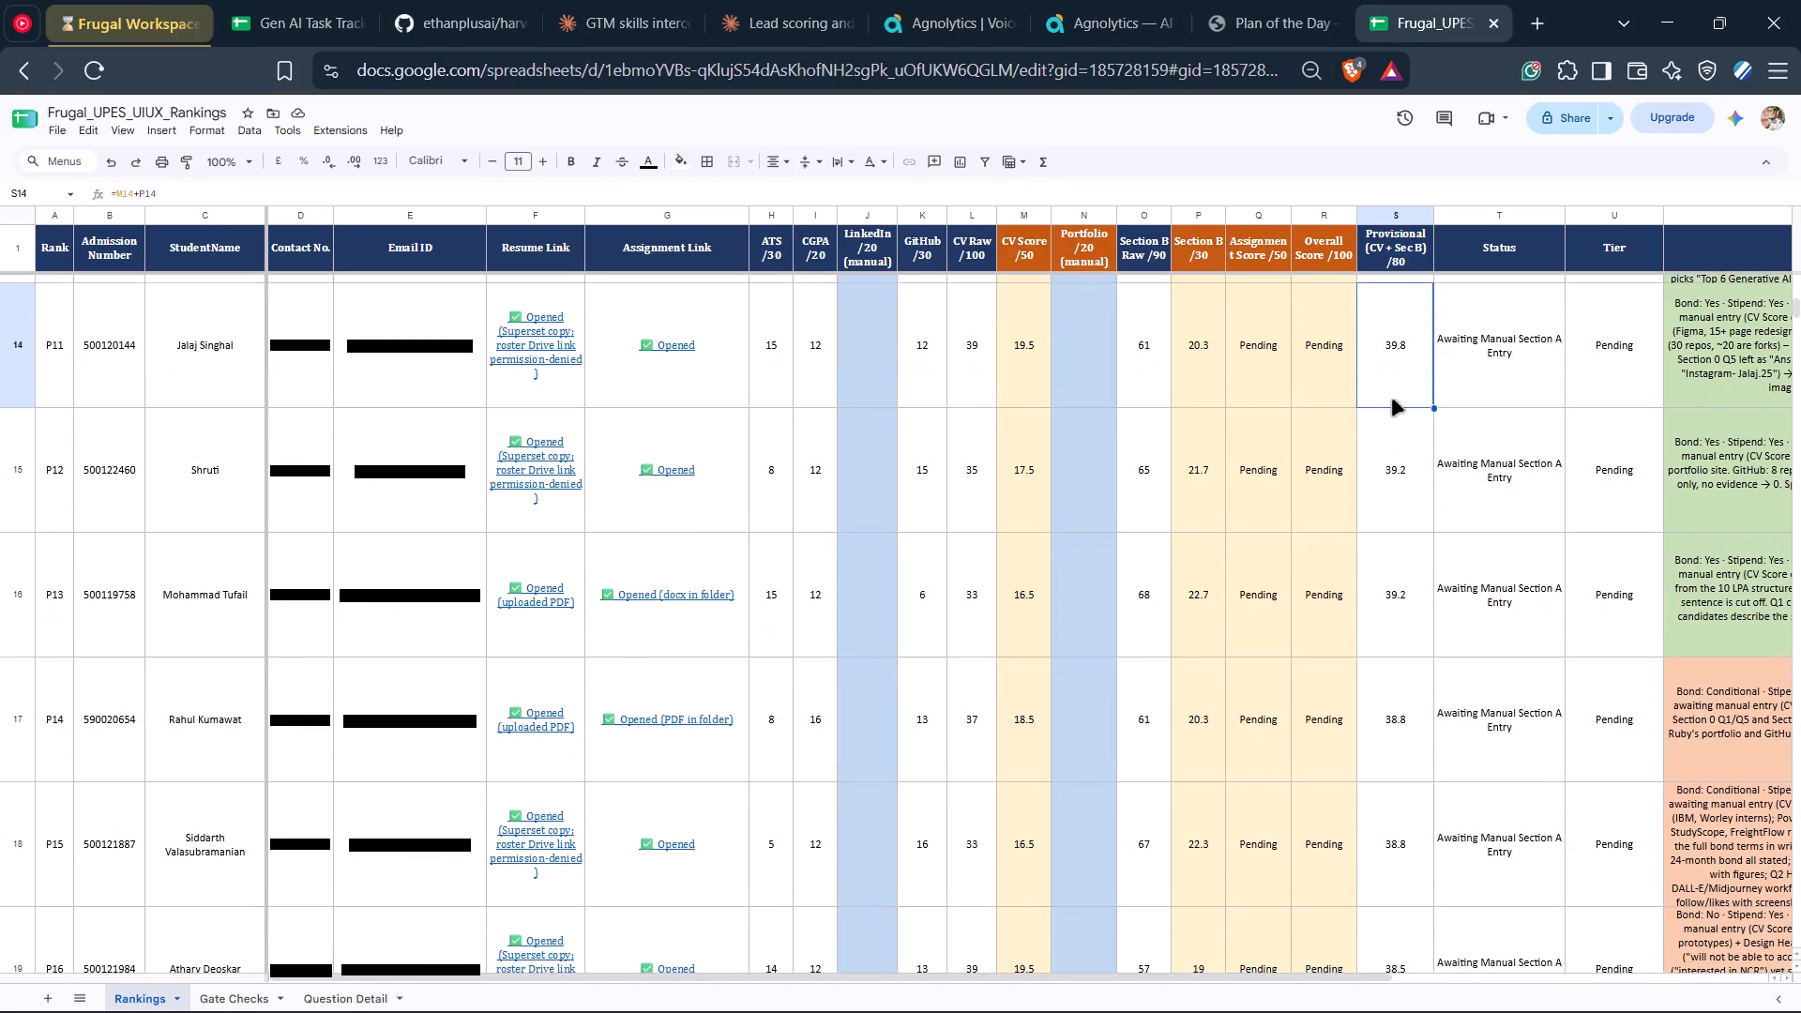
scroll(1392, 400, down, 1)
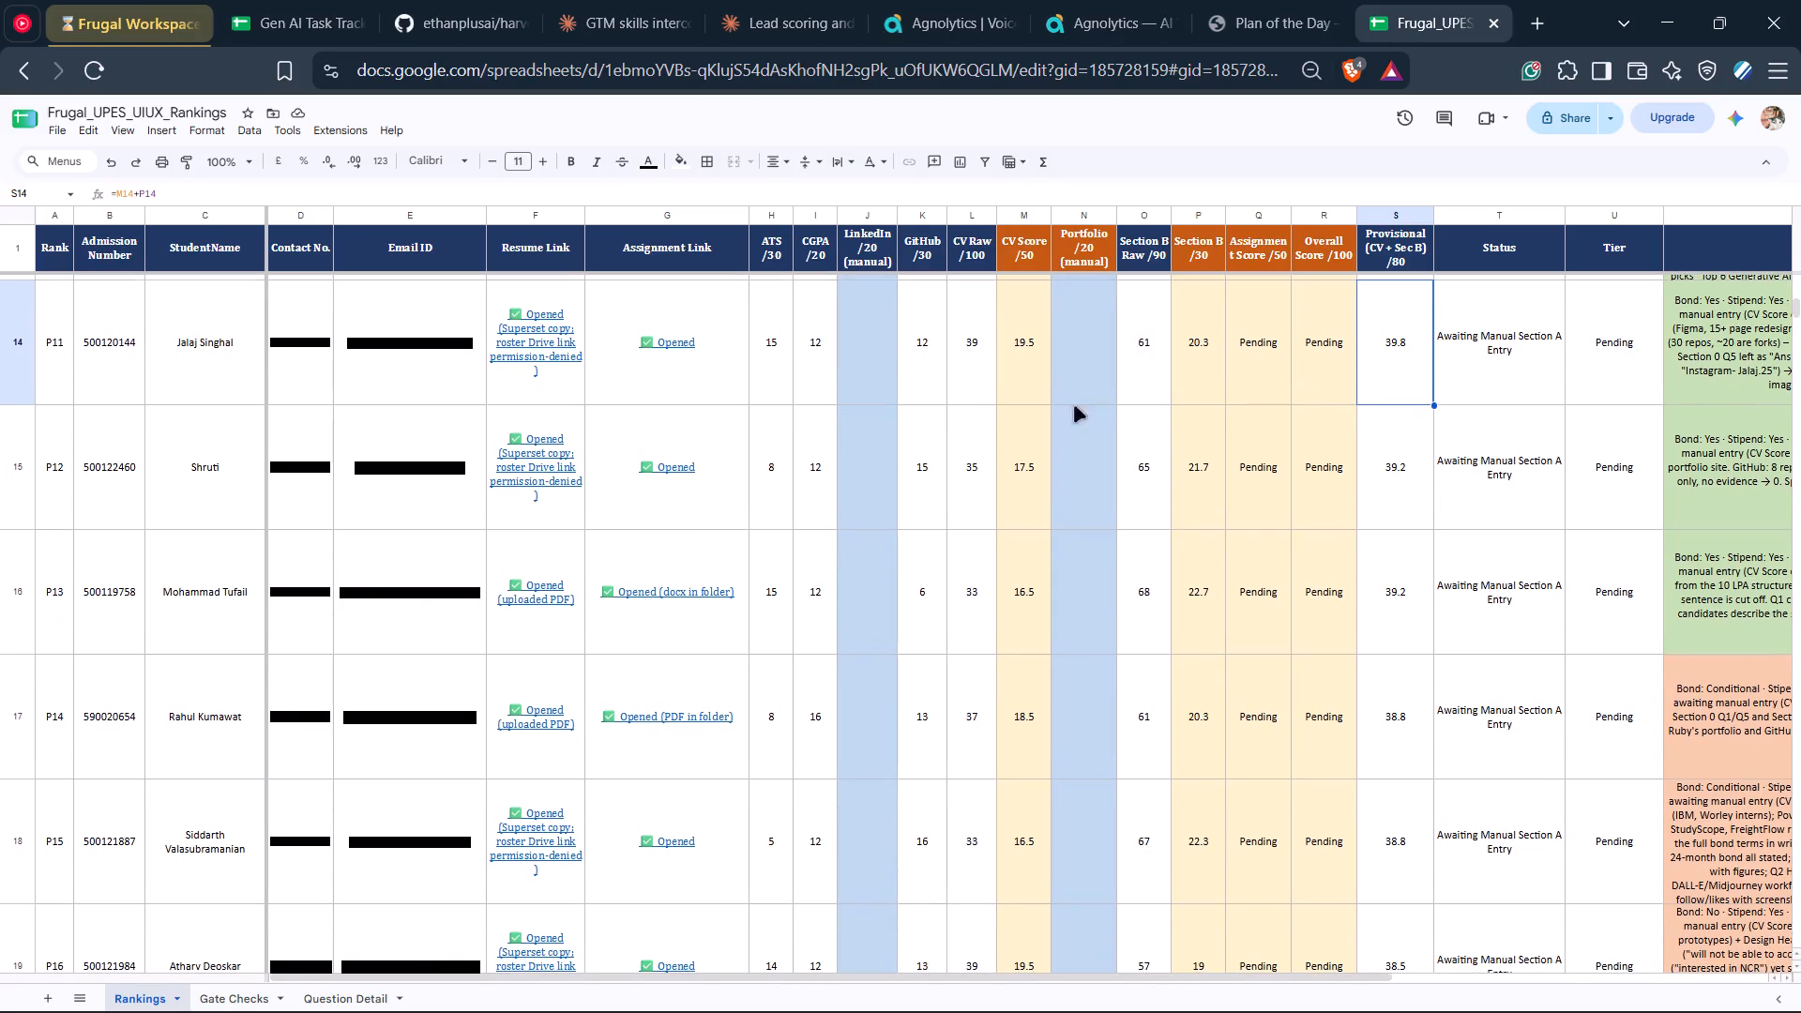
Check the Rank column entries from candidate P11 to P18.
click(53, 370)
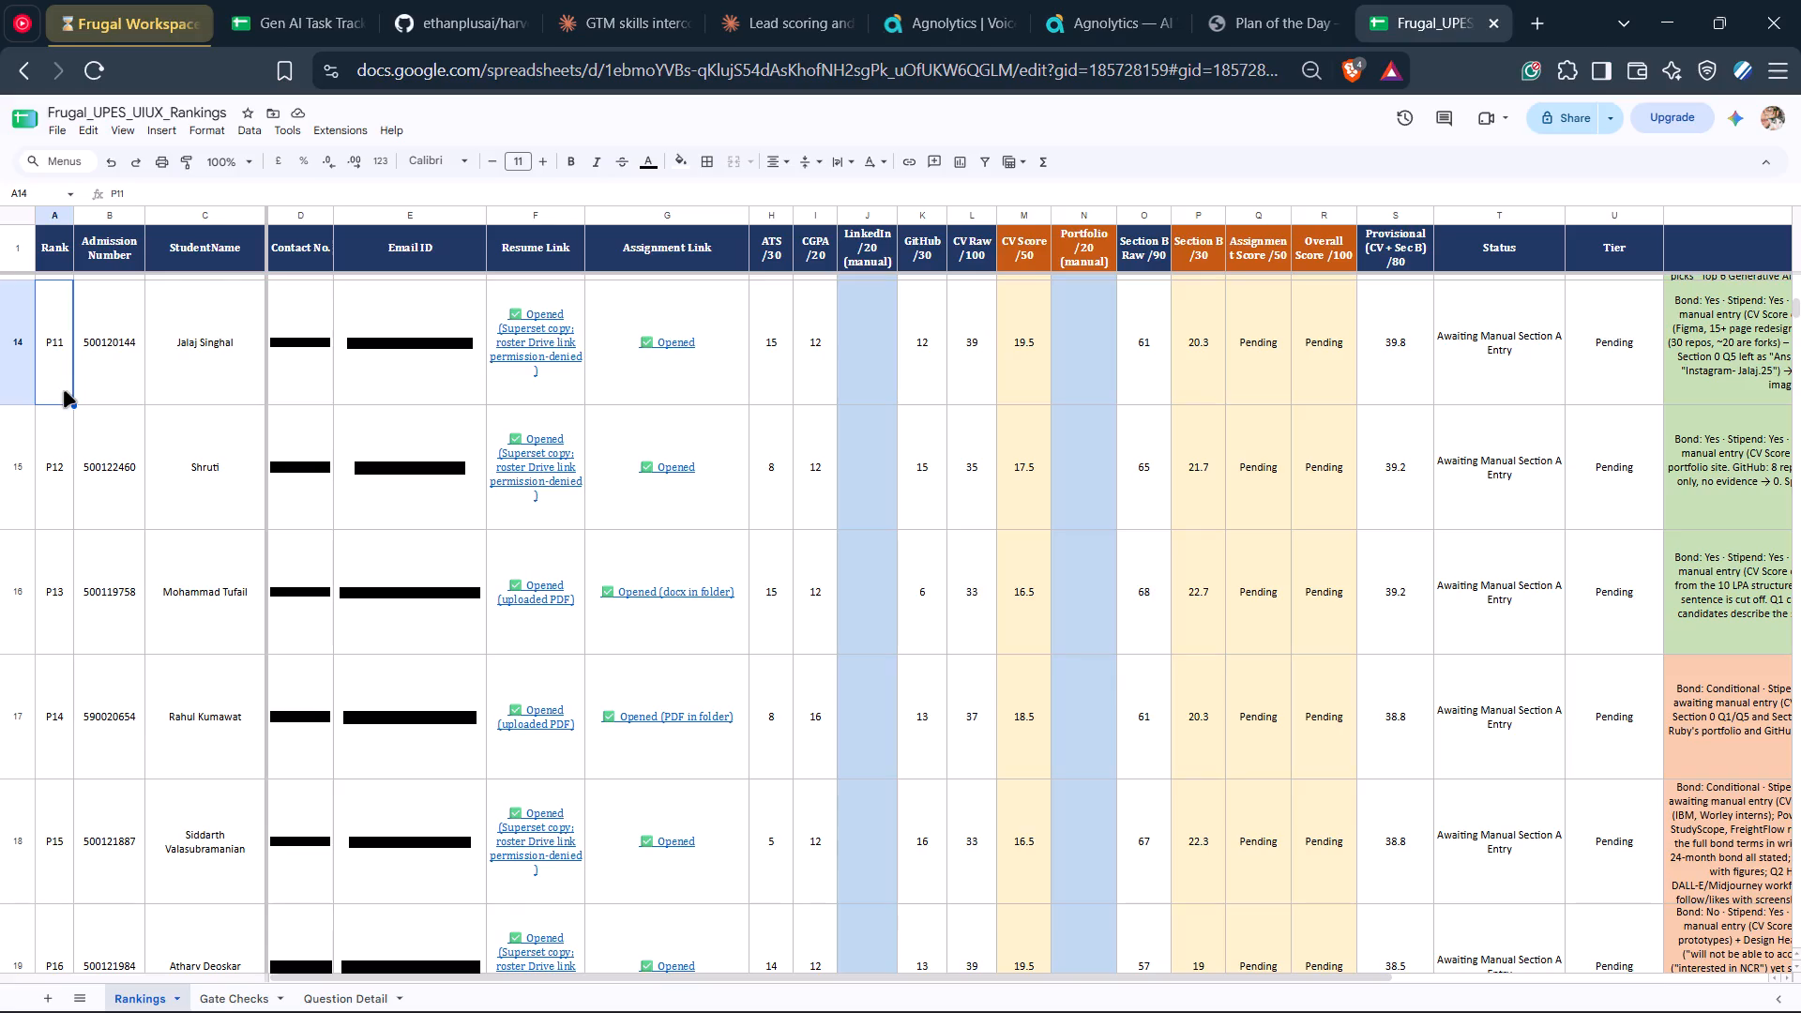
scroll(64, 391, down, 5)
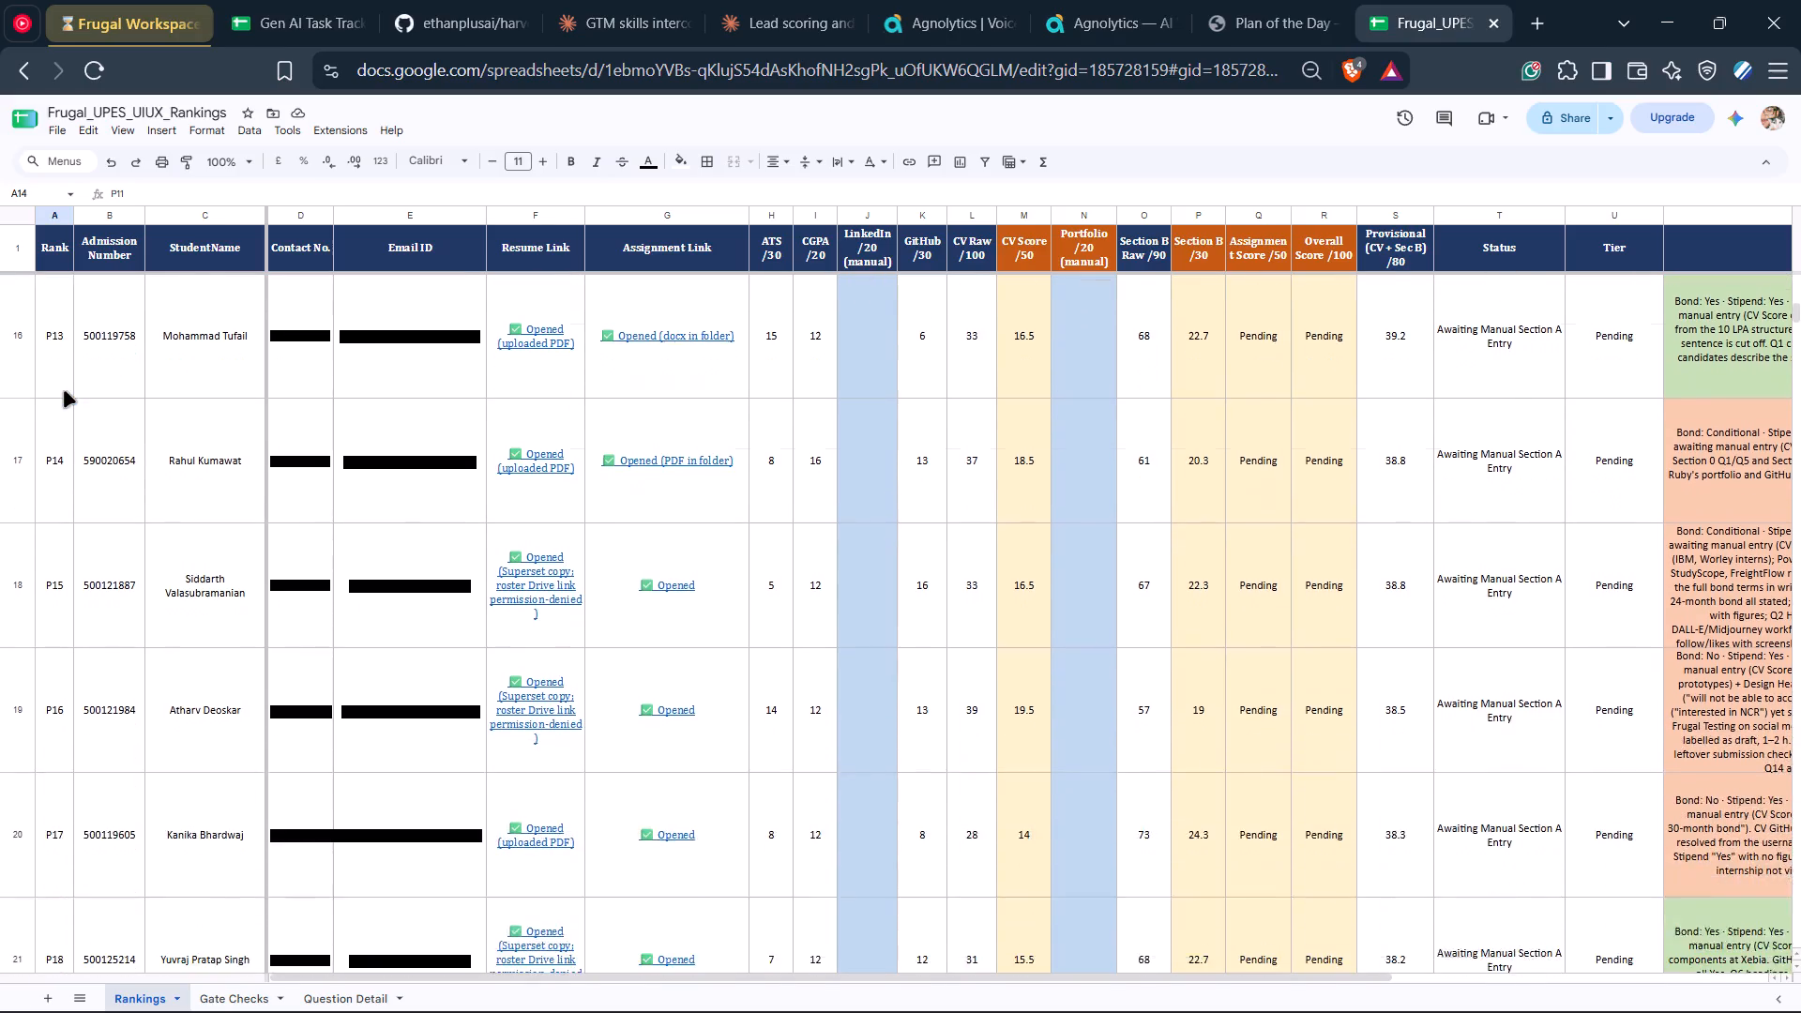
scroll(64, 391, down, 4)
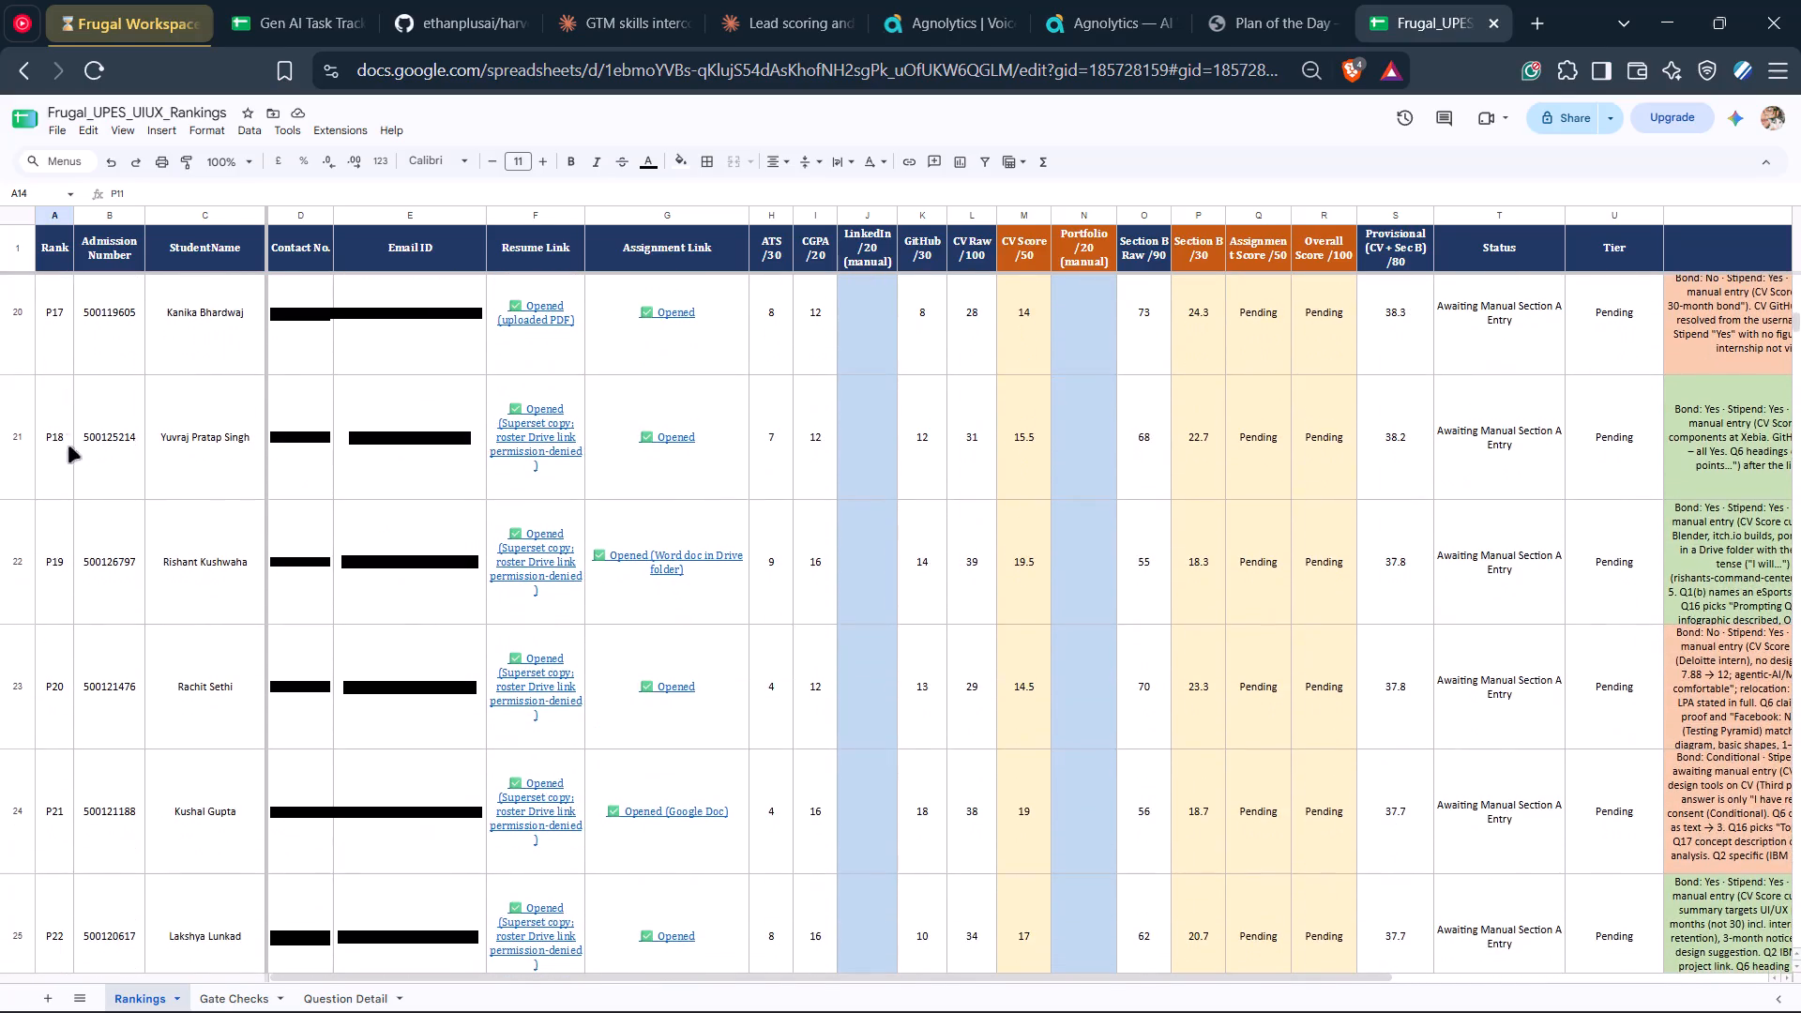
click(53, 454)
scroll(53, 454, up, 6)
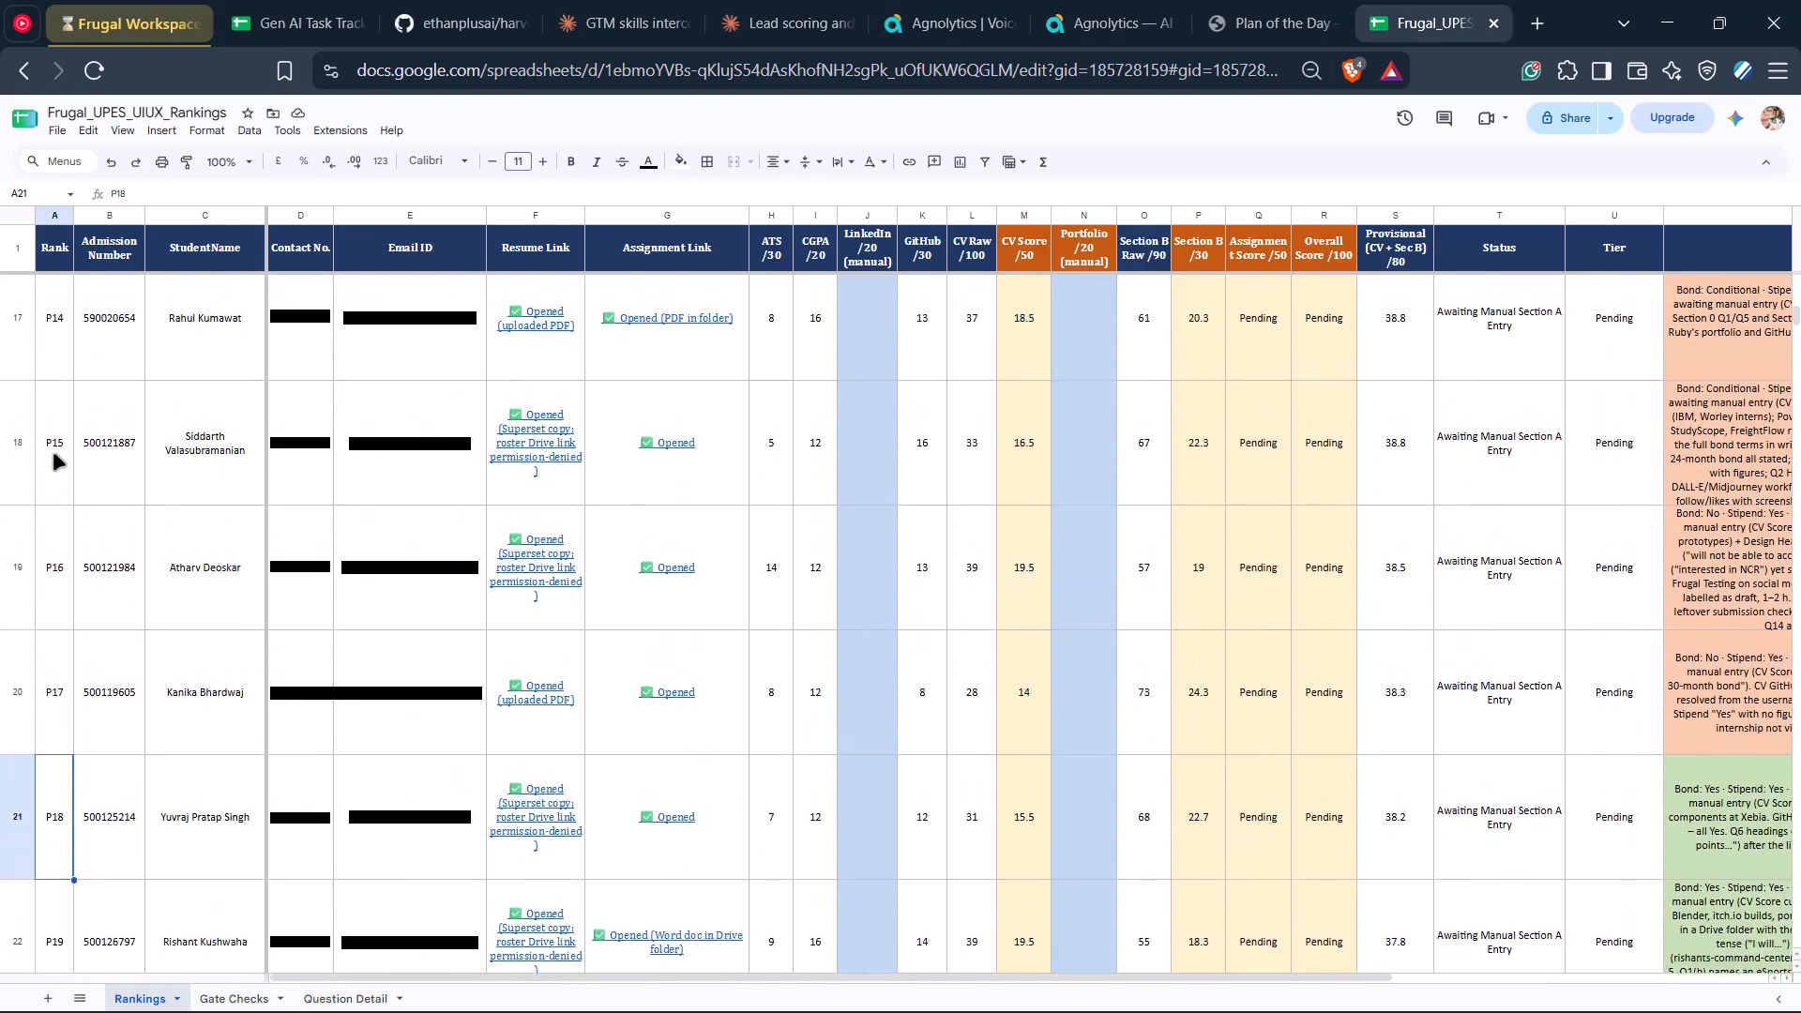
Check candidate P11's score cells in the Rankings sheet, and set candidate P12's ATS /30 score to 10.
scroll(53, 454, up, 4)
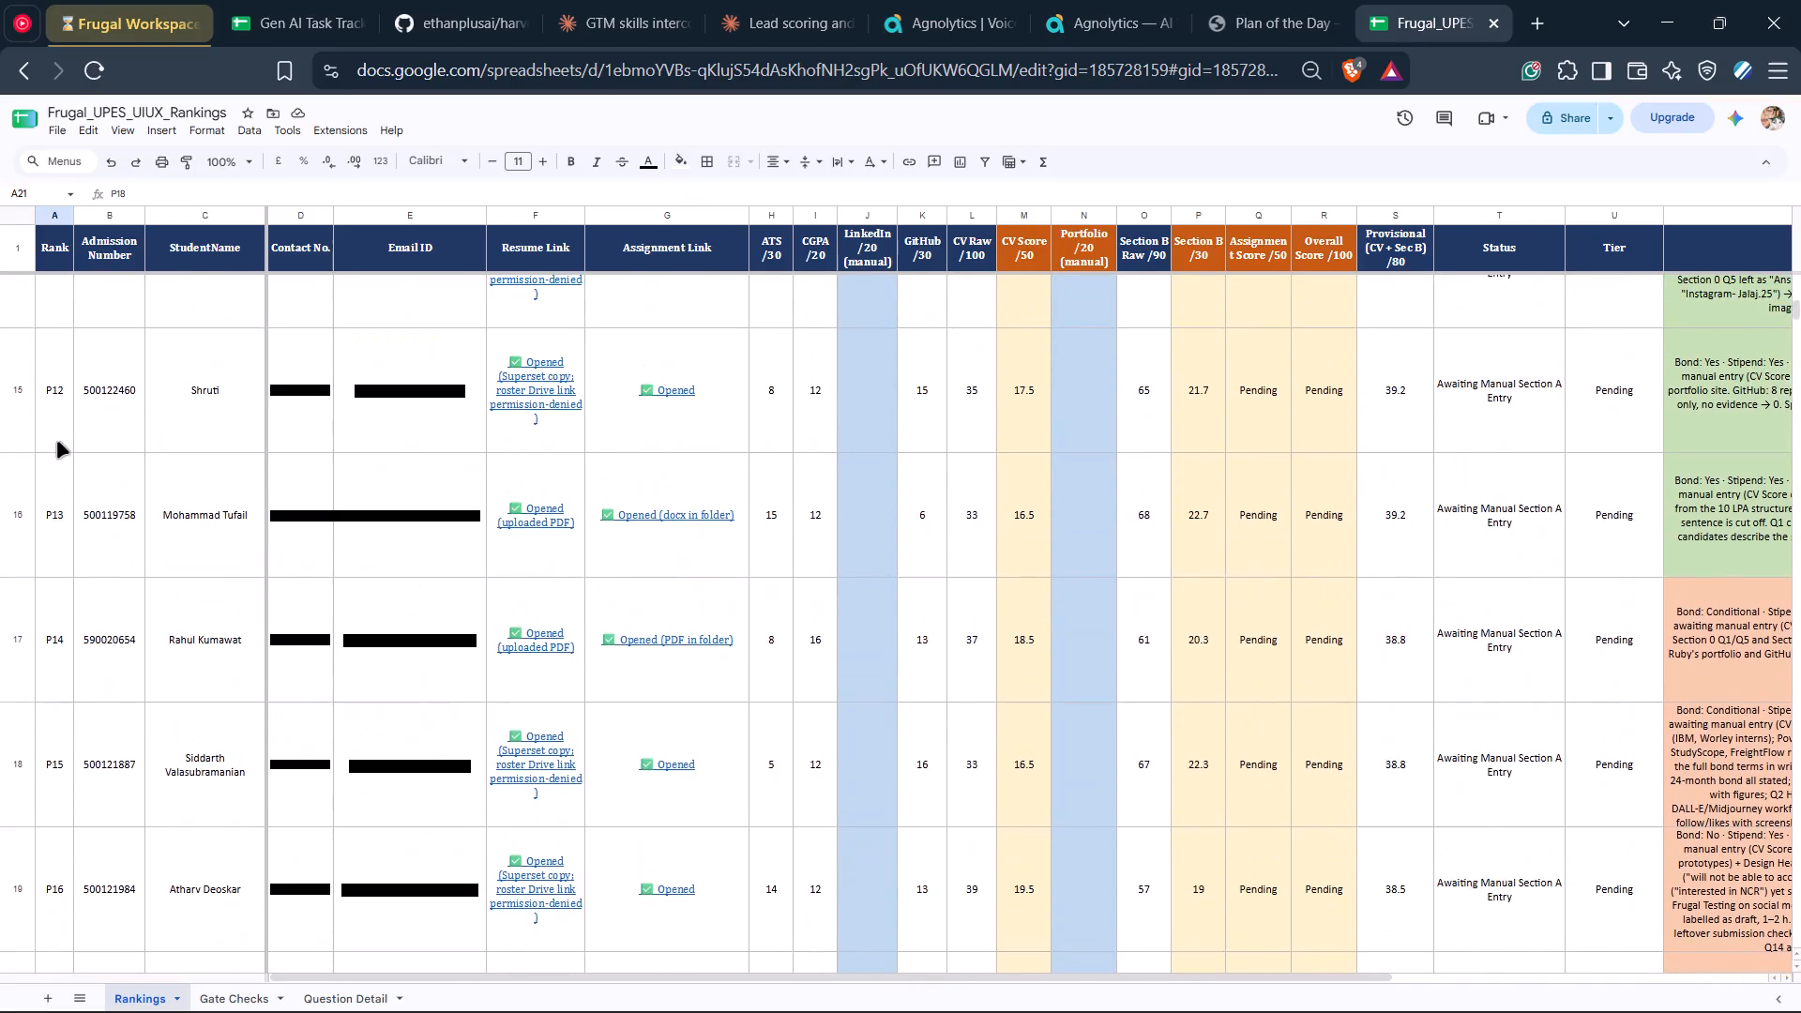
click(41, 357)
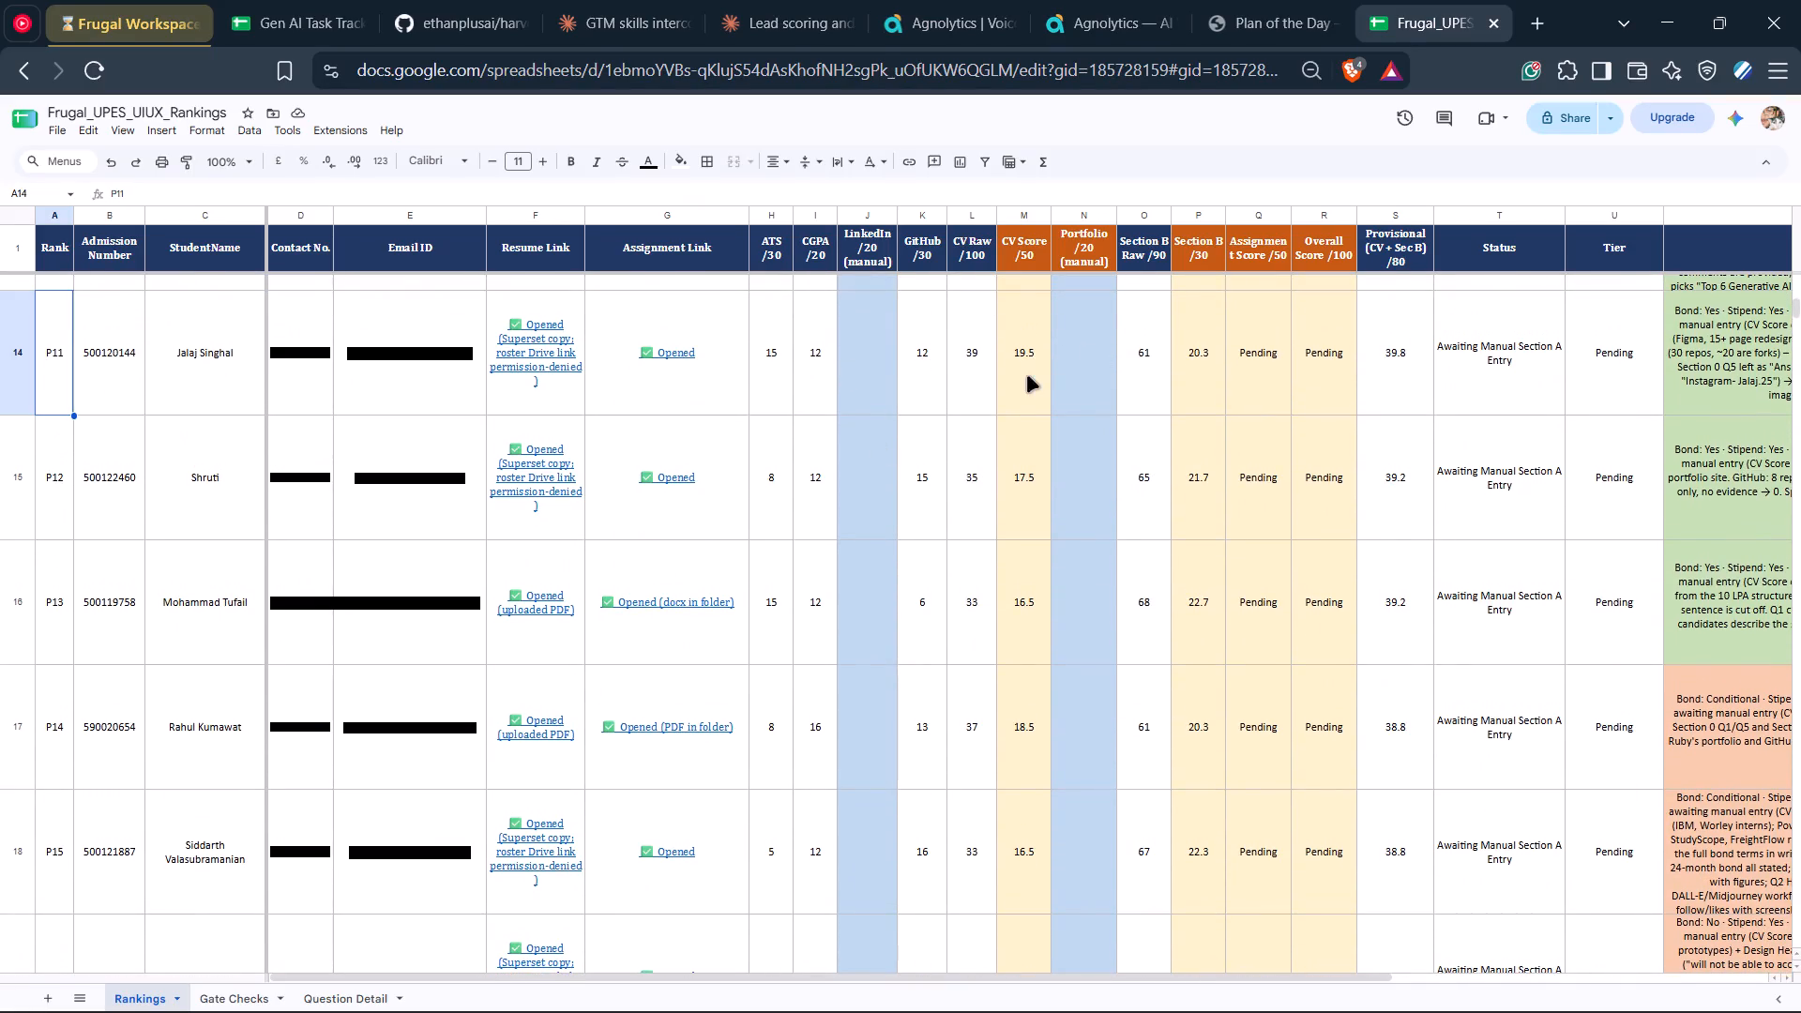
click(970, 366)
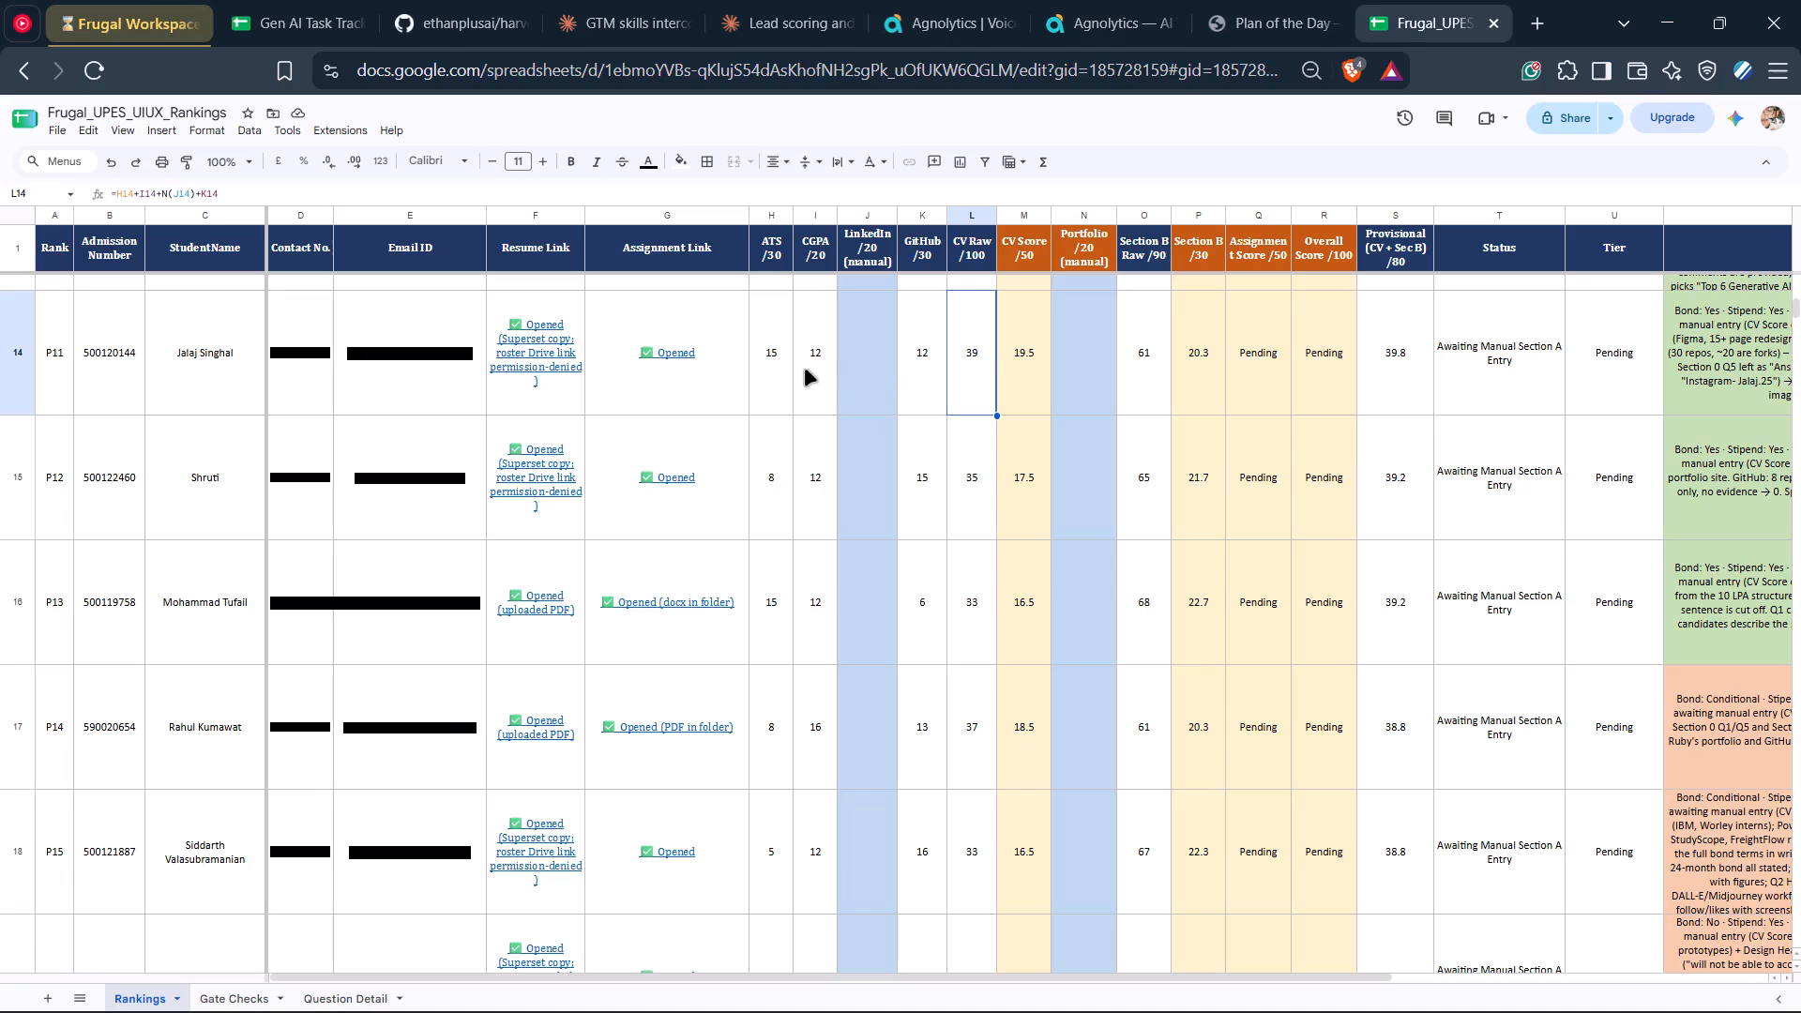
click(779, 362)
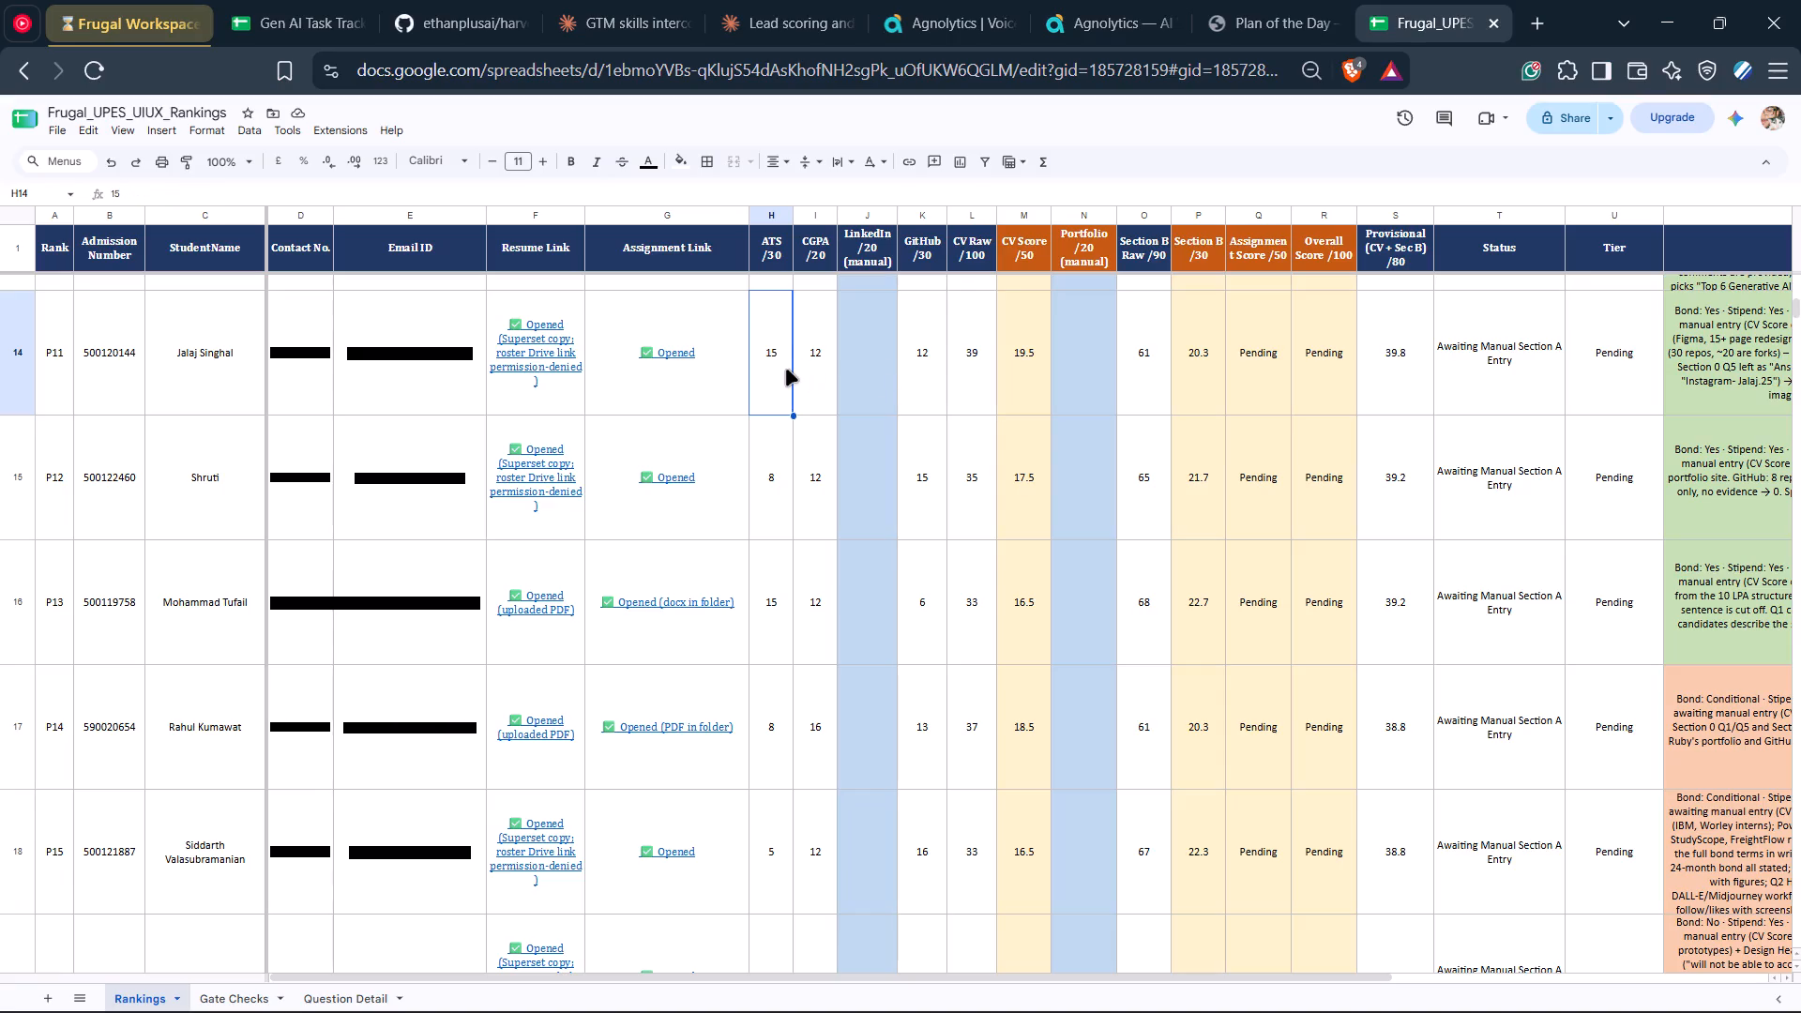
scroll(779, 378, up, 1)
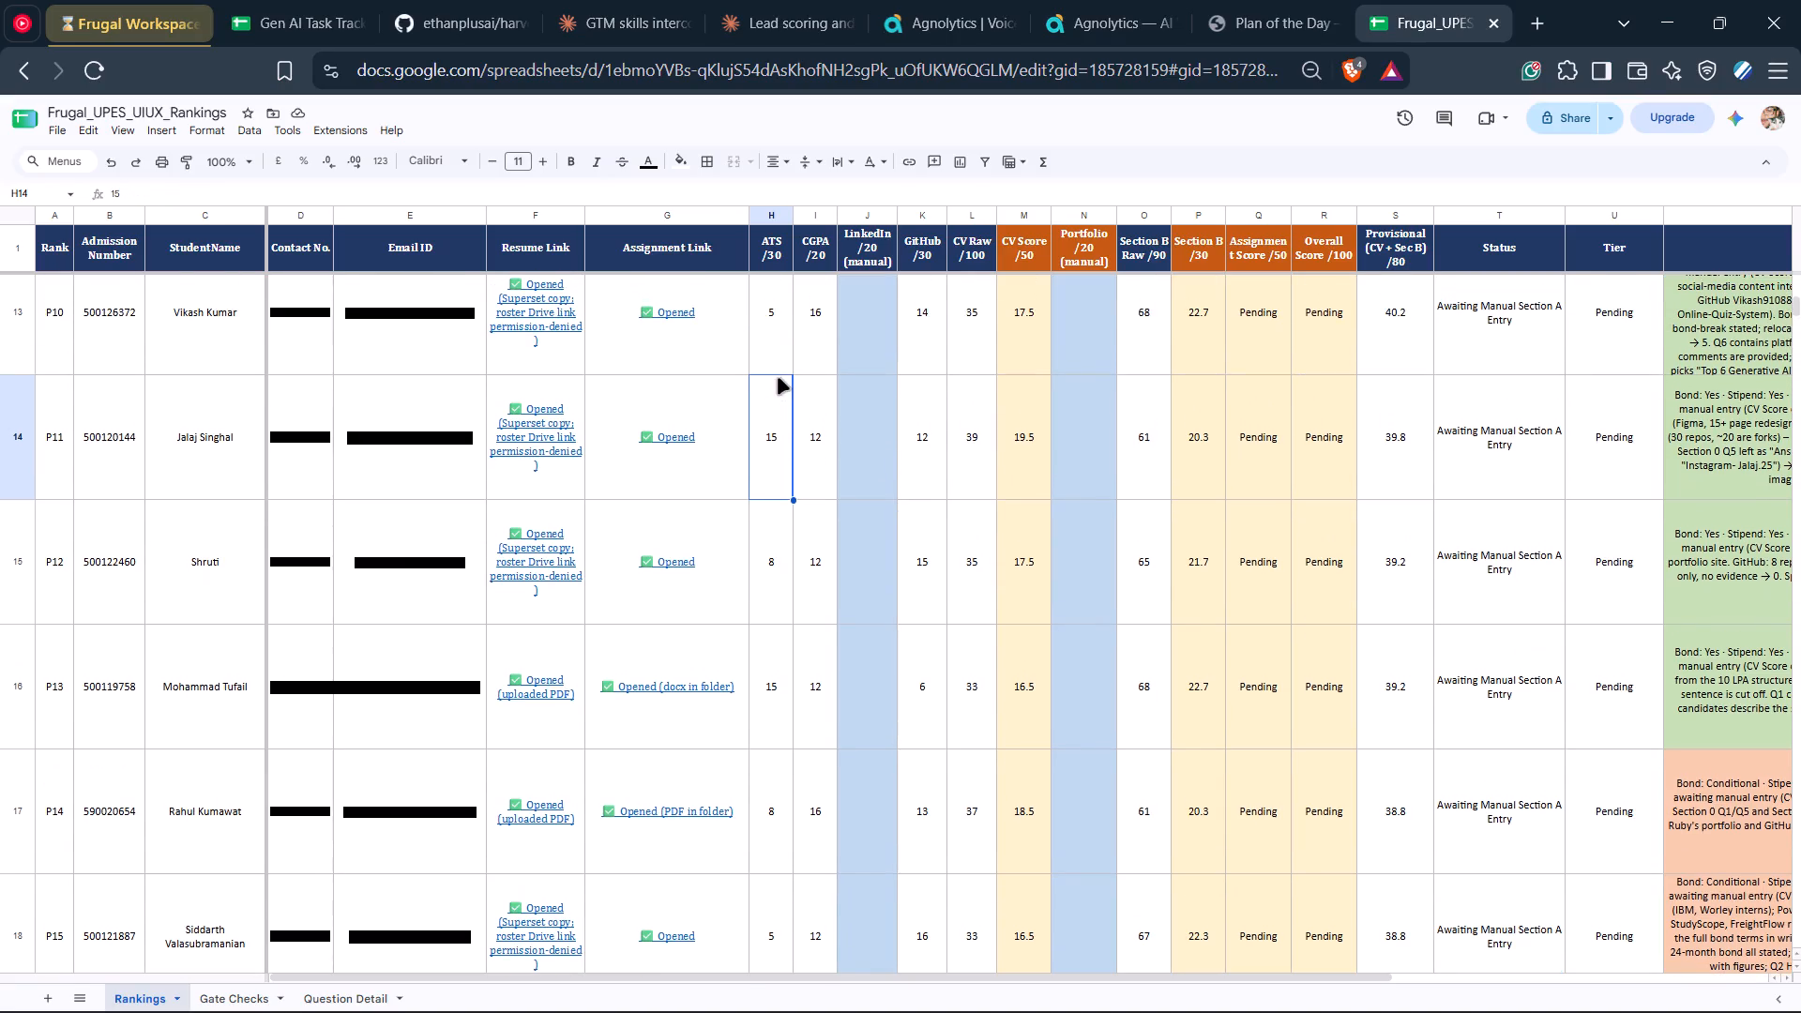
click(775, 578)
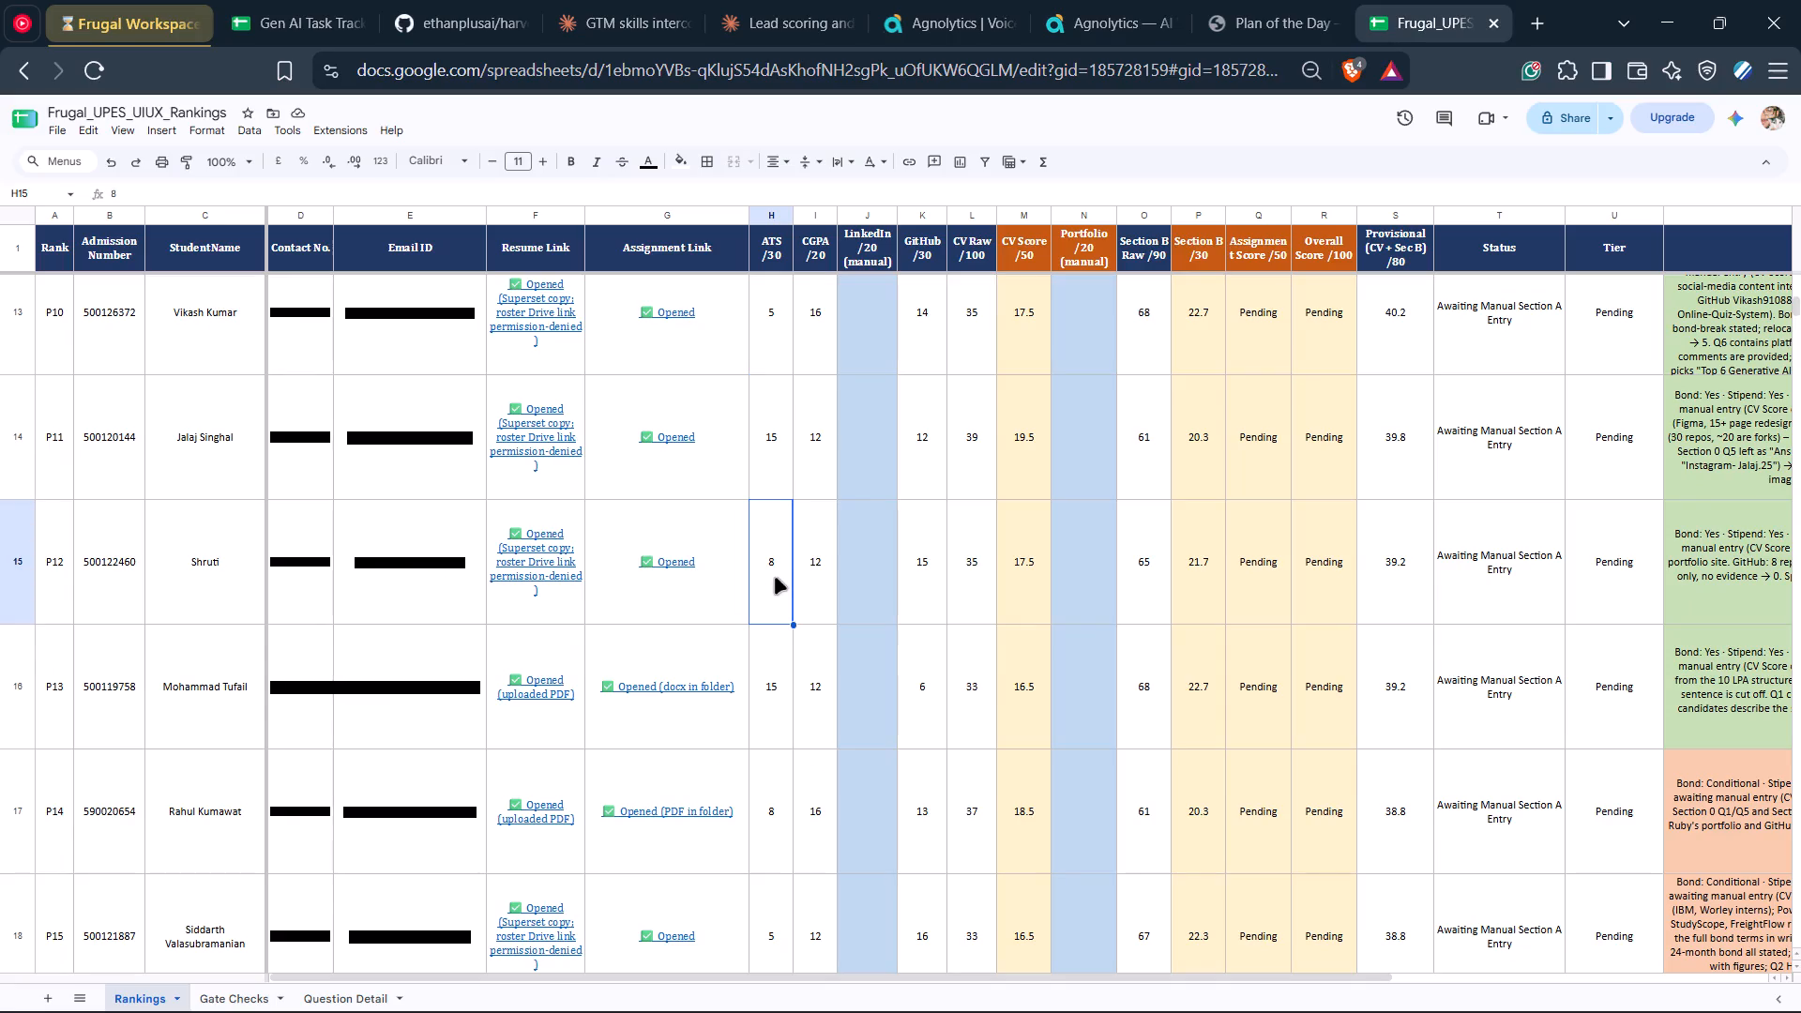
key(1)
key(0)
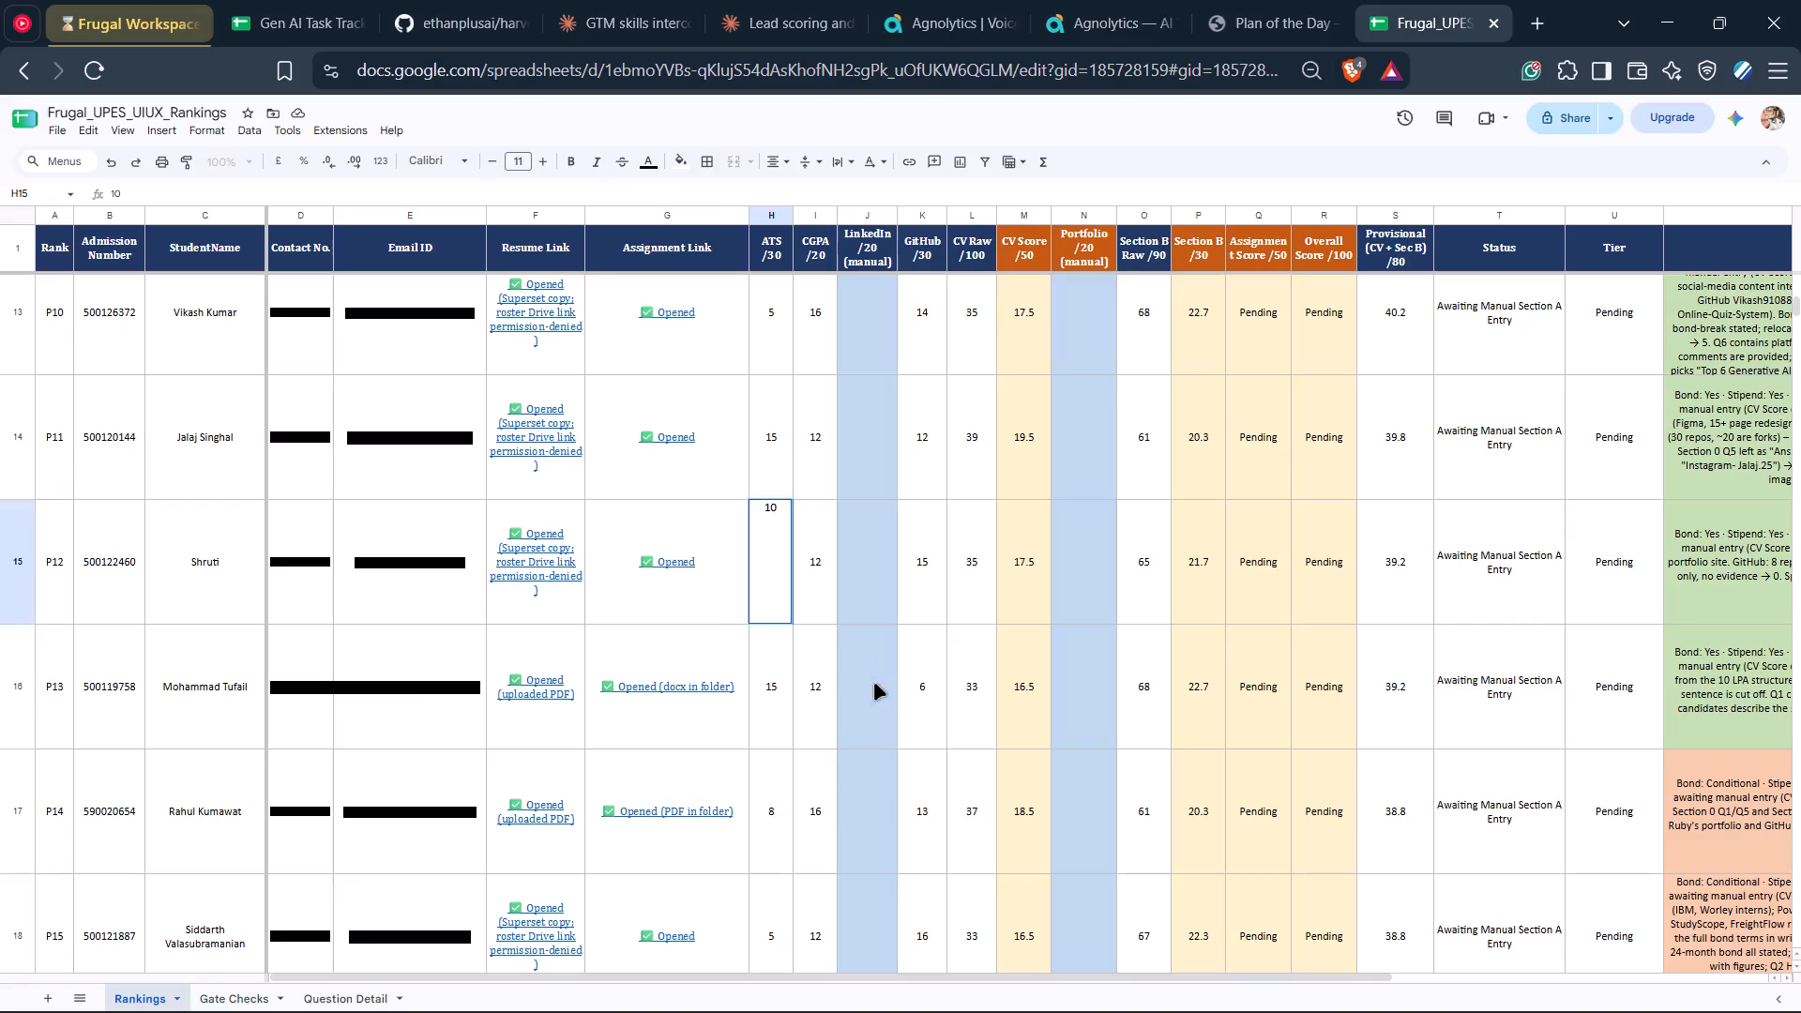
click(881, 685)
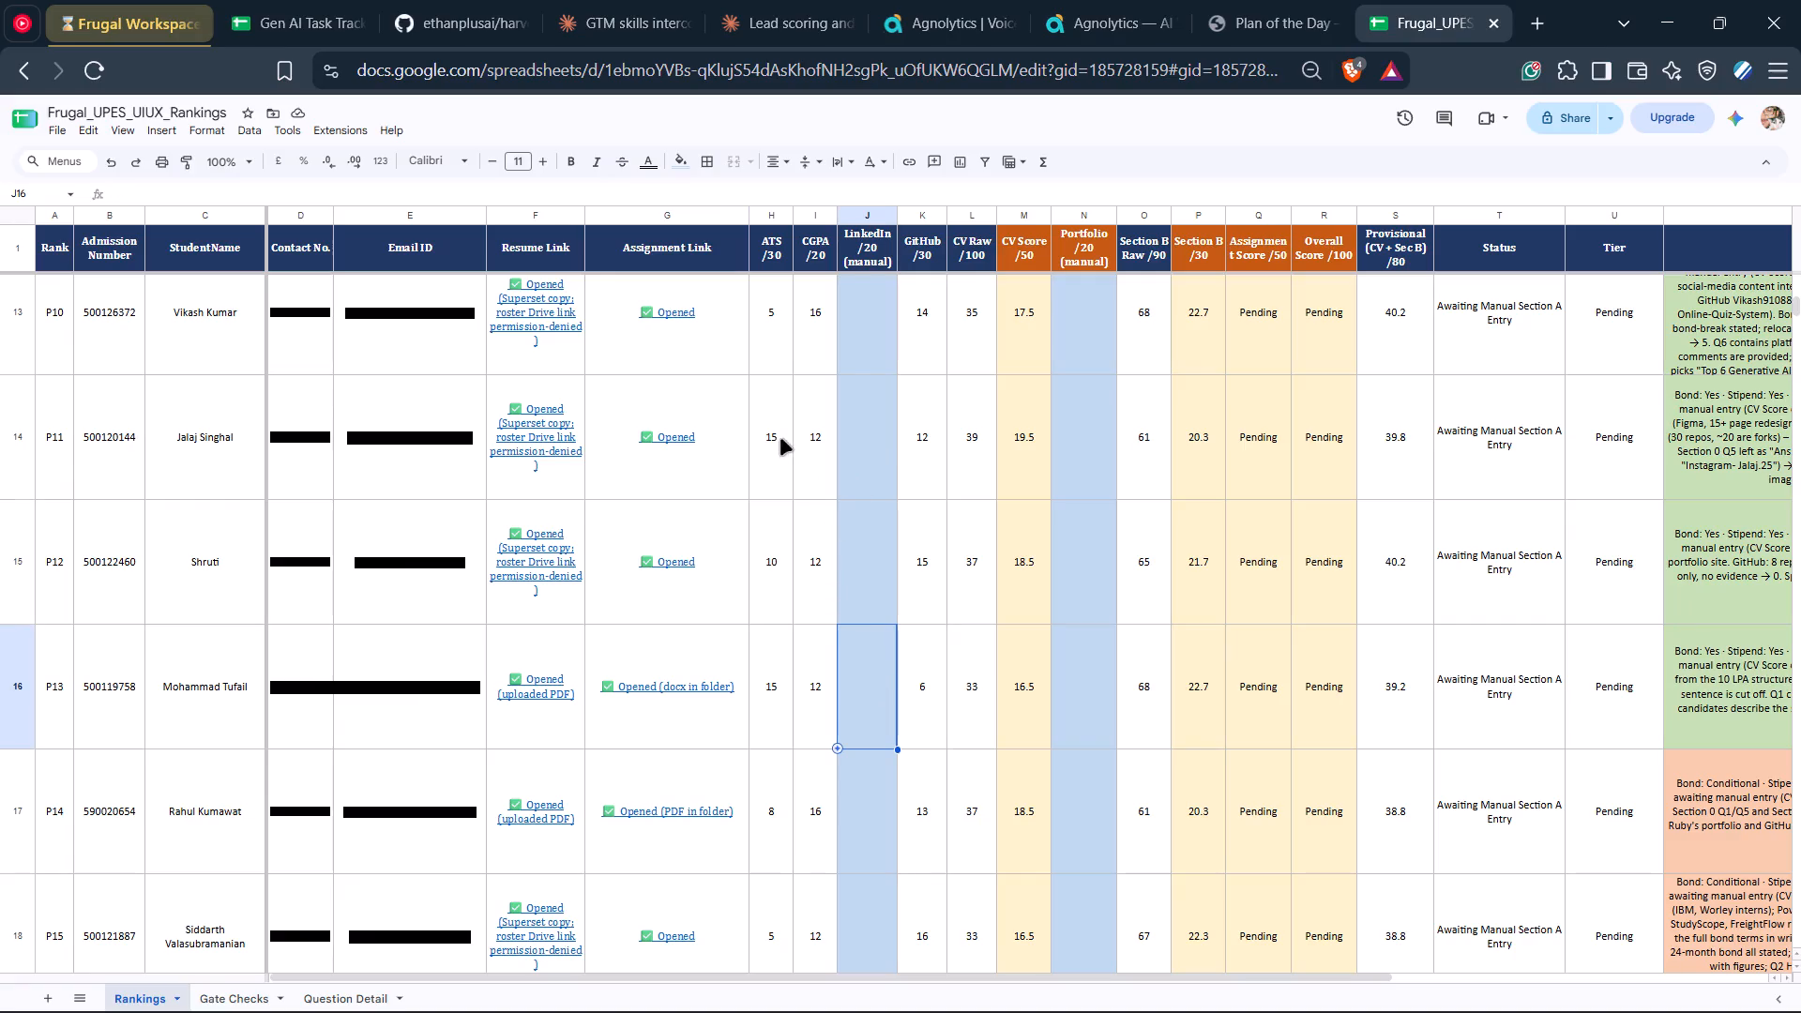
Set candidate P14's ATS /30 score to 10.
click(764, 702)
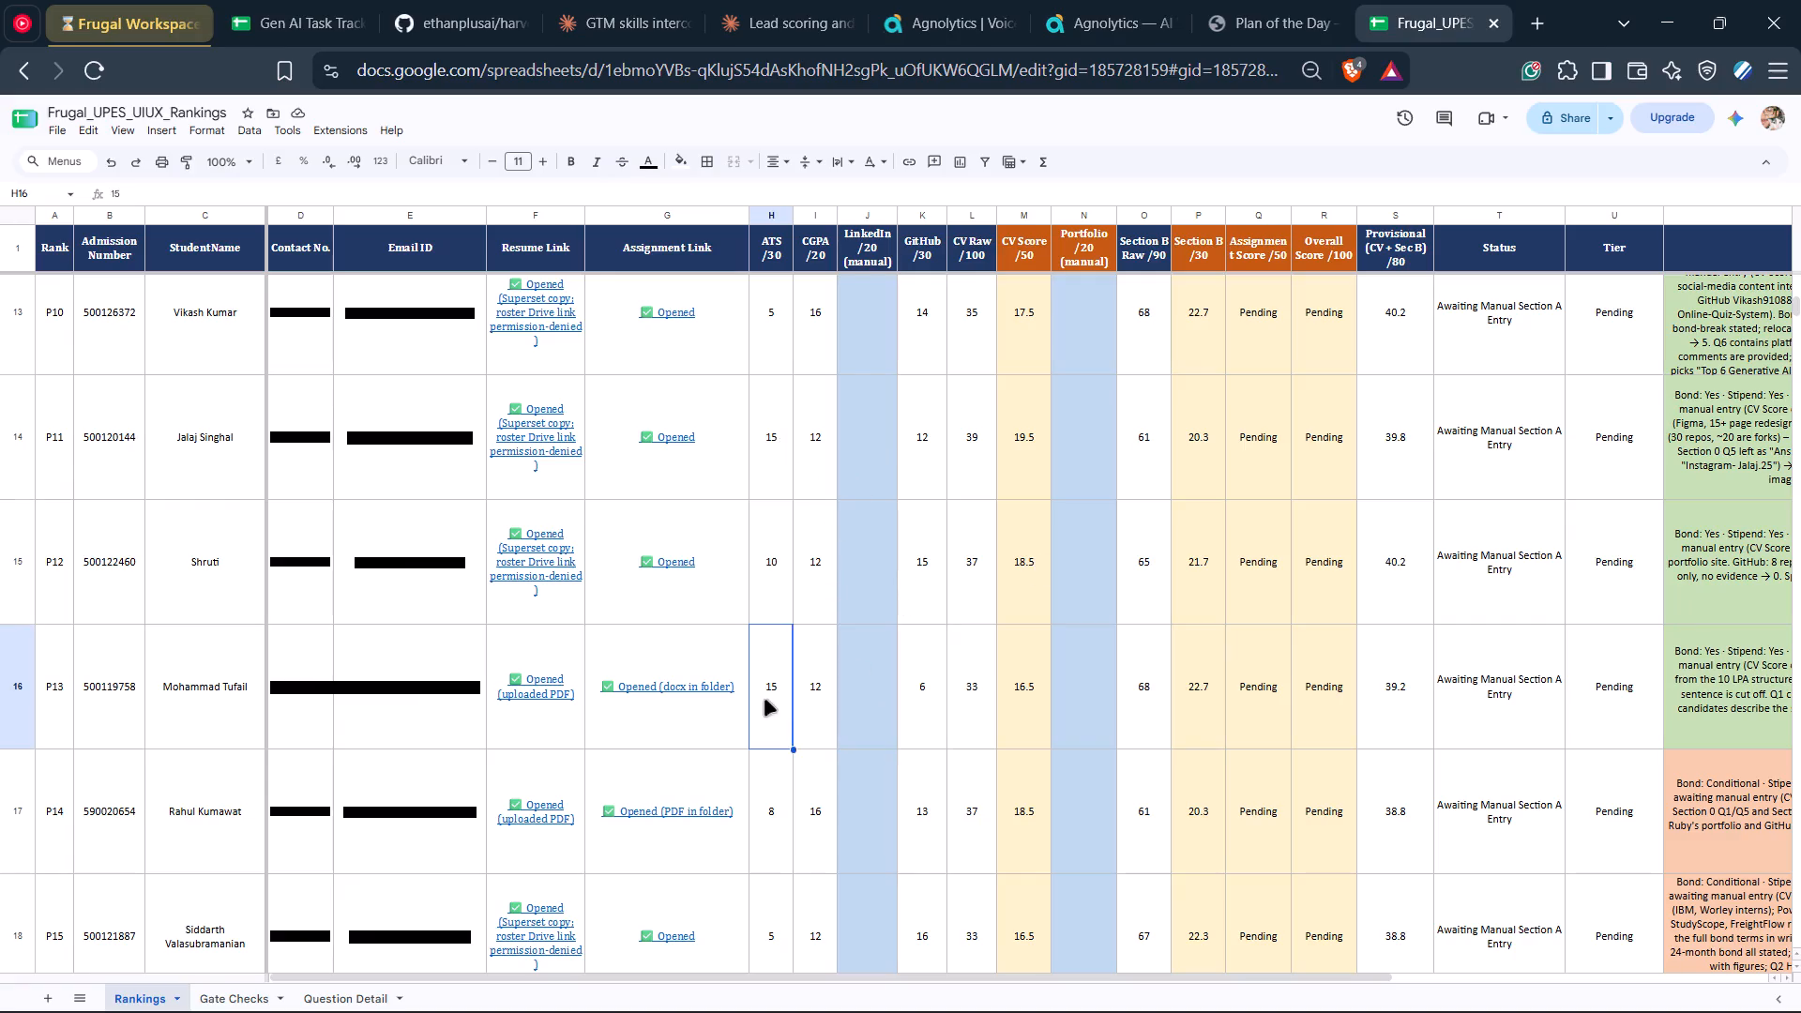
click(783, 820)
key(1)
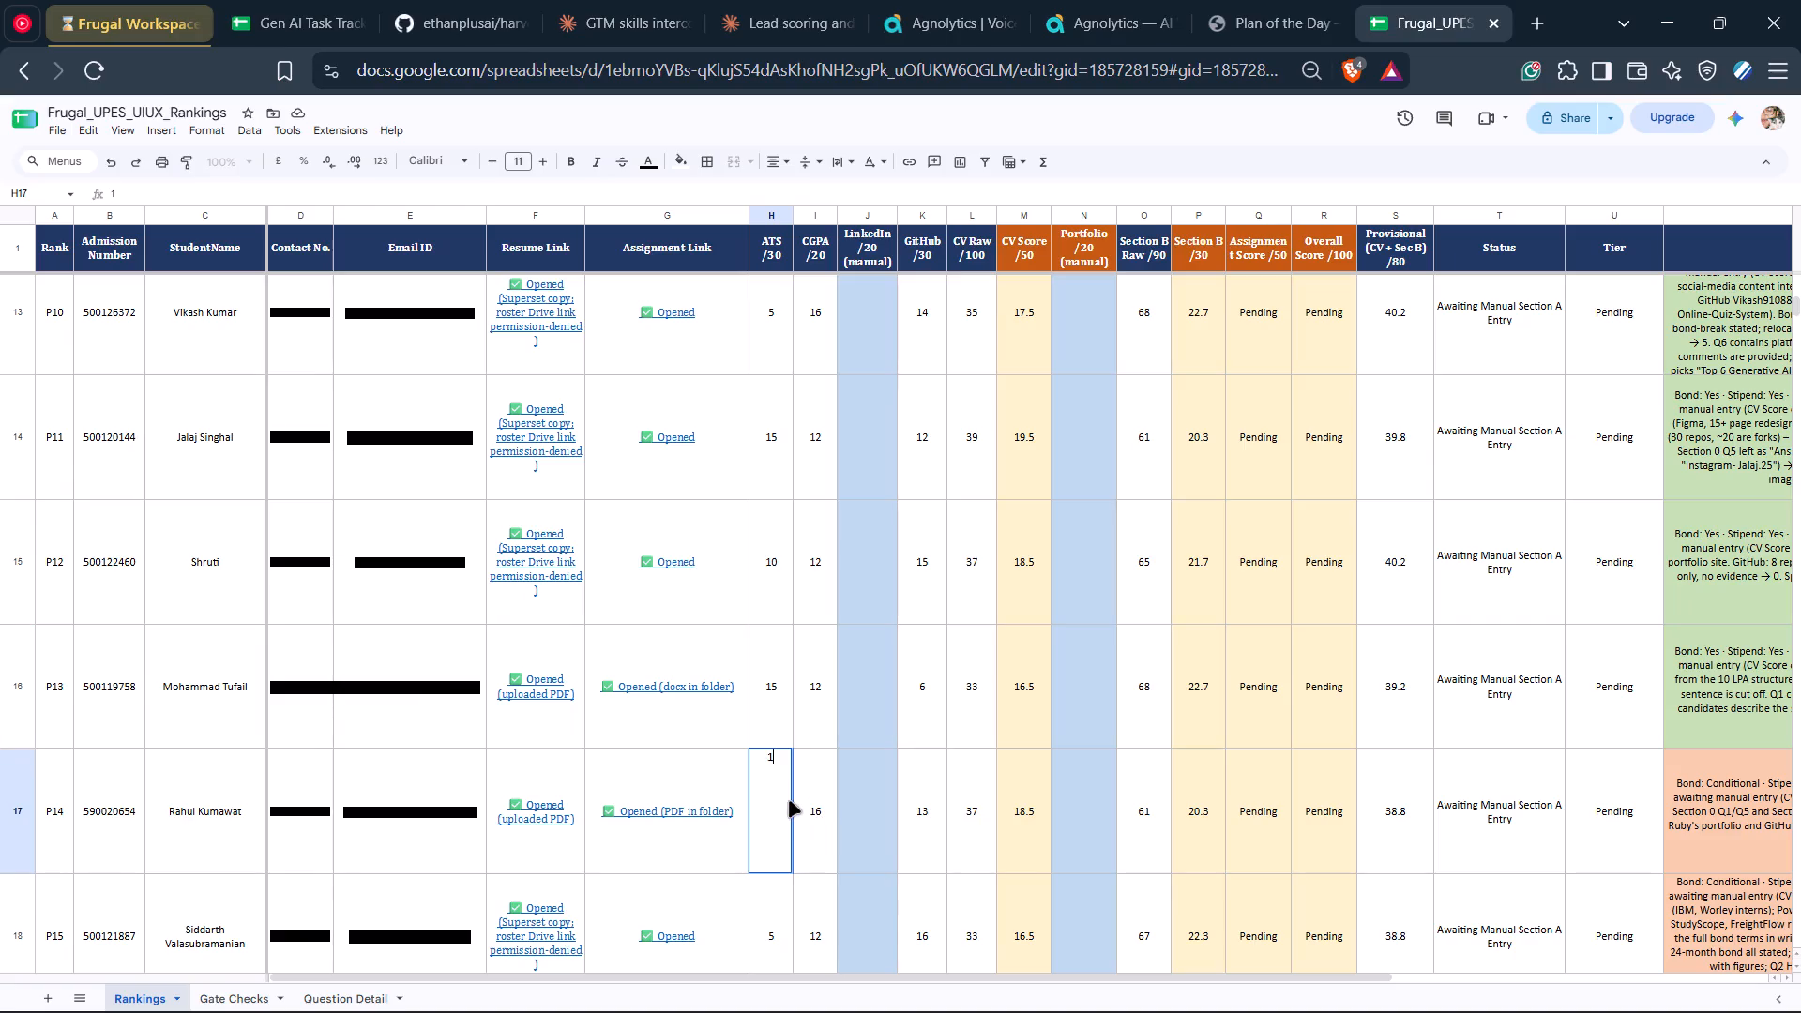
key(0)
key(Return)
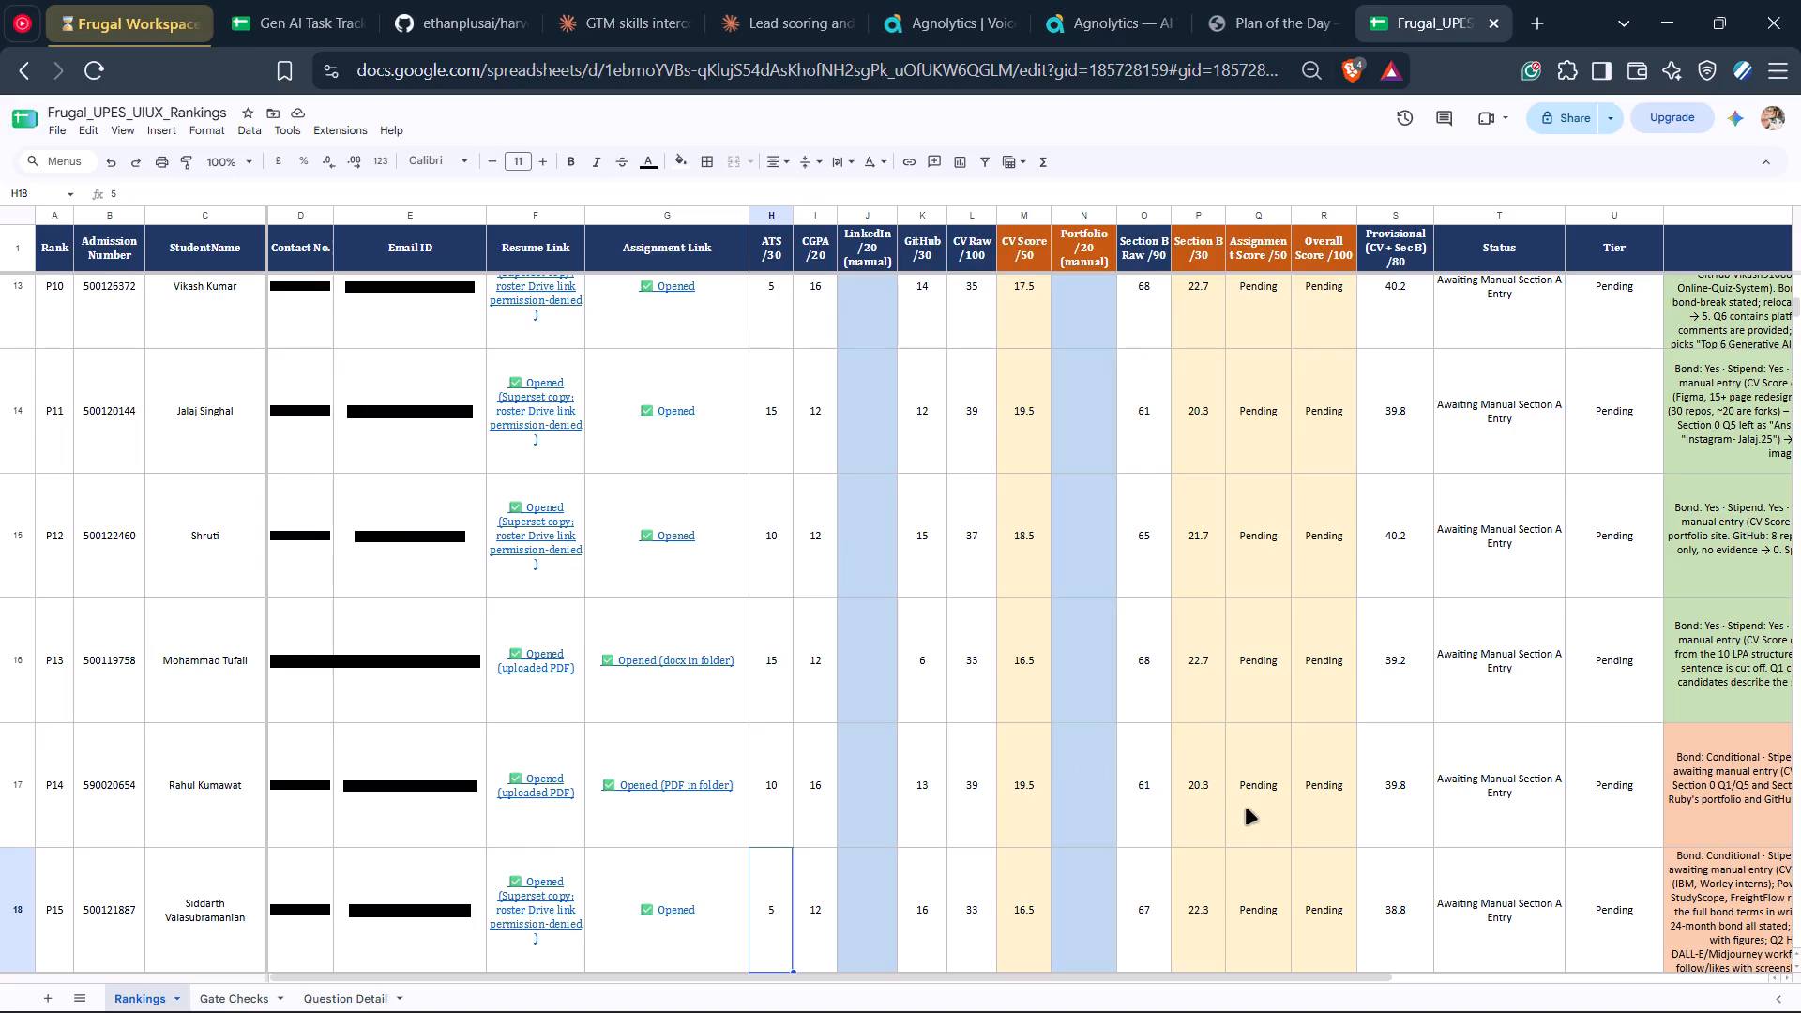
click(765, 790)
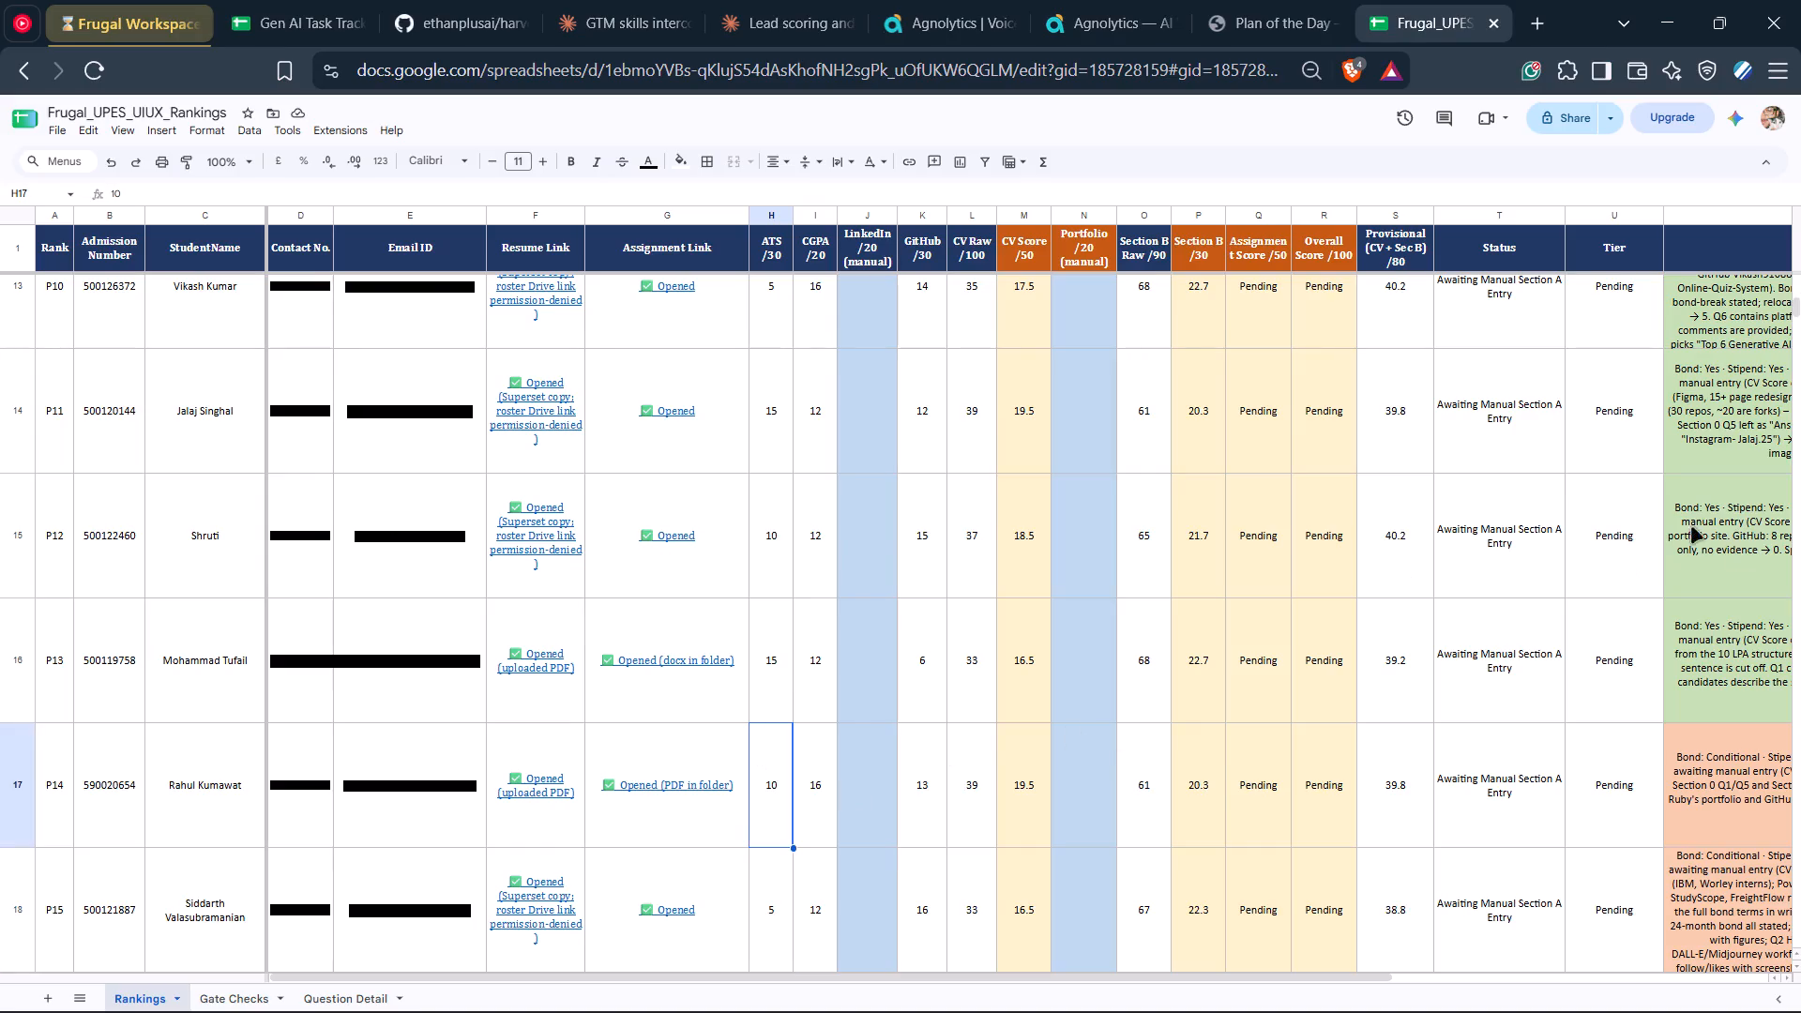
Set candidate P11's GitHub /30 score to 13.
scroll(1395, 466, up, 2)
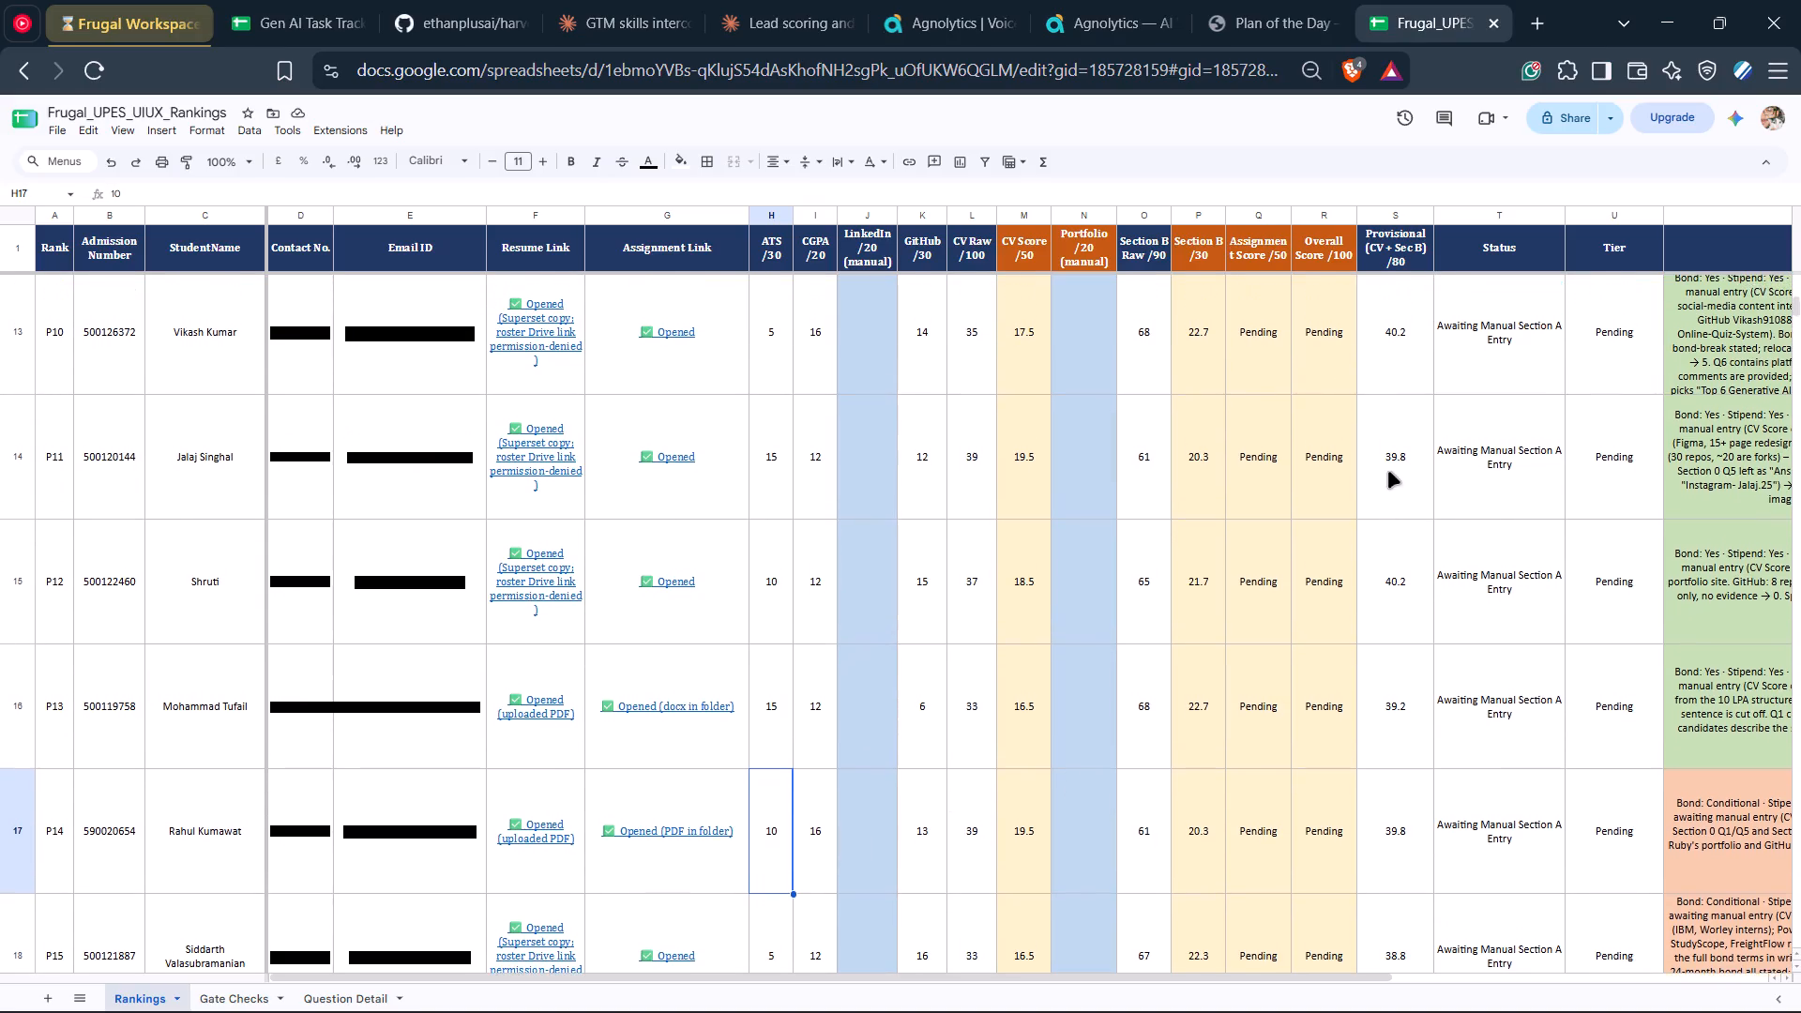
scroll(1388, 472, up, 1)
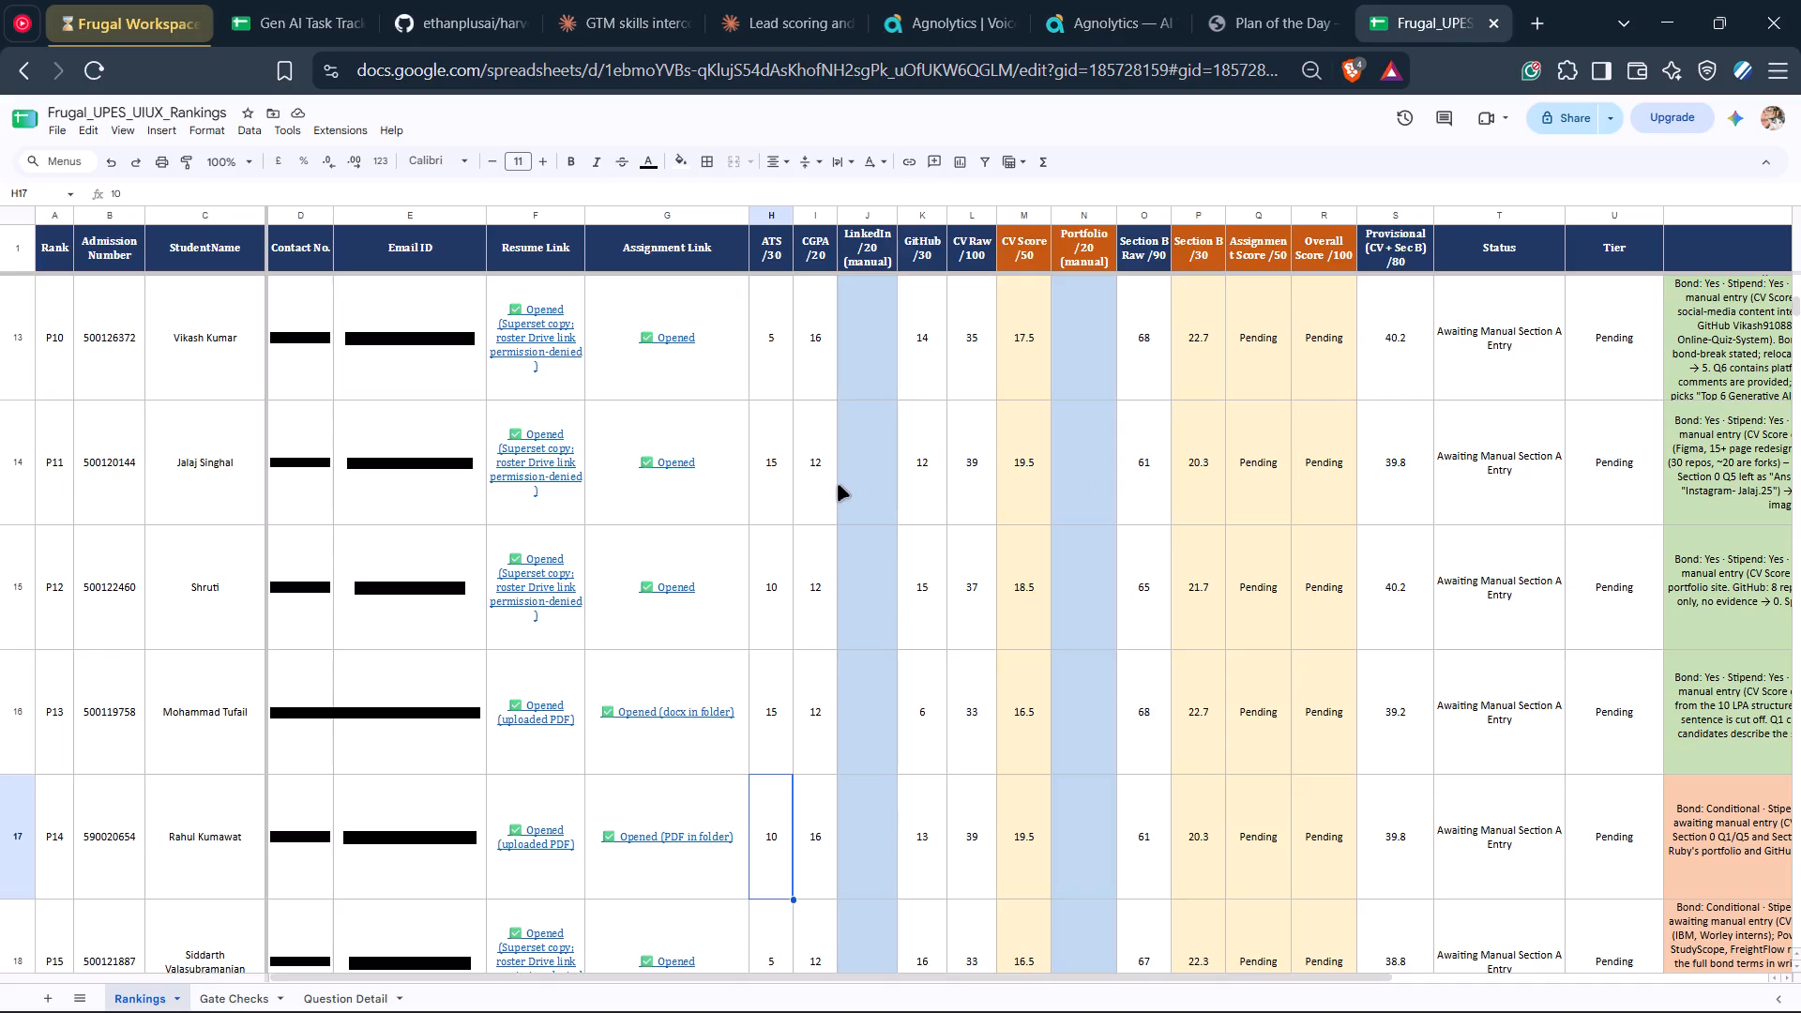
click(932, 472)
text(13)
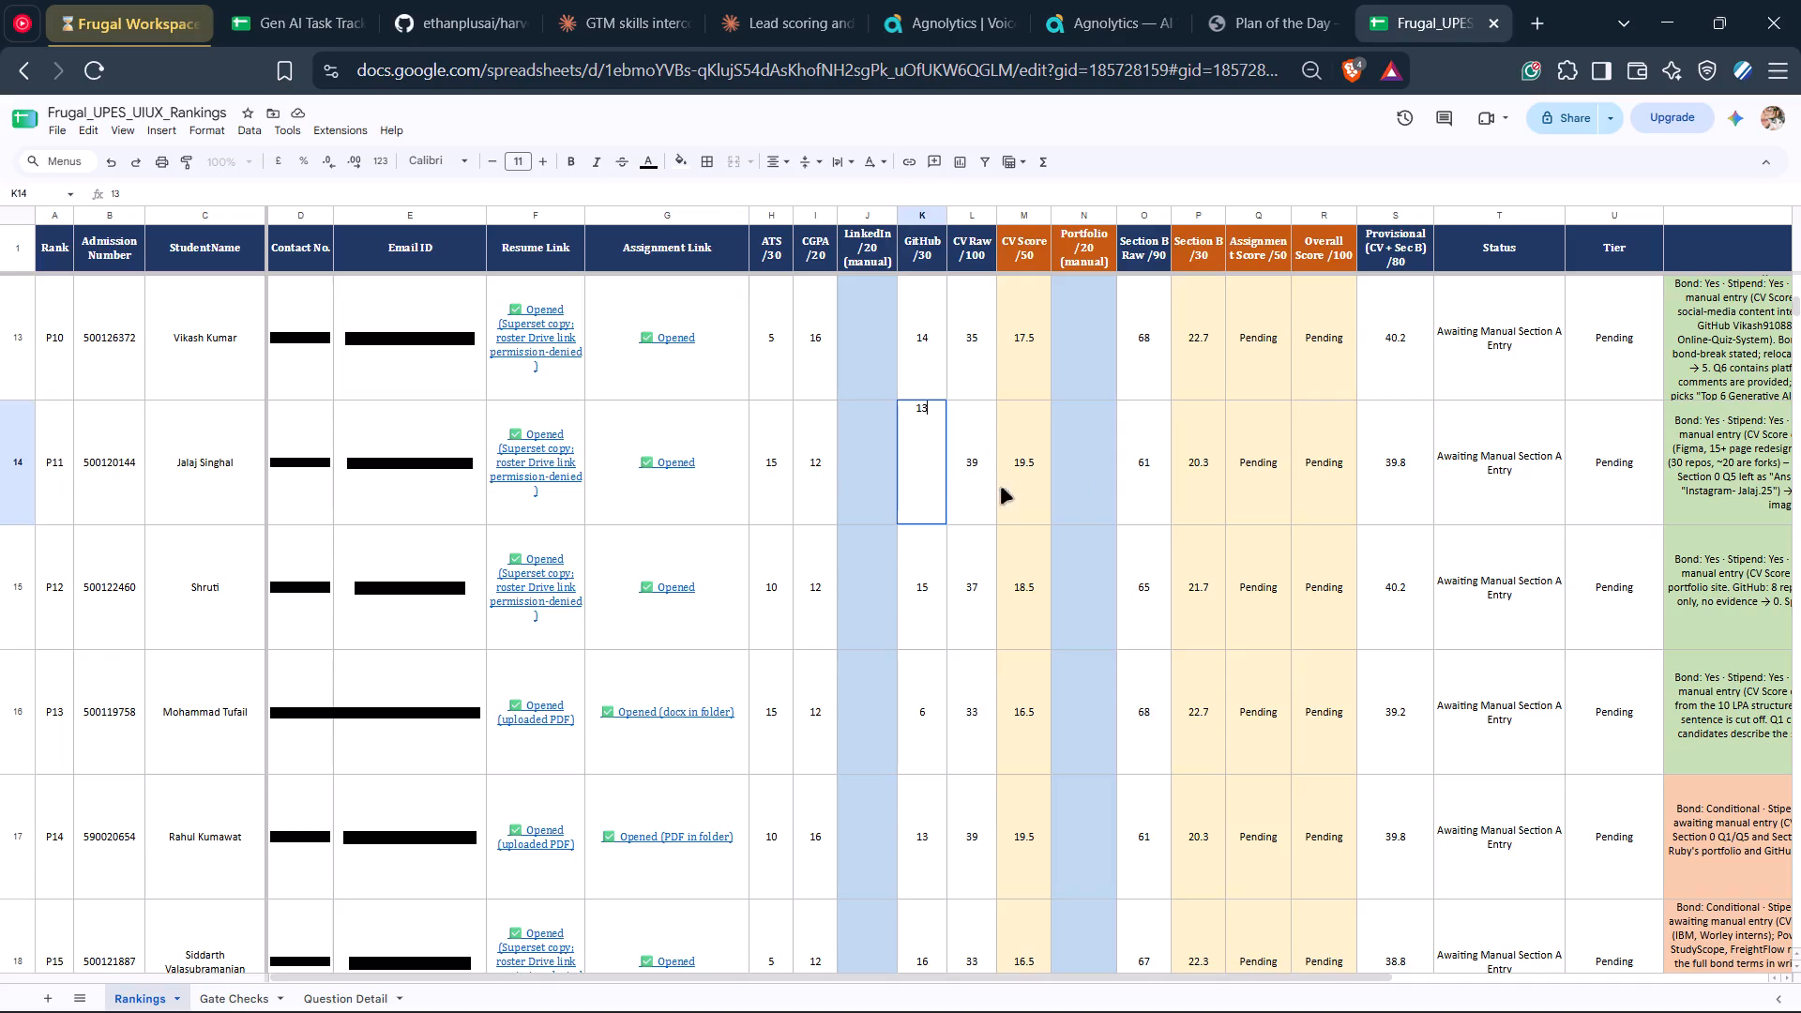
click(1137, 643)
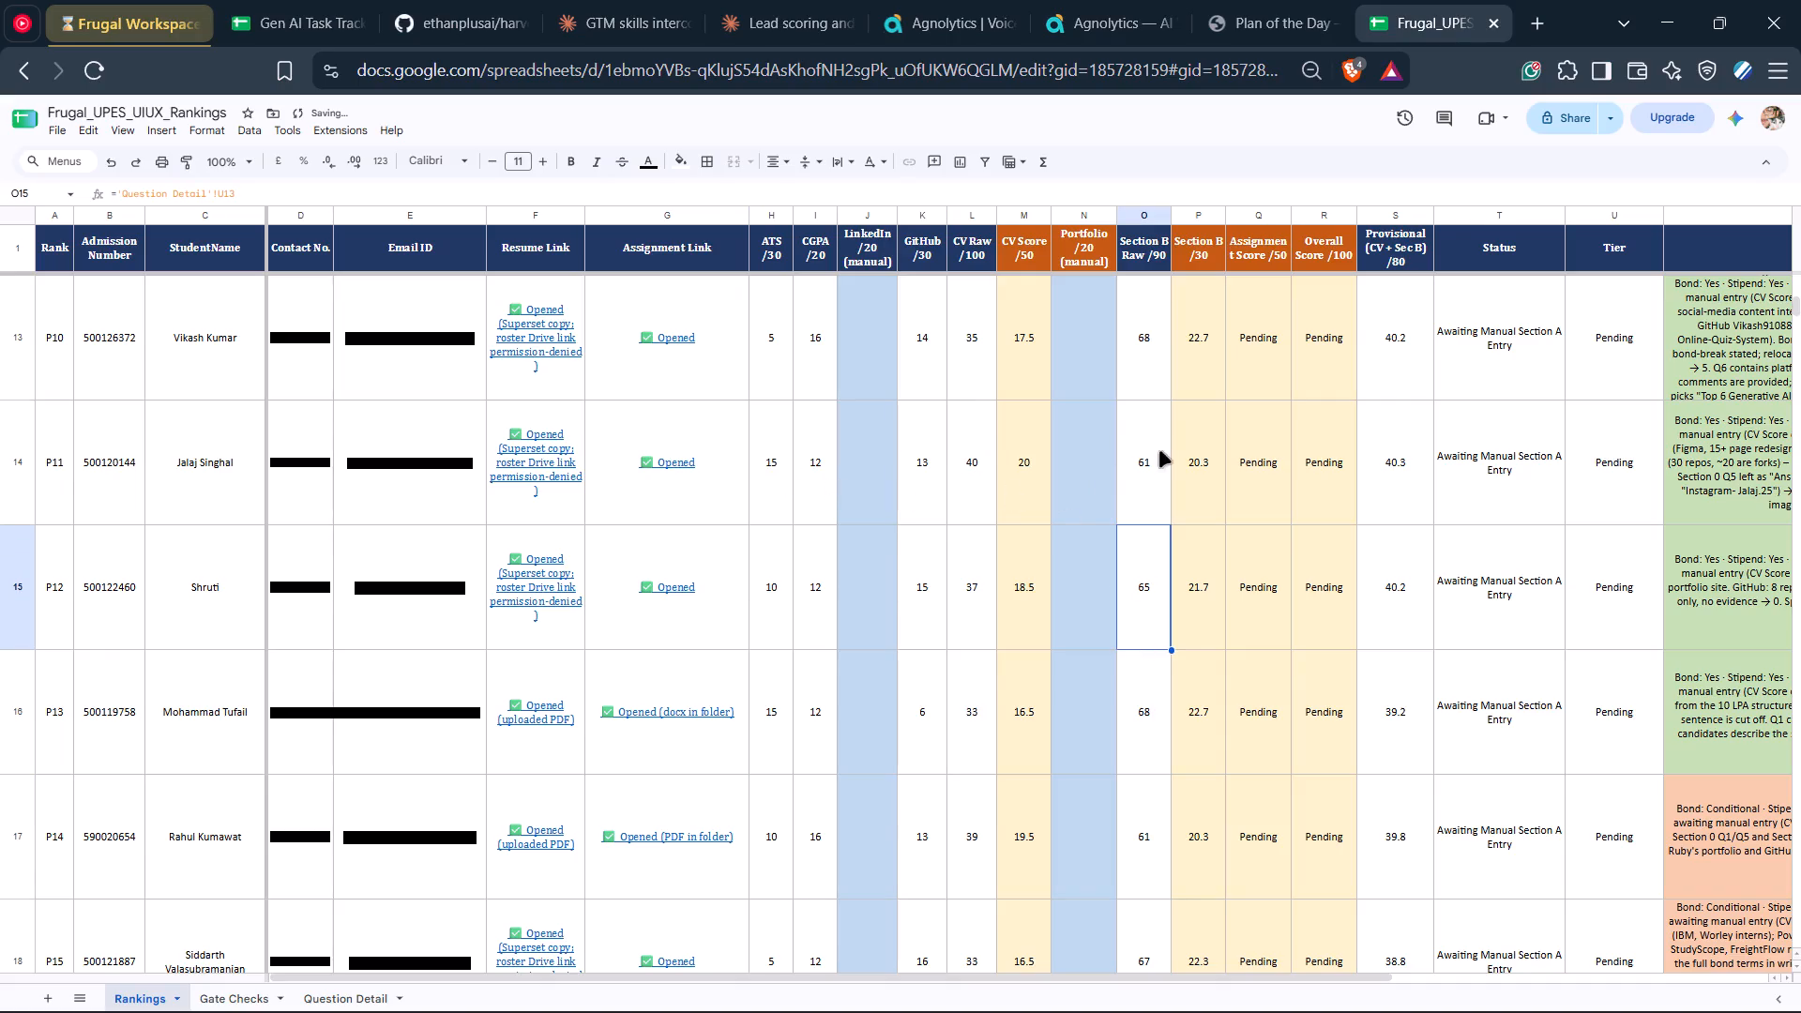
Set candidate P13's GitHub /30 score to 7 first, and then raise it to 8.
click(927, 698)
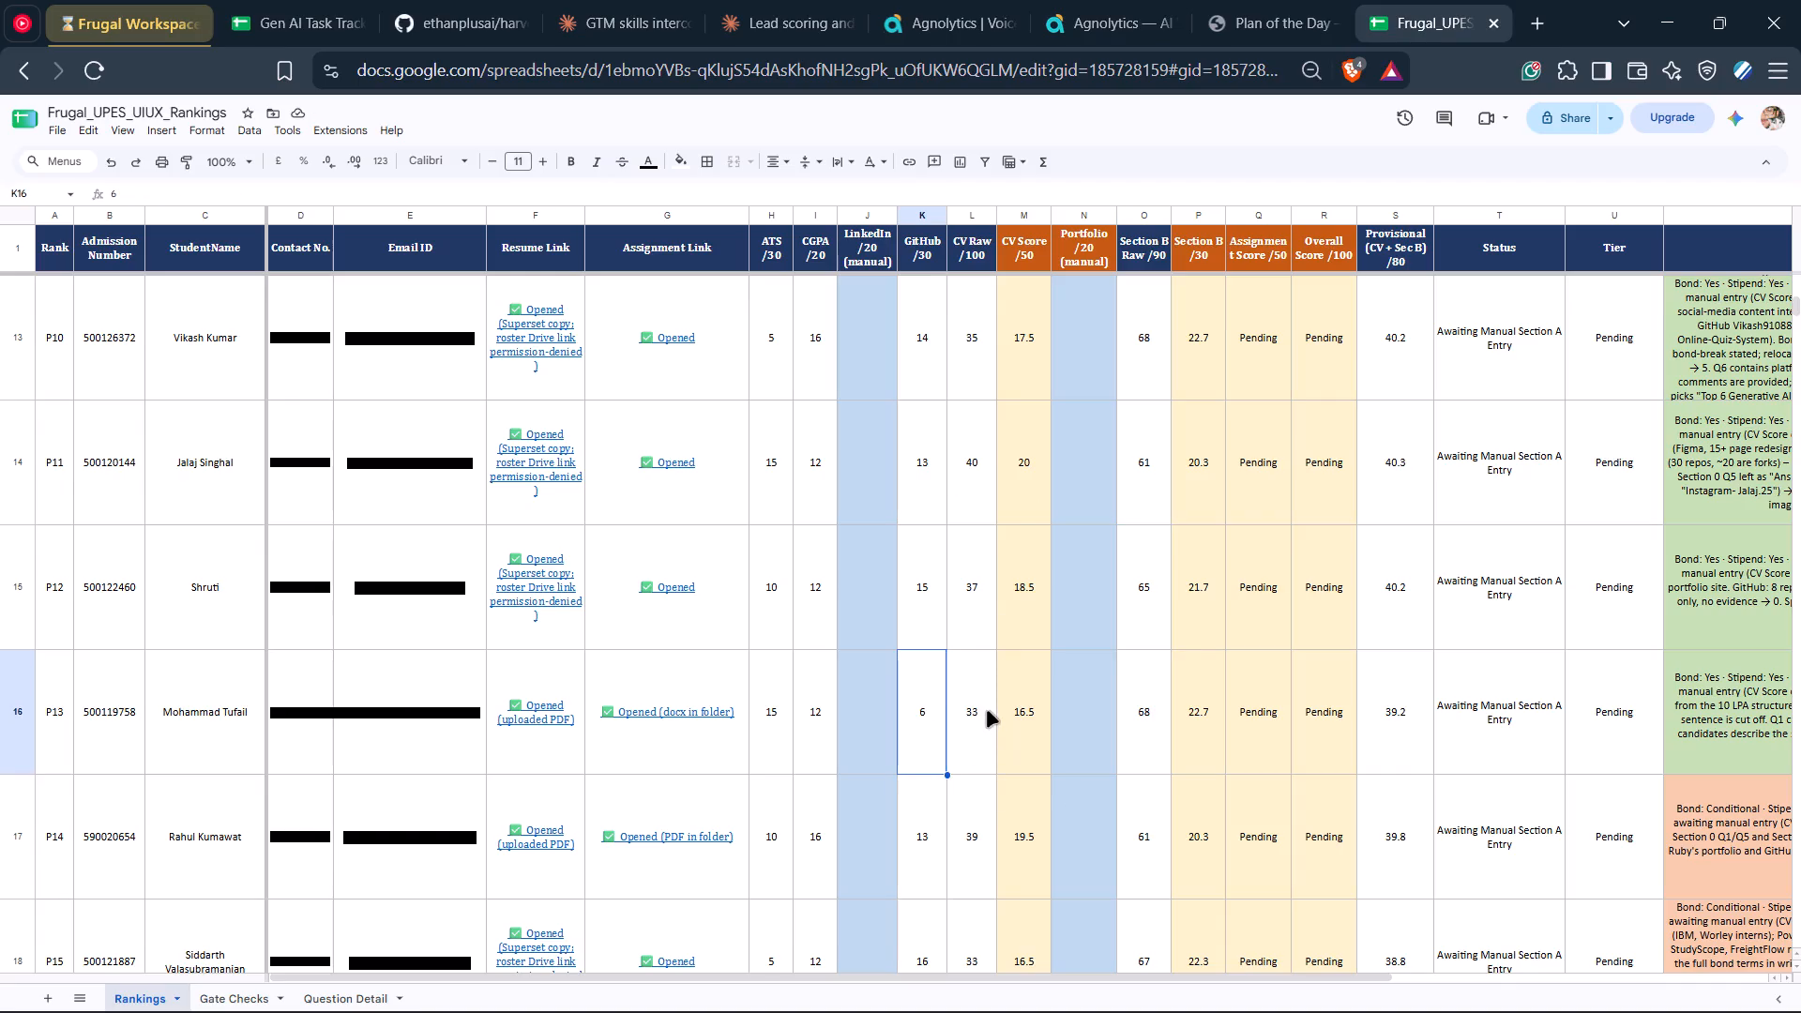
key(7)
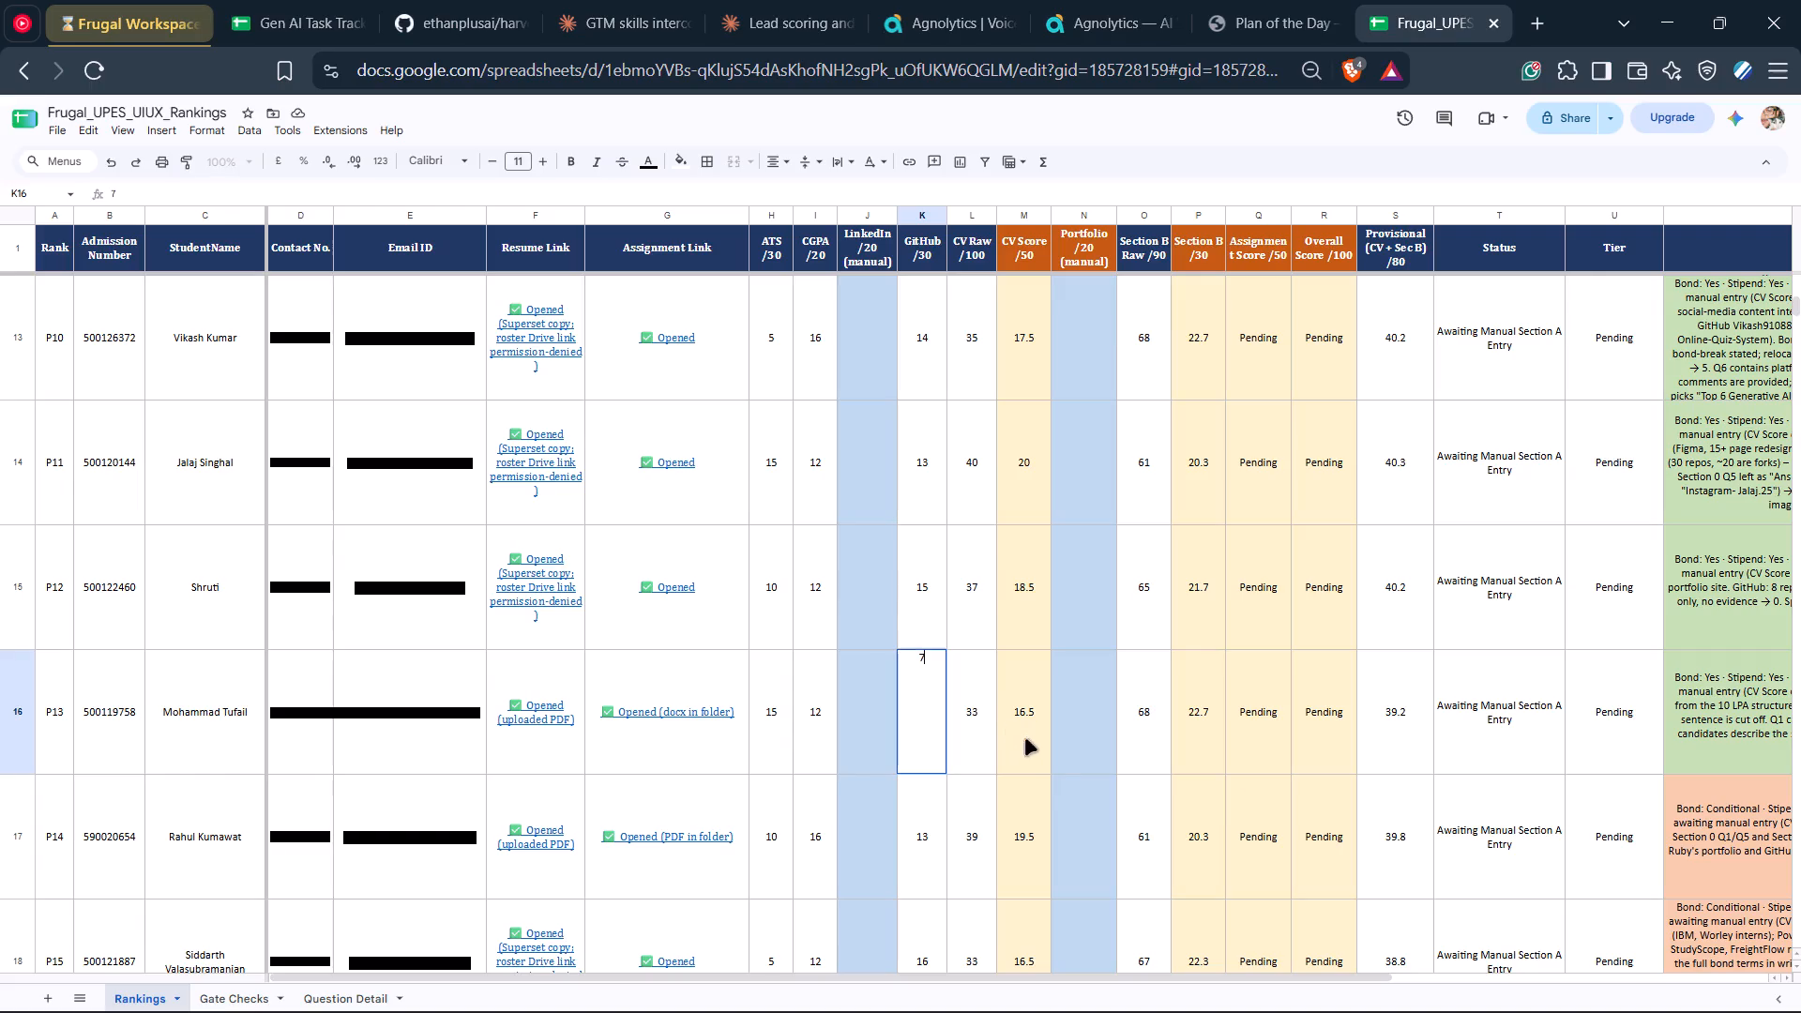
click(1070, 781)
click(931, 728)
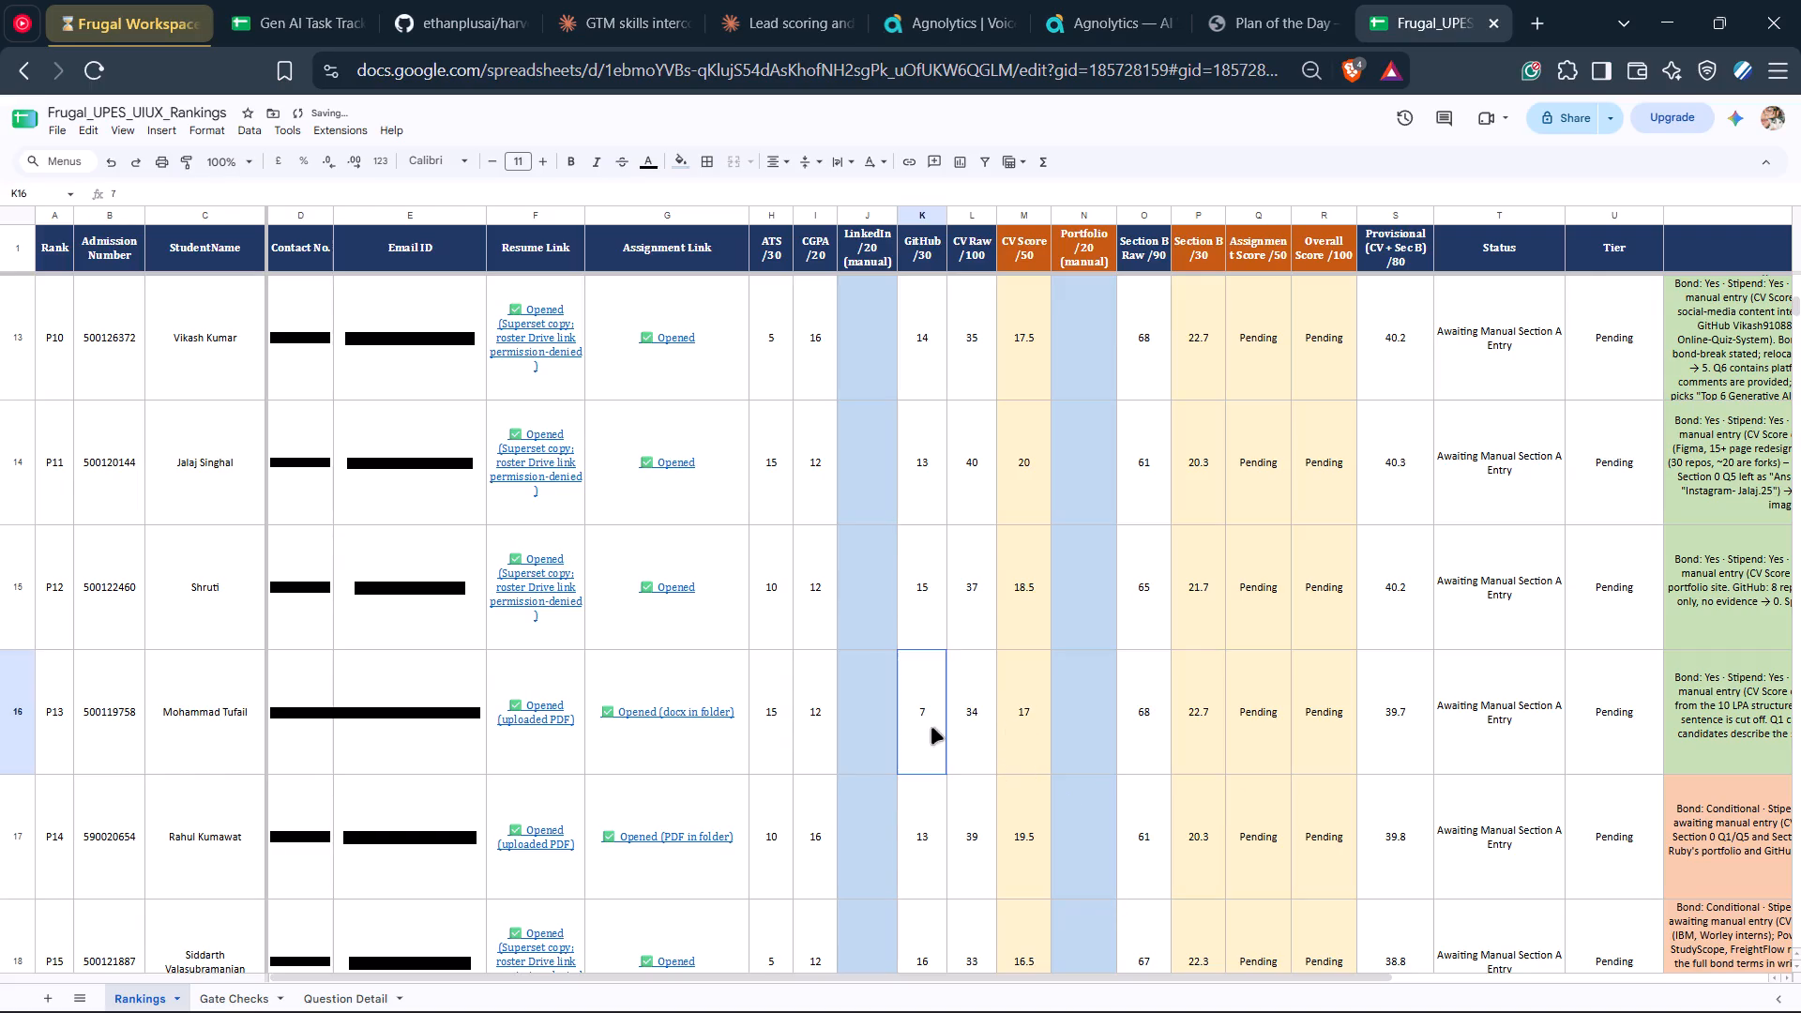
key(8)
key(Return)
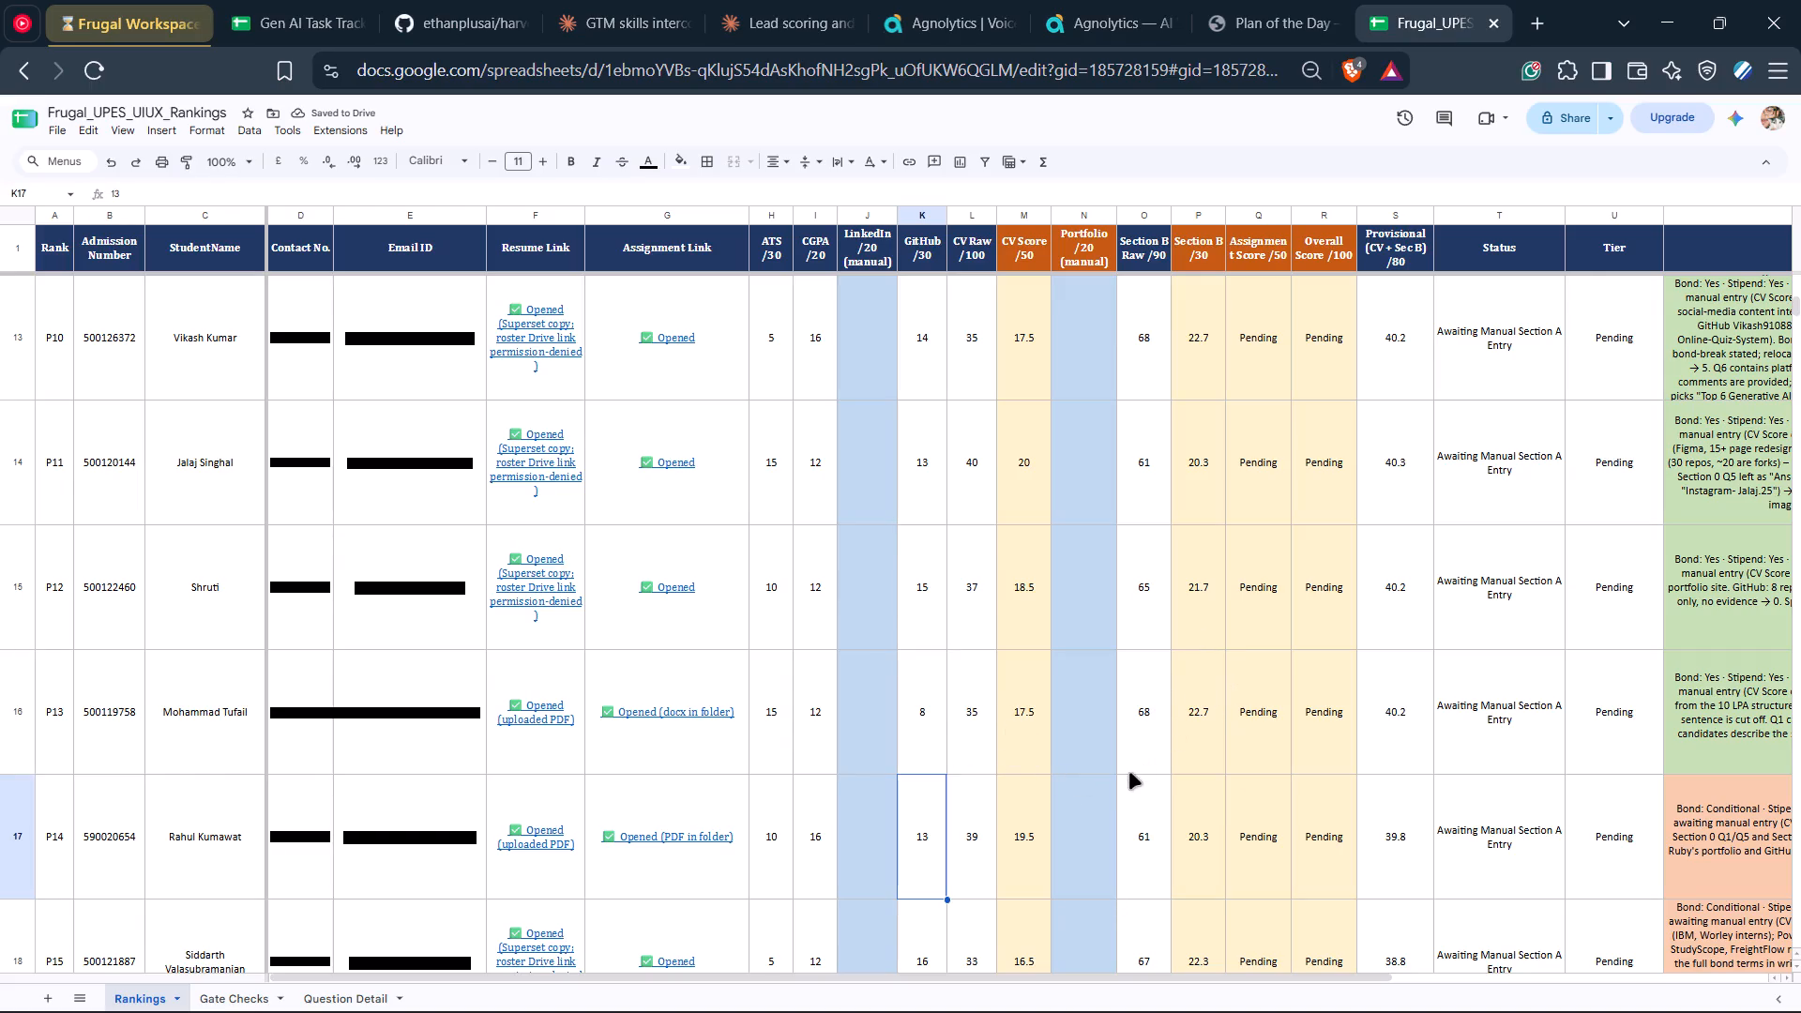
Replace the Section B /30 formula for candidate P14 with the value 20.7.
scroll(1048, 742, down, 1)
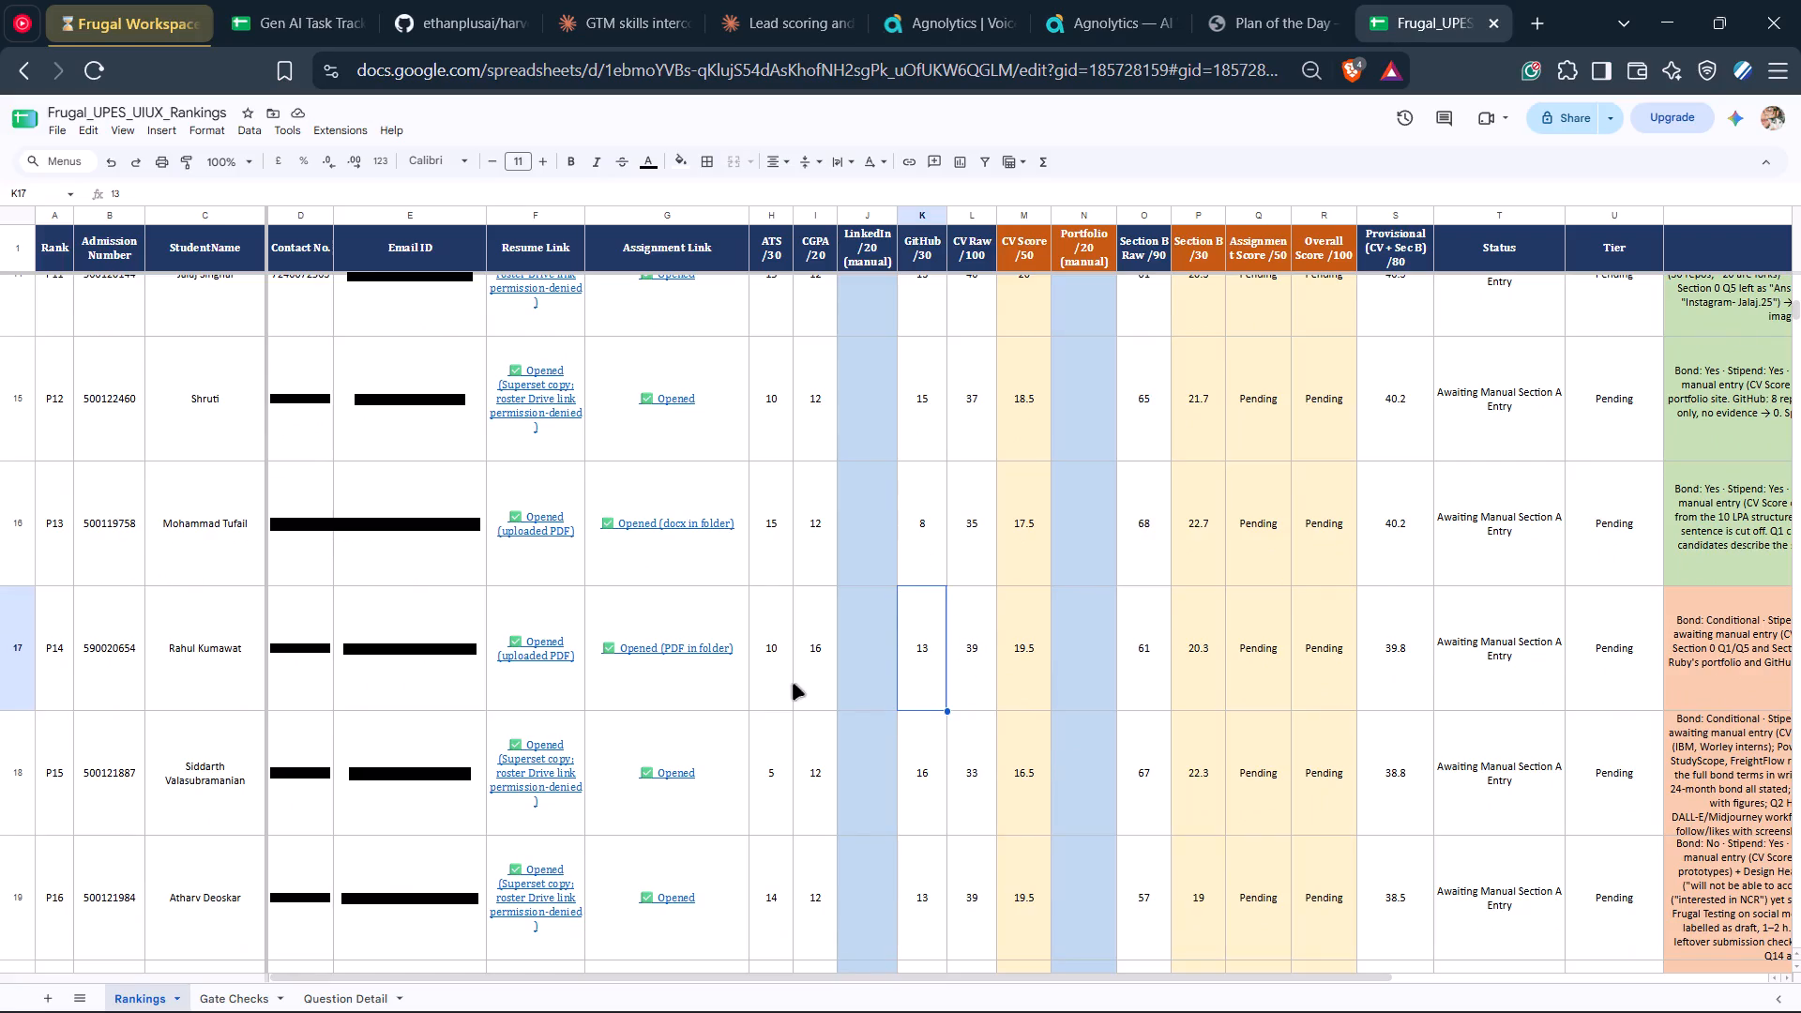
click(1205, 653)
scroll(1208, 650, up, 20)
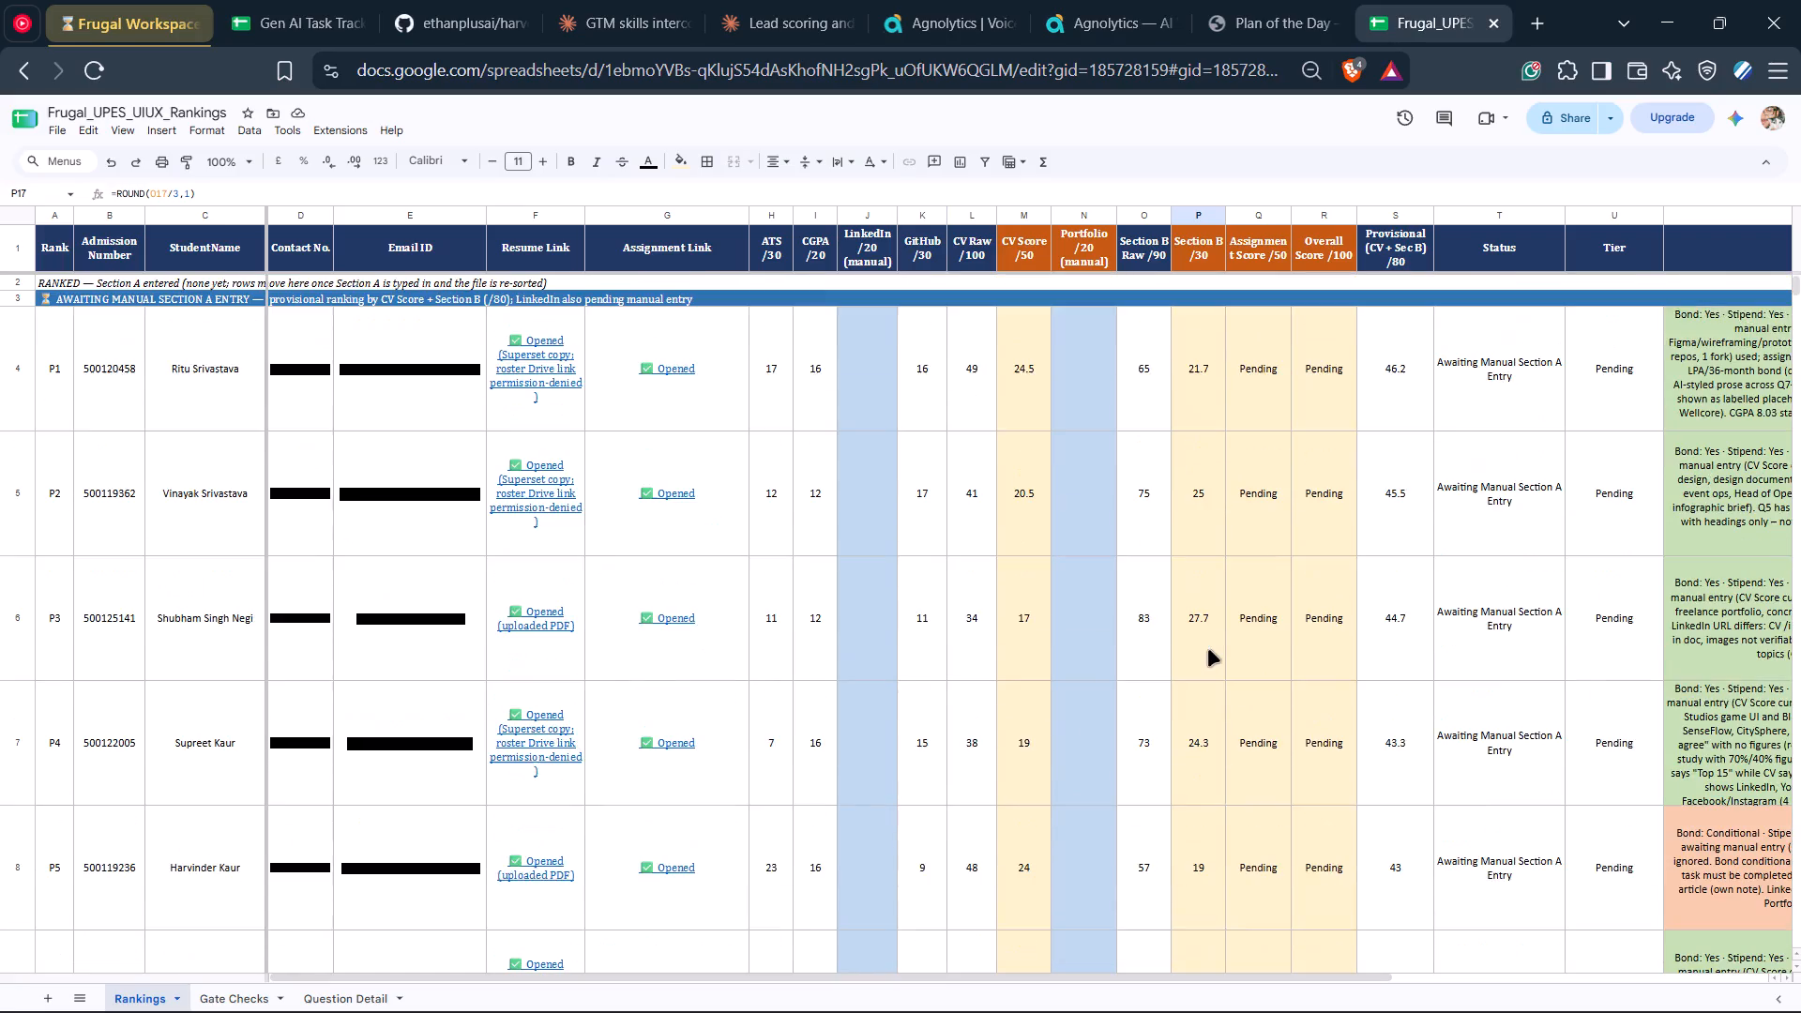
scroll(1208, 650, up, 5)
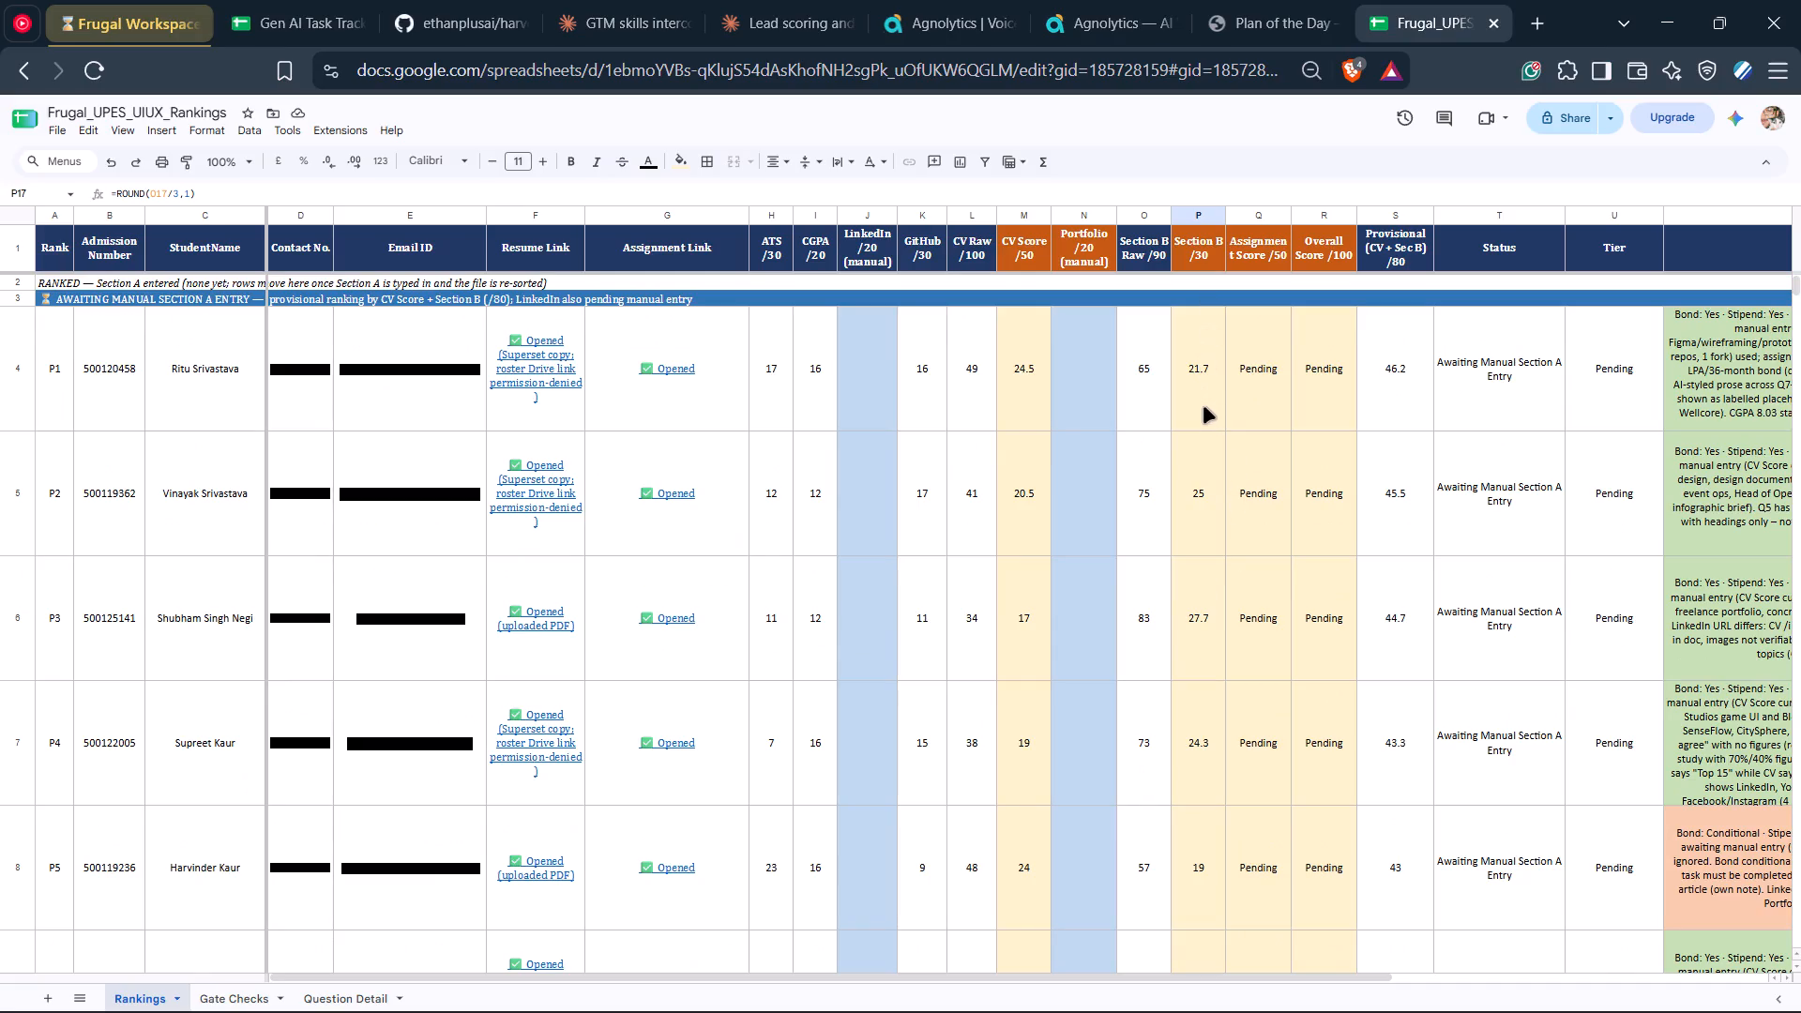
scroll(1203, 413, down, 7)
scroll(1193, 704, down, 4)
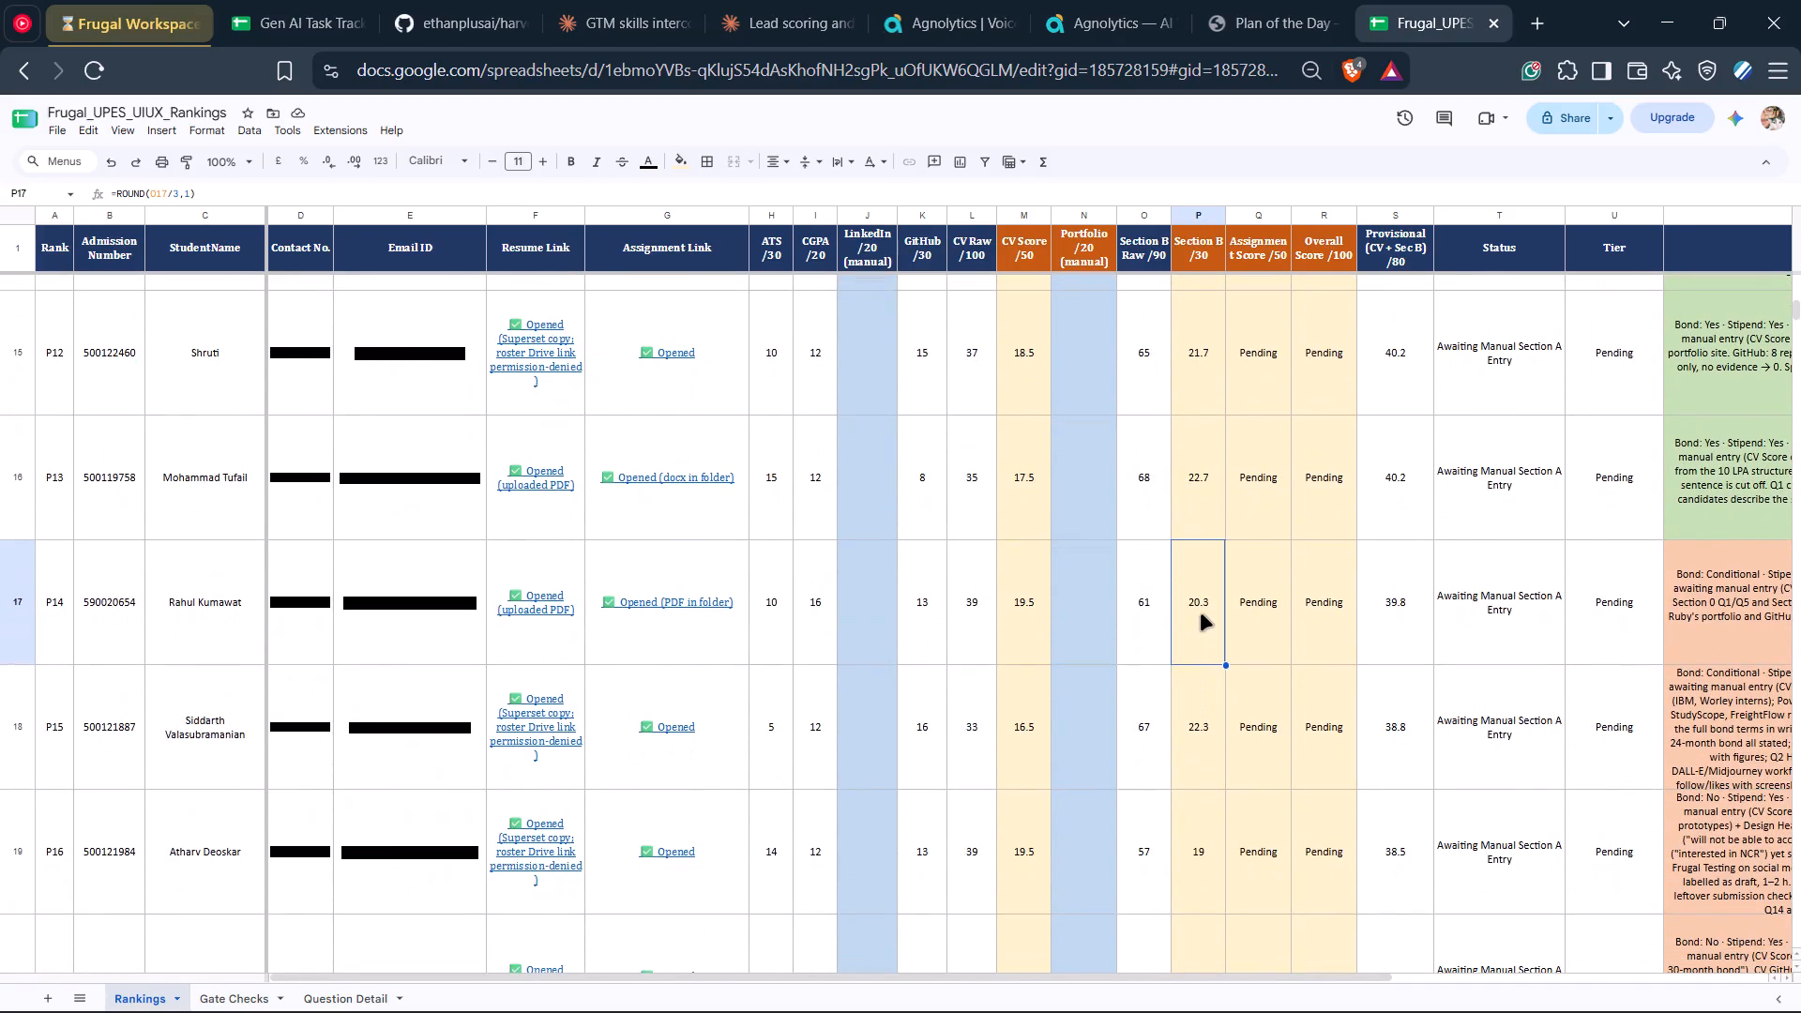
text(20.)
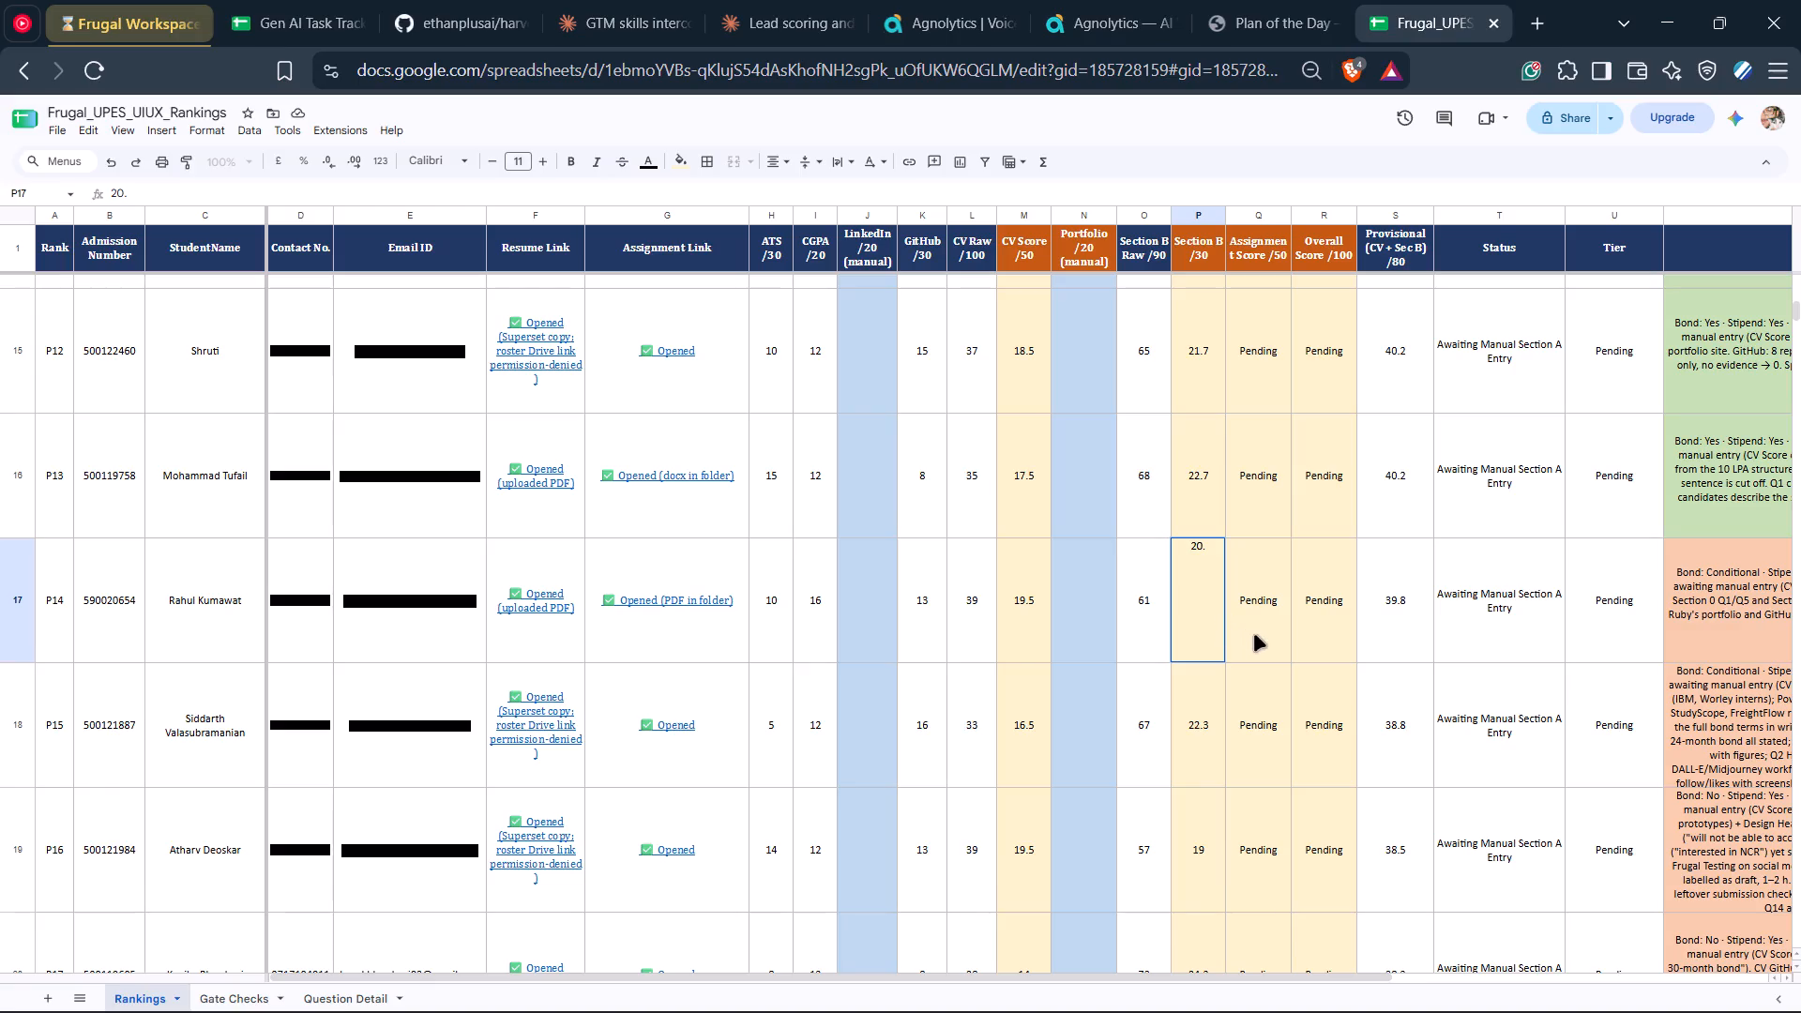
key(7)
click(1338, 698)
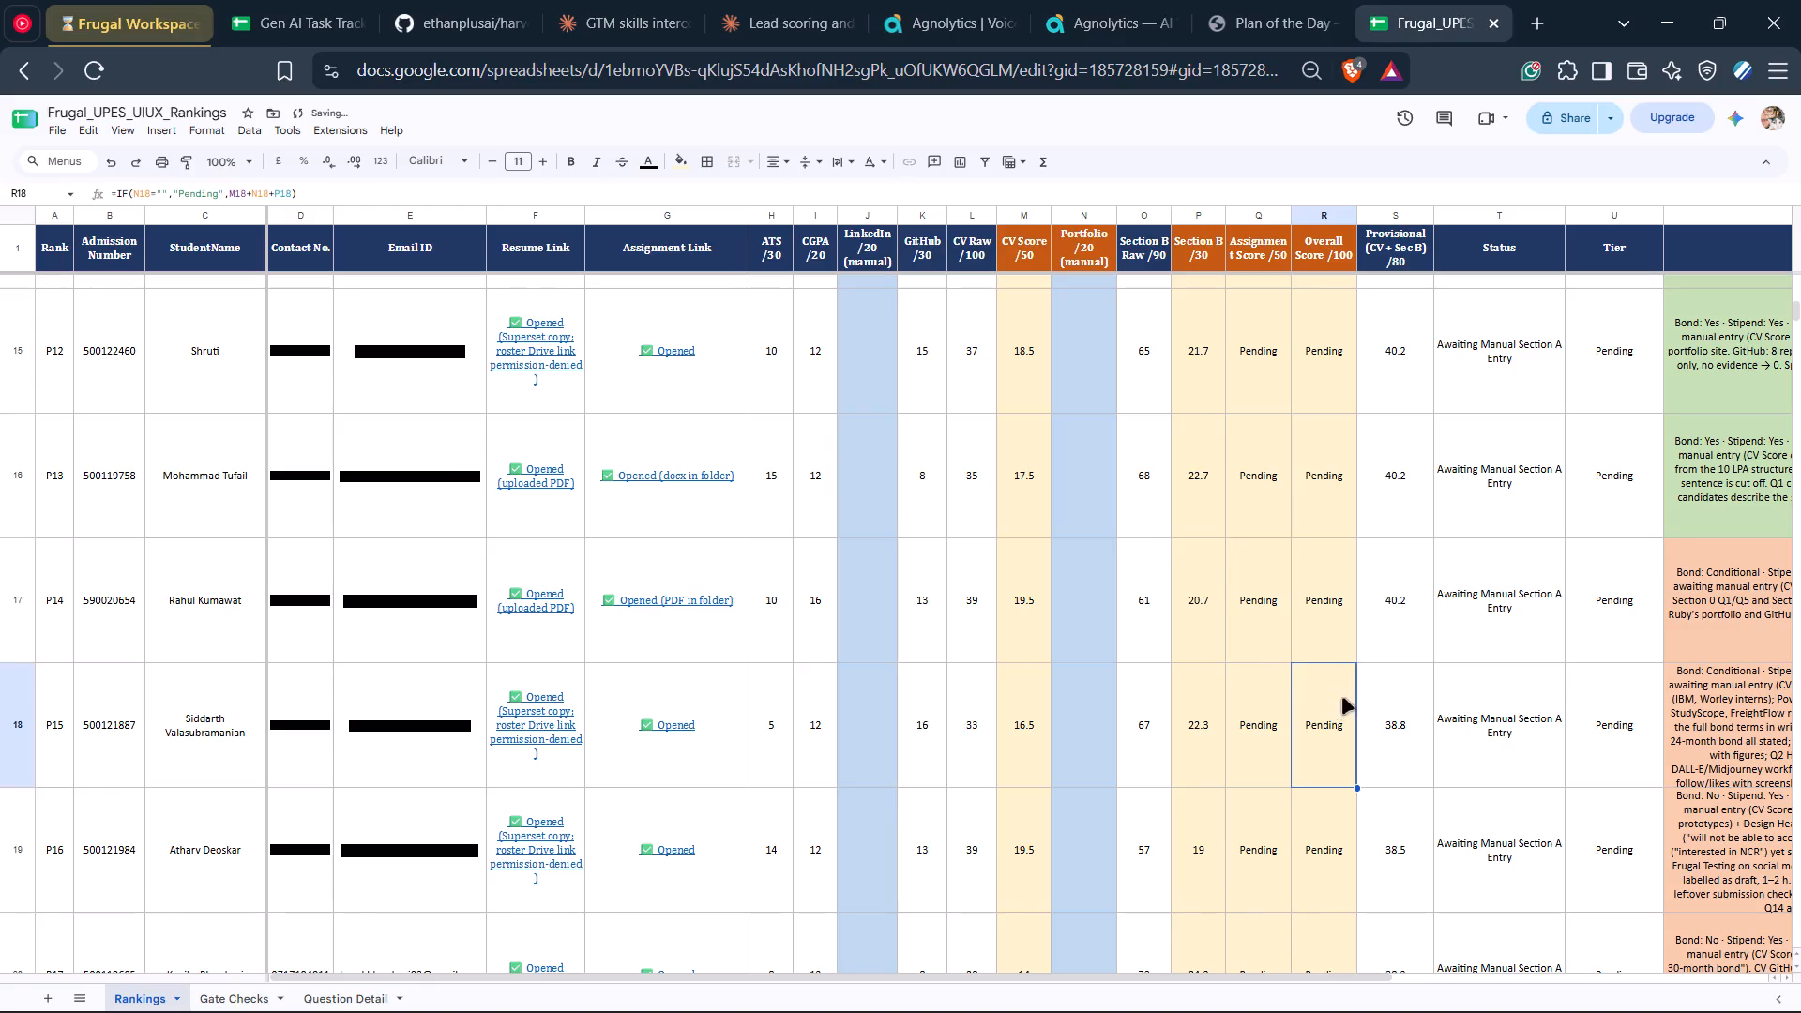
Set candidate P14's Section B /30 score to 20.5.
click(1205, 620)
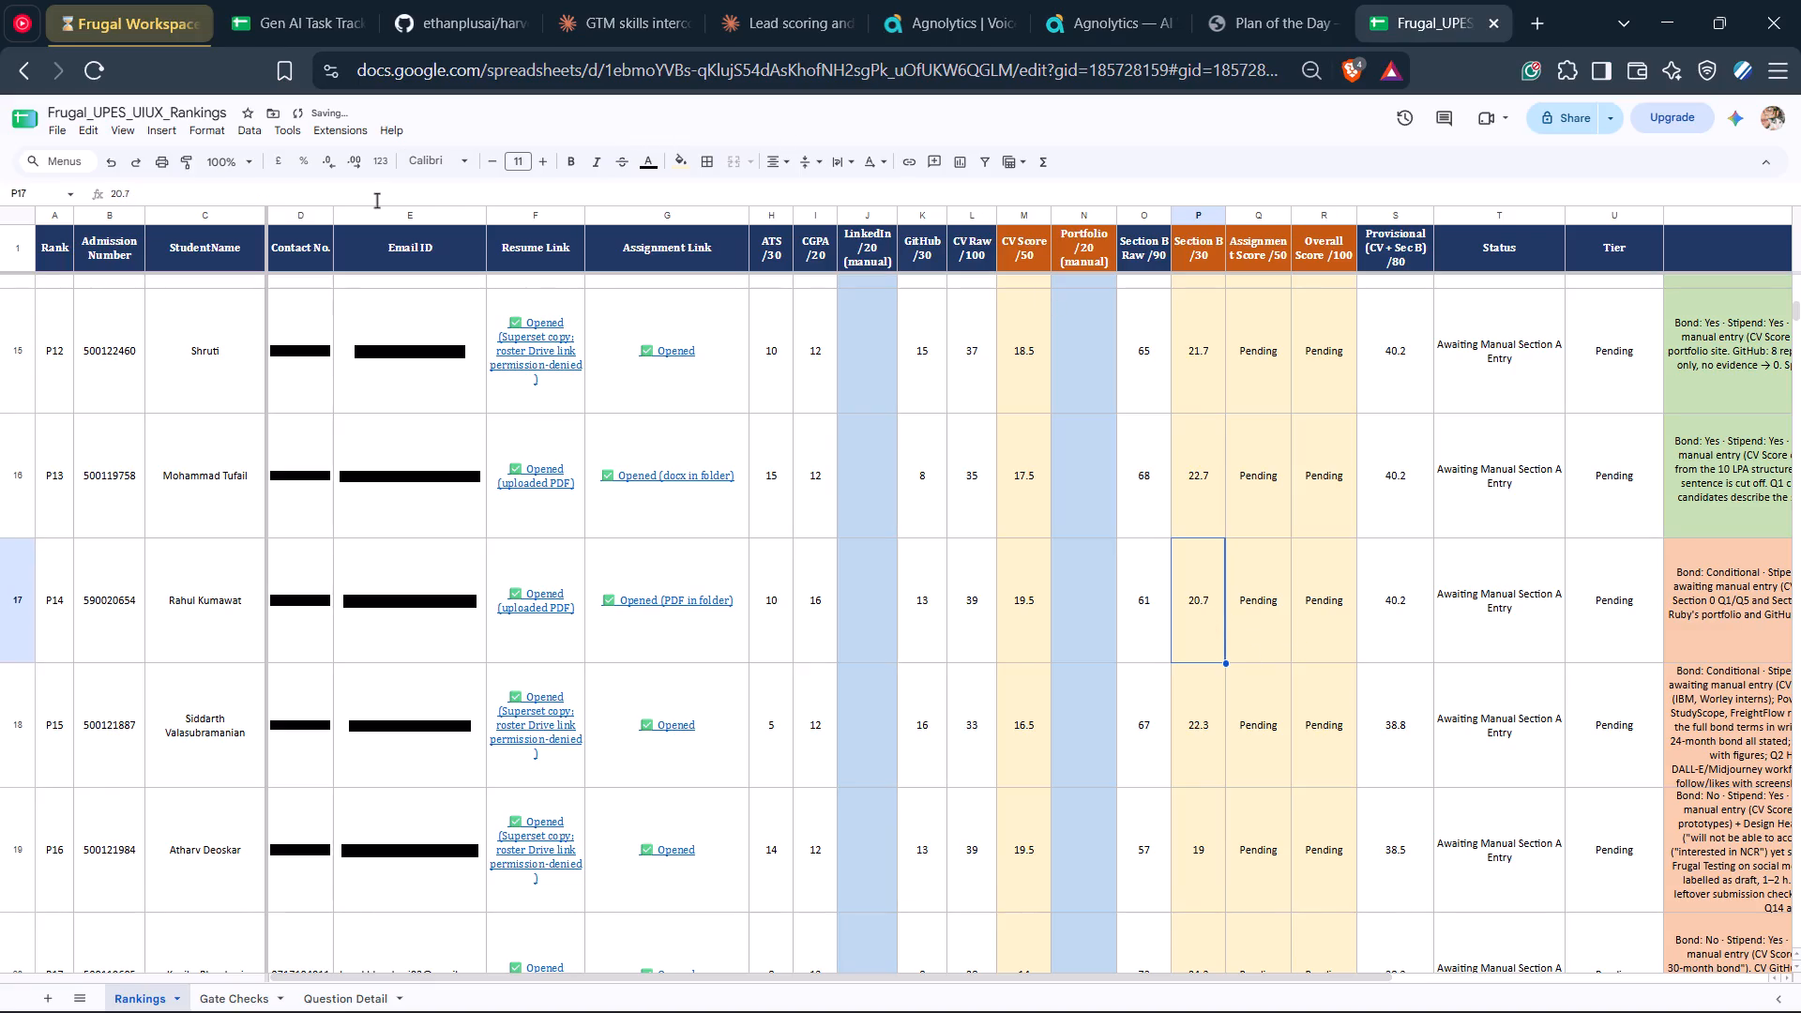
click(376, 200)
key(BackSpace)
key(5)
key(Return)
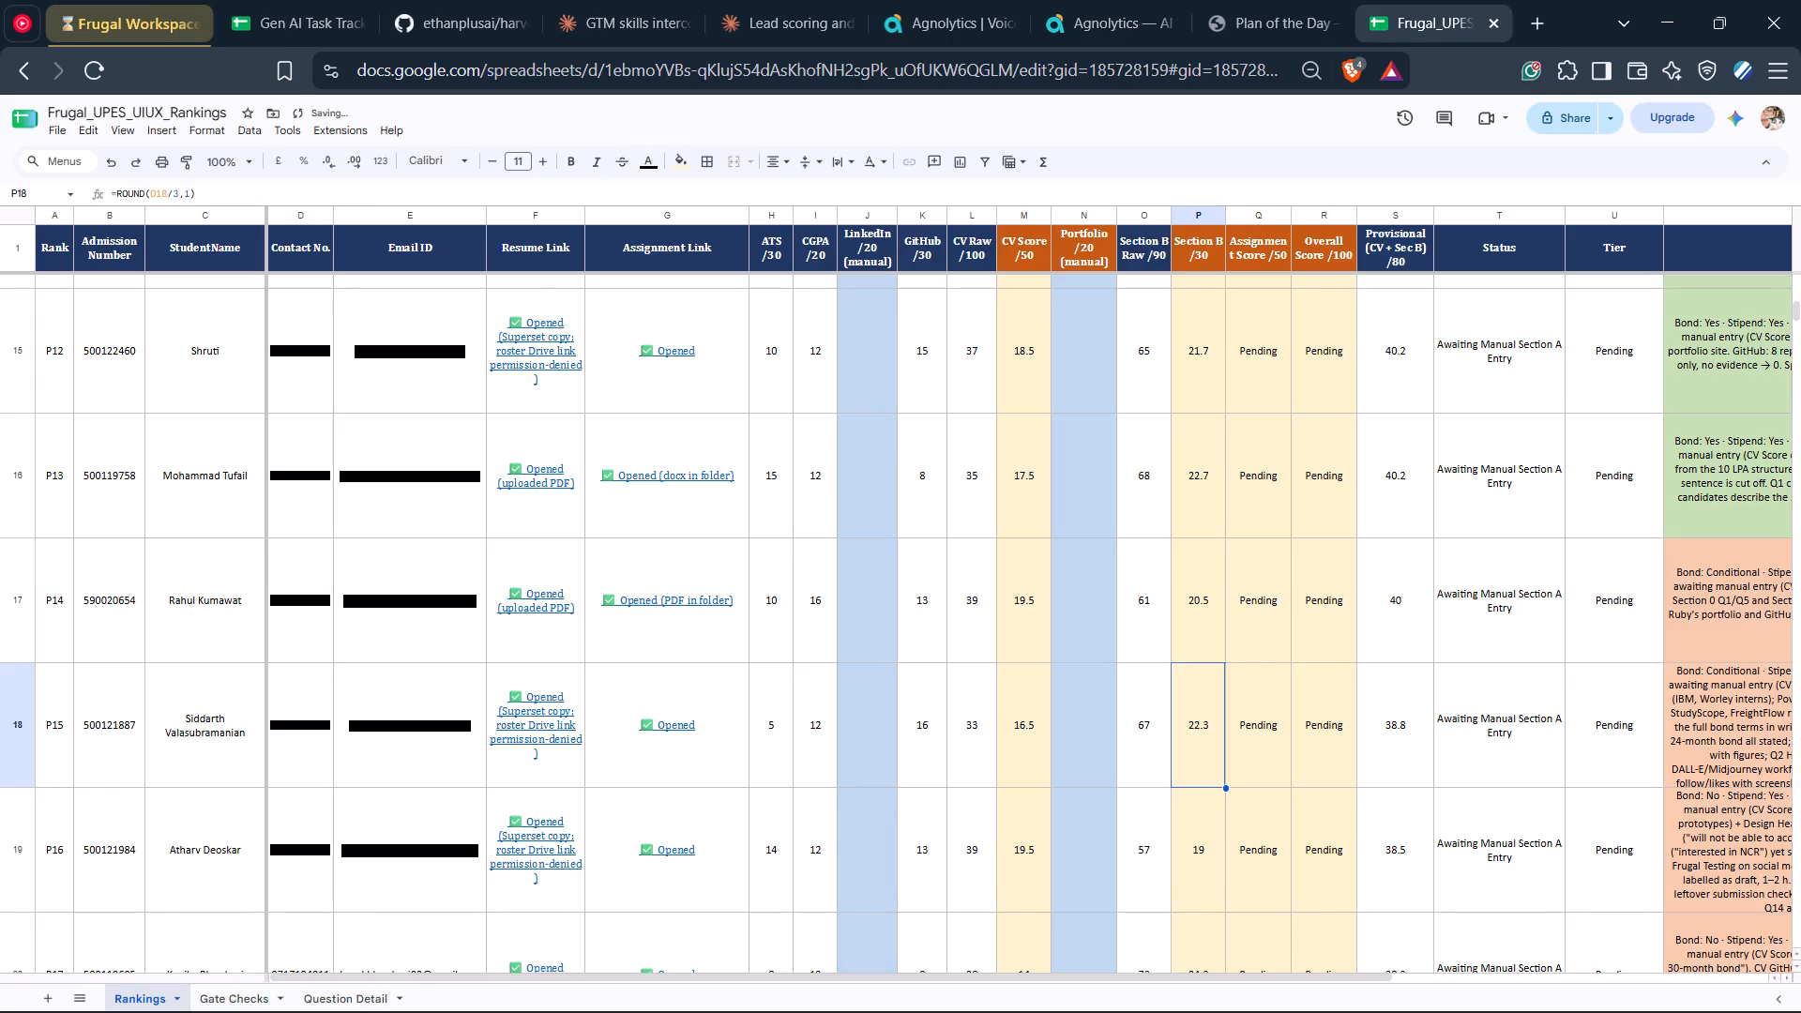
click(1326, 741)
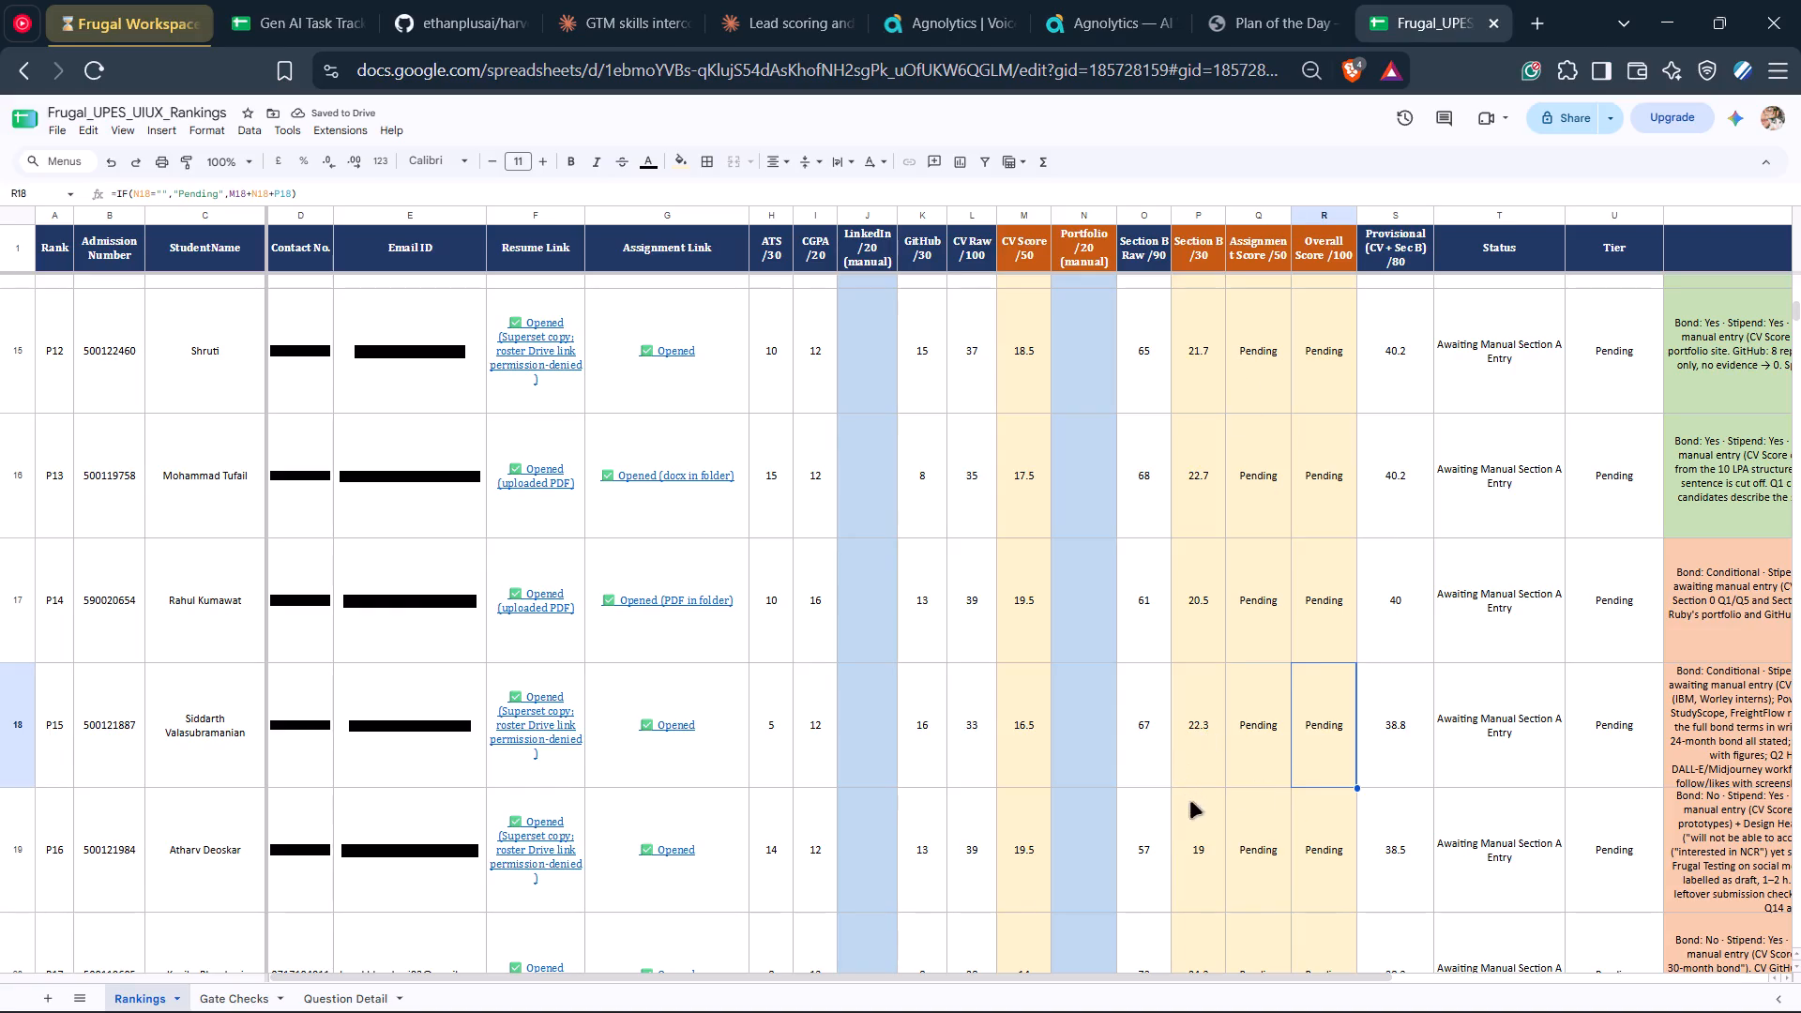
Examine the ranks and provisional scores of candidates P16 to P22 in the Rankings sheet.
click(1200, 858)
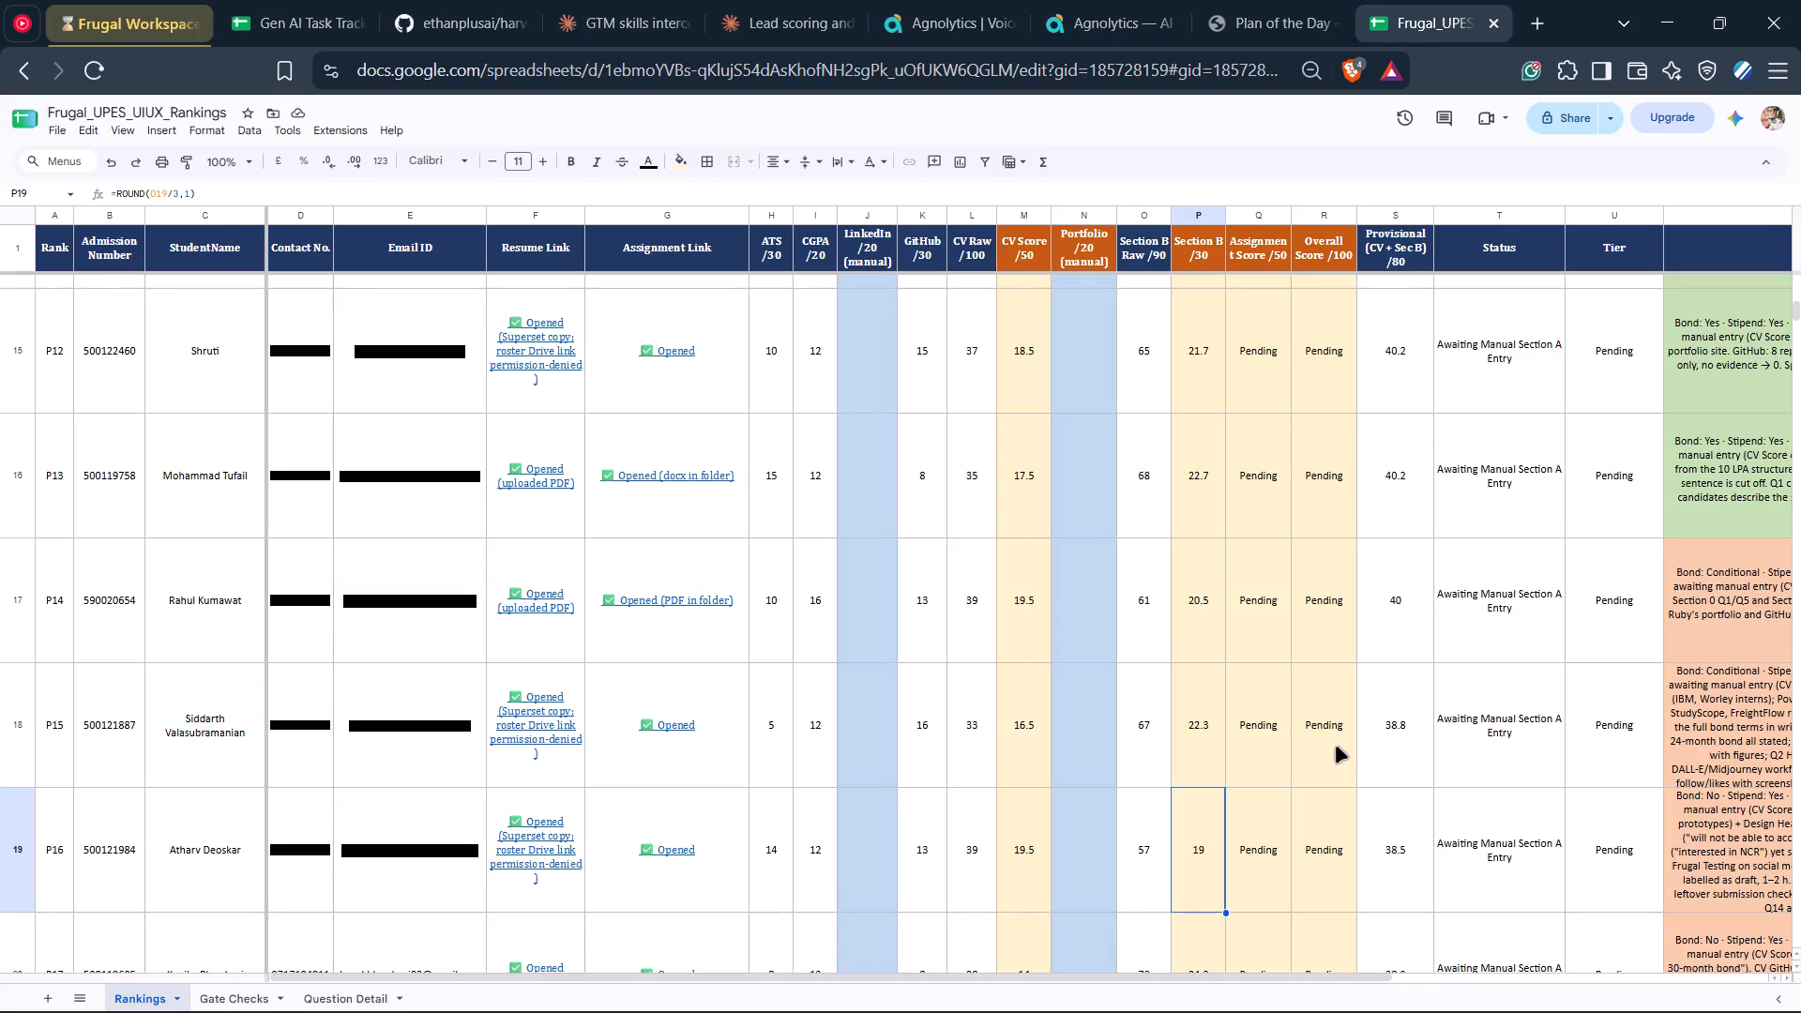
scroll(1335, 721, down, 3)
scroll(184, 654, down, 3)
scroll(63, 845, down, 1)
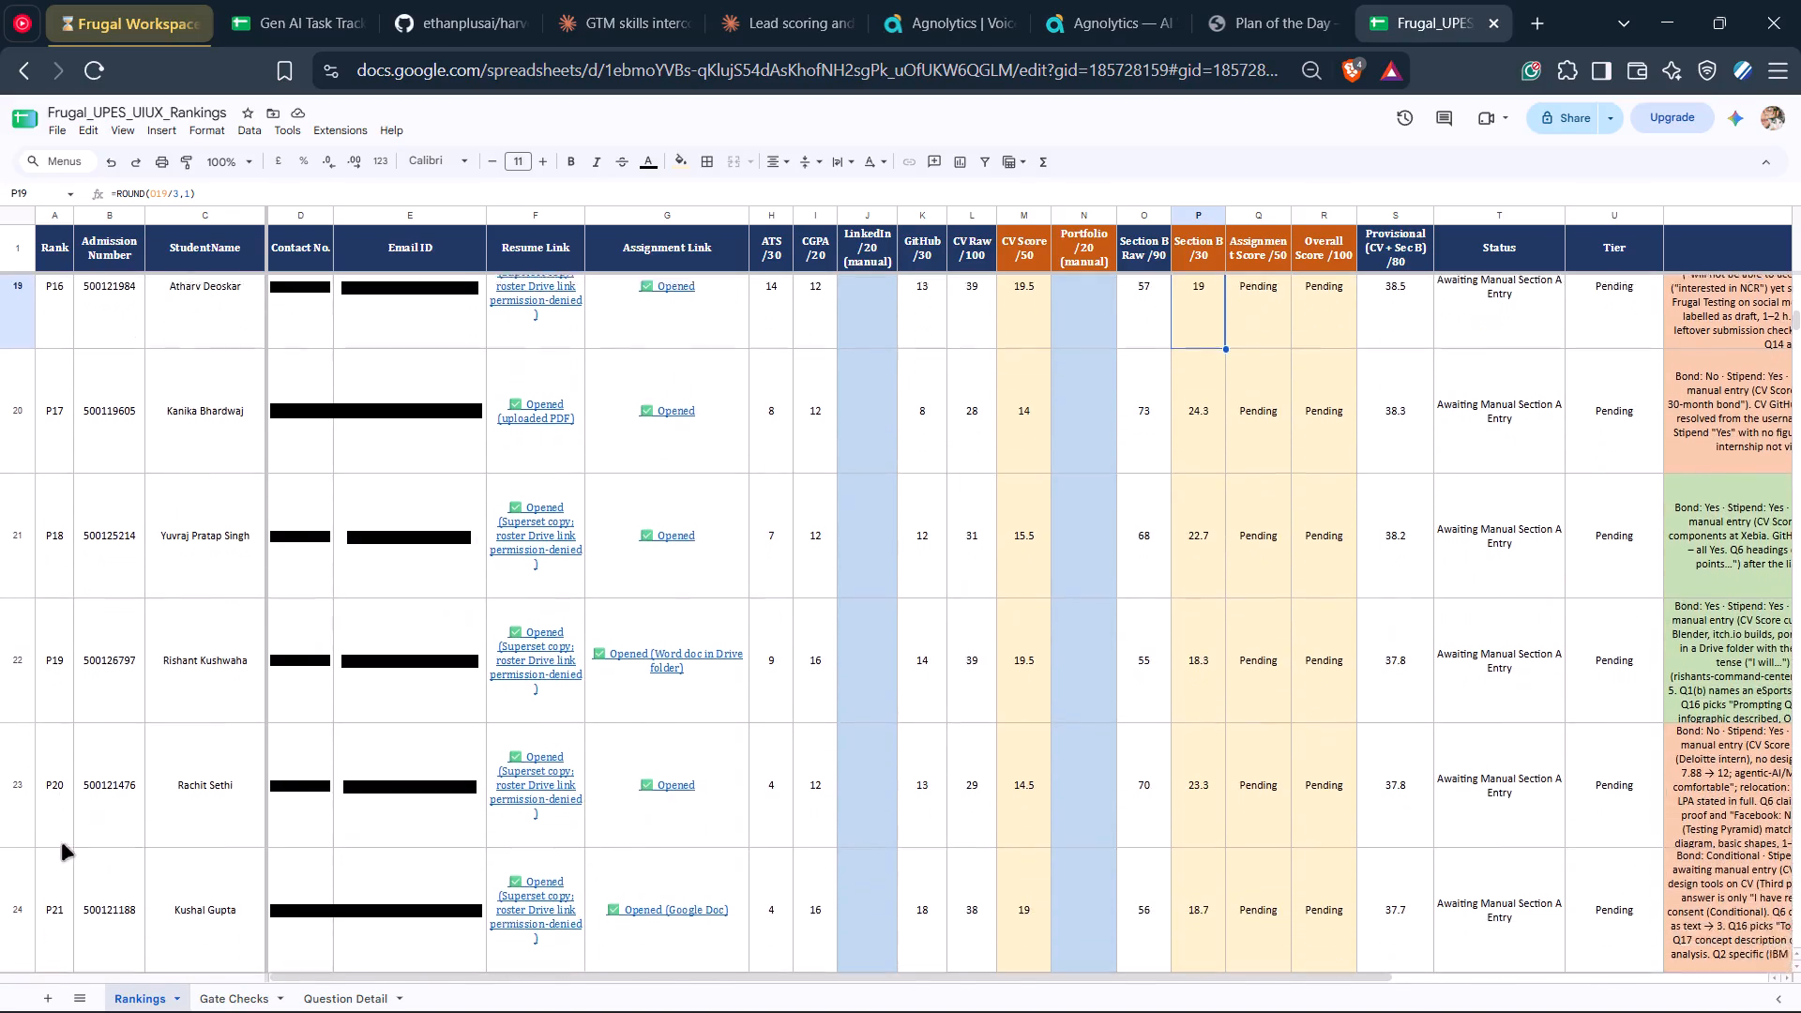
scroll(62, 844, down, 1)
scroll(1416, 829, down, 1)
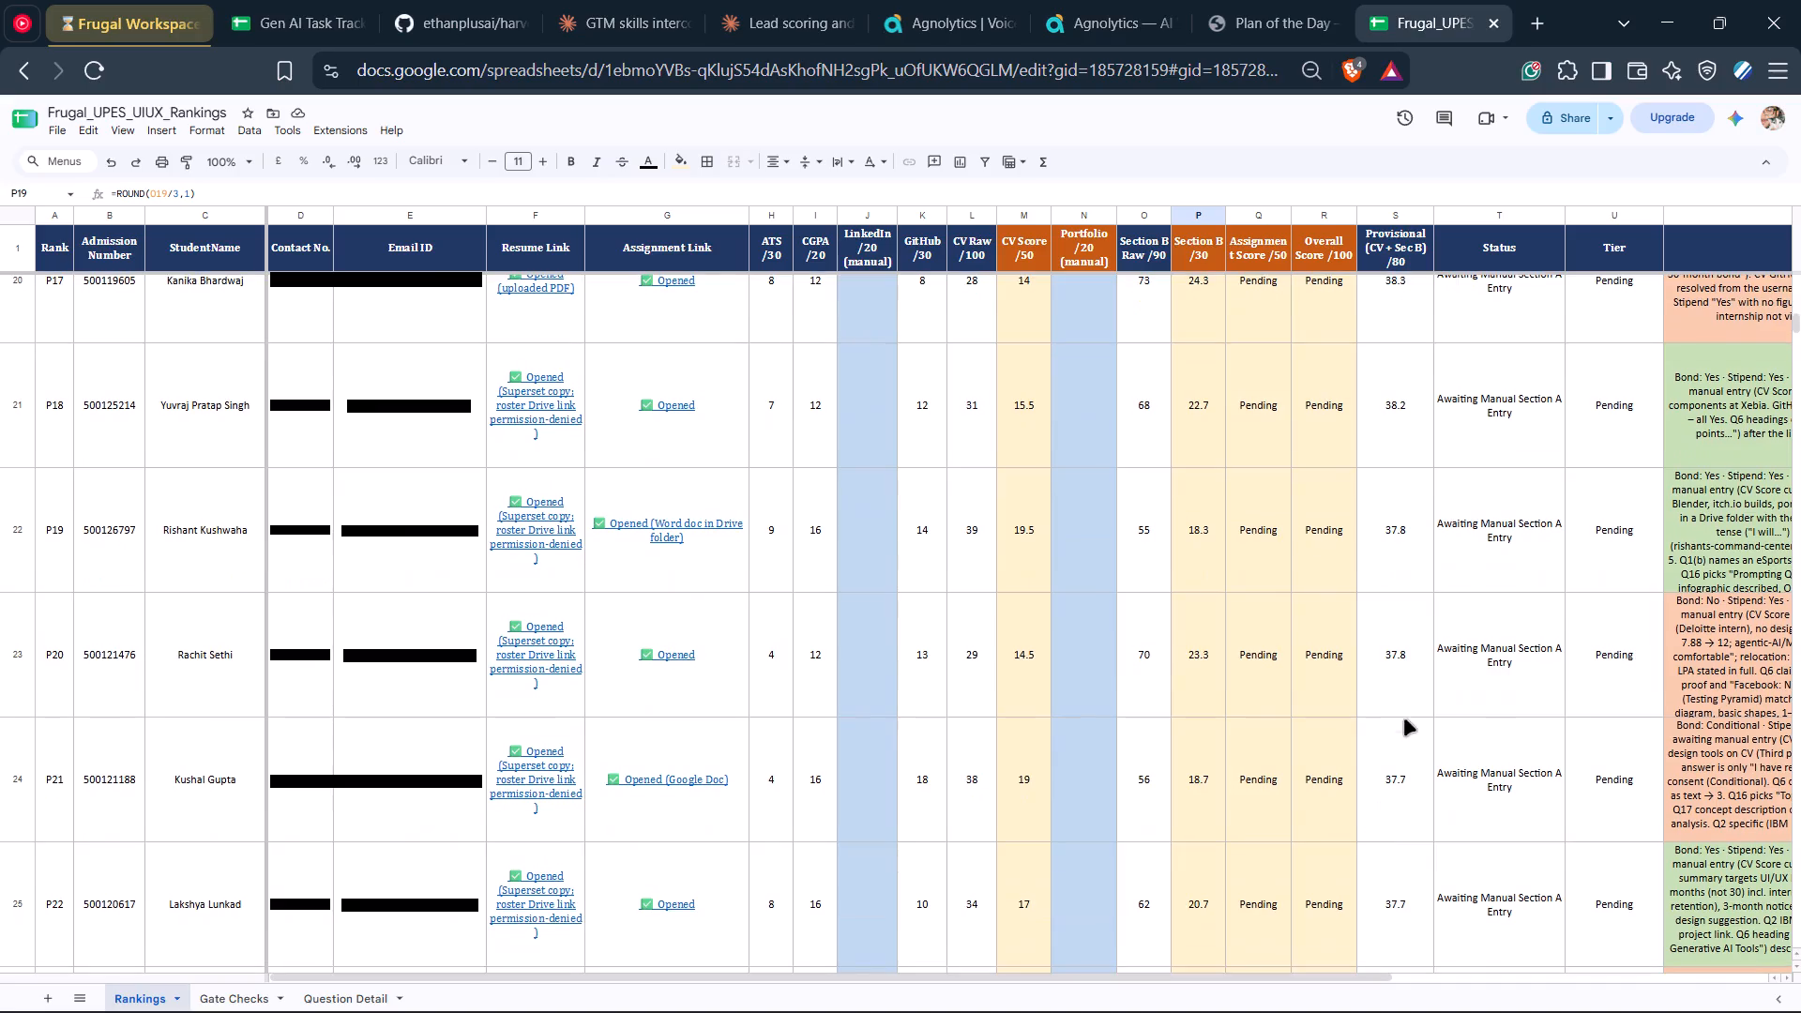
scroll(1398, 693, right, 1)
scroll(1400, 690, up, 2)
scroll(1398, 622, right, 1)
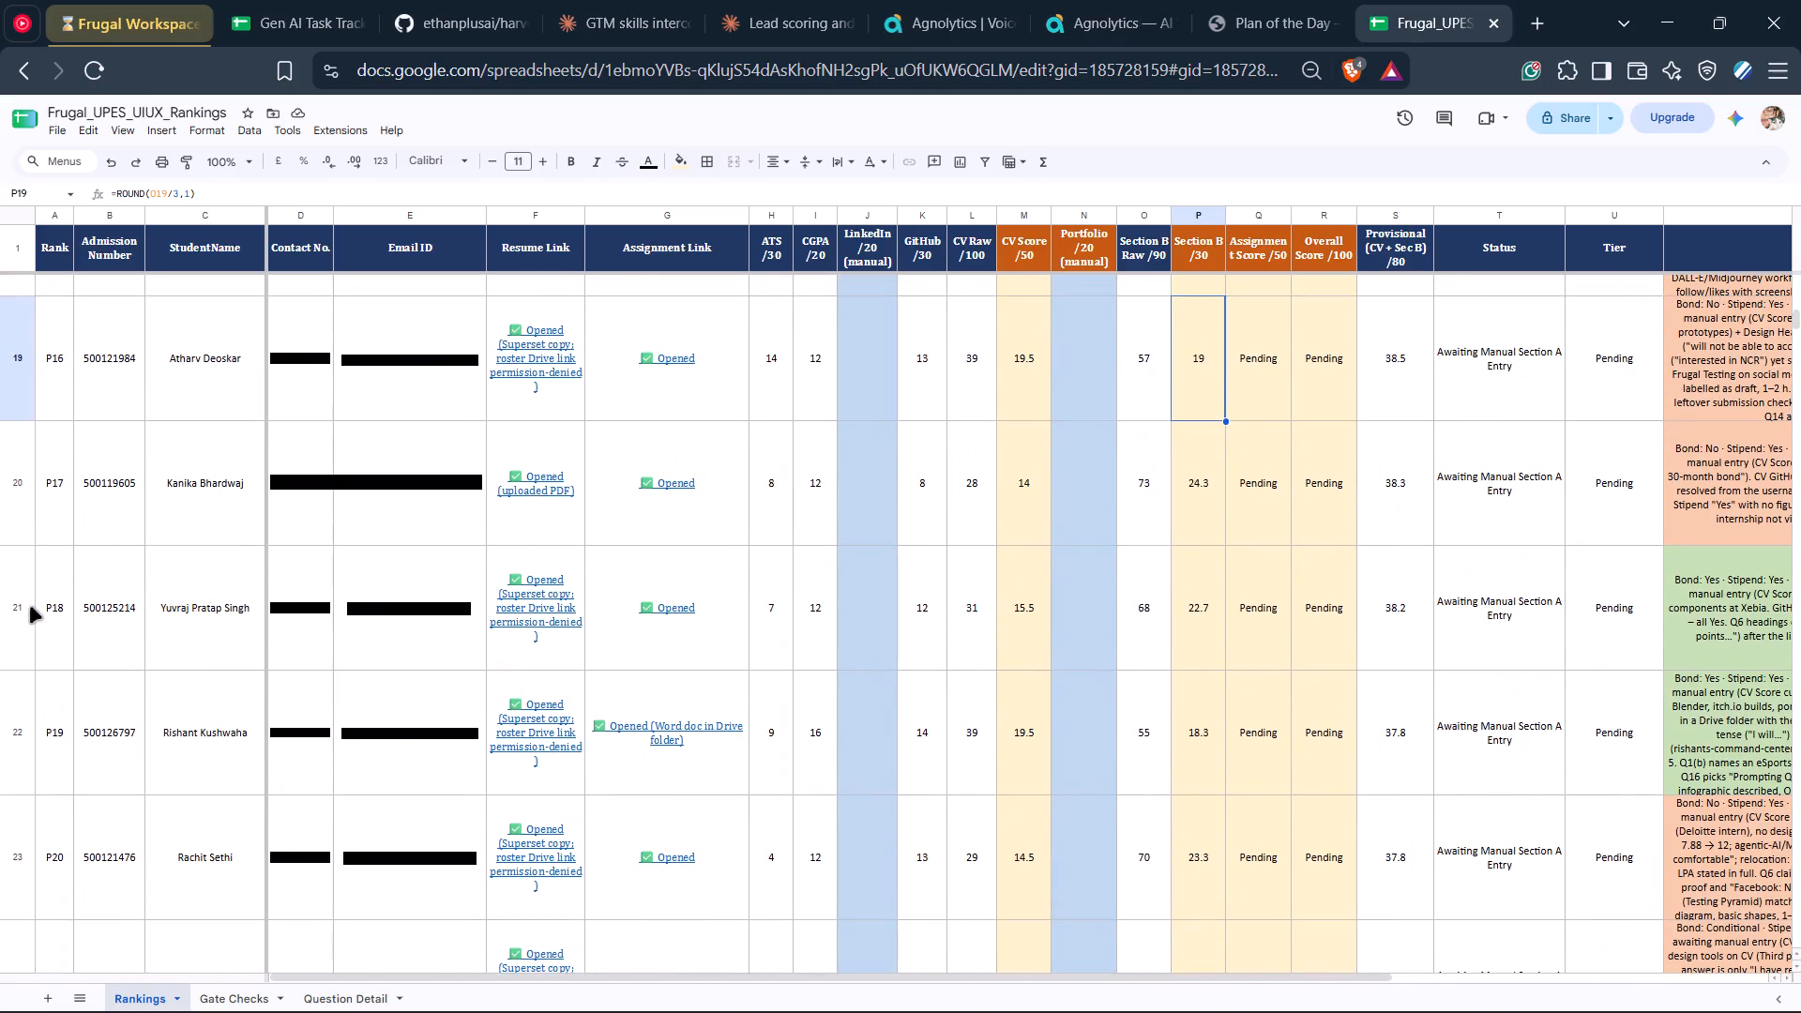
click(54, 614)
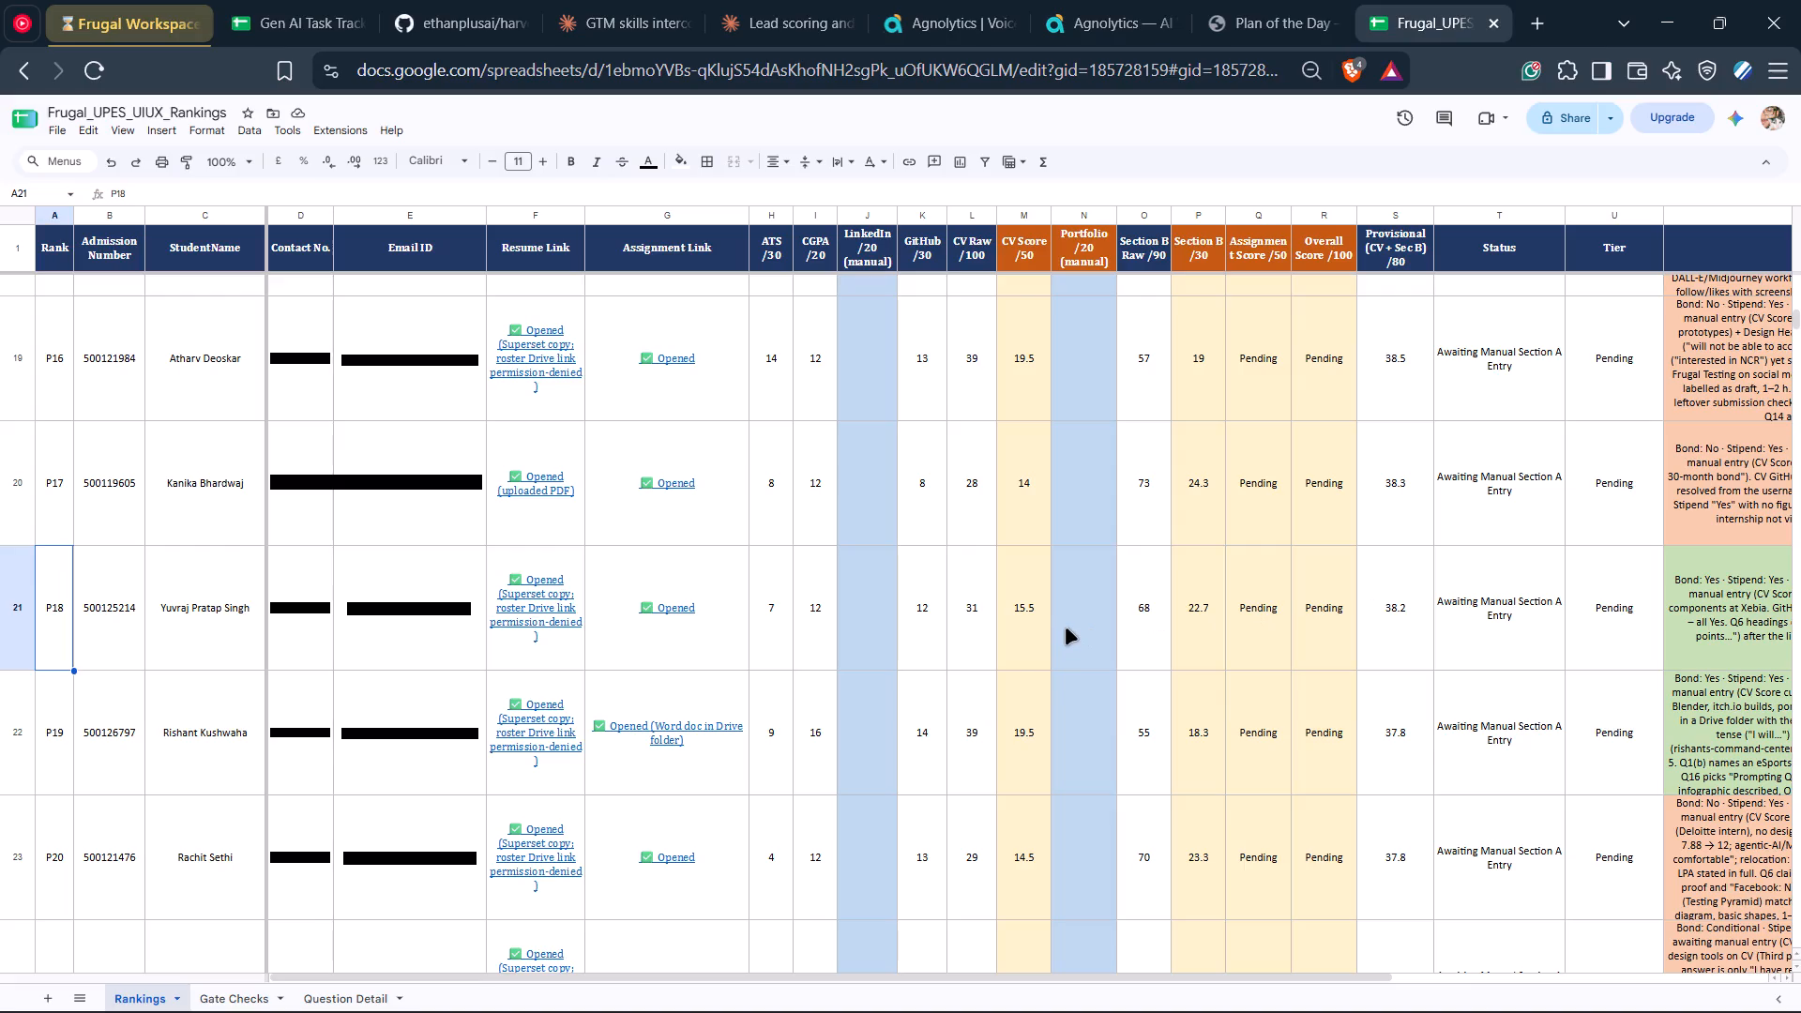
scroll(1073, 634, down, 1)
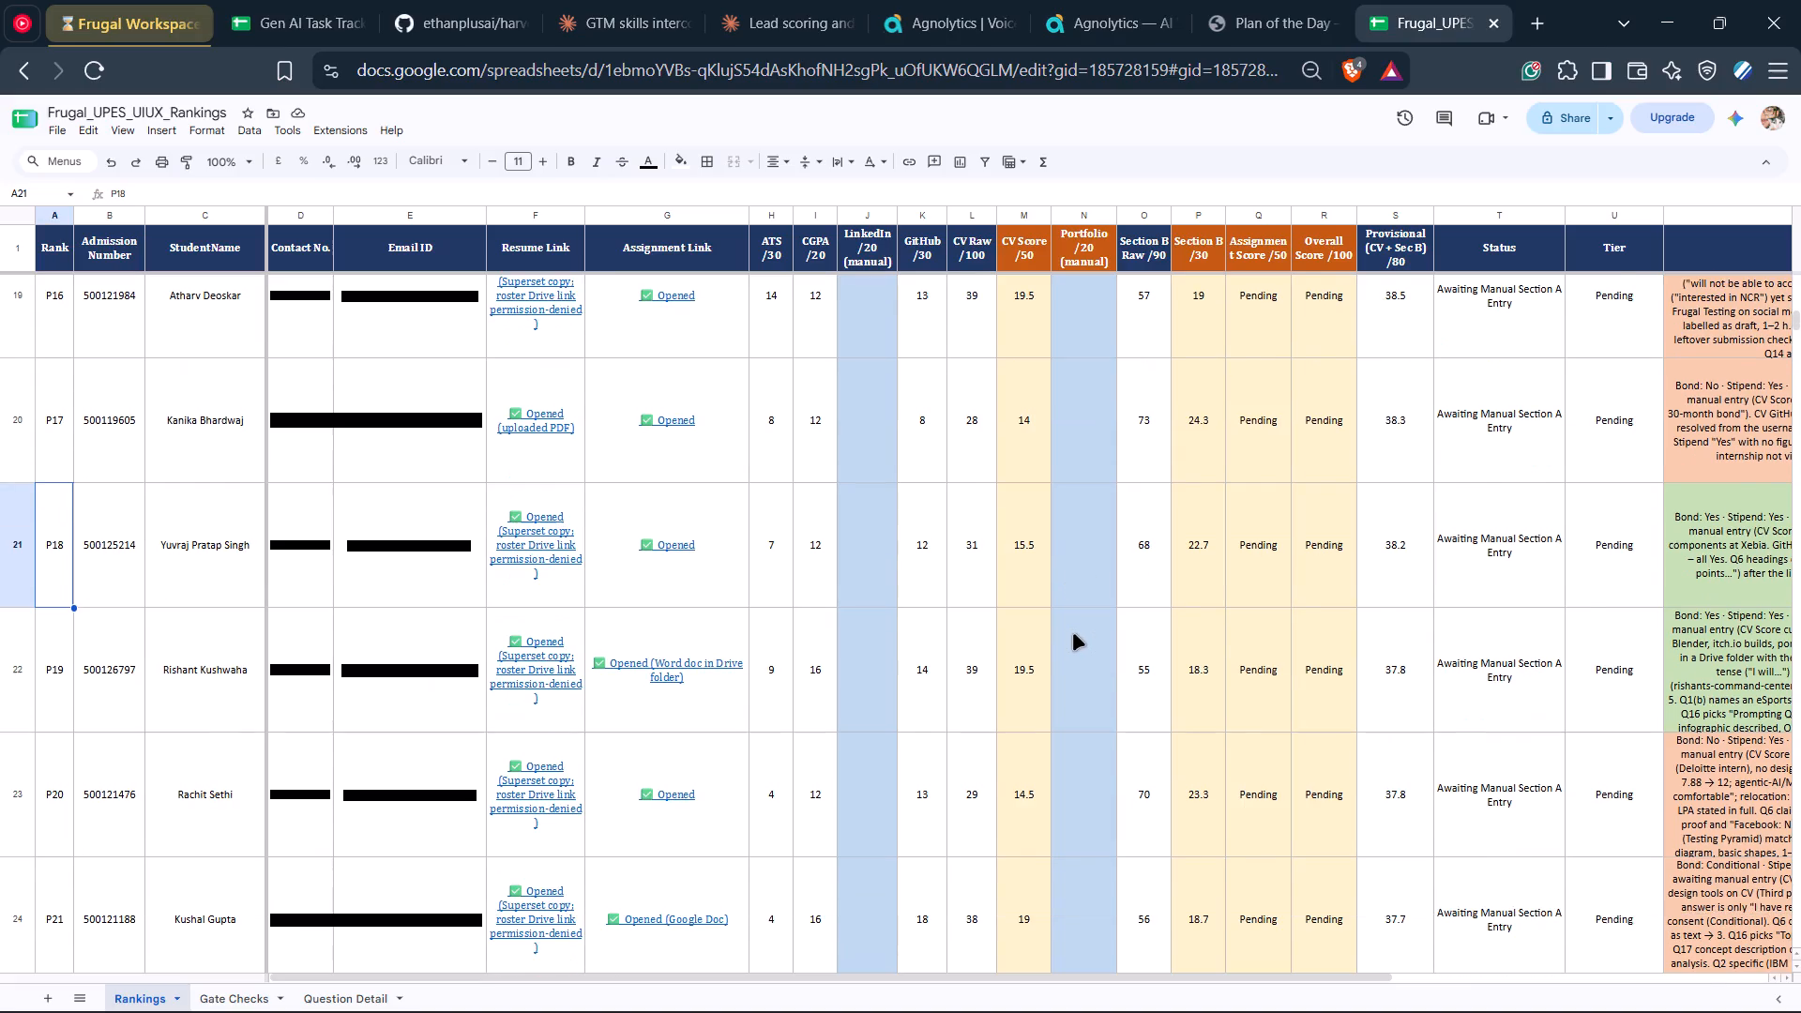
Examine the Section B and provisional scores of candidates P17 to P30 in the Rankings sheet.
scroll(1073, 634, down, 1)
scroll(1073, 634, right, 1)
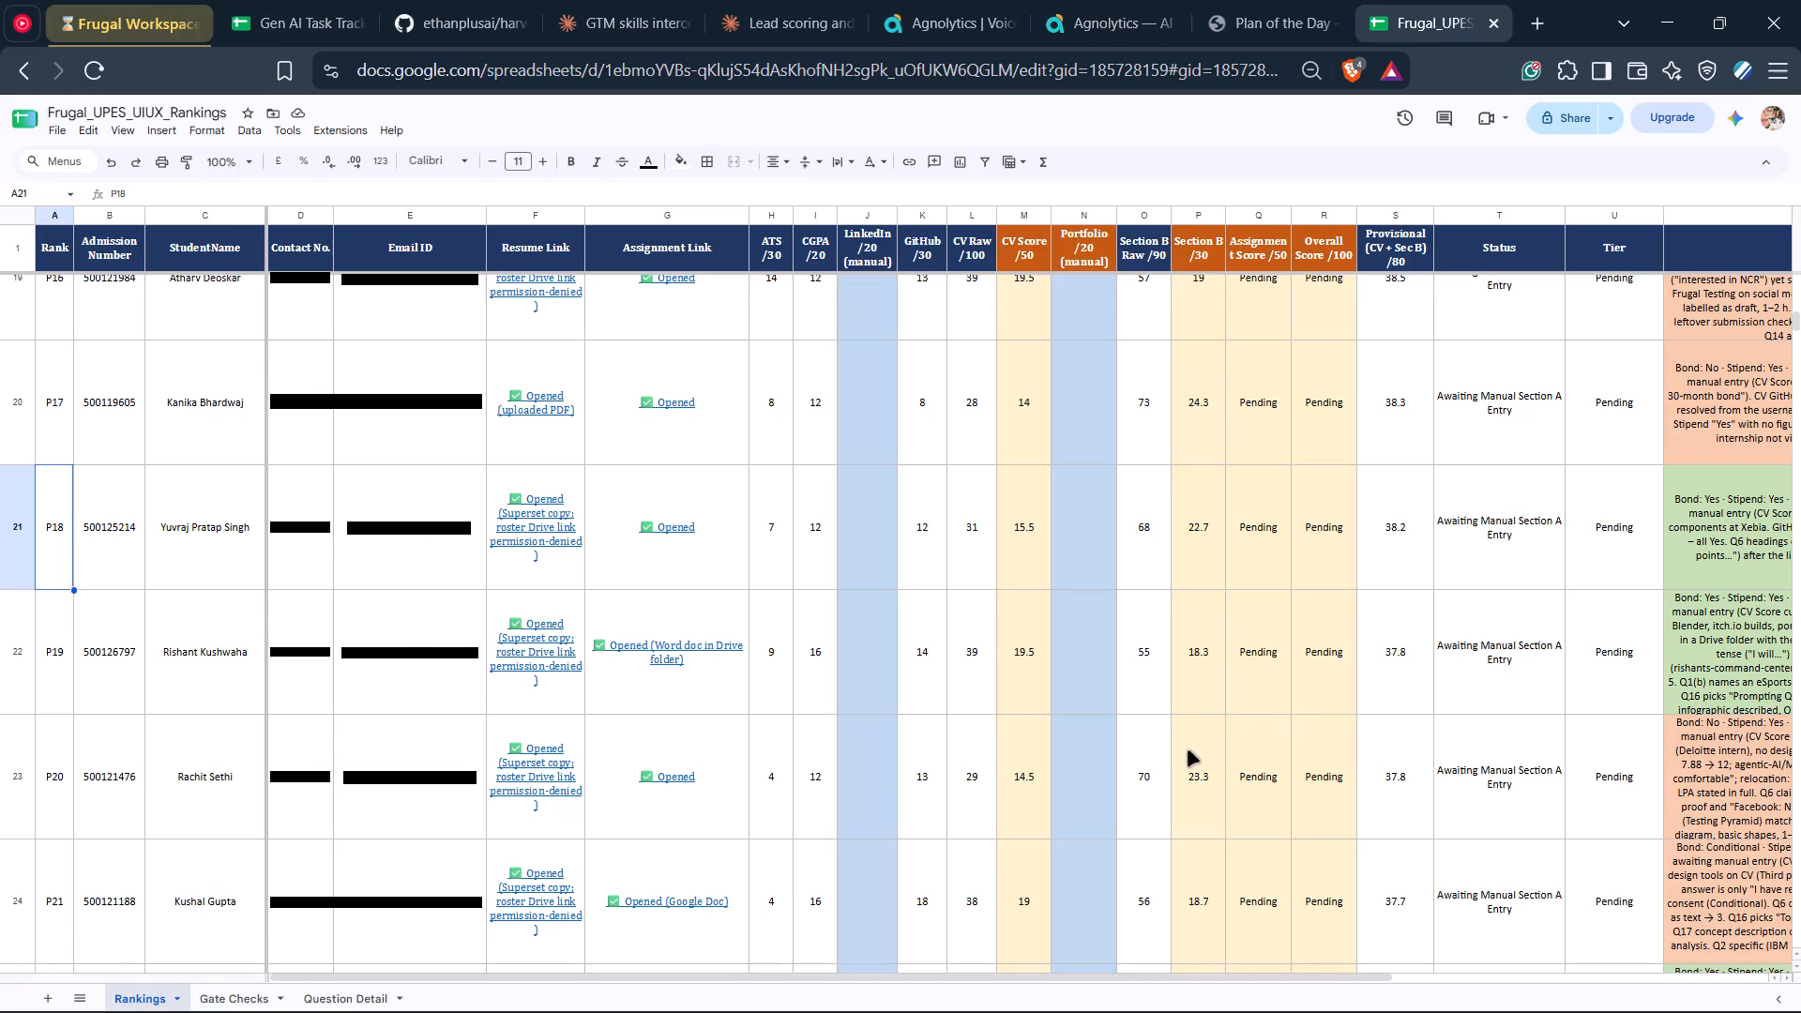
scroll(1456, 731, down, 6)
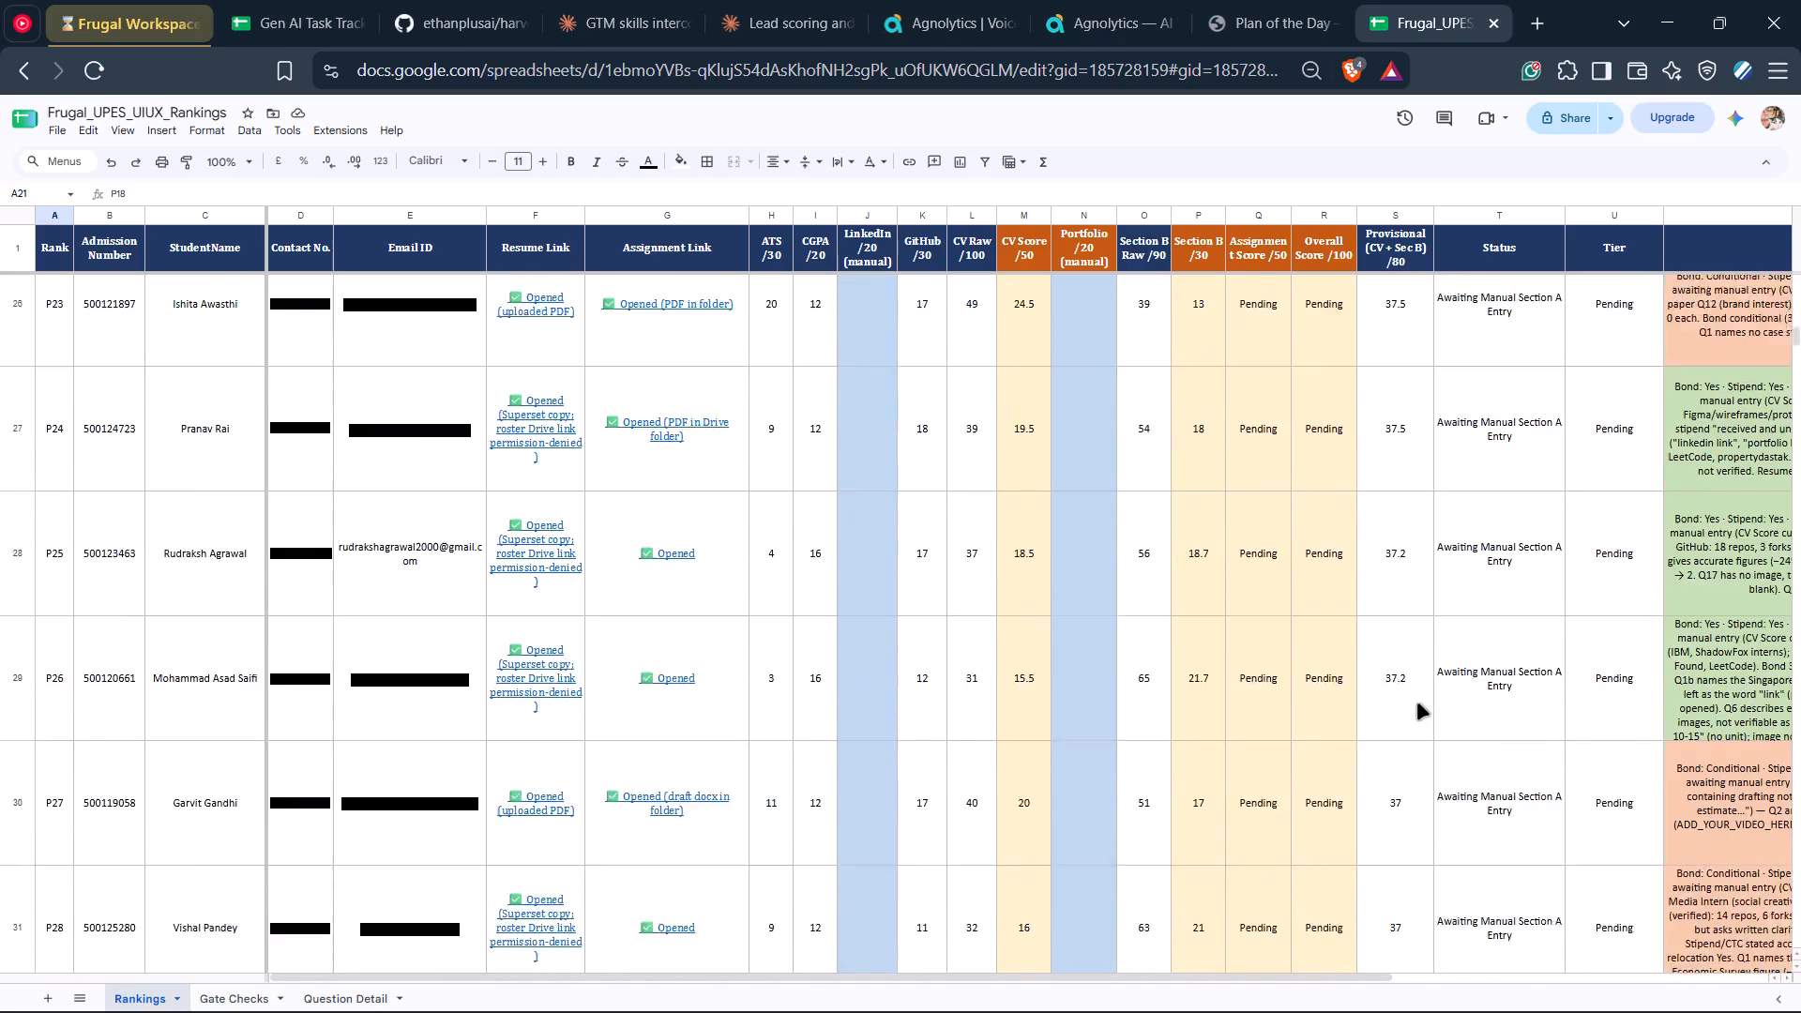
scroll(1417, 703, down, 3)
scroll(1417, 703, up, 2)
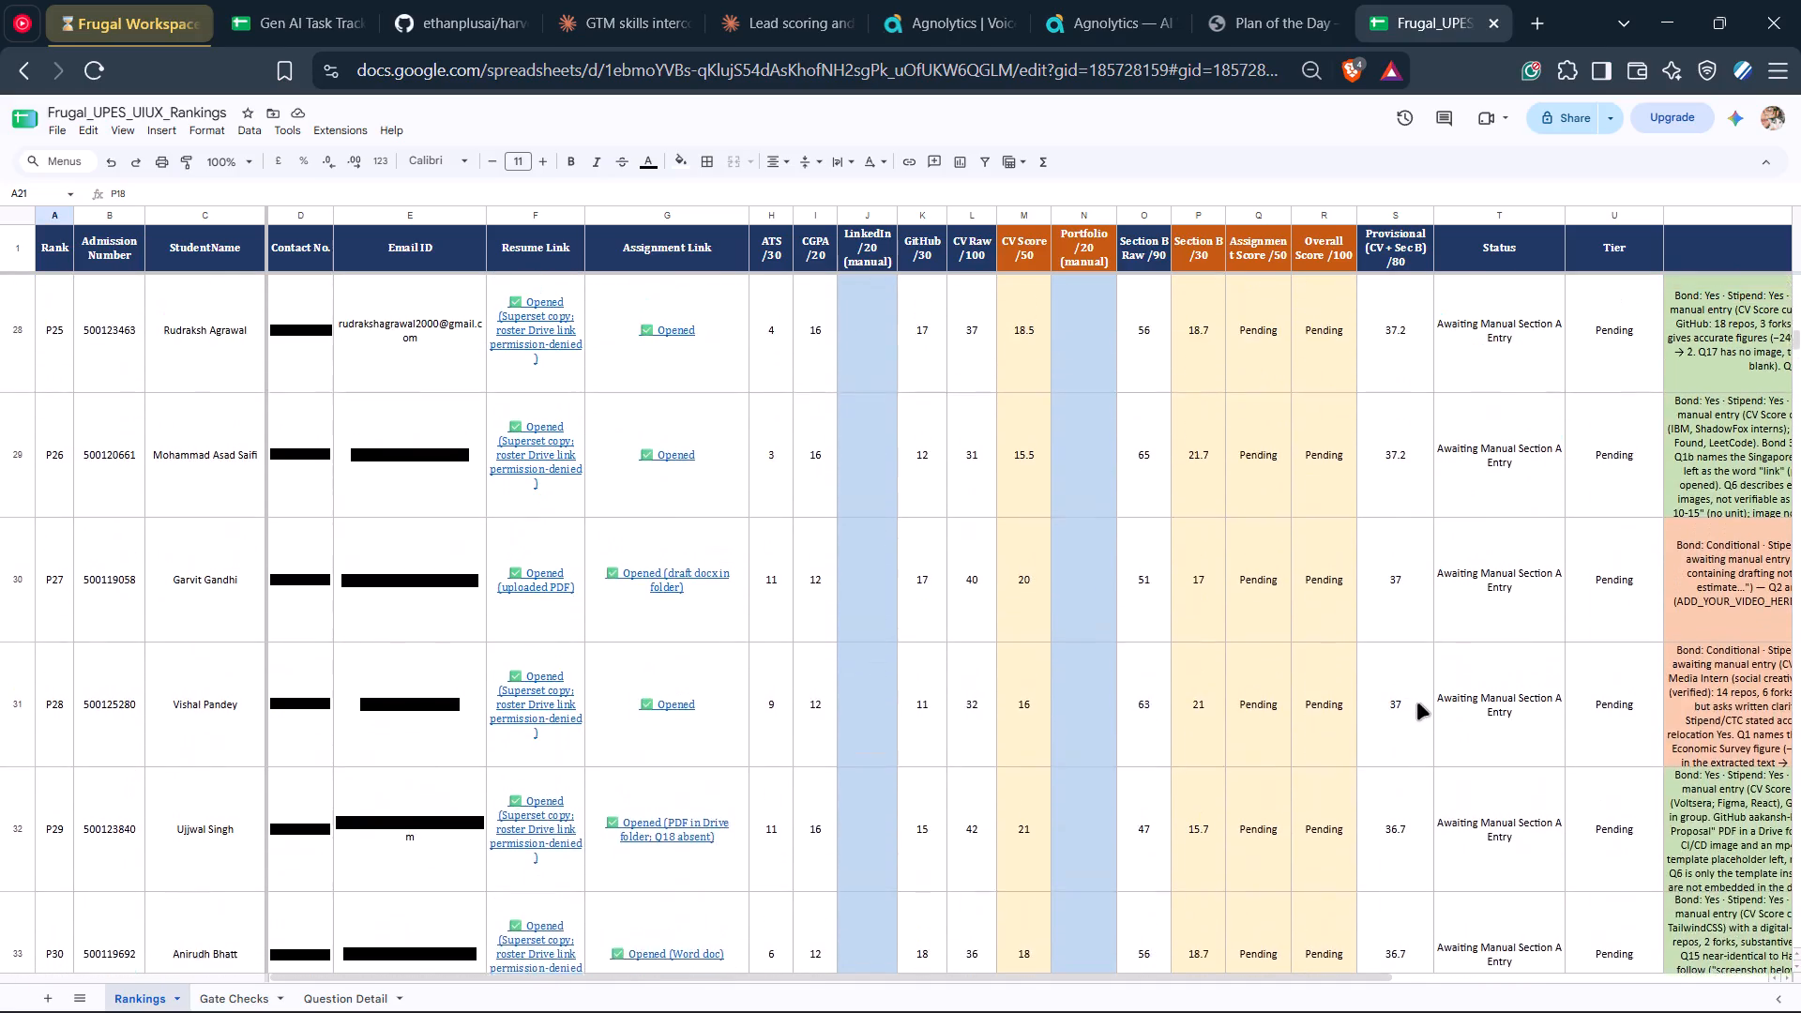
scroll(1417, 703, up, 3)
scroll(719, 686, up, 1)
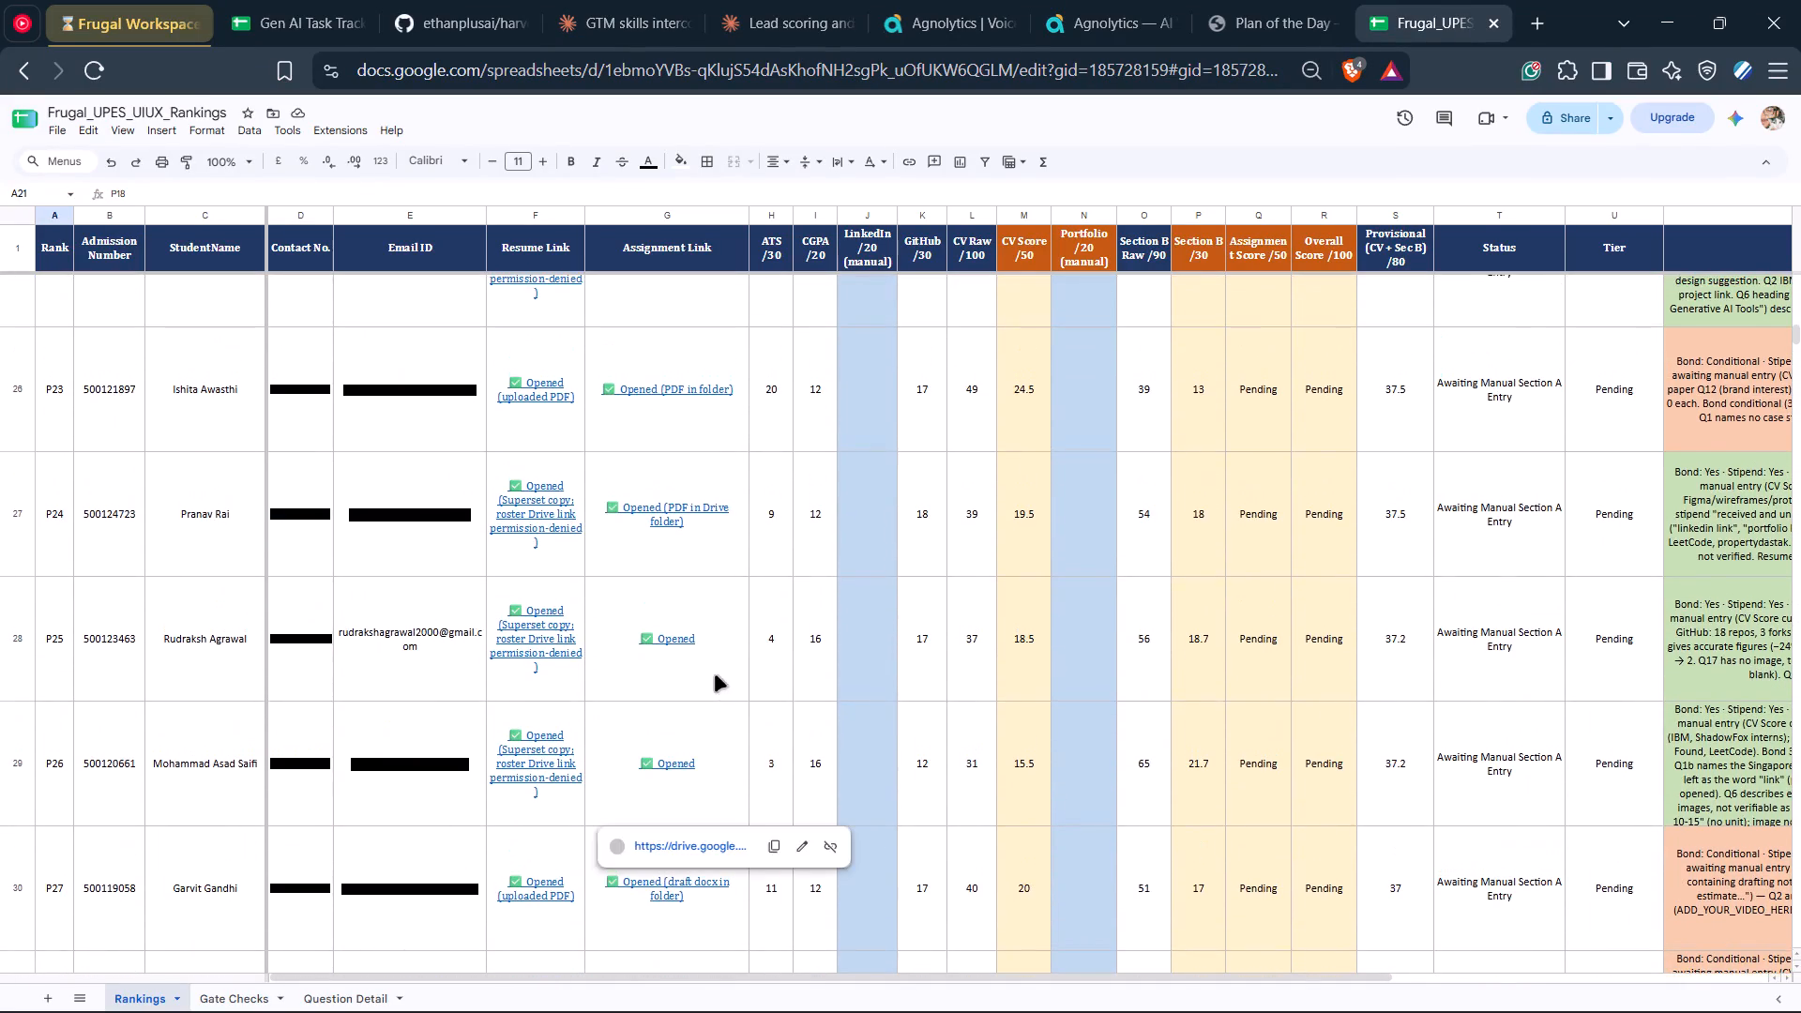
scroll(715, 675, up, 1)
click(1330, 778)
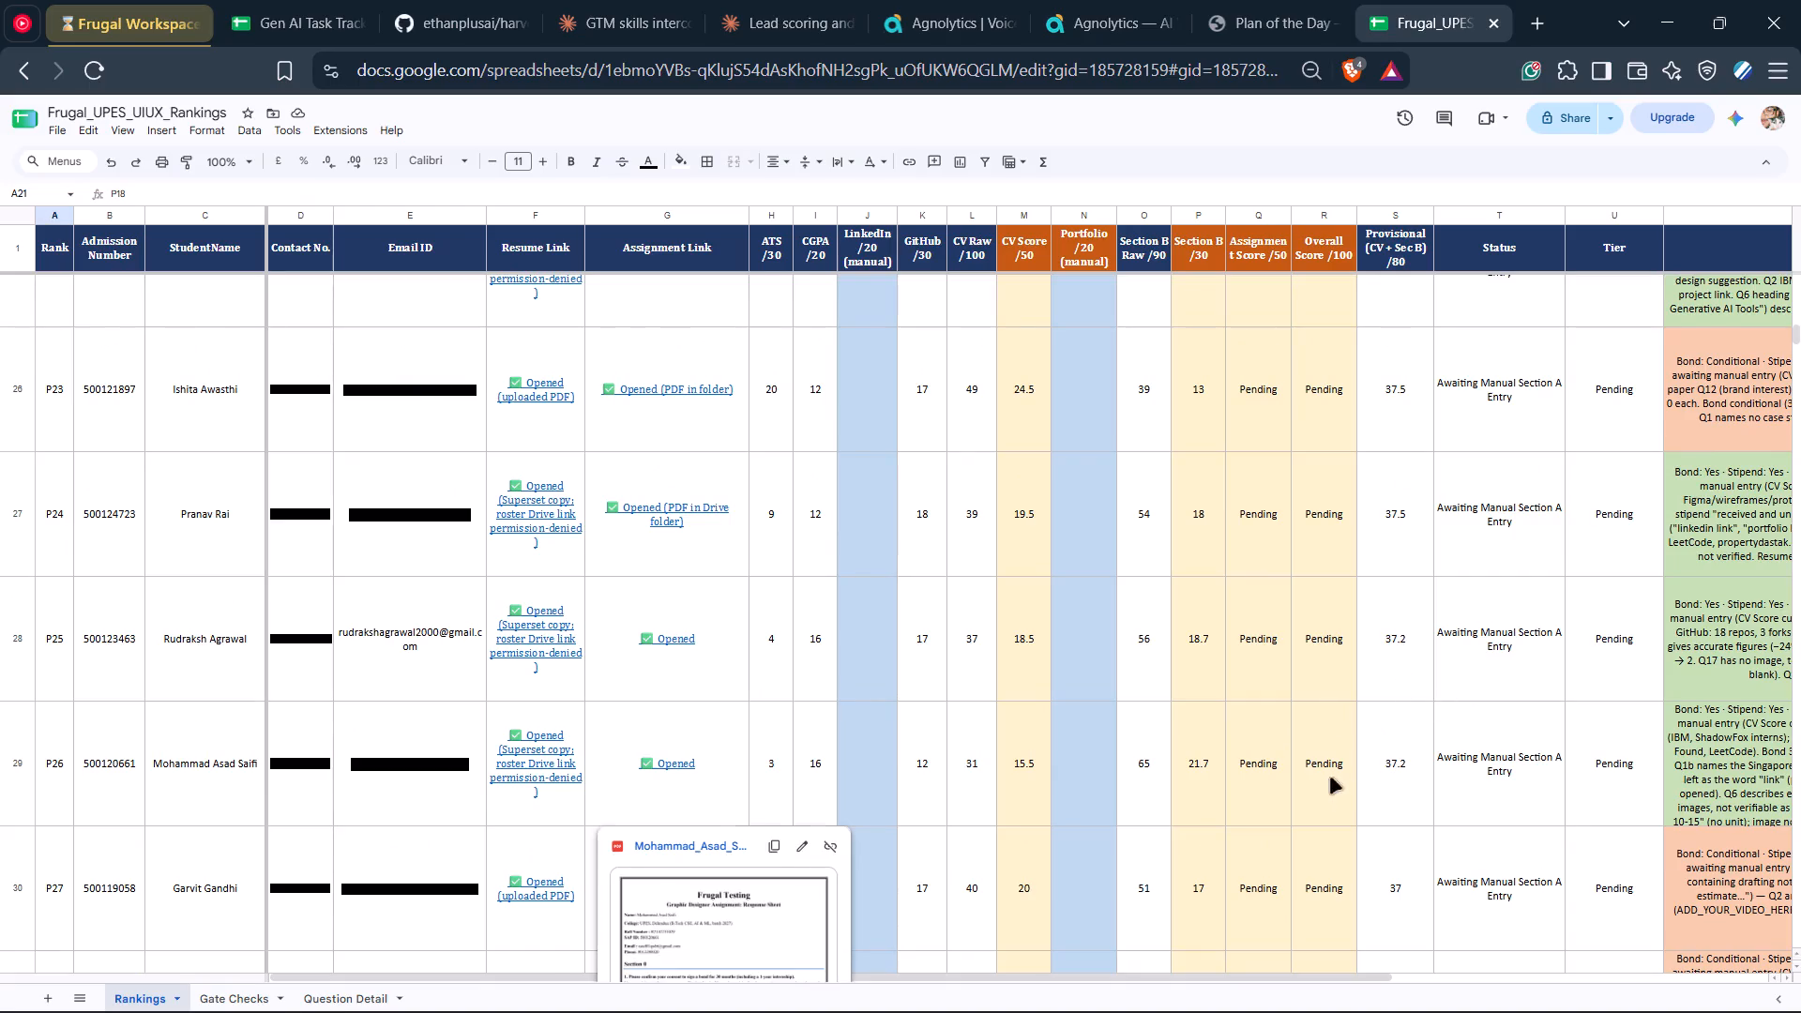
click(1212, 786)
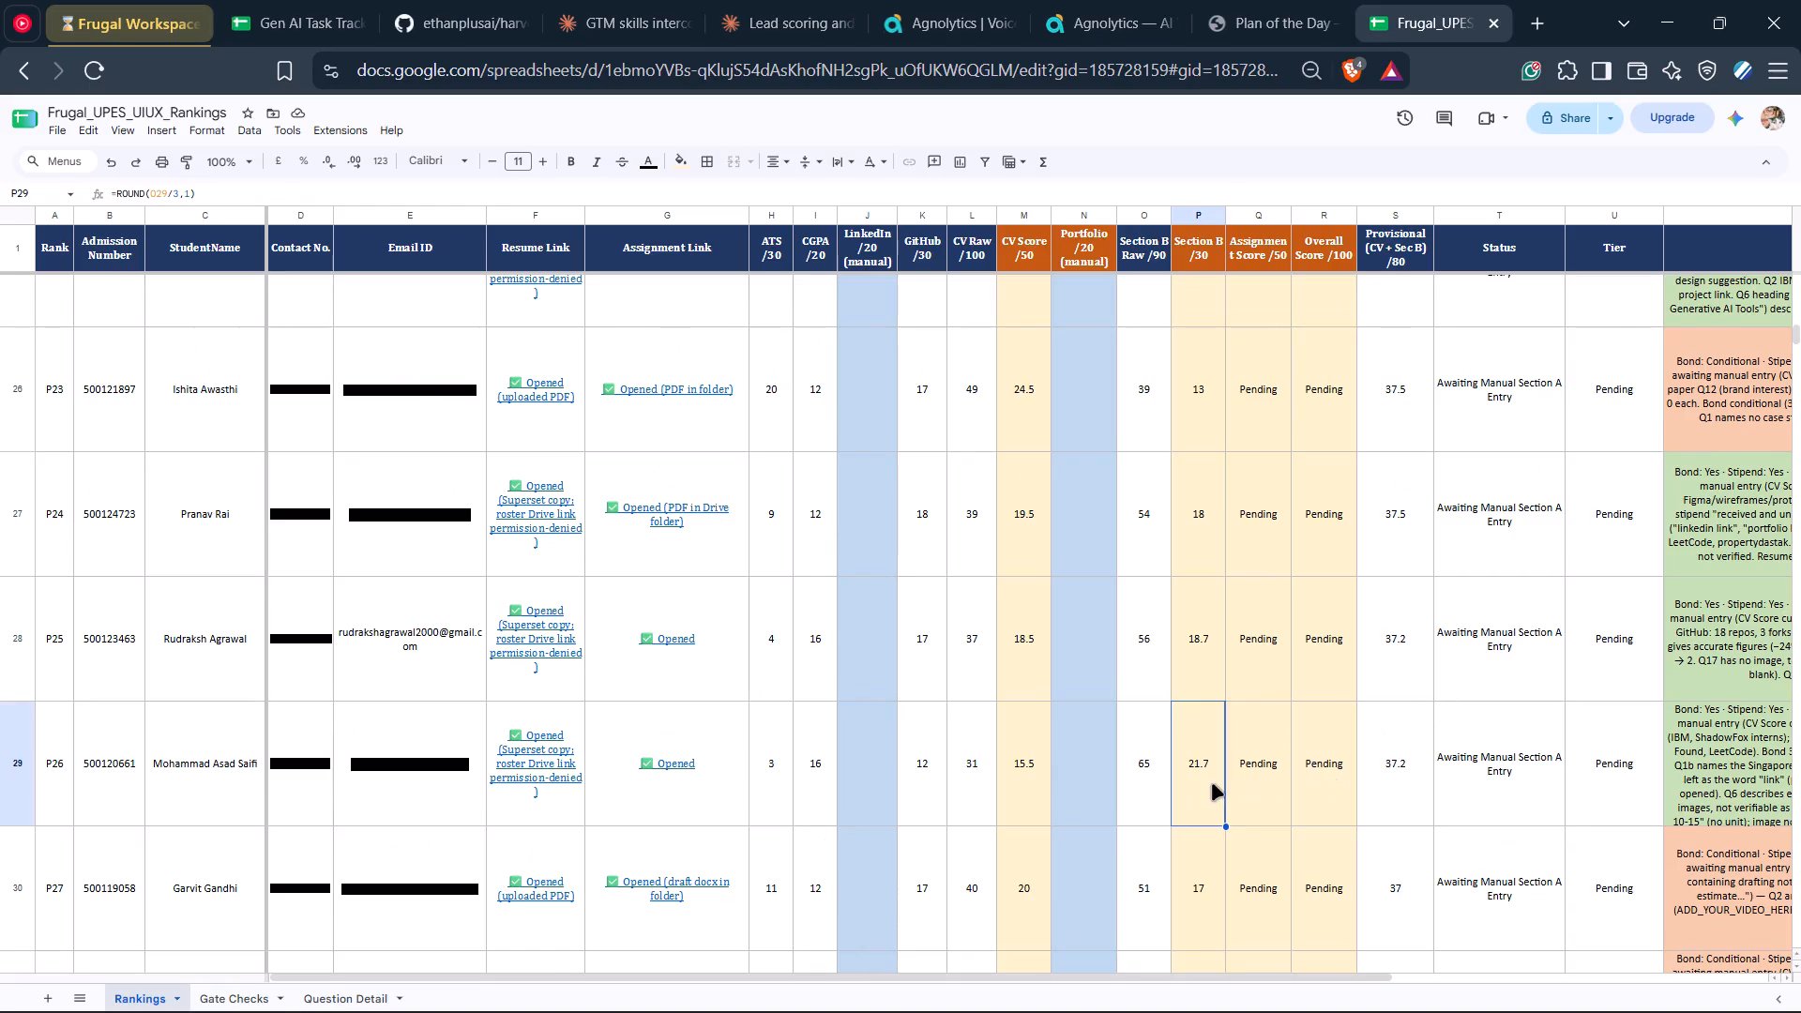
Replace the Section B /30 formulas for candidates P24 and P25 with the value 21.
click(1199, 550)
text(21)
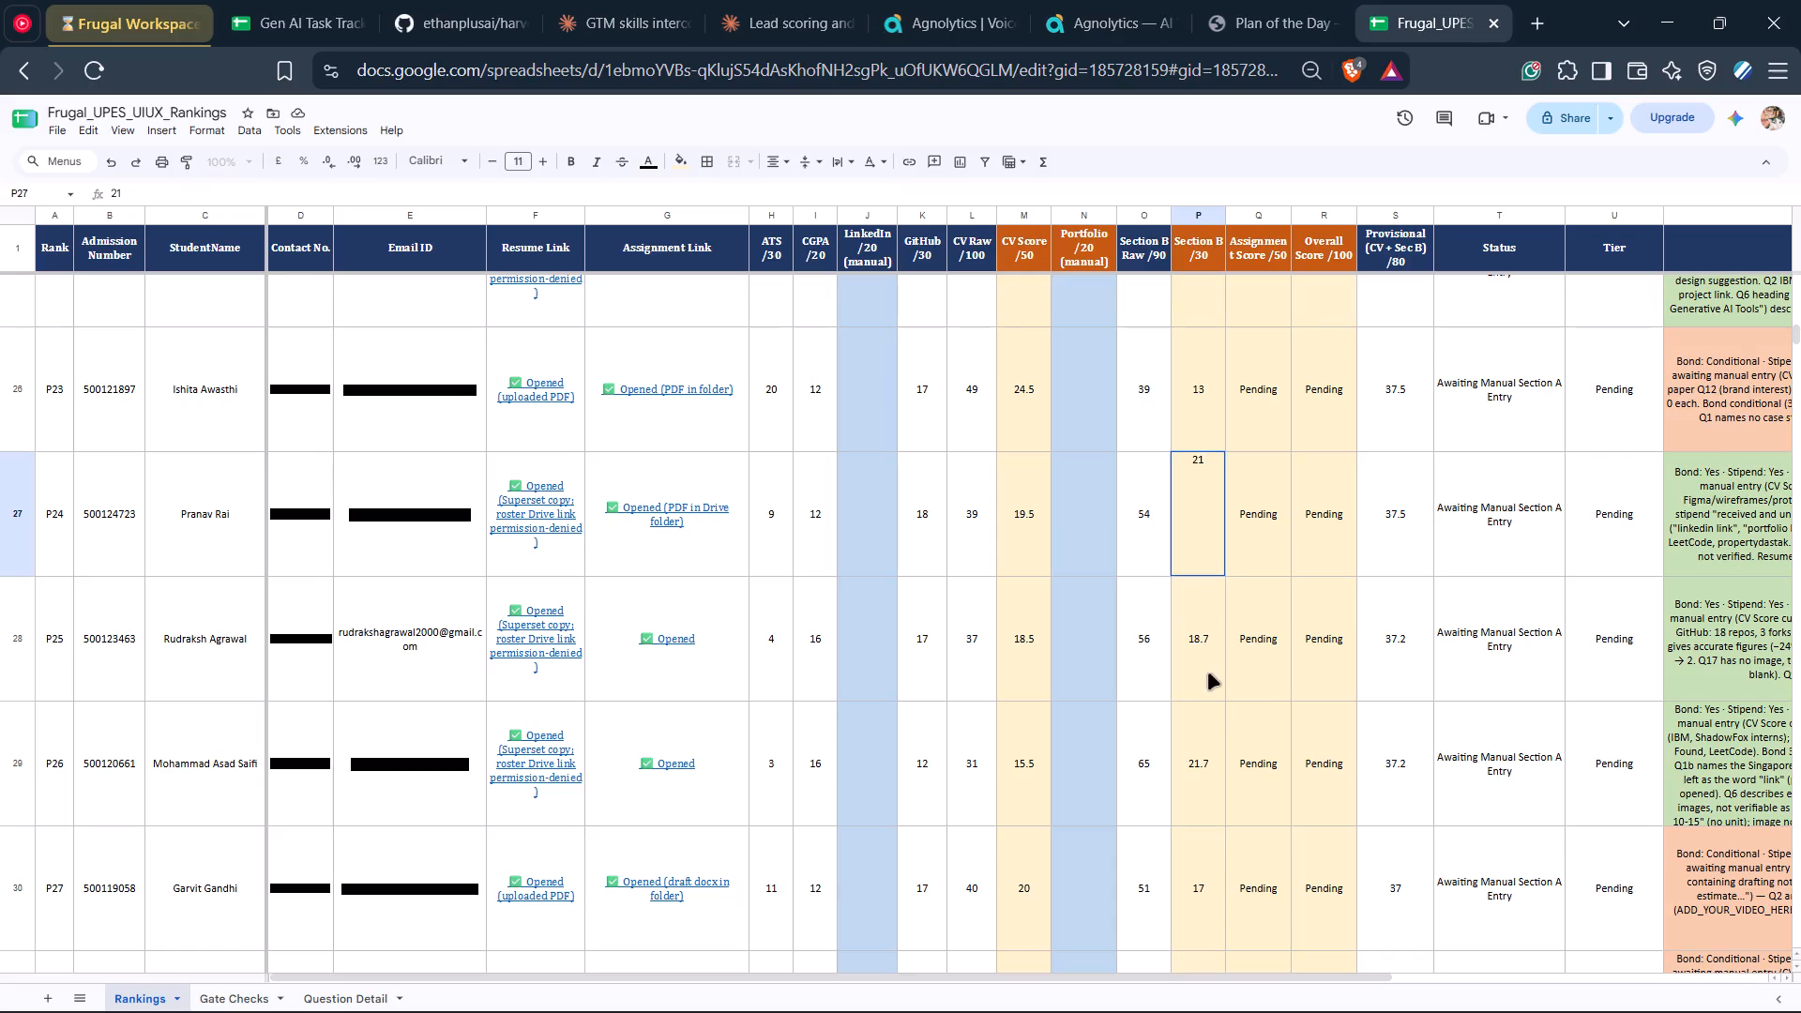
click(1203, 667)
text(21)
click(1267, 759)
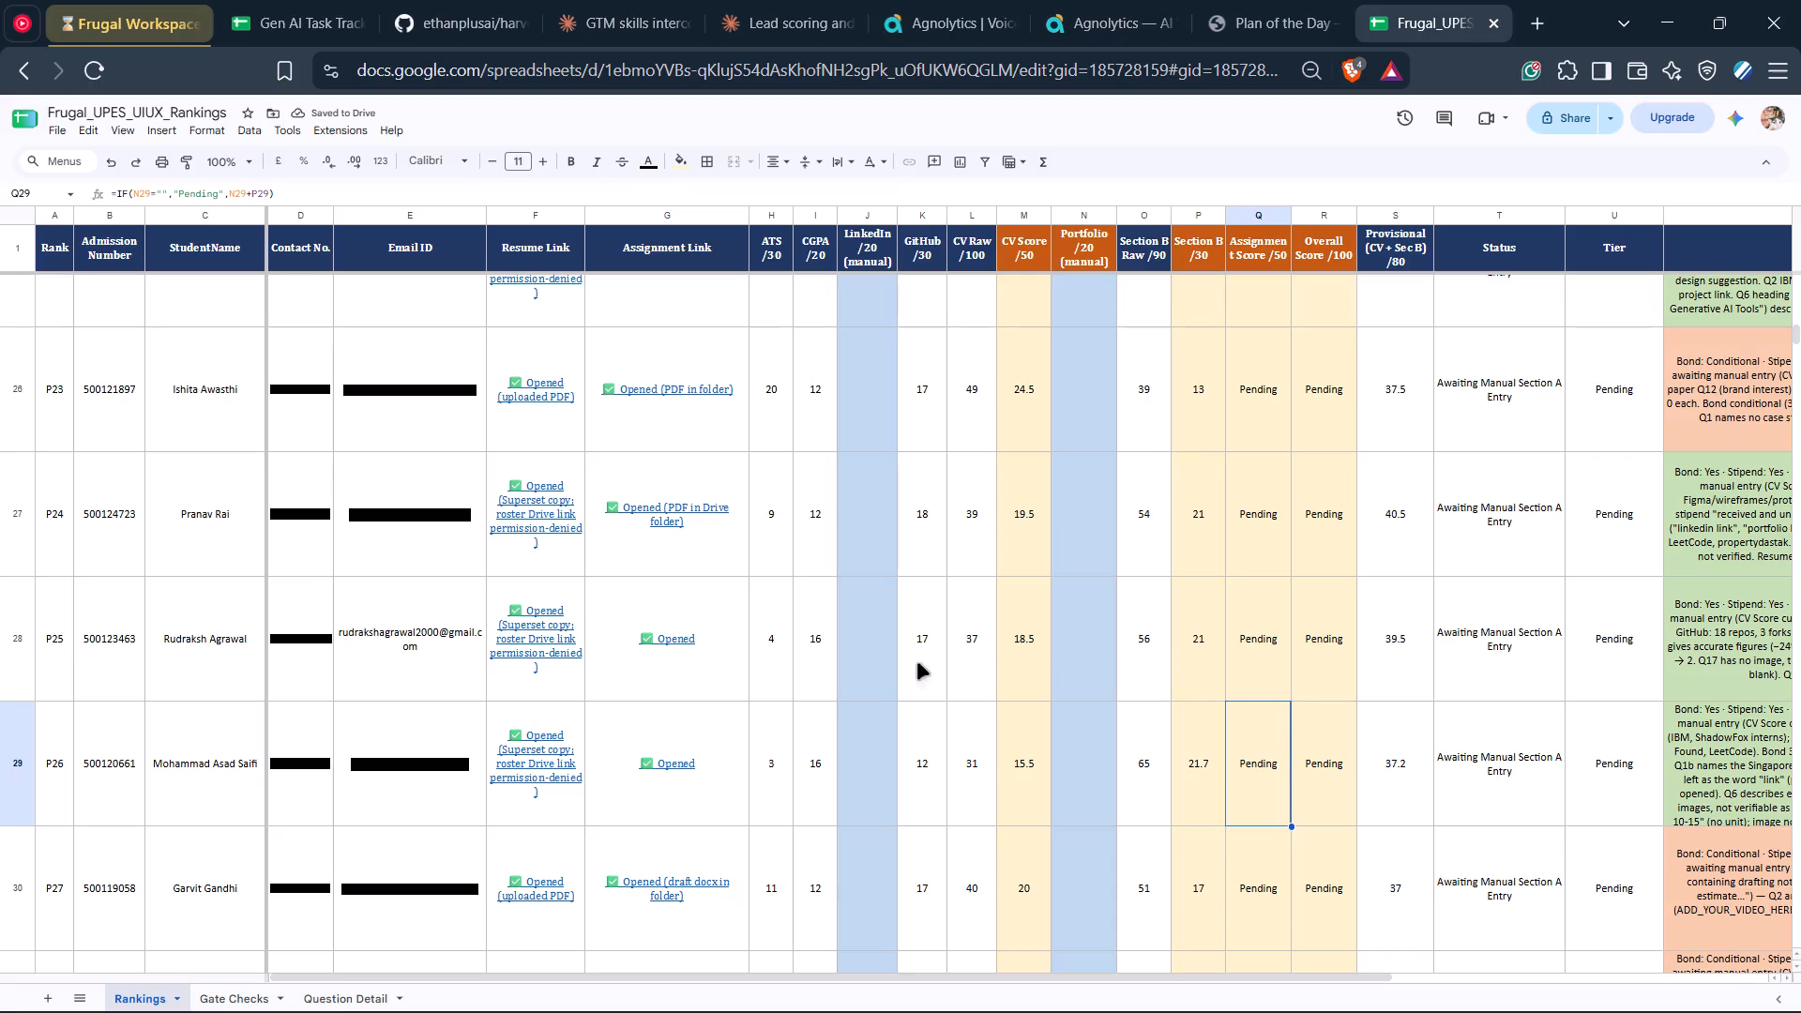
Set candidate P25's ATS /30 score to 5.
click(779, 671)
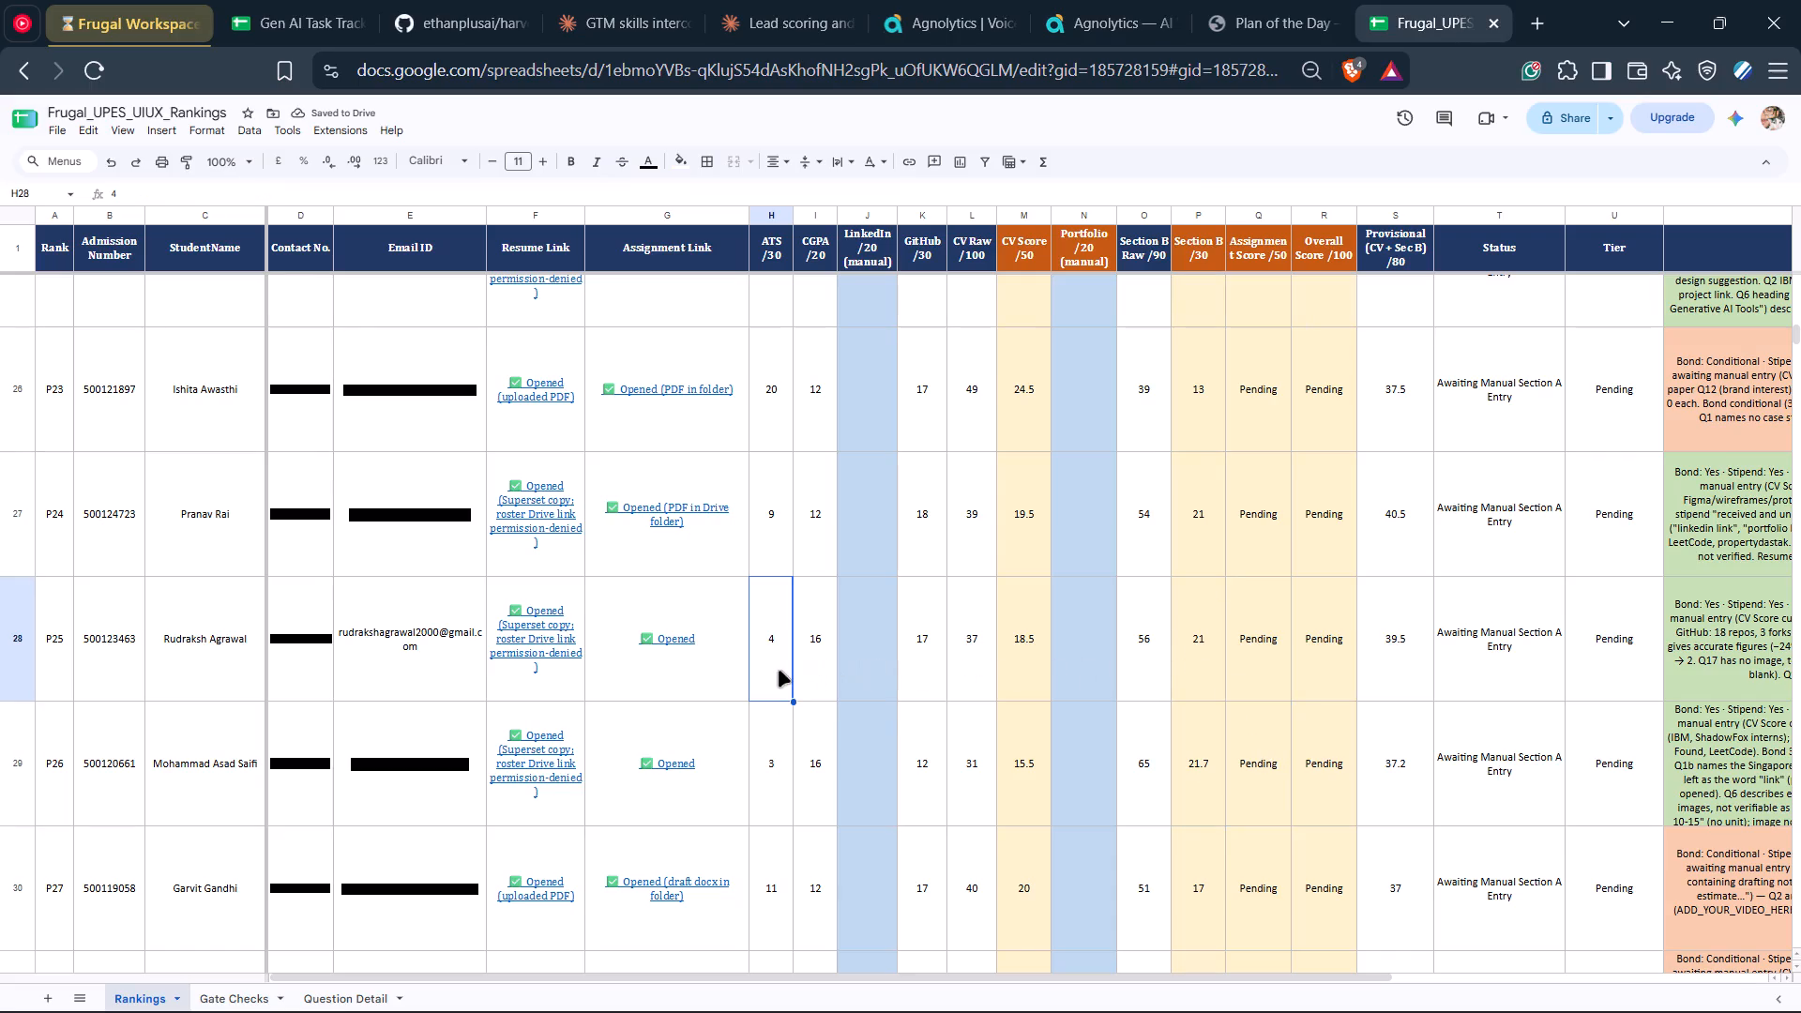
key(5)
click(910, 737)
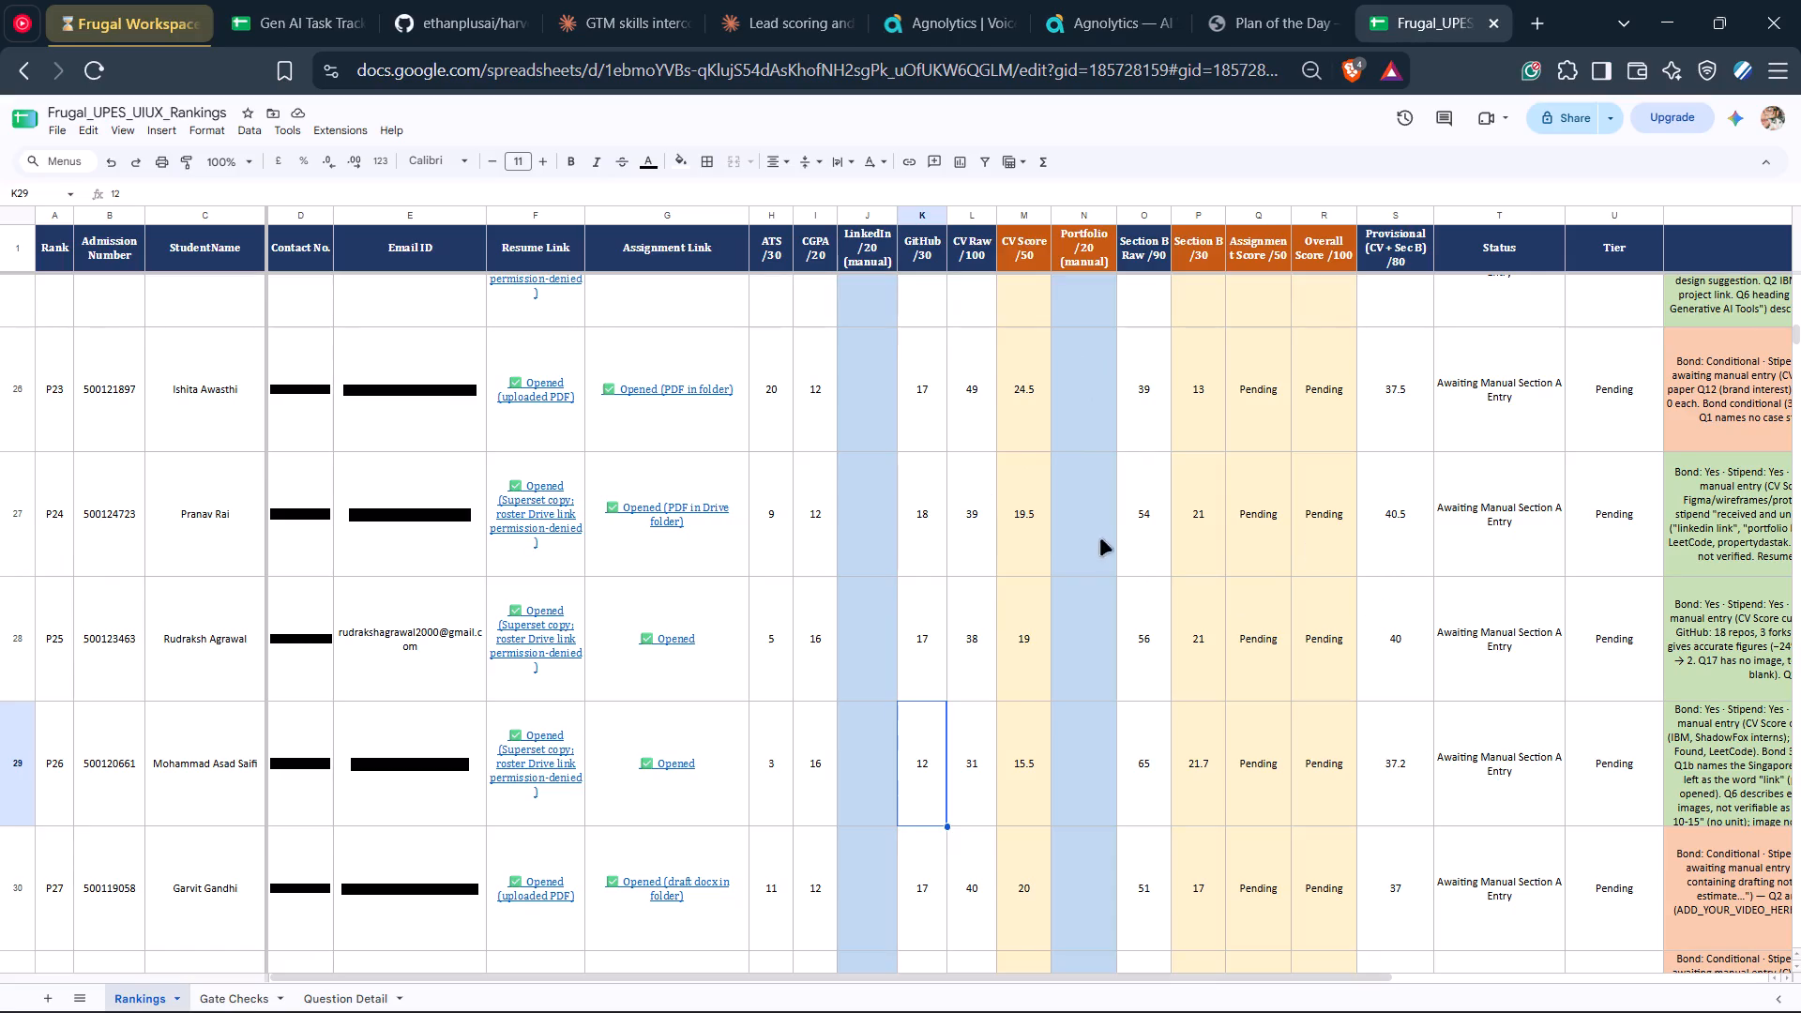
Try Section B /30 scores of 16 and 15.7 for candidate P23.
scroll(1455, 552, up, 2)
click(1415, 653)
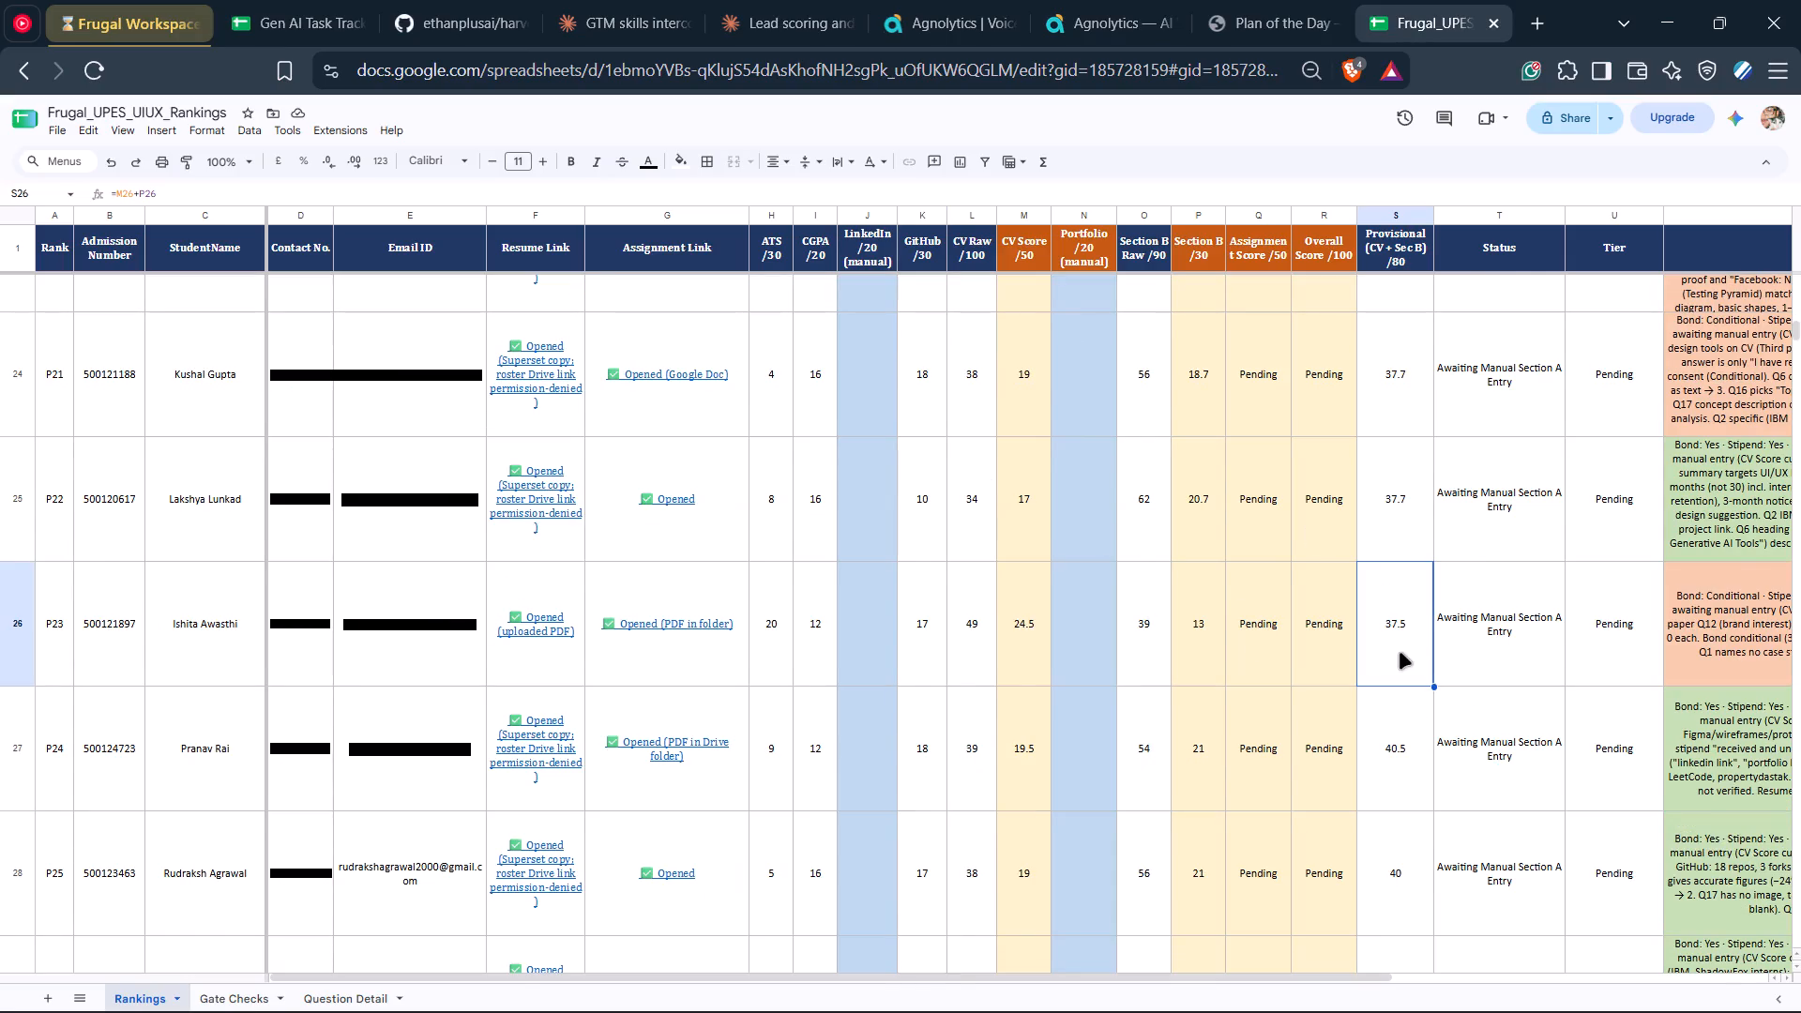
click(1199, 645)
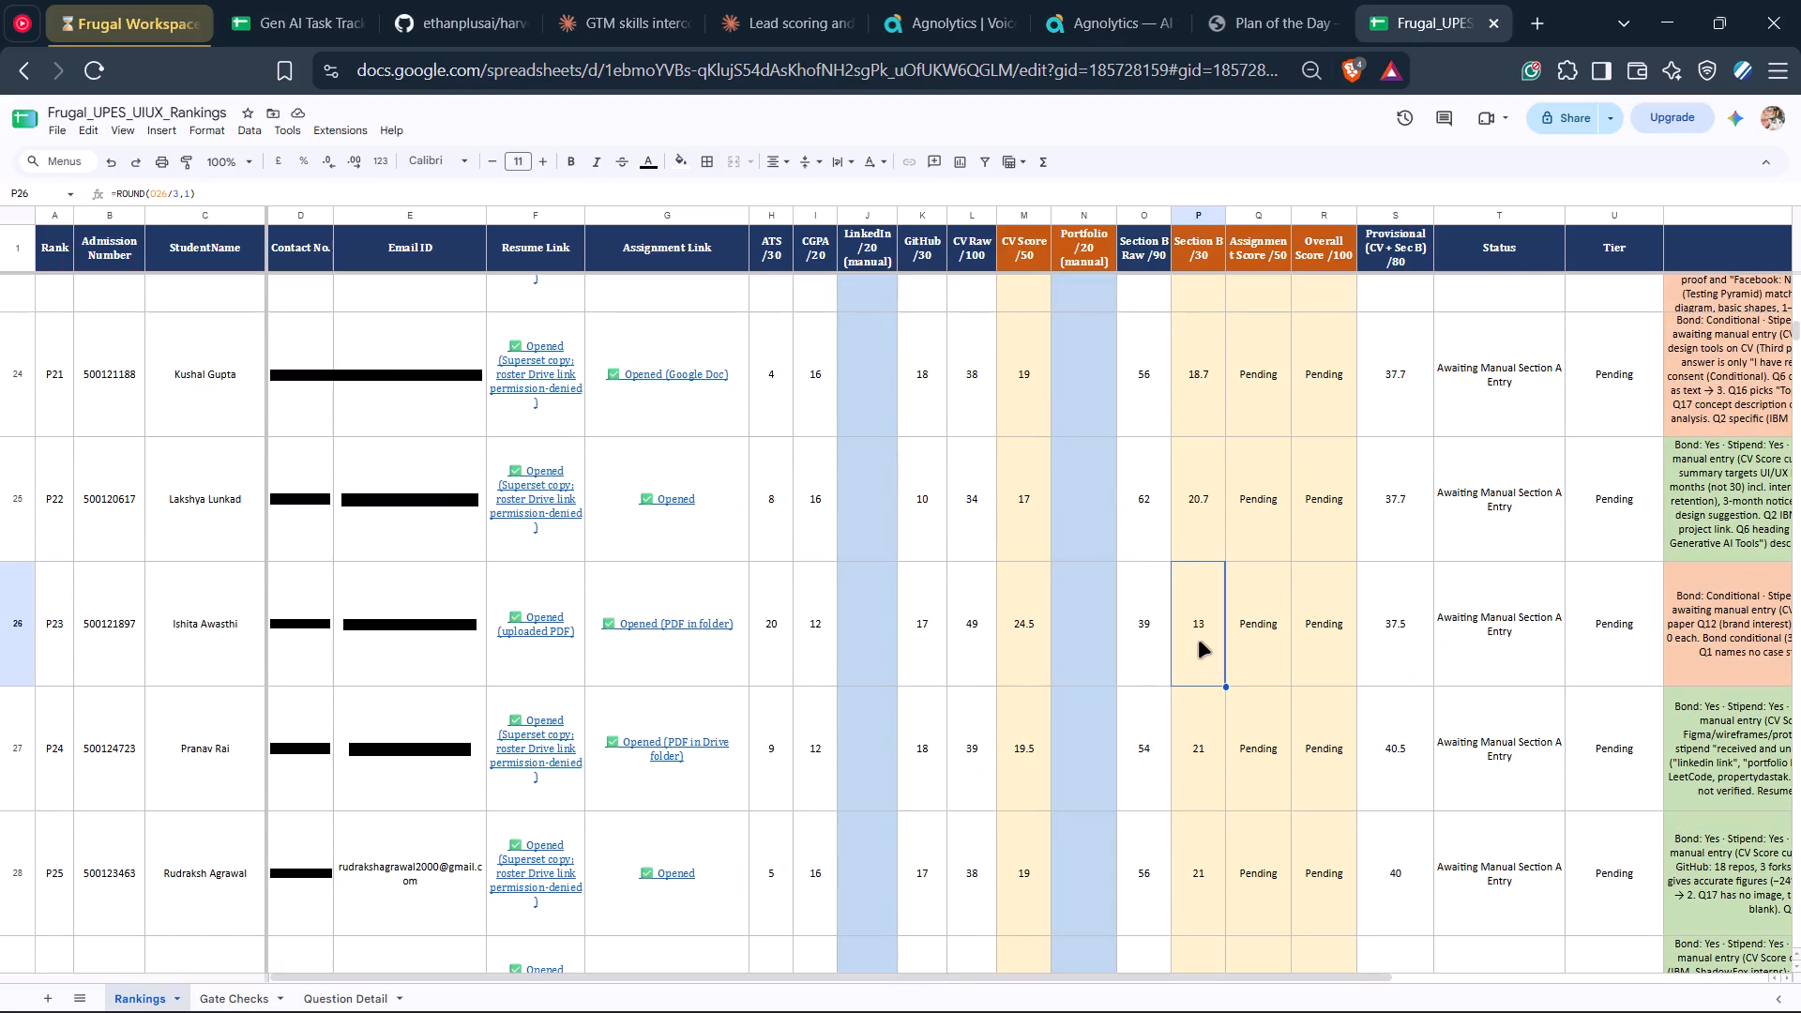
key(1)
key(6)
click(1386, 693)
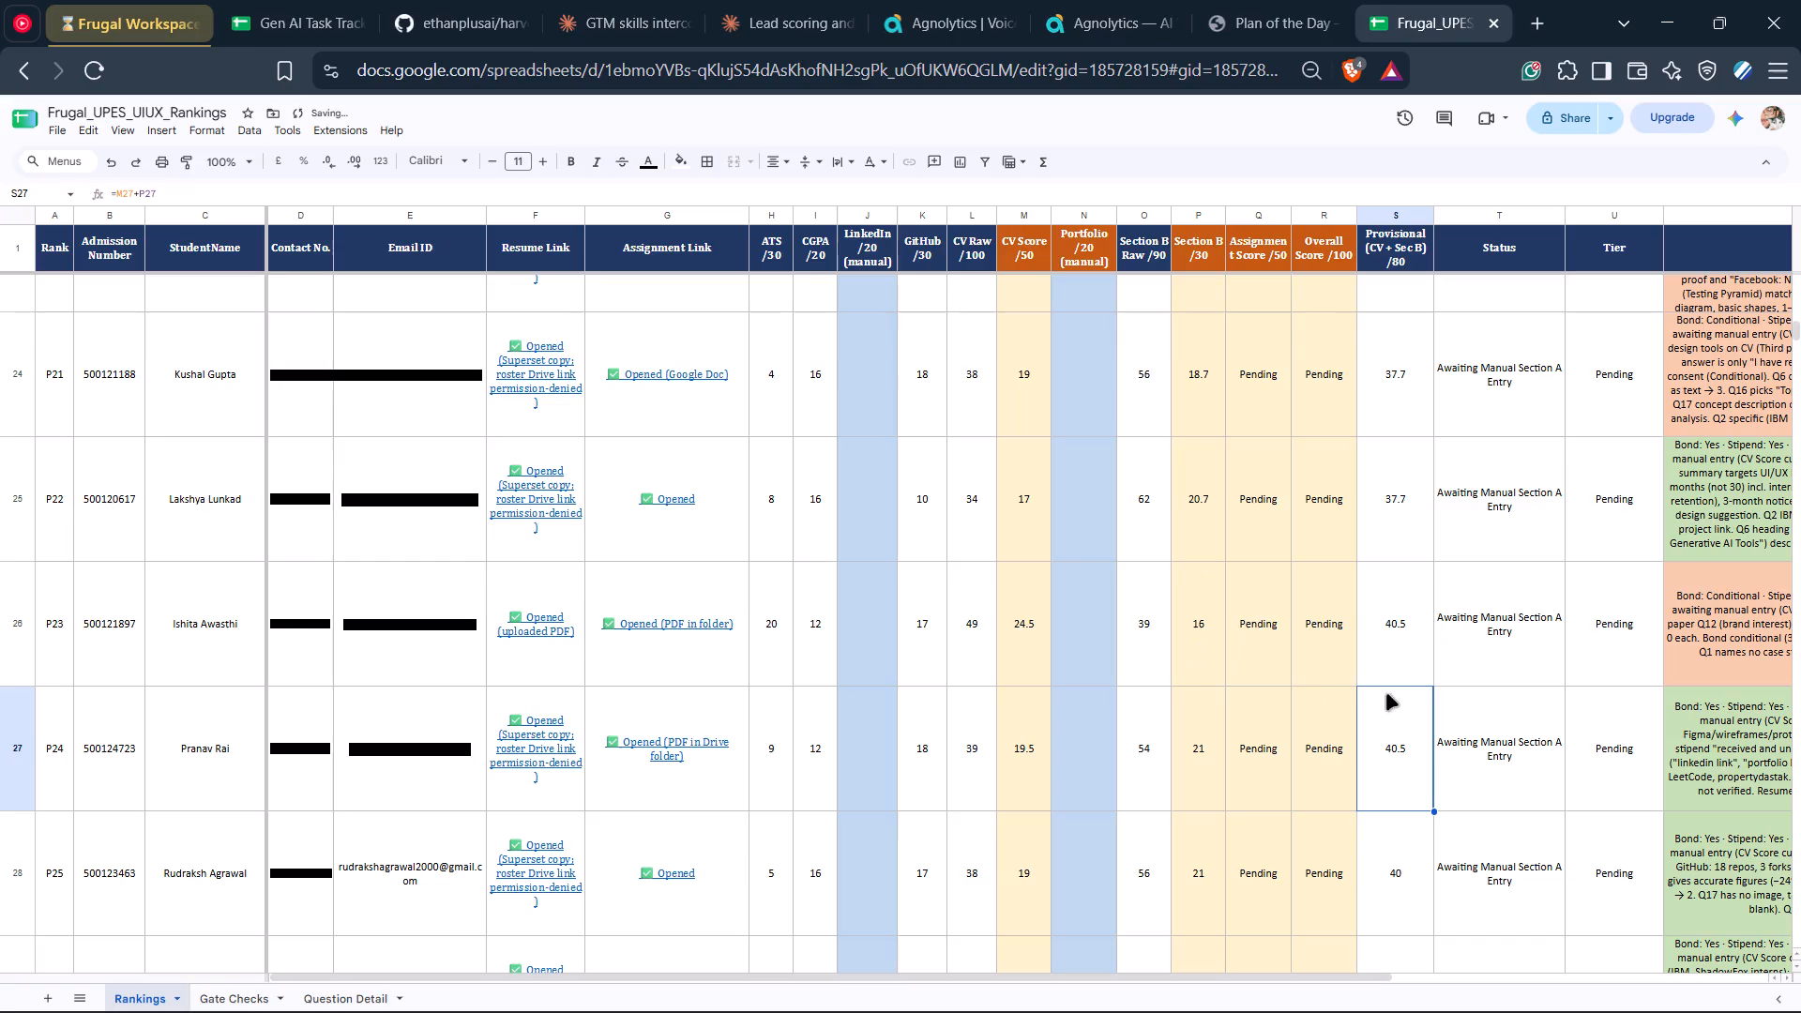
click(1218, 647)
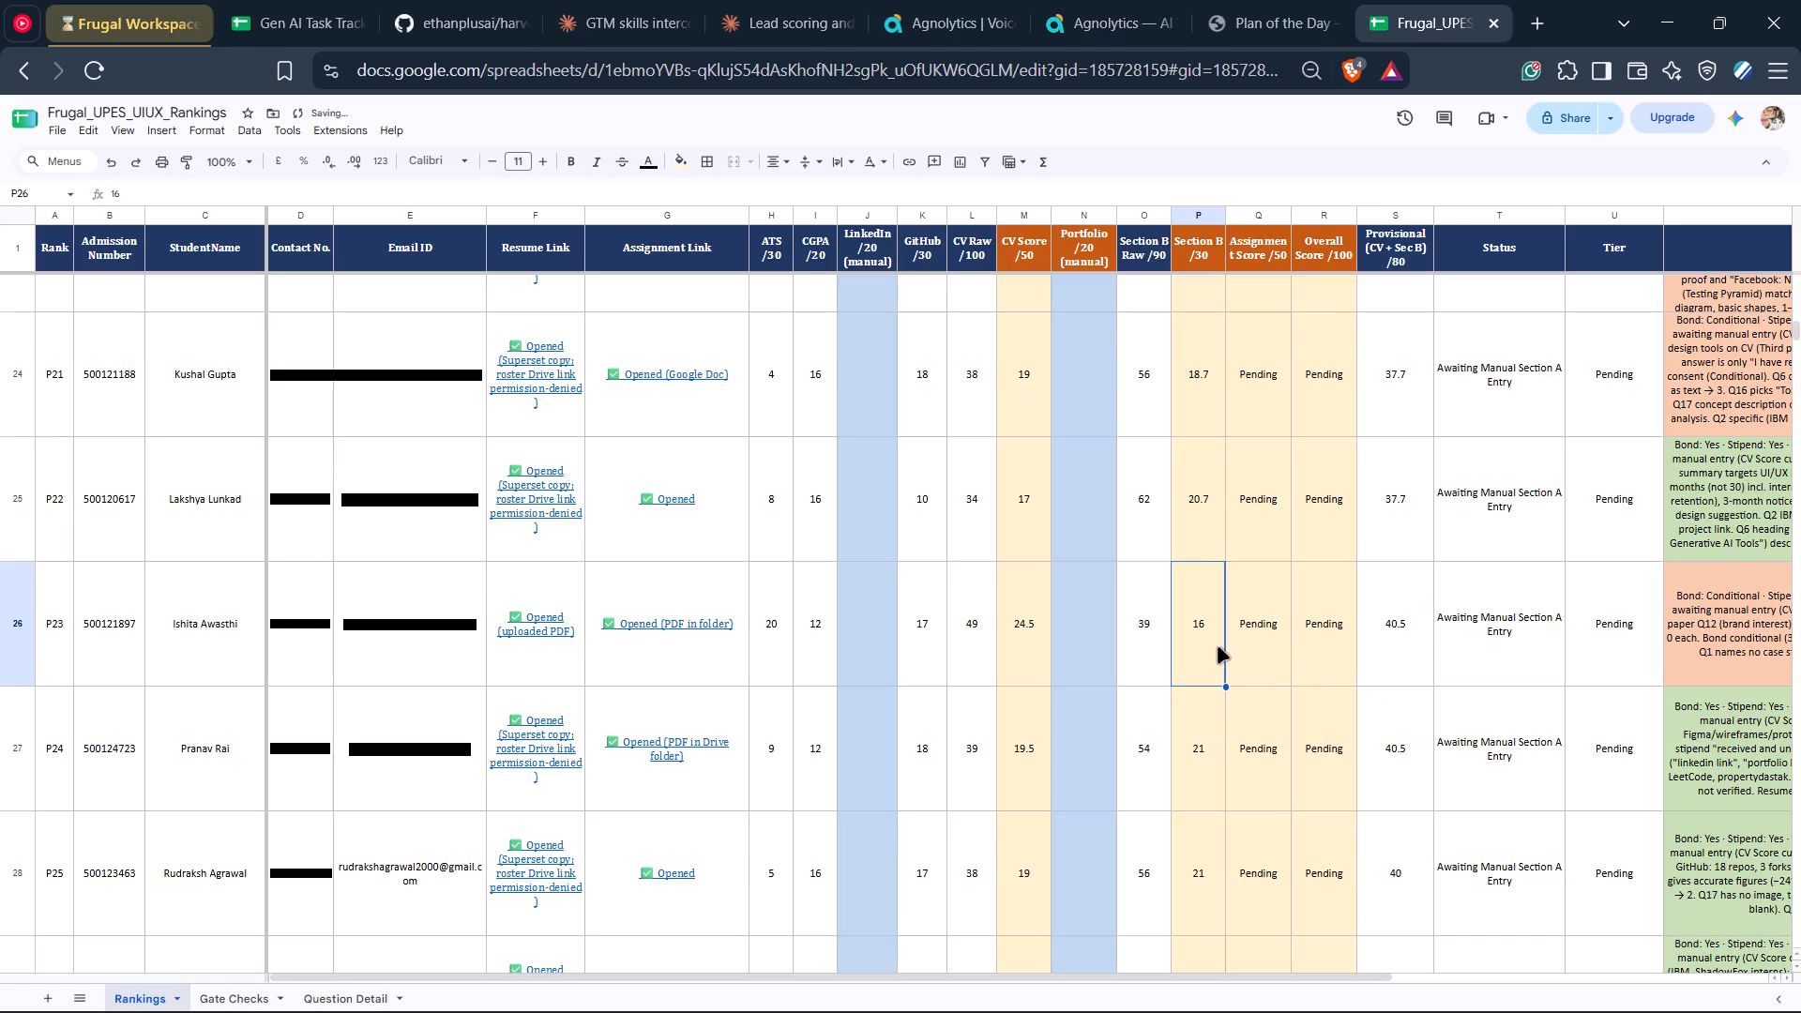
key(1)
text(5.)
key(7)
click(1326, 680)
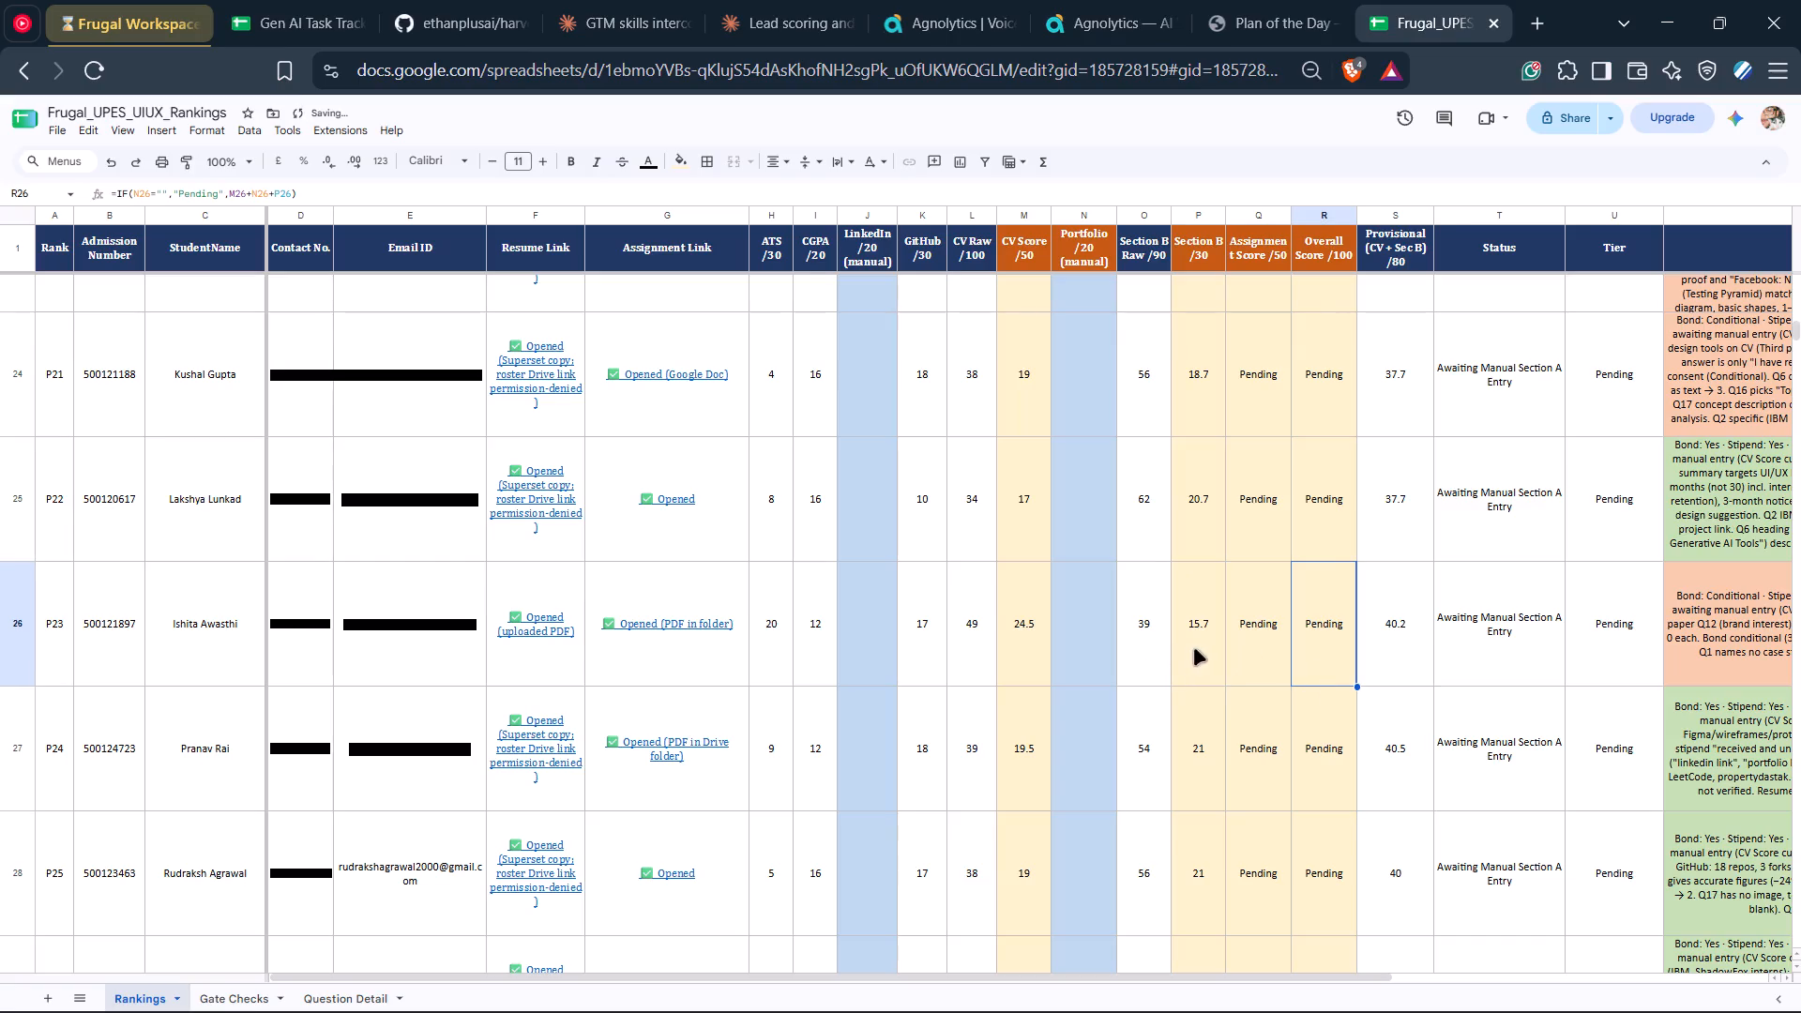
Set candidate P23's Section B /30 score to 15.6.
click(1197, 649)
text(15.6)
click(1263, 715)
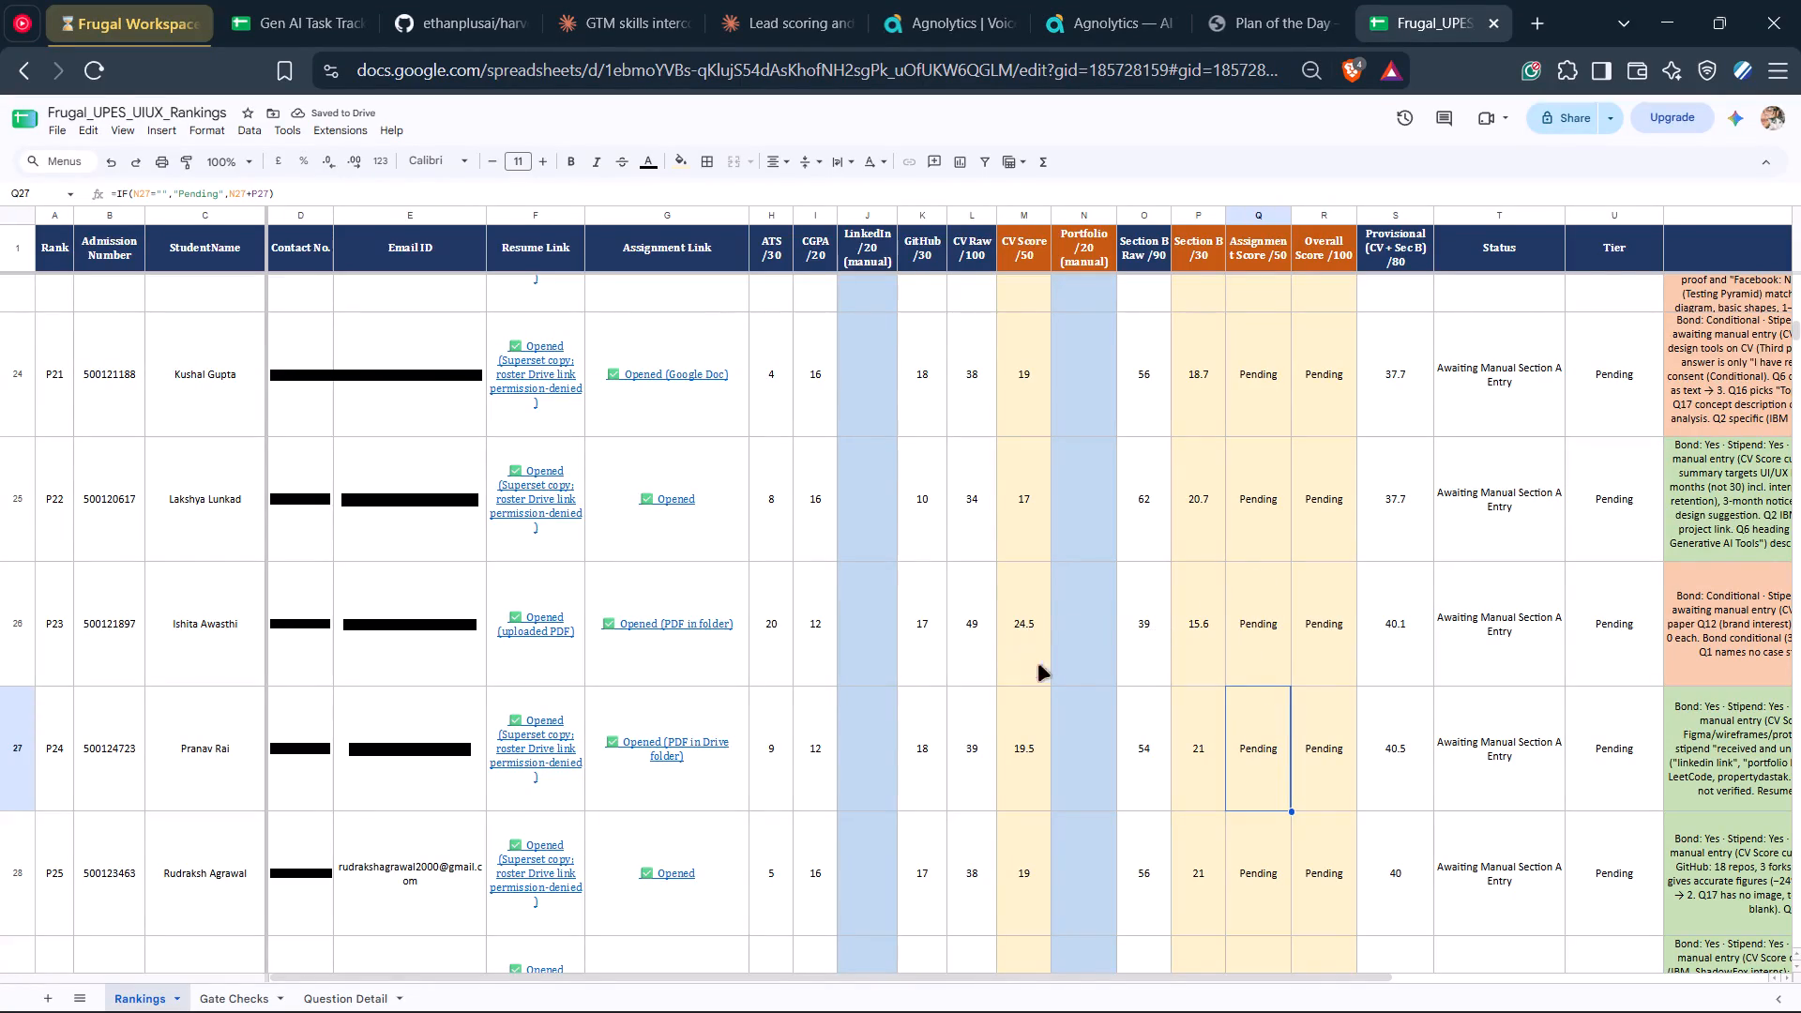
Set candidate P22's ATS /30 score to 11.
scroll(1049, 673, up, 1)
scroll(1049, 673, down, 1)
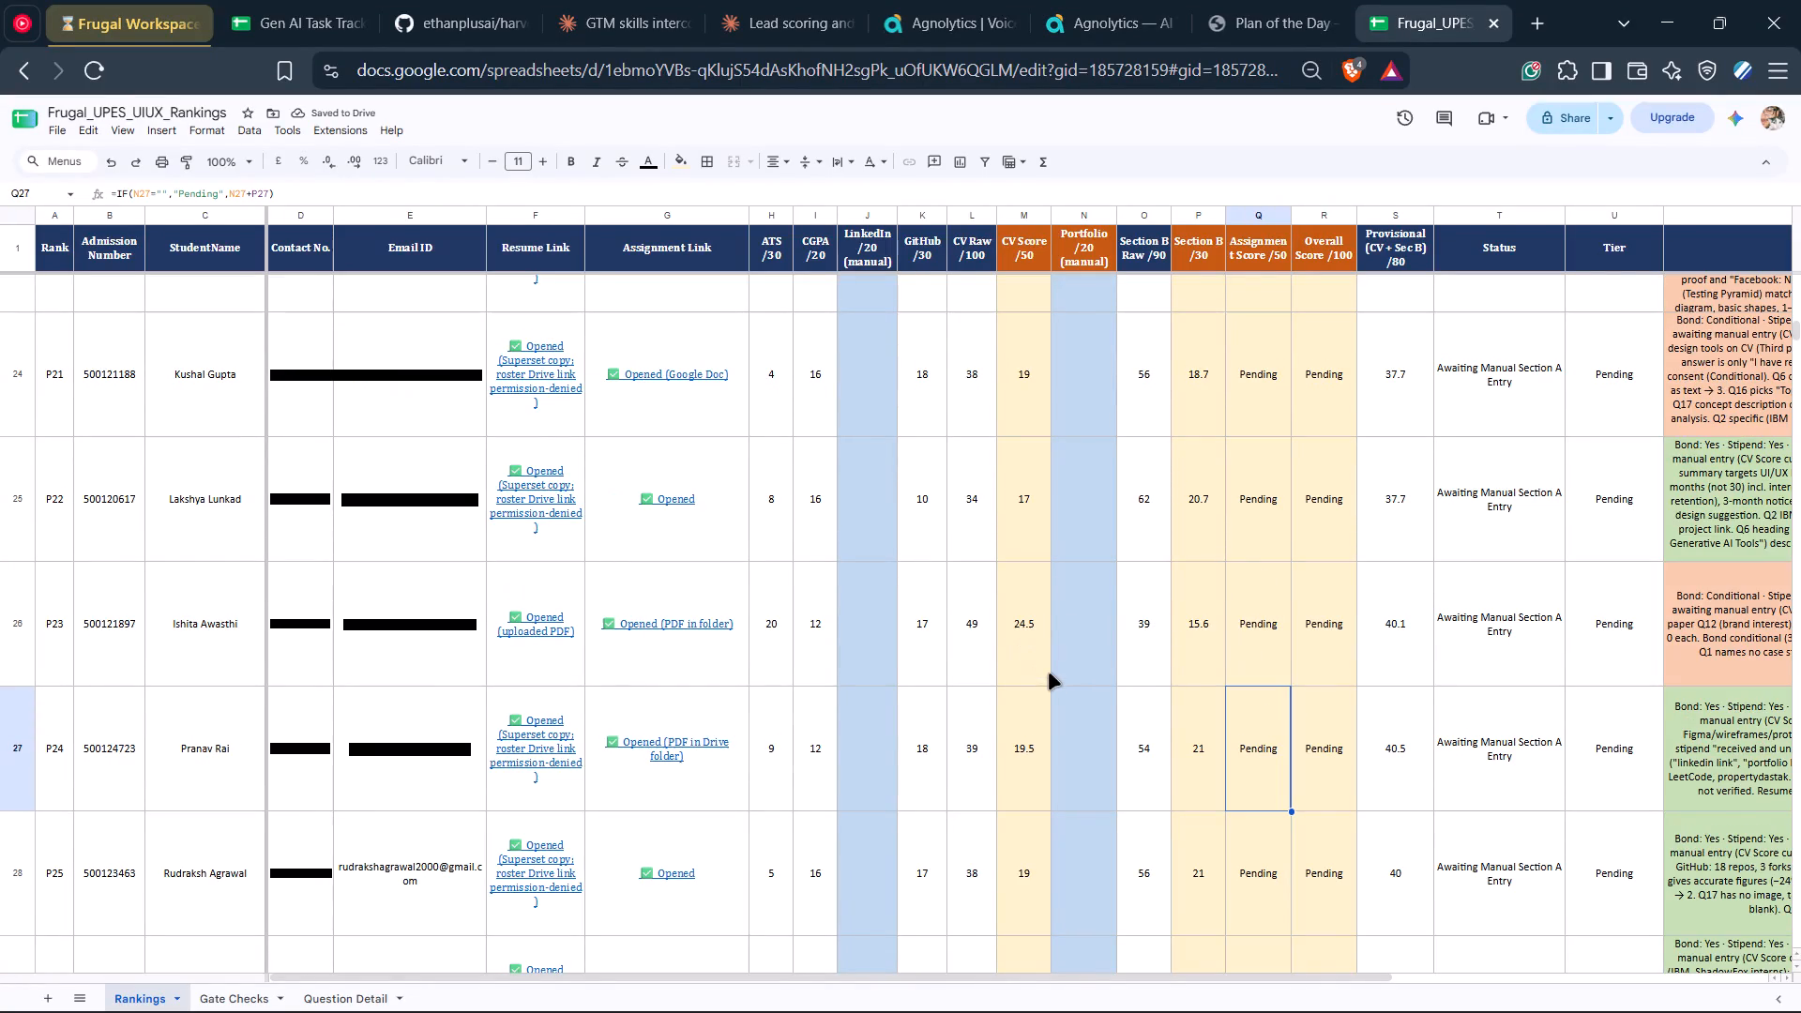
click(1225, 510)
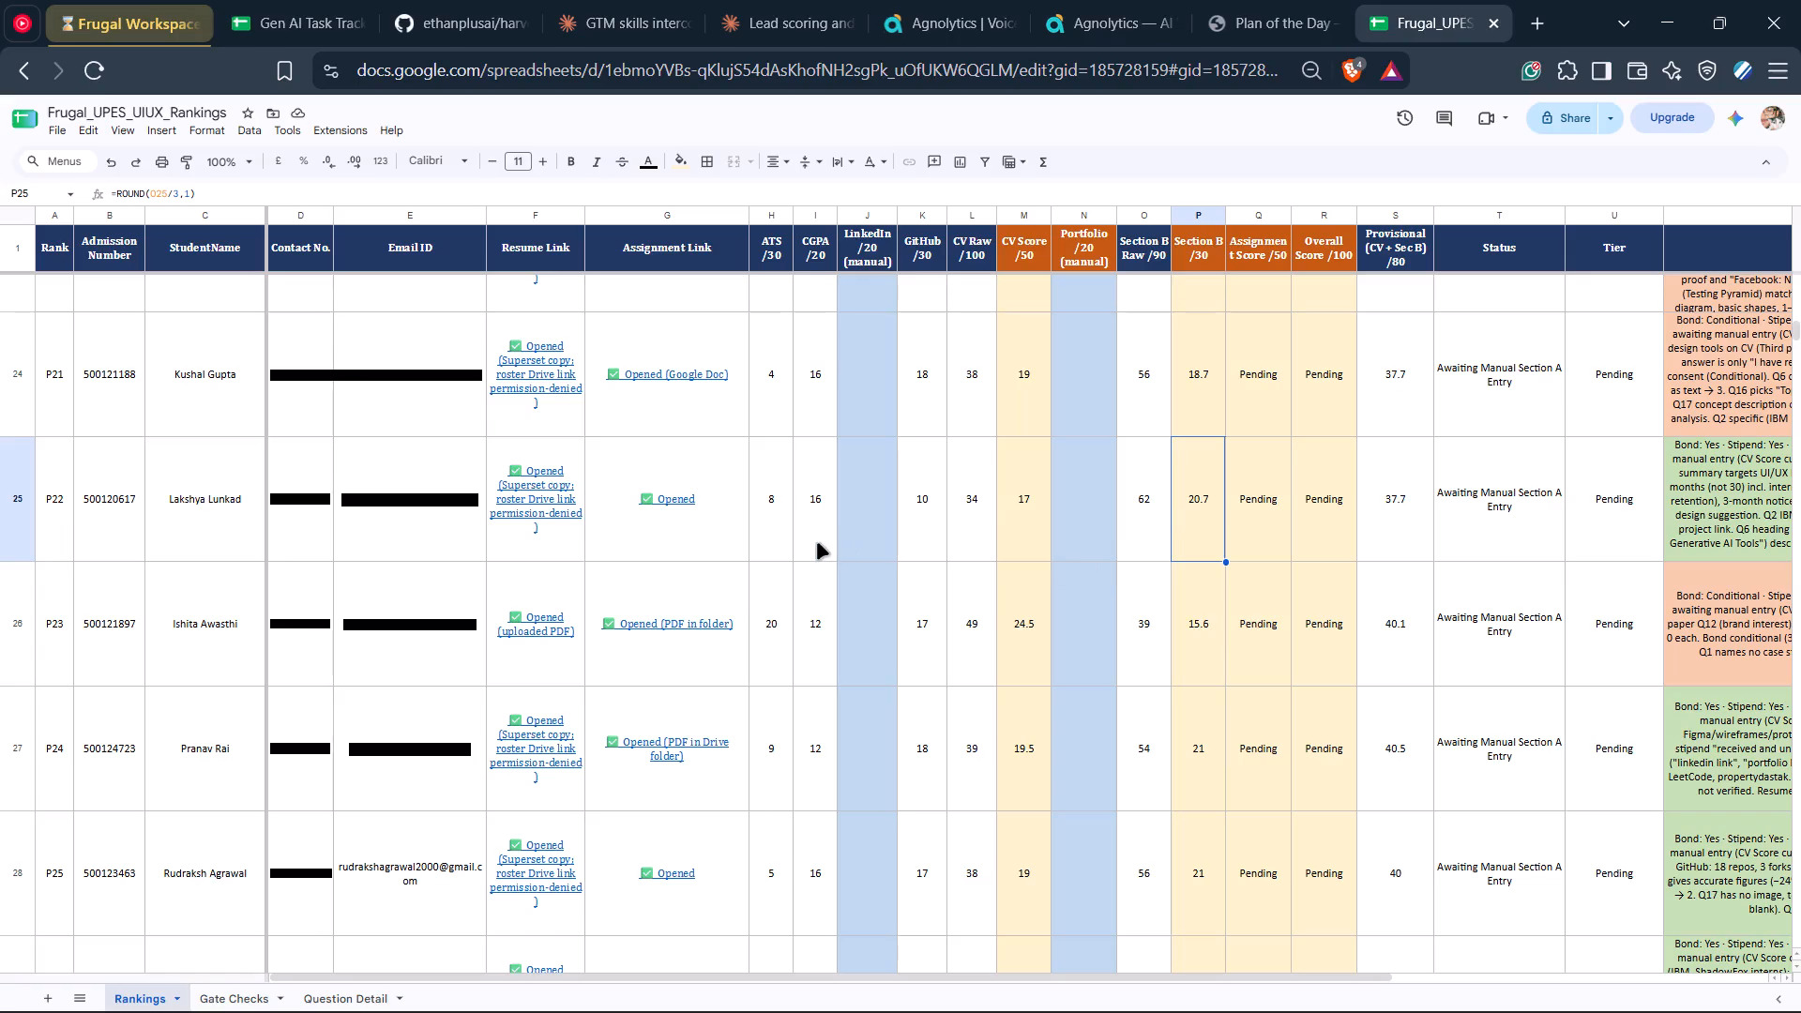
click(780, 530)
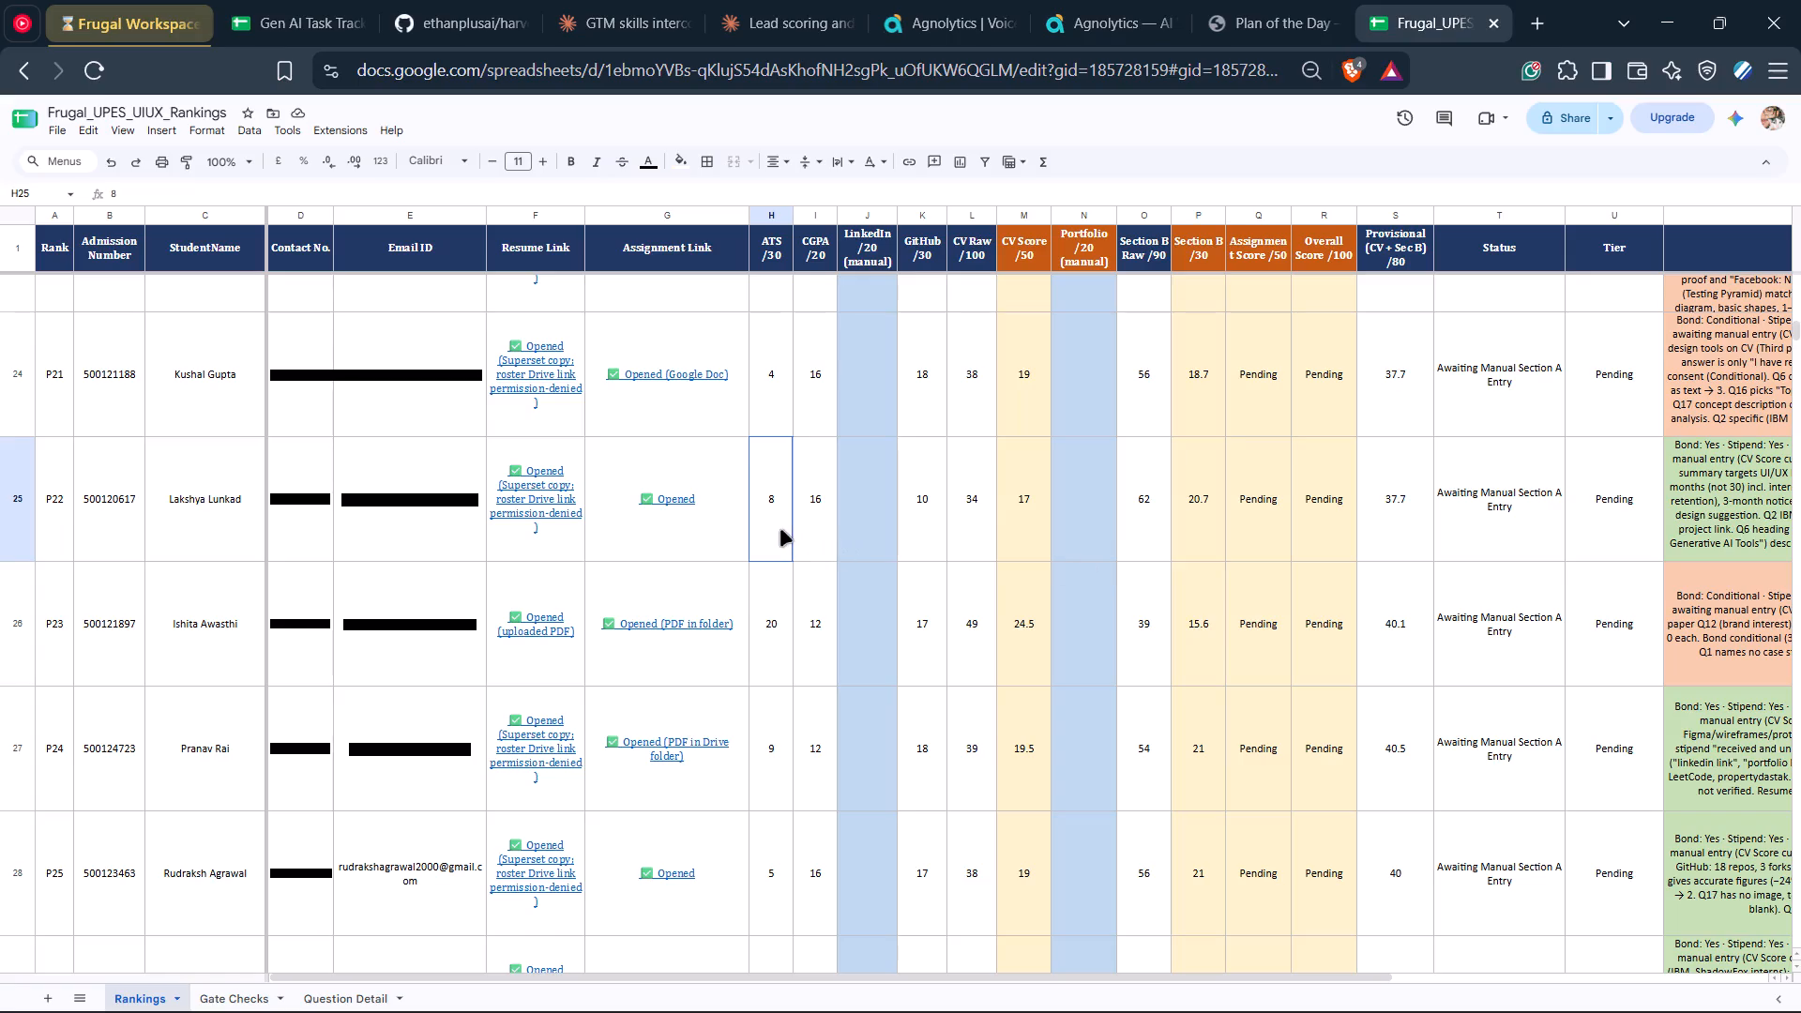
text(11)
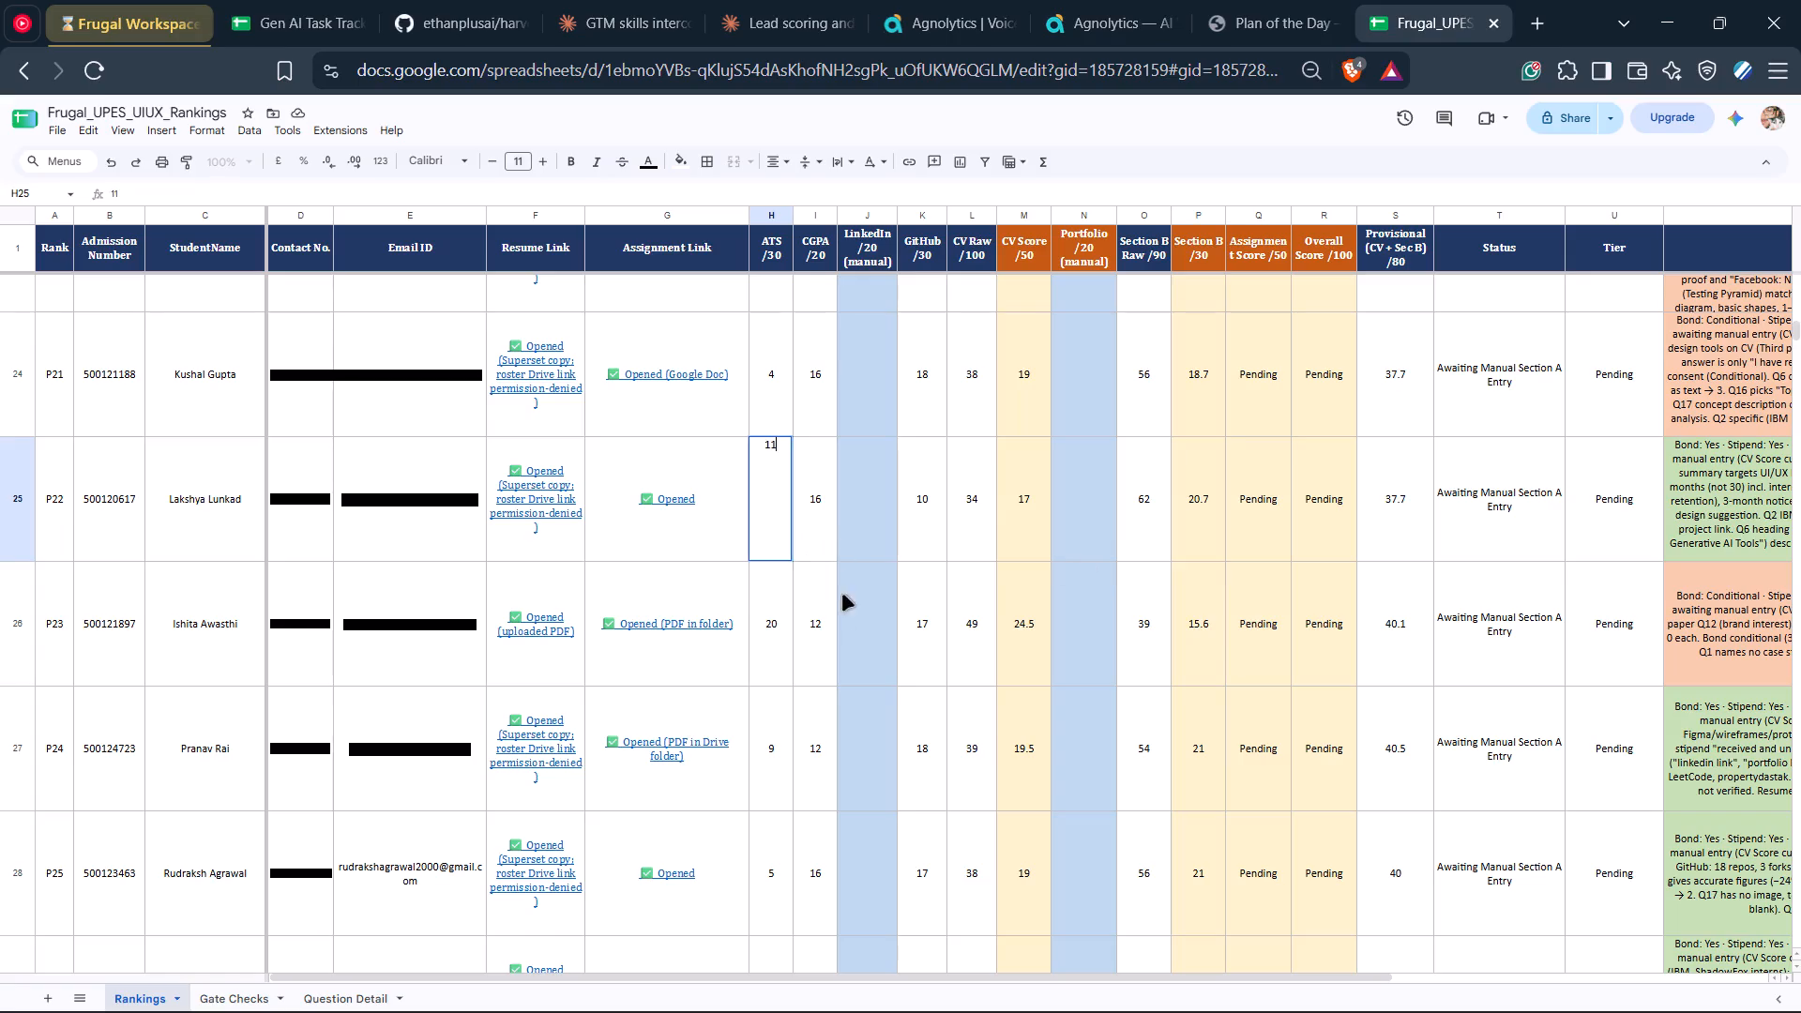
click(868, 642)
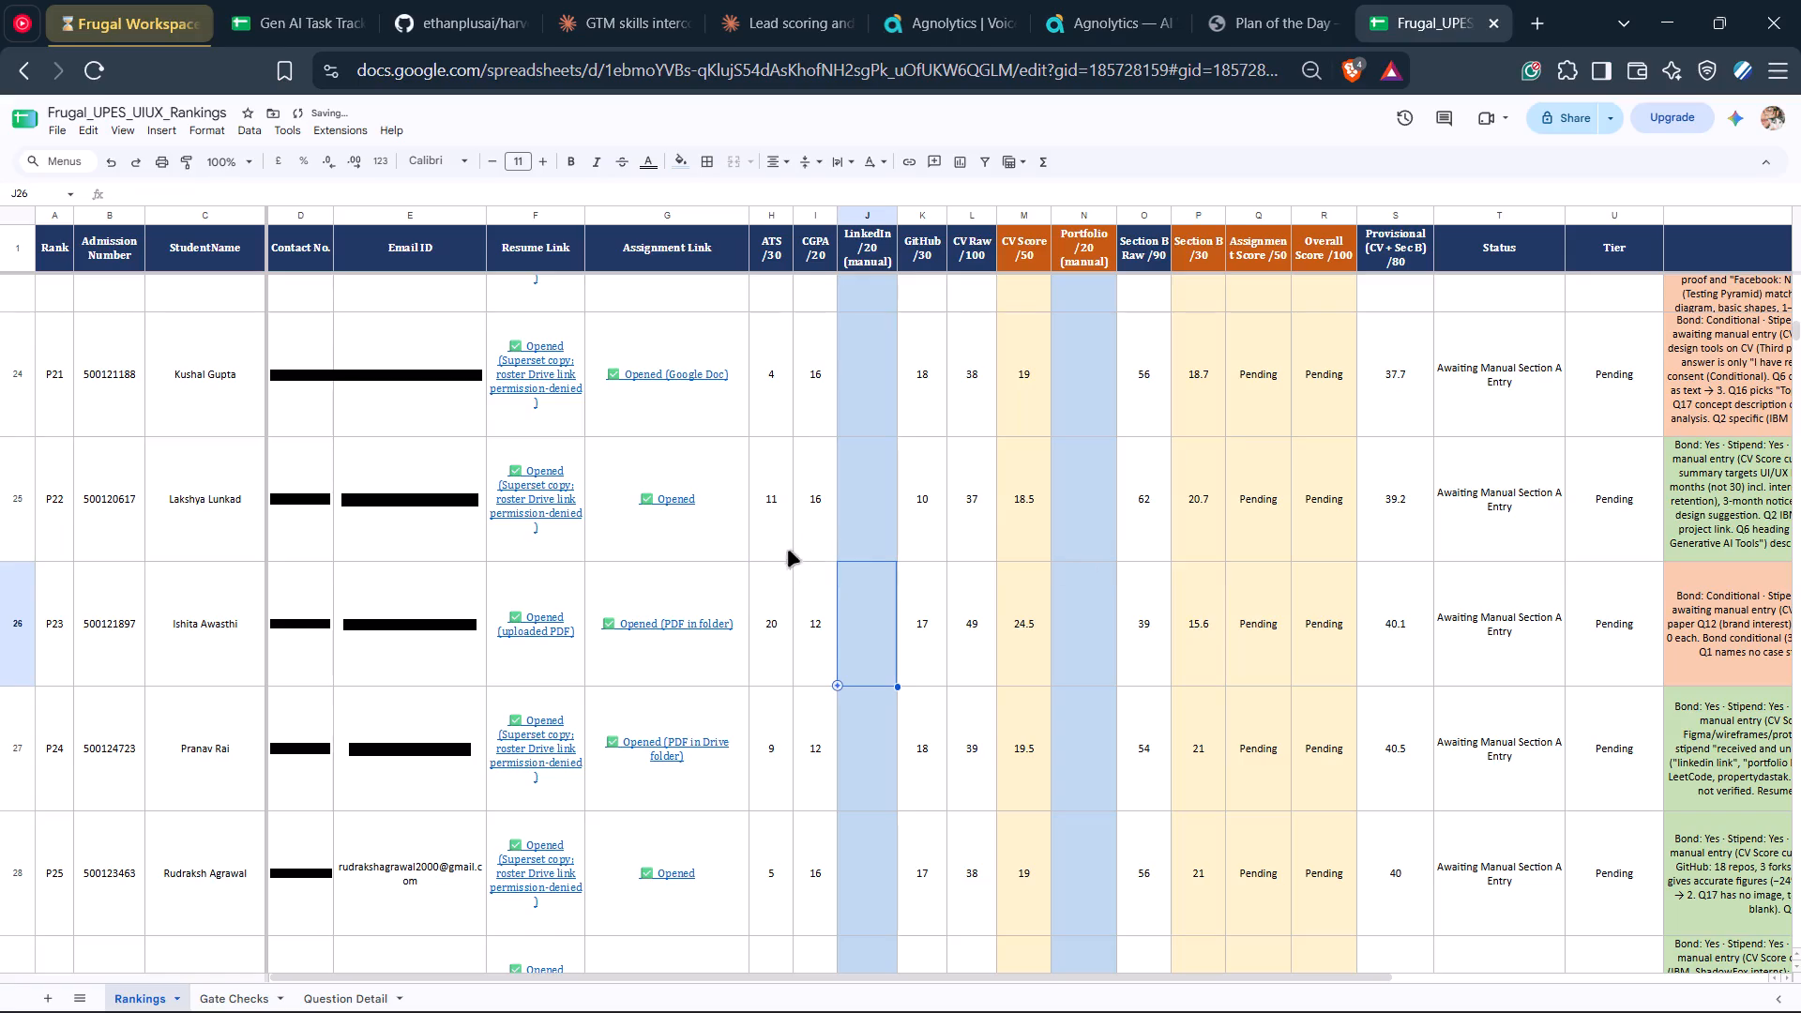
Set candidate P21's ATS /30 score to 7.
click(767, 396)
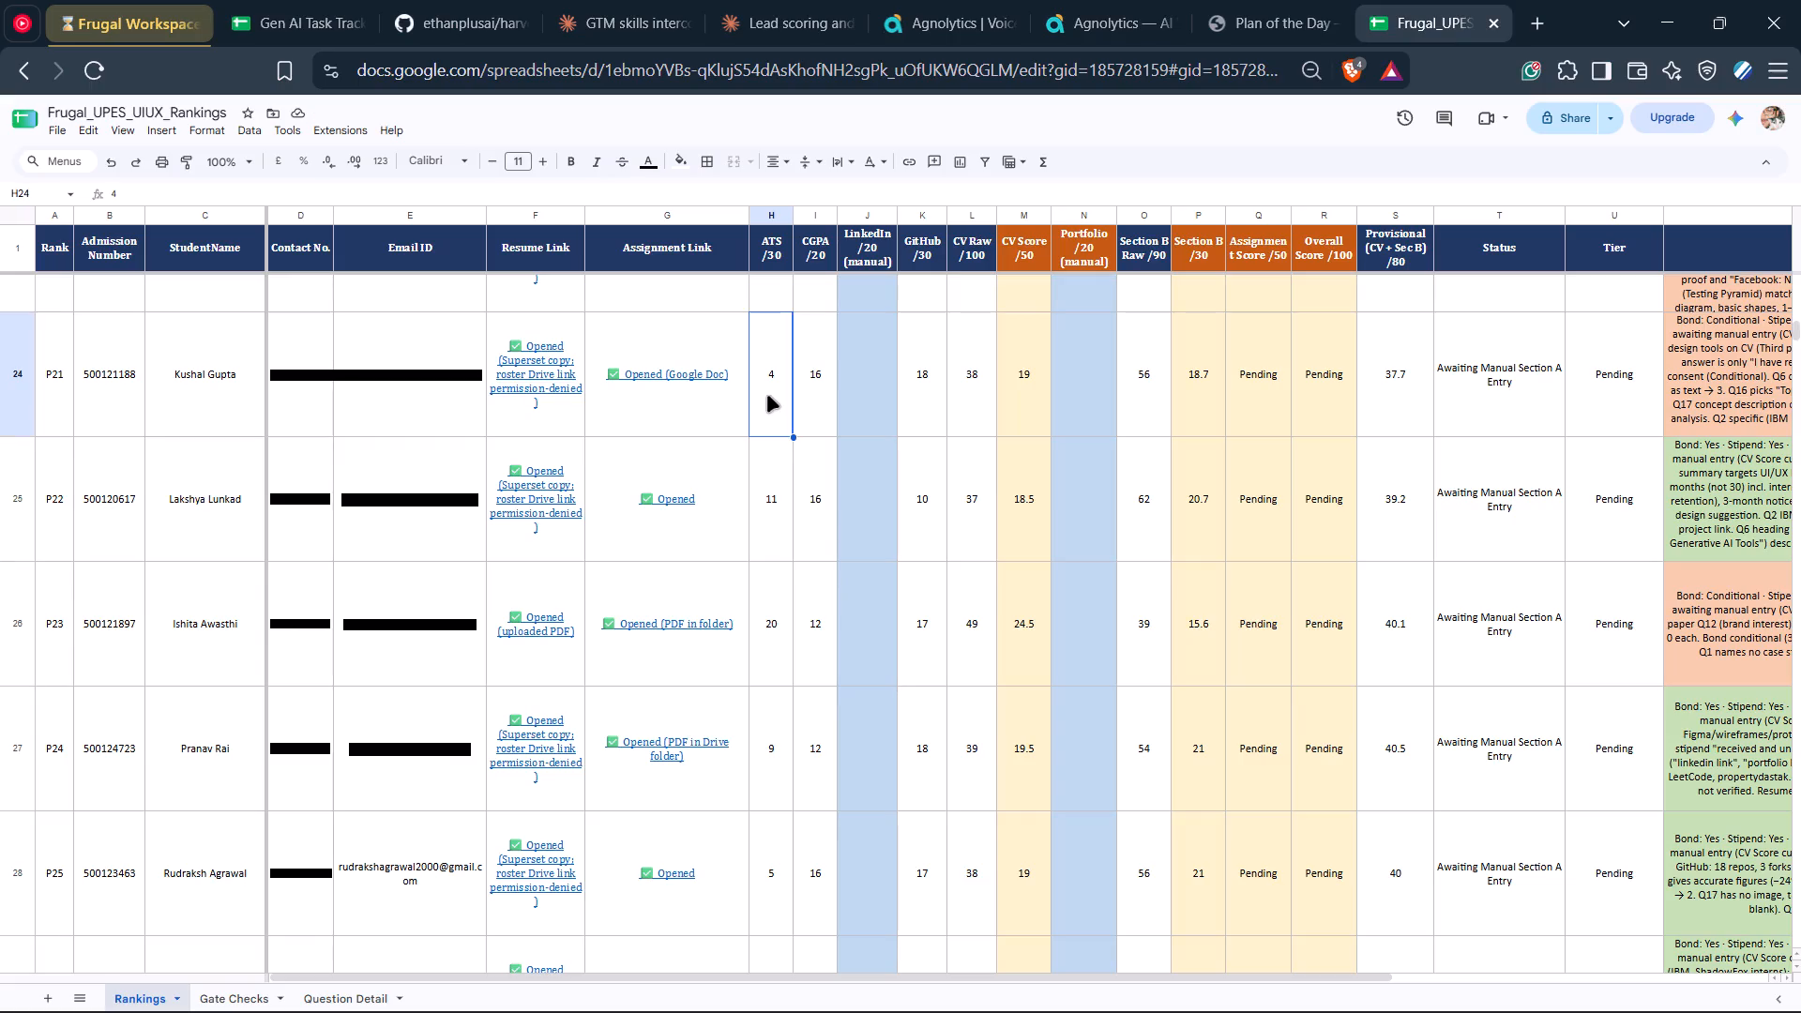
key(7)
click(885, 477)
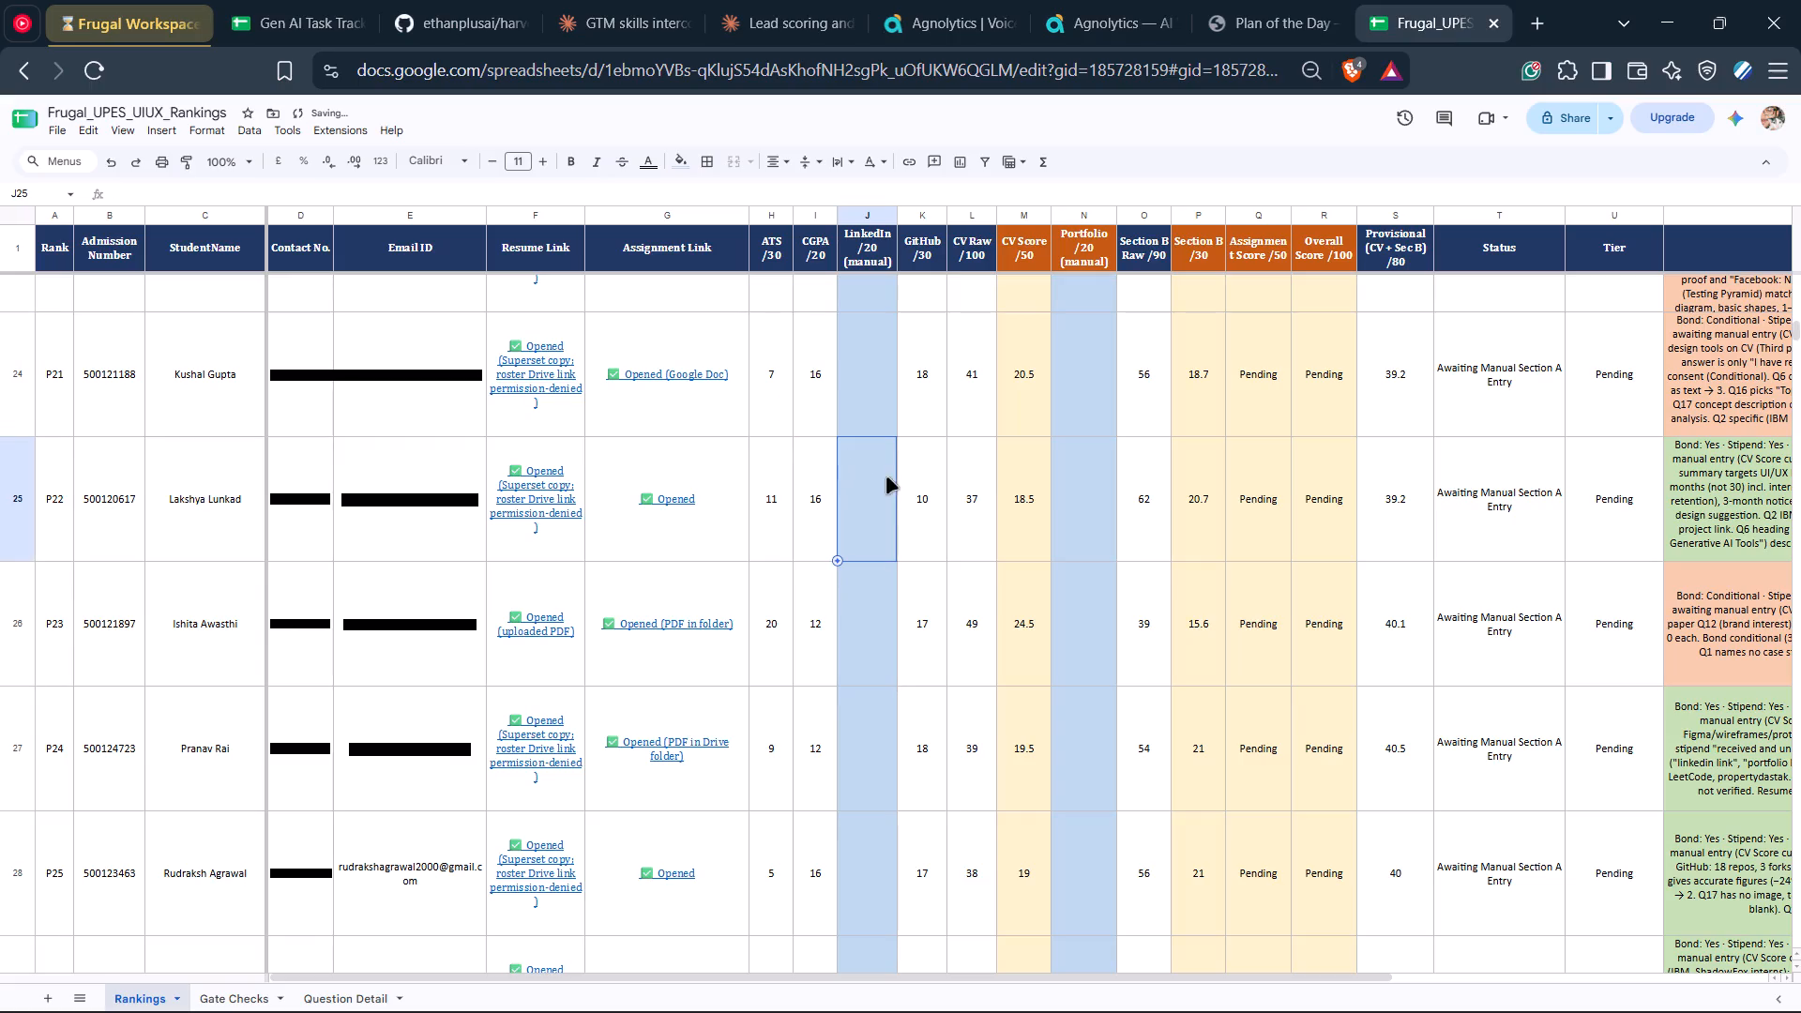
Set candidate P21's ATS /30 score to 8.
click(774, 382)
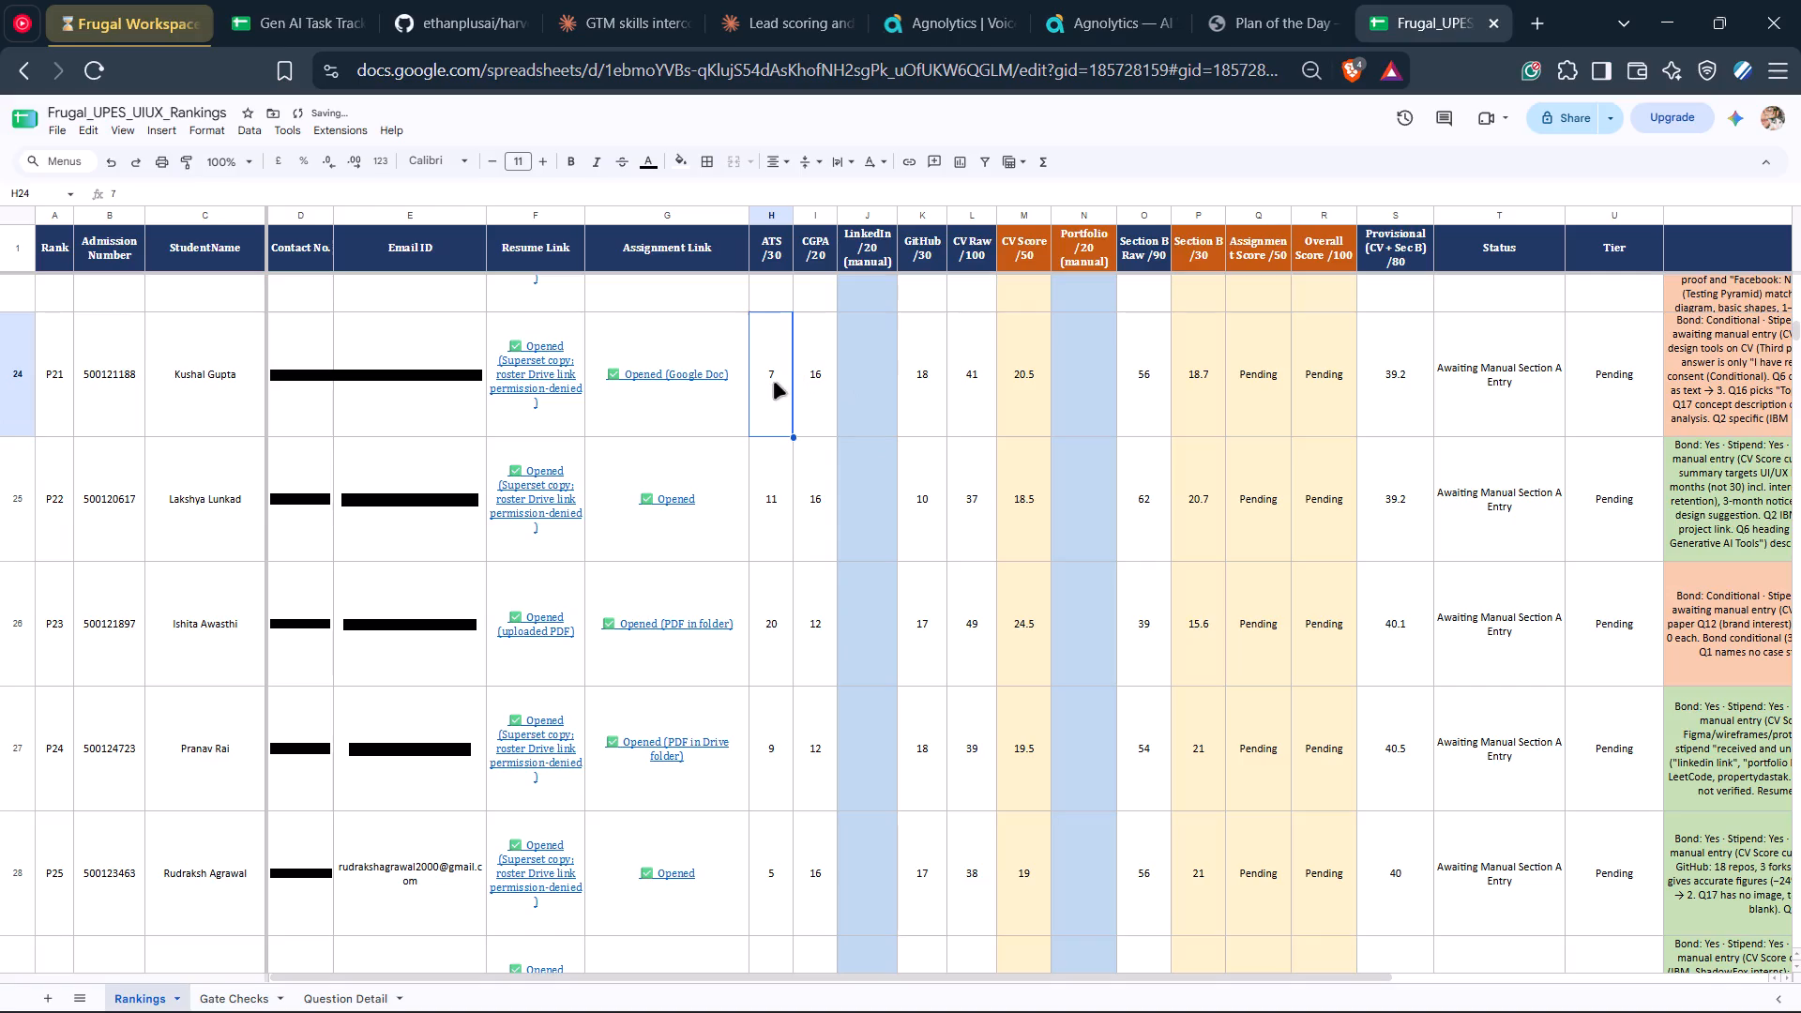
key(8)
click(924, 431)
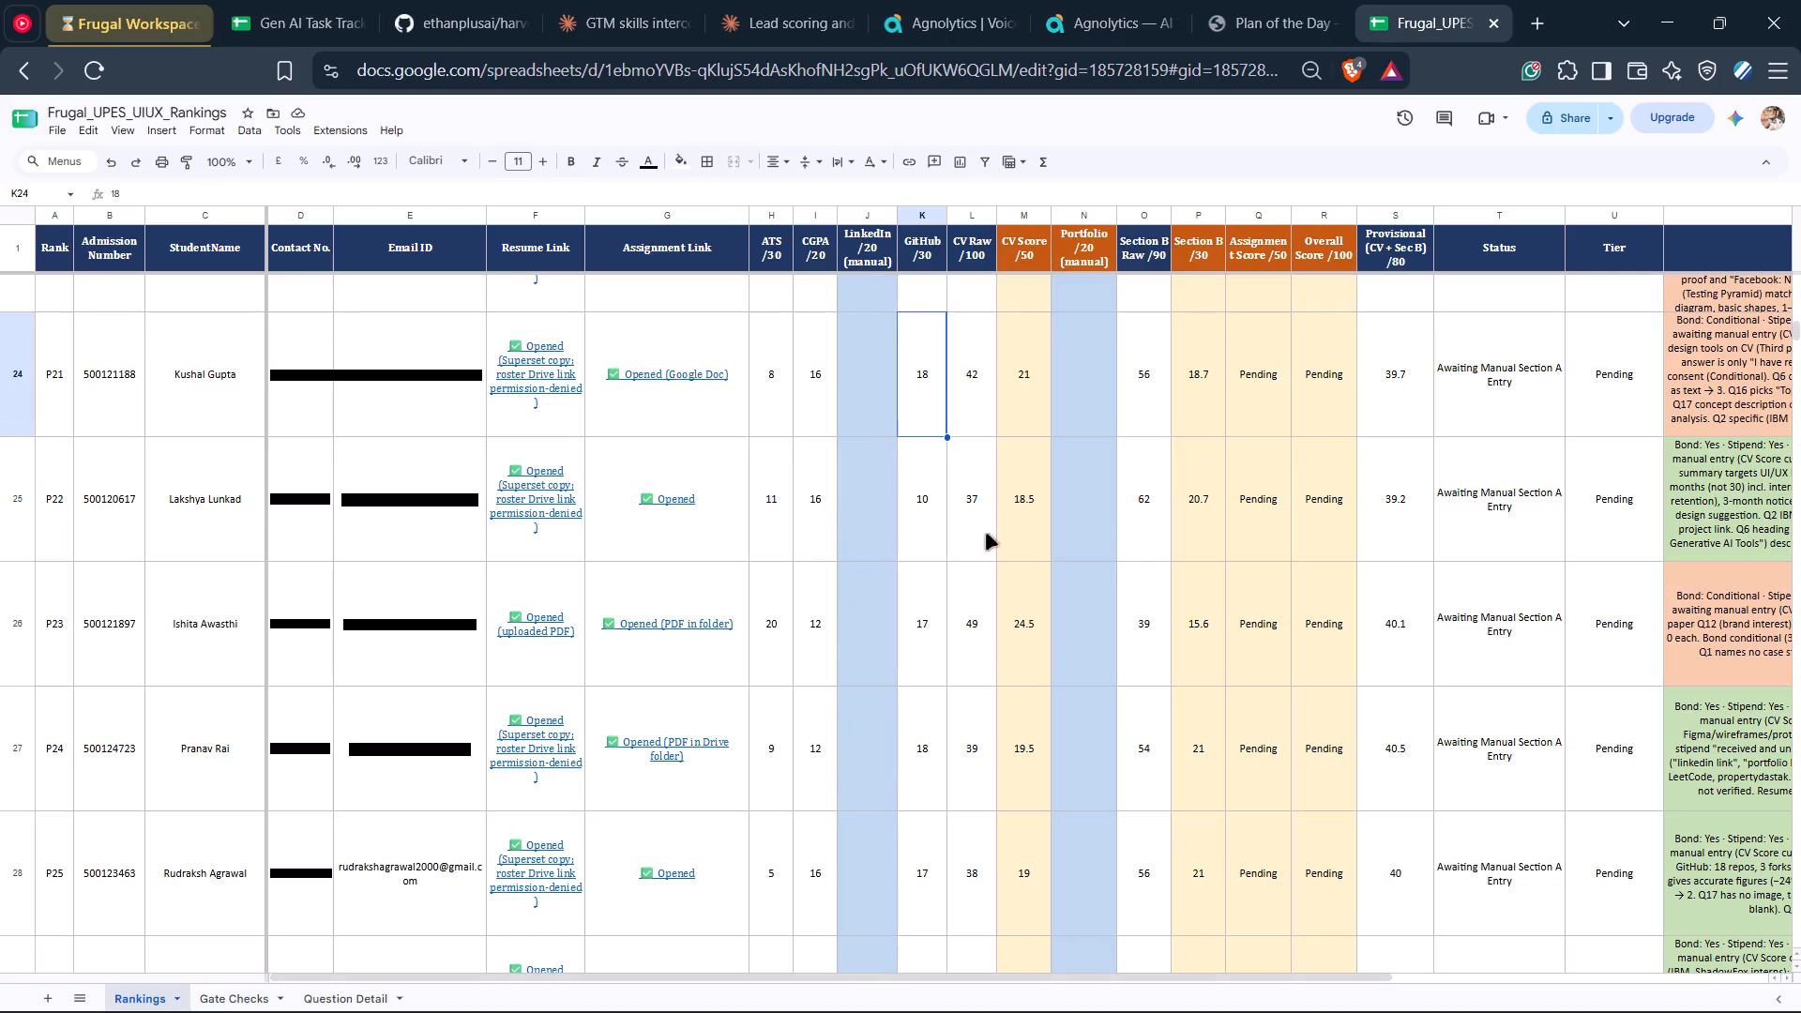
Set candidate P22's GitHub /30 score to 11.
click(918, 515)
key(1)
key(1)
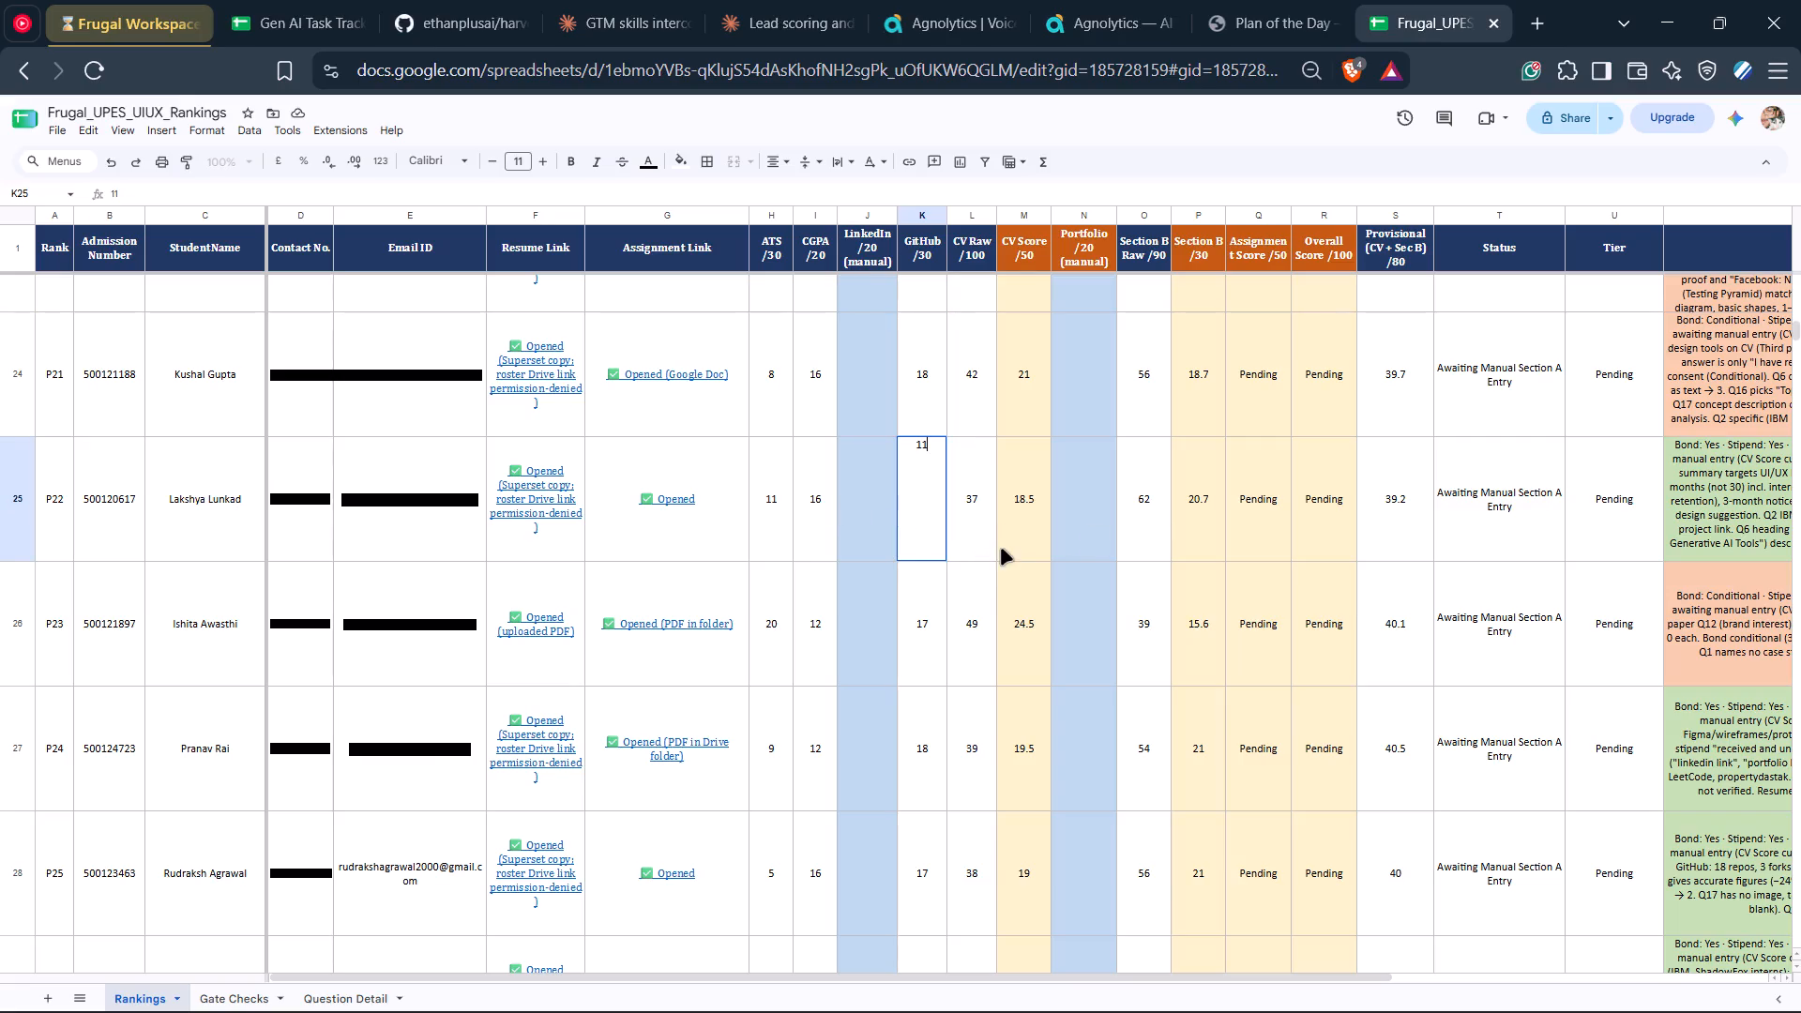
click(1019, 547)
Set candidate P22's GitHub /30 score to 12.
click(916, 514)
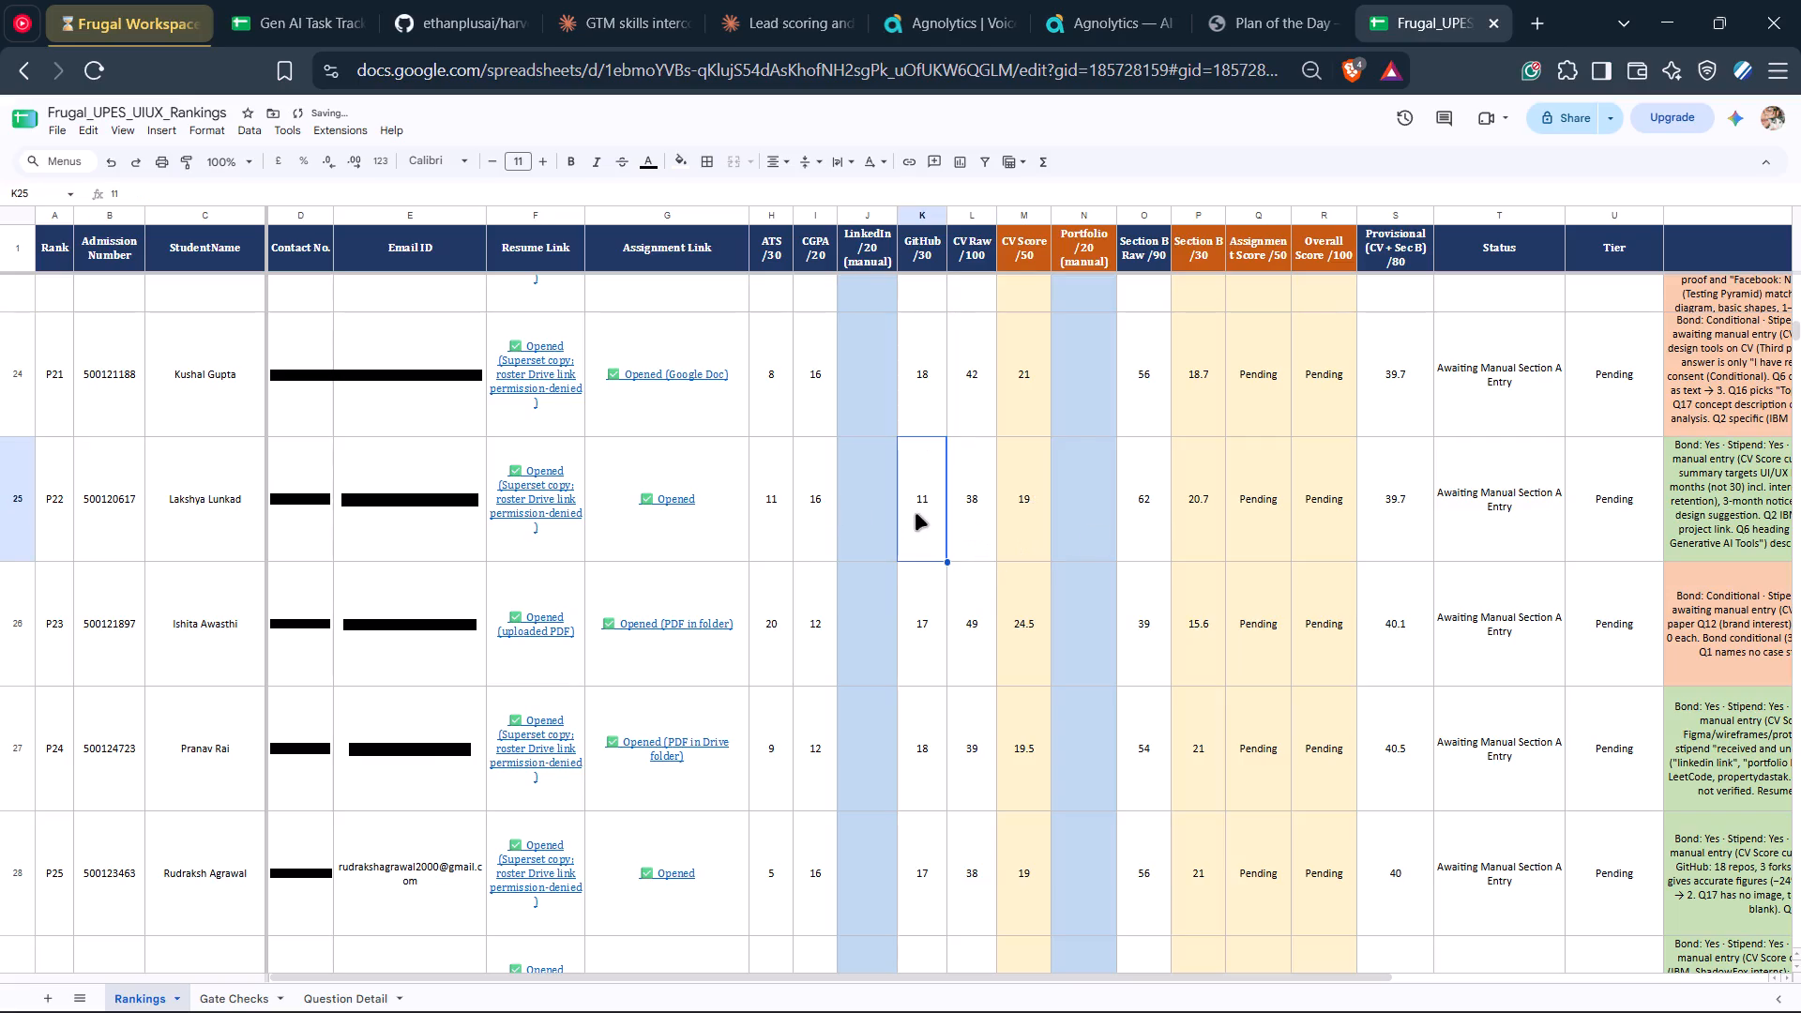
text(12)
click(1067, 560)
Review the component and provisional scores of candidates P19 to P30 in the Rankings sheet.
scroll(956, 566, up, 1)
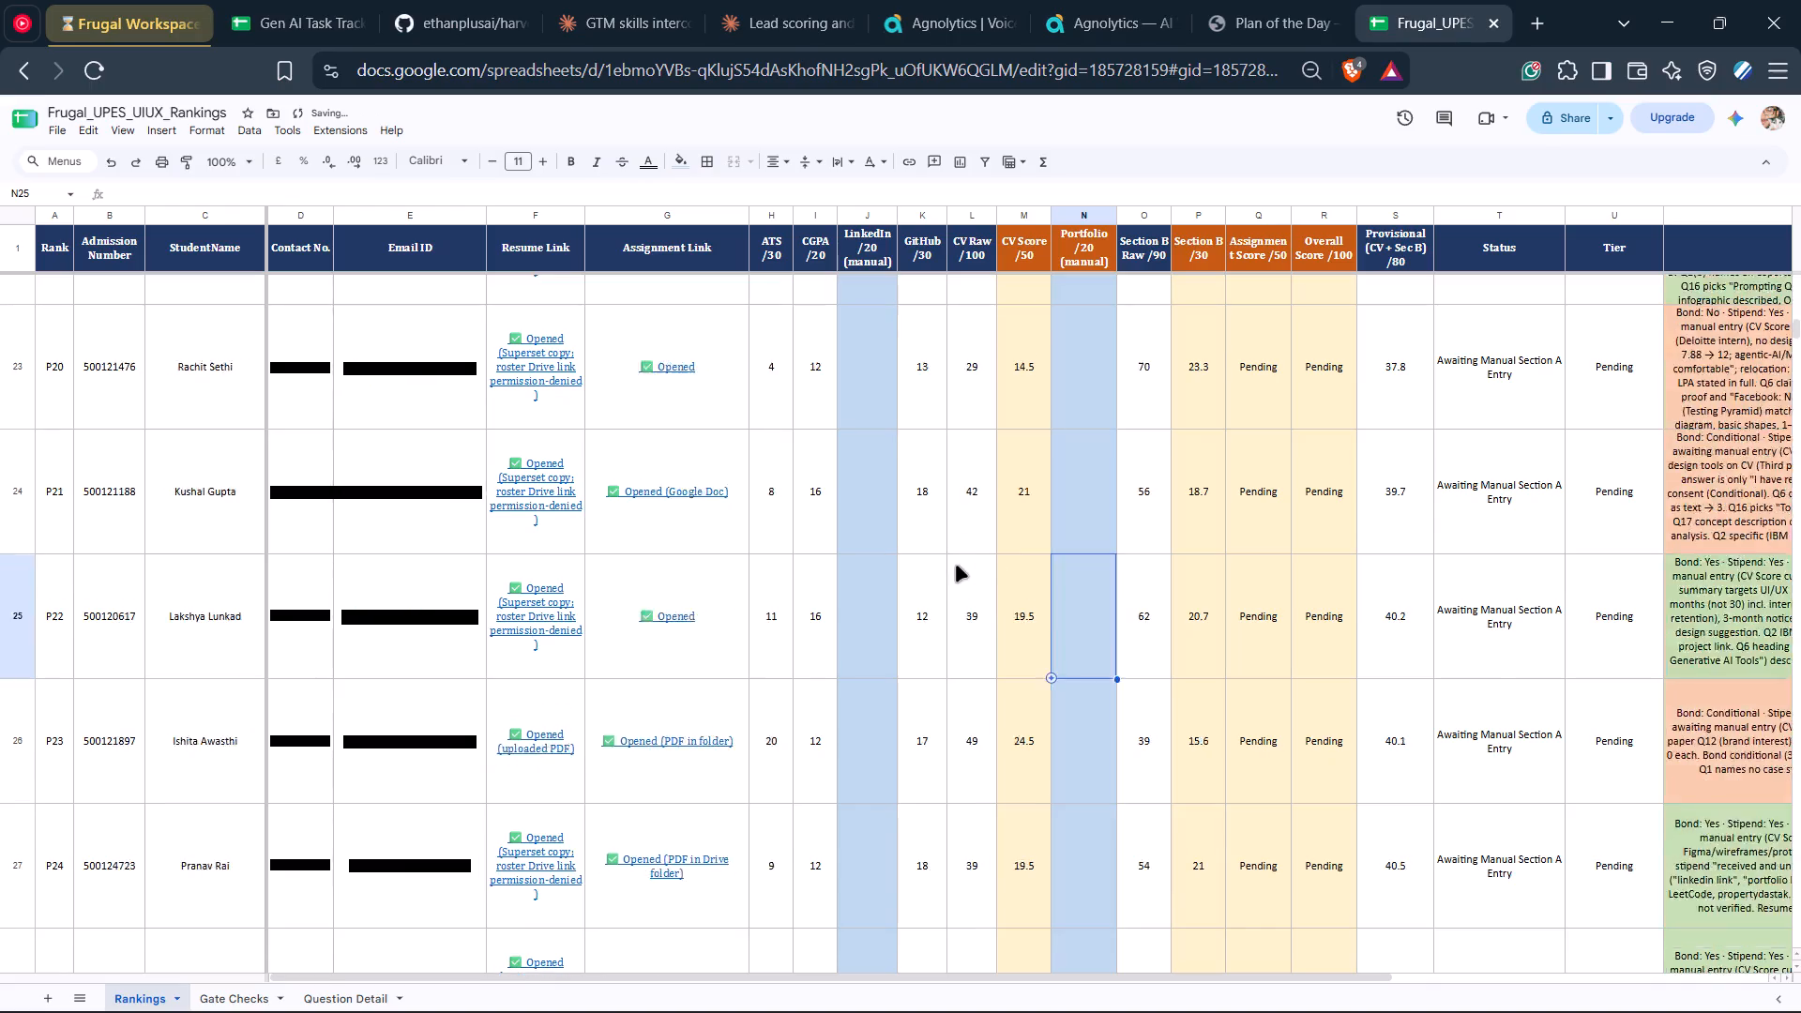
scroll(956, 566, up, 1)
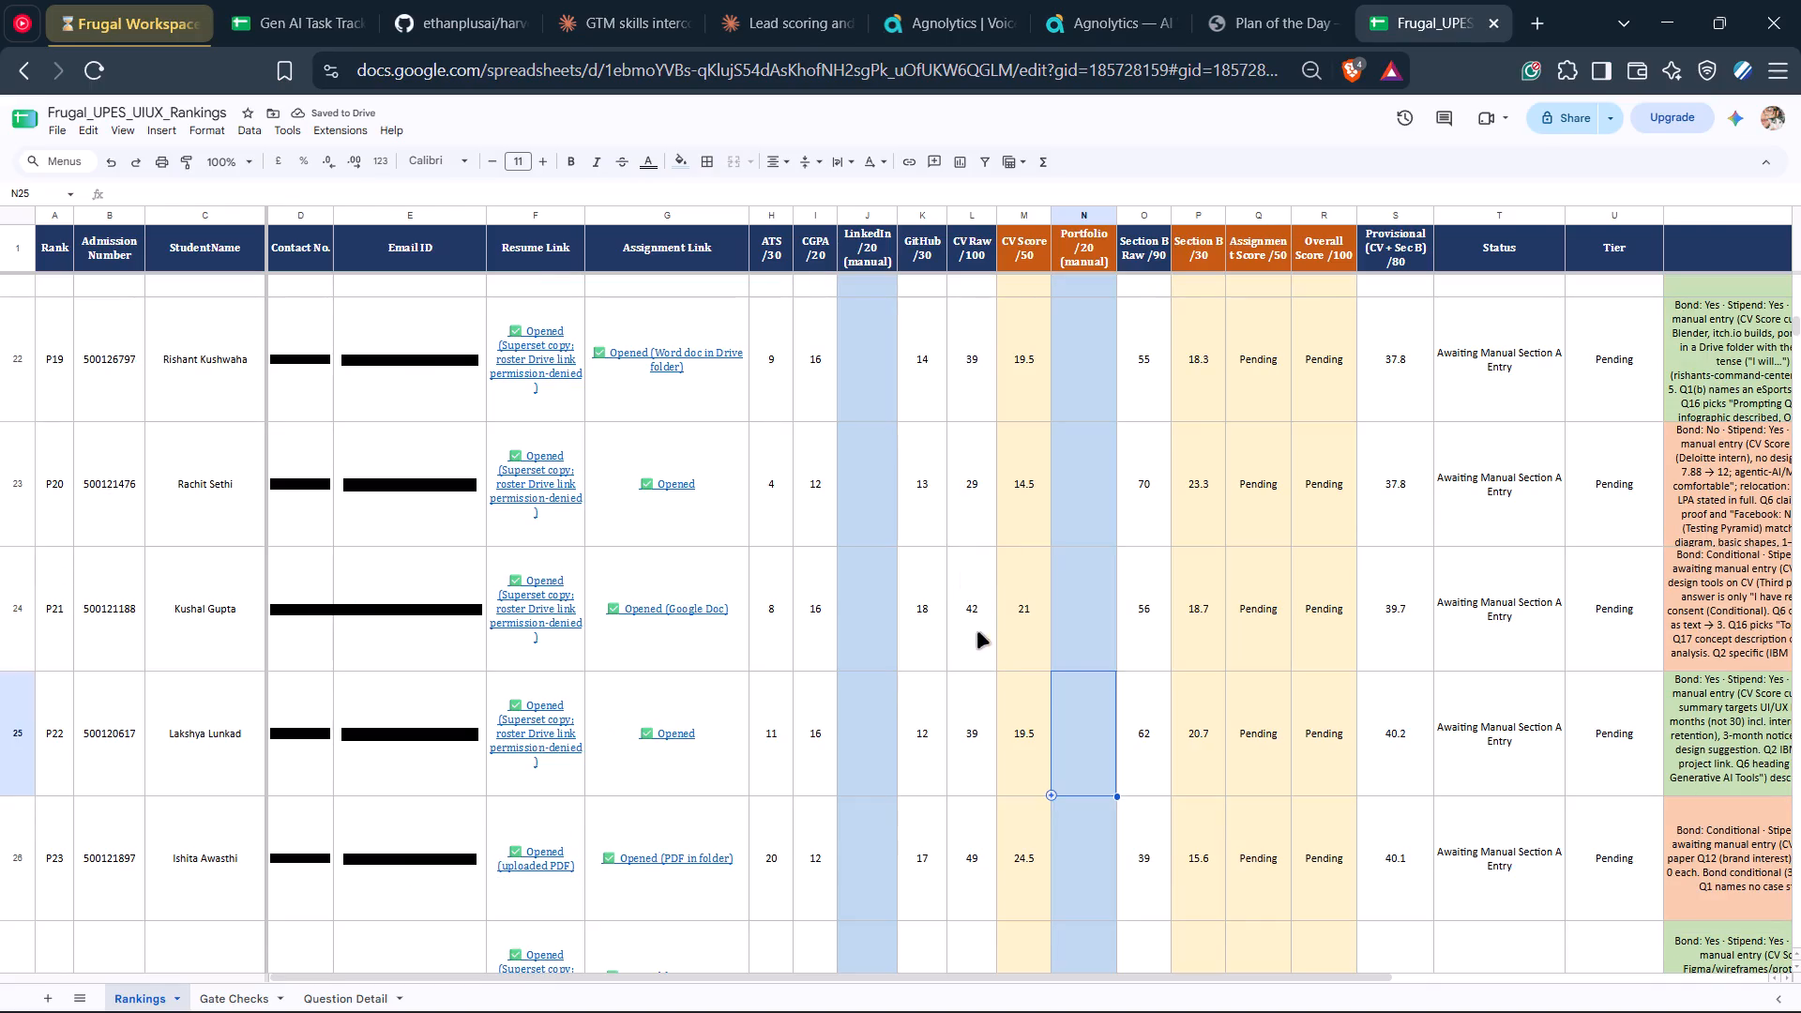
scroll(1400, 806, down, 3)
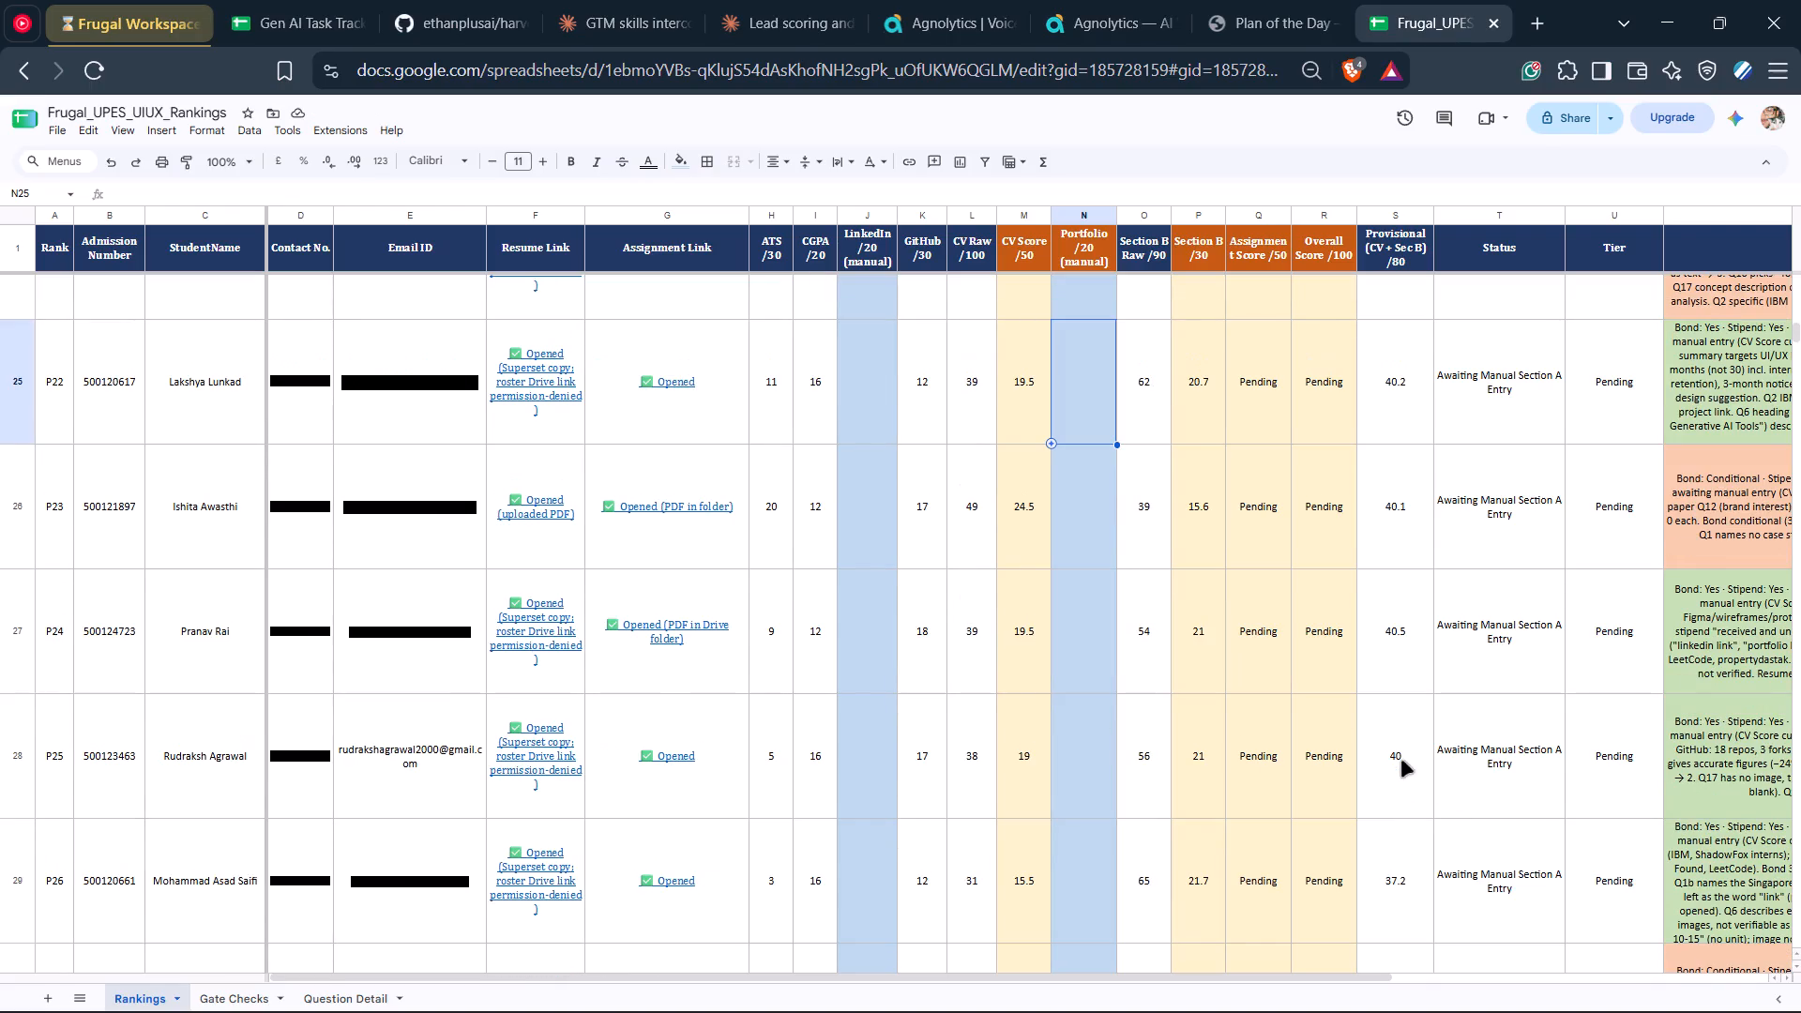
scroll(1424, 734, down, 2)
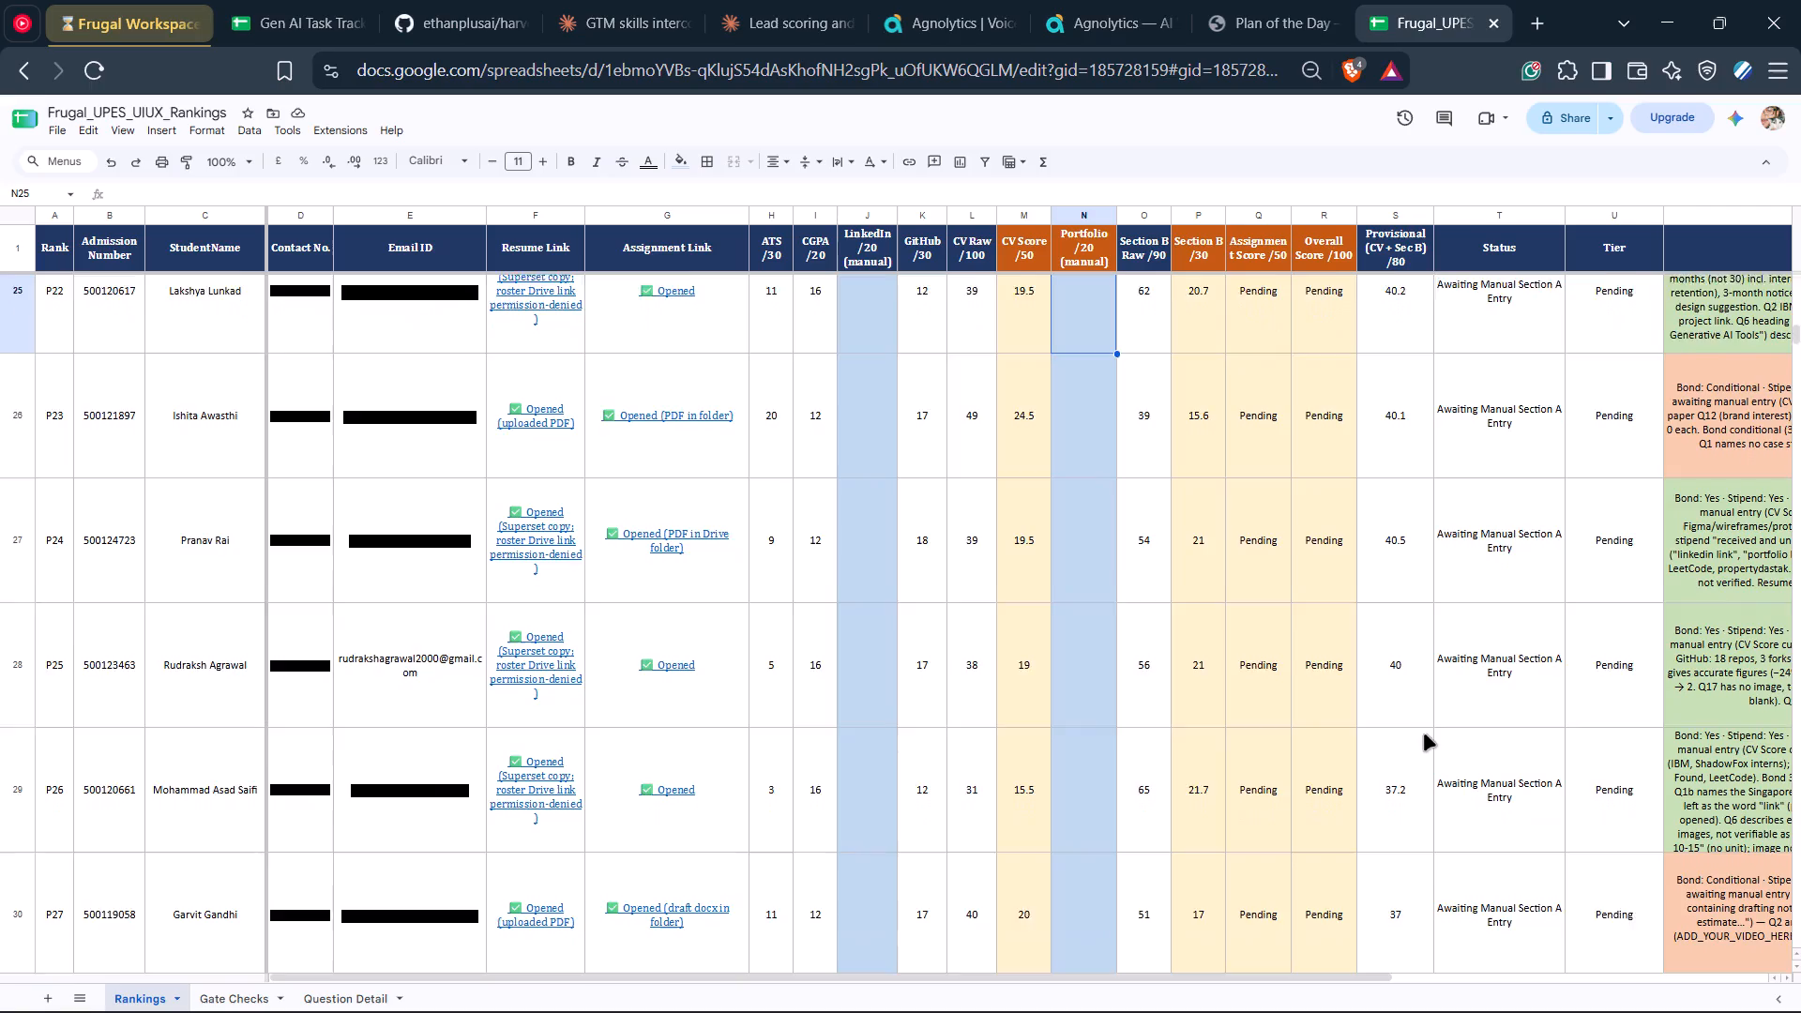
scroll(1424, 734, down, 2)
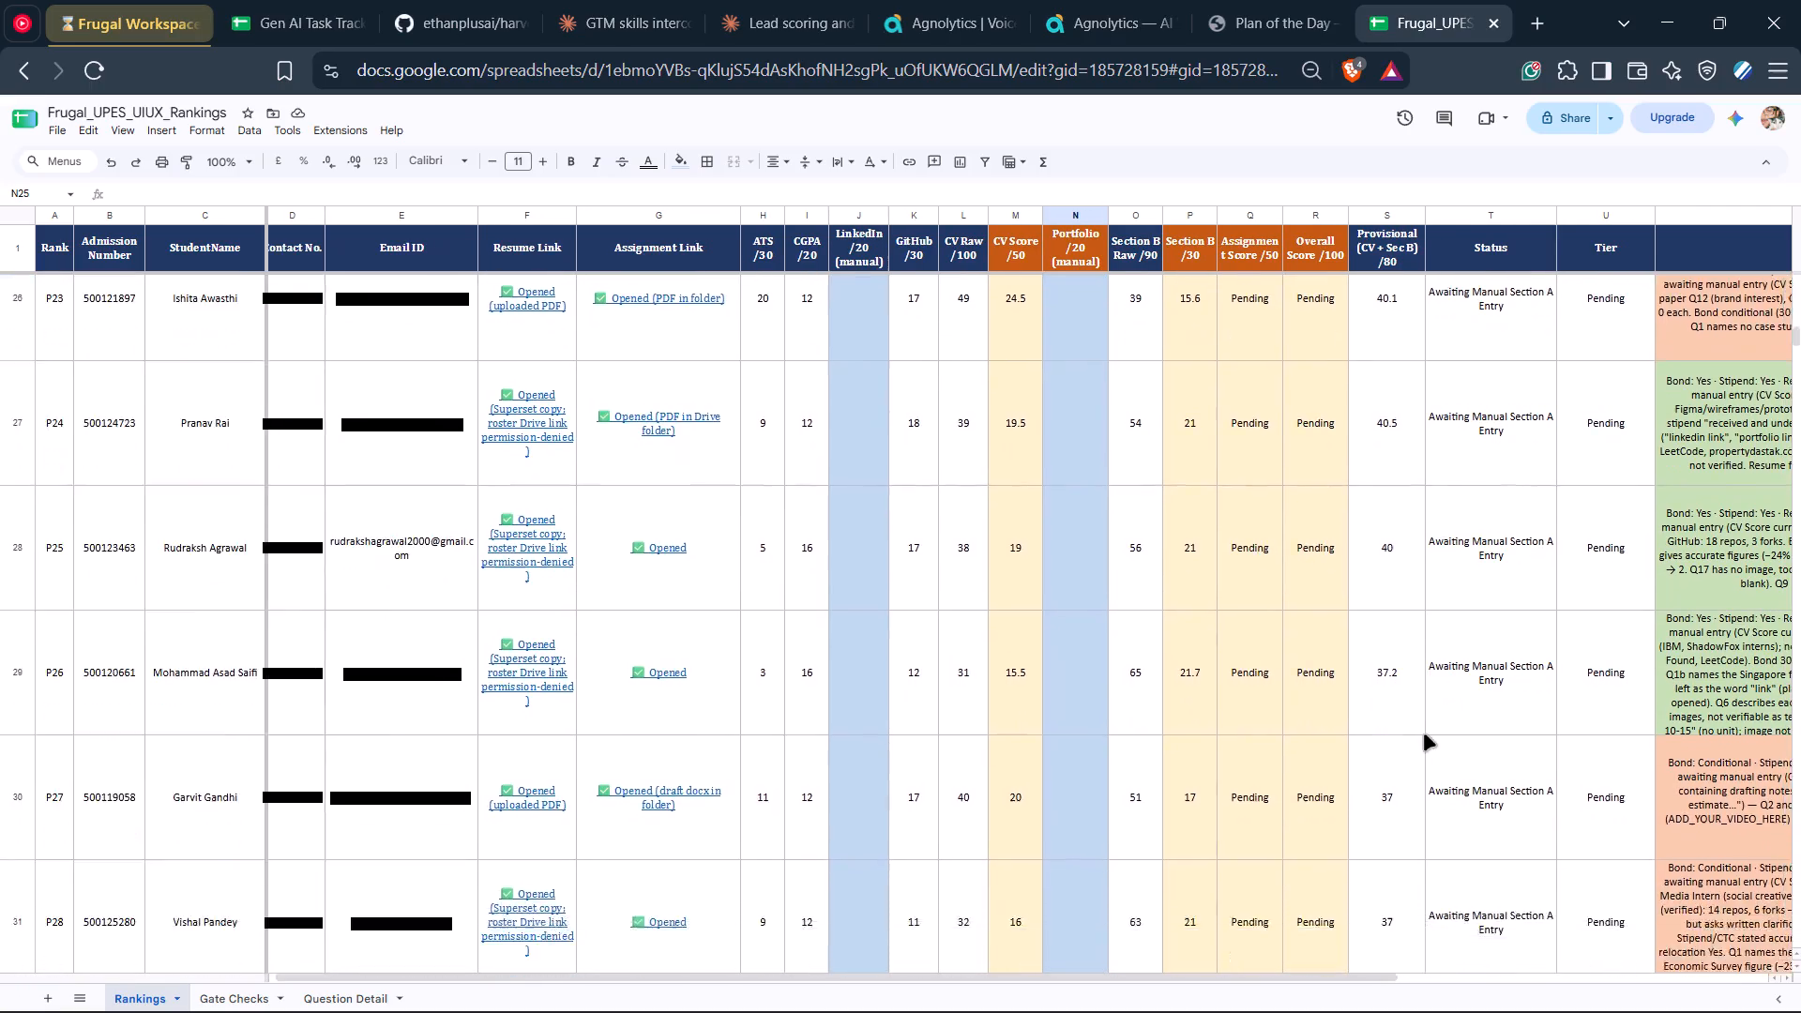
scroll(1424, 734, down, 2)
scroll(1424, 734, right, 1)
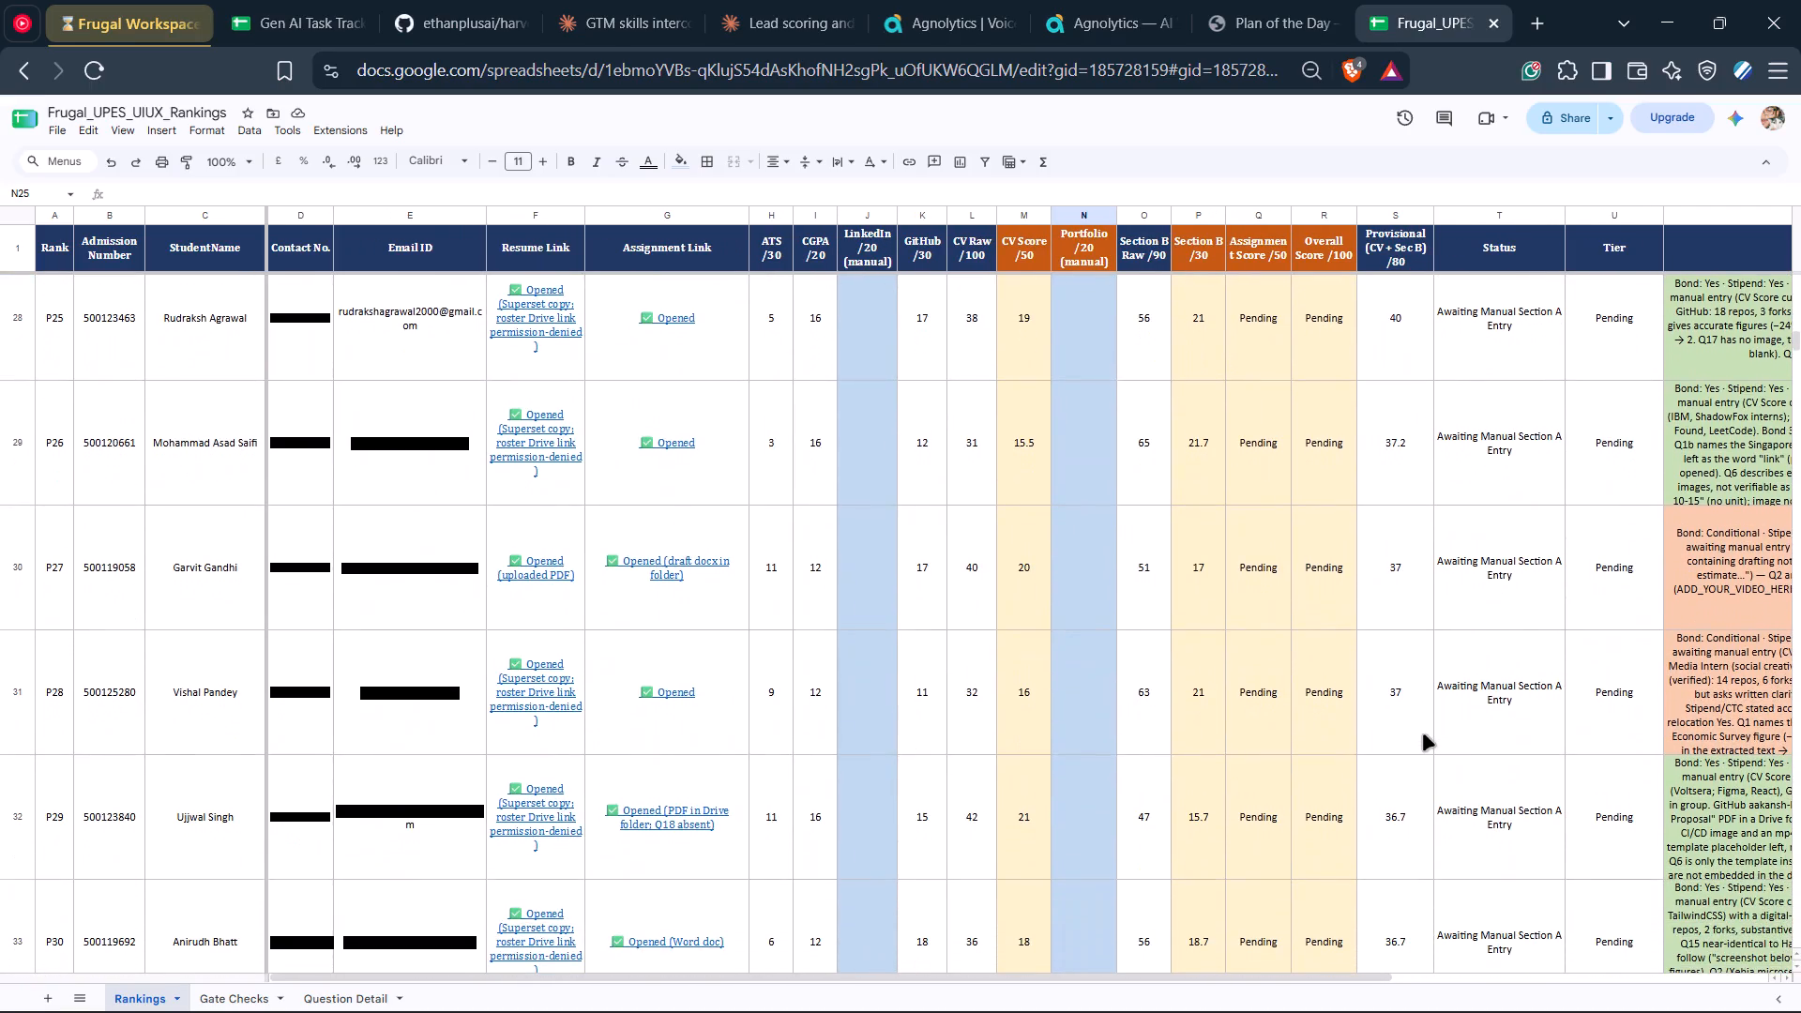
scroll(1423, 734, right, 1)
scroll(1035, 687, right, 1)
scroll(1157, 703, right, 2)
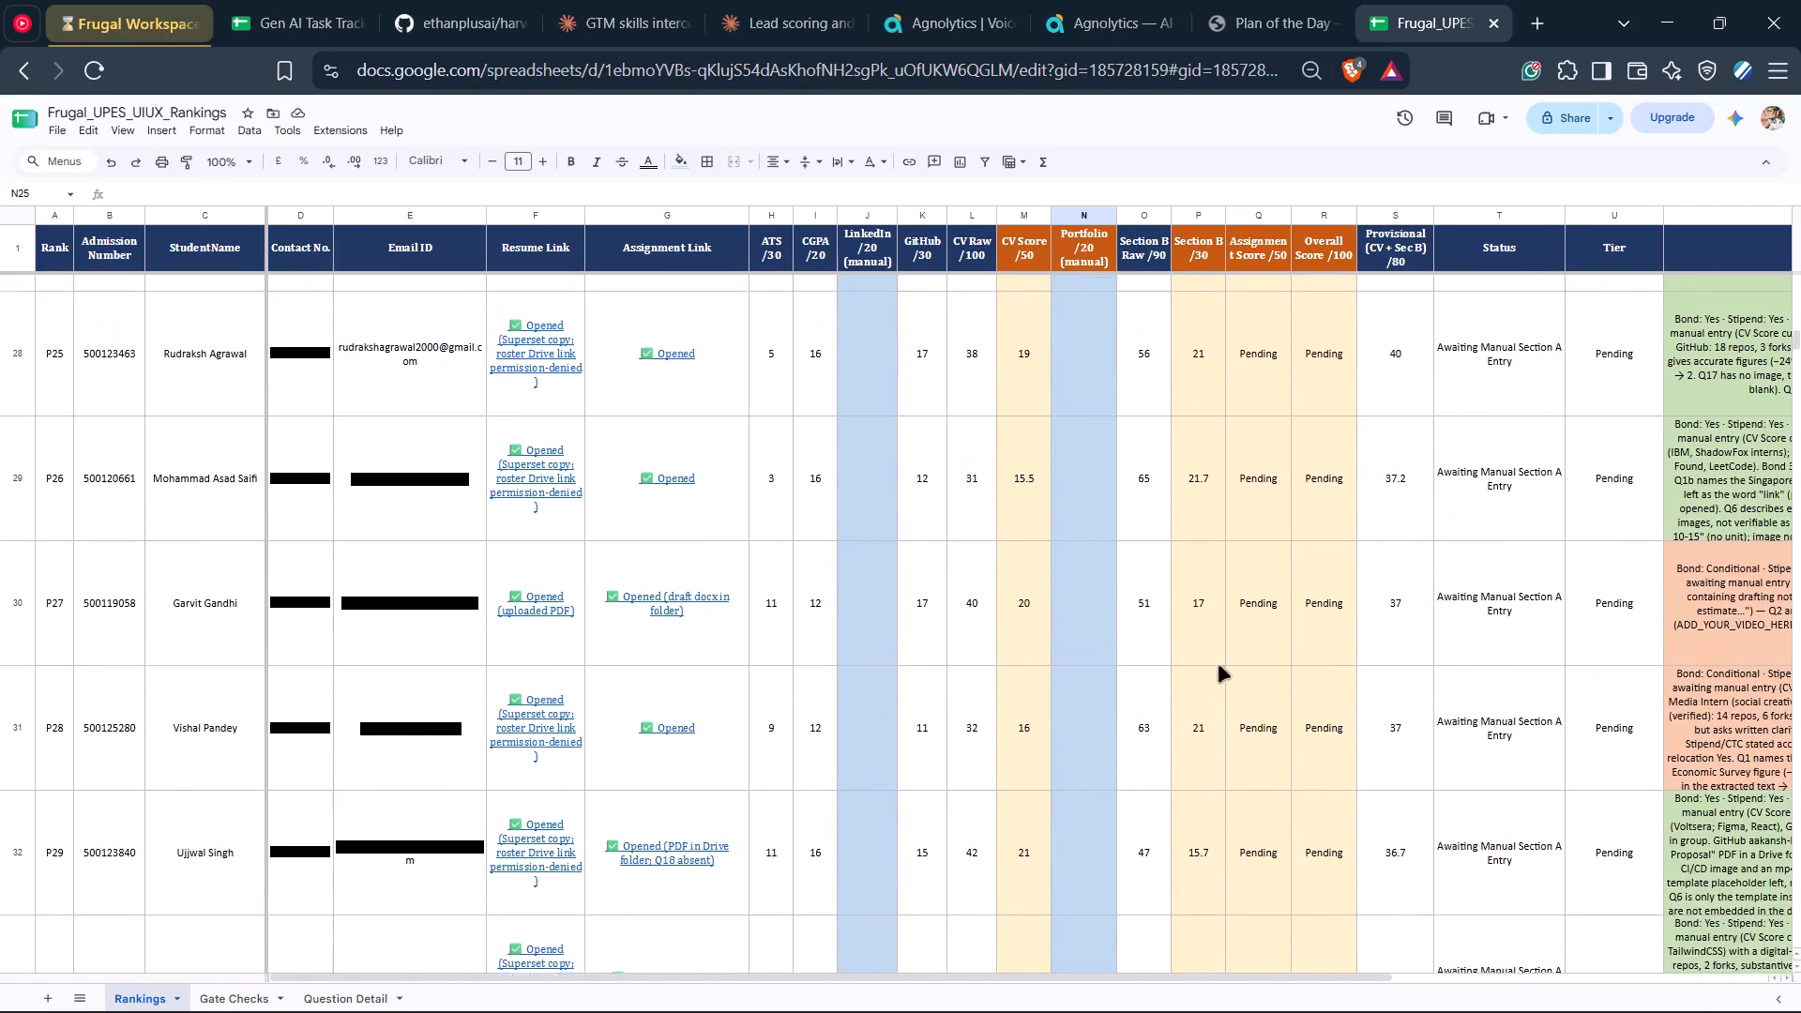
Set candidate P27's Section B /30 score to 19.5 in the Rankings sheet.
scroll(1218, 666, right, 1)
click(1176, 636)
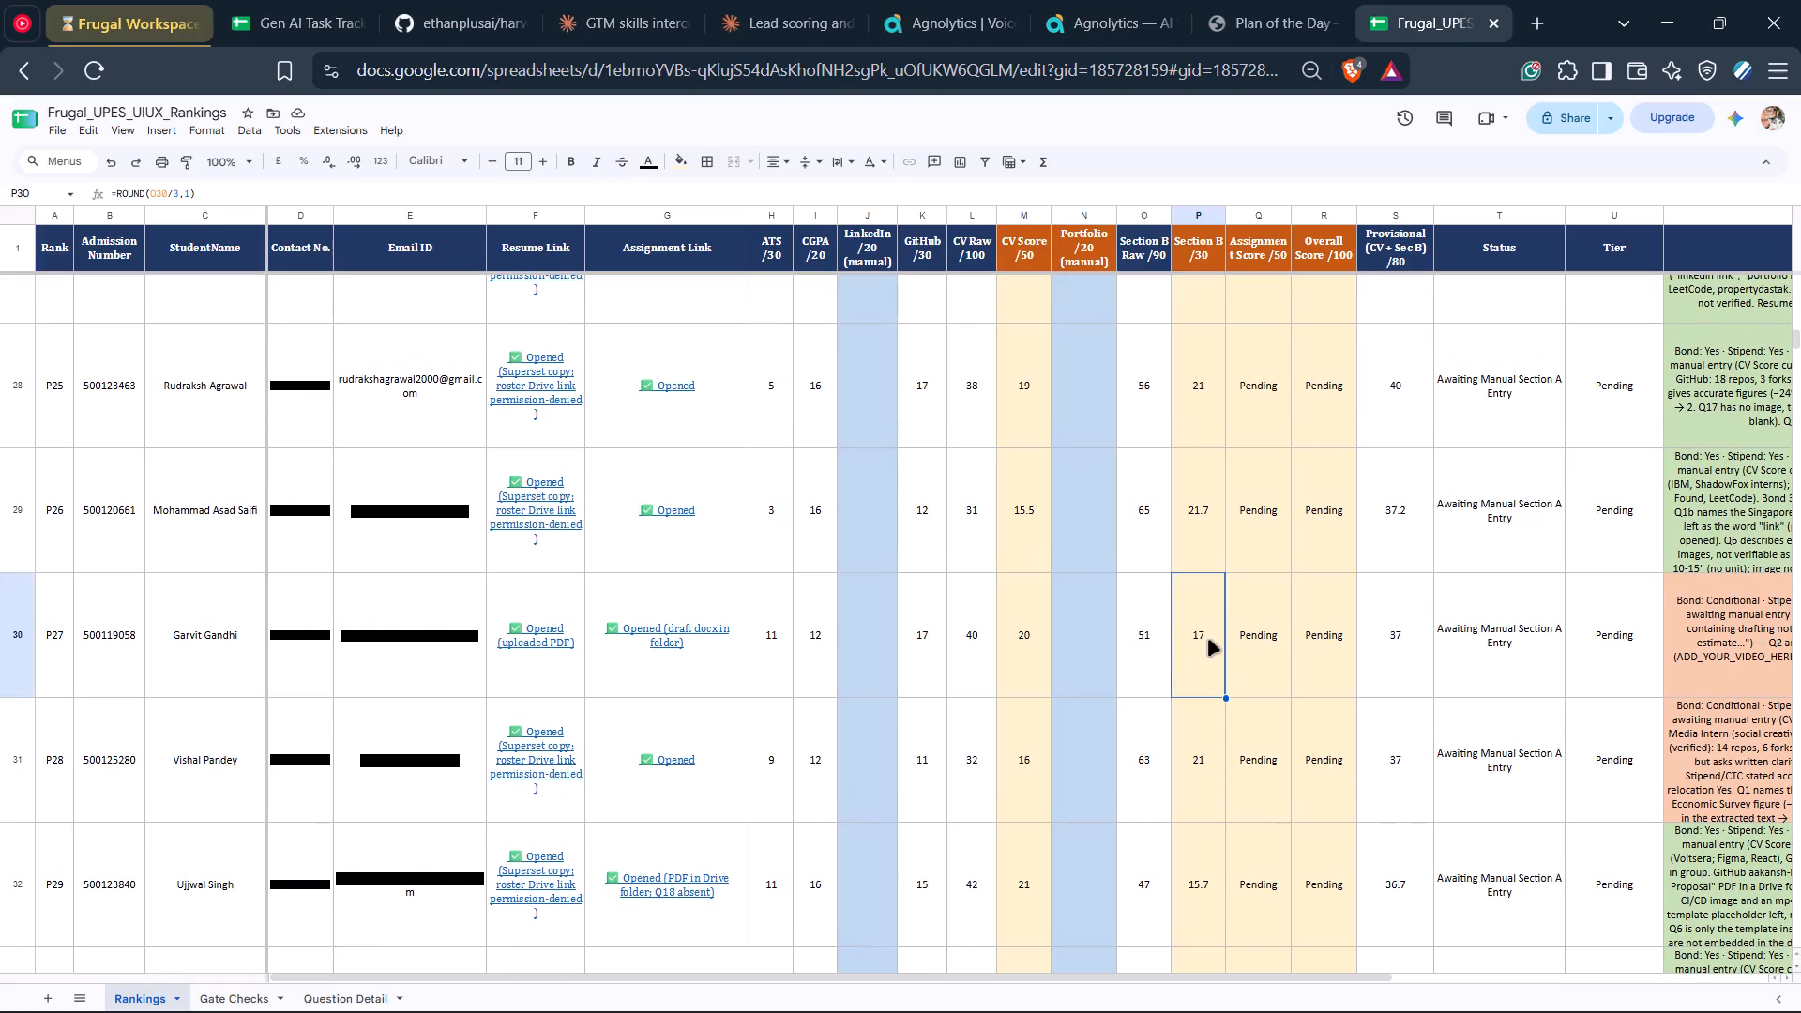
text(19.5)
click(1351, 681)
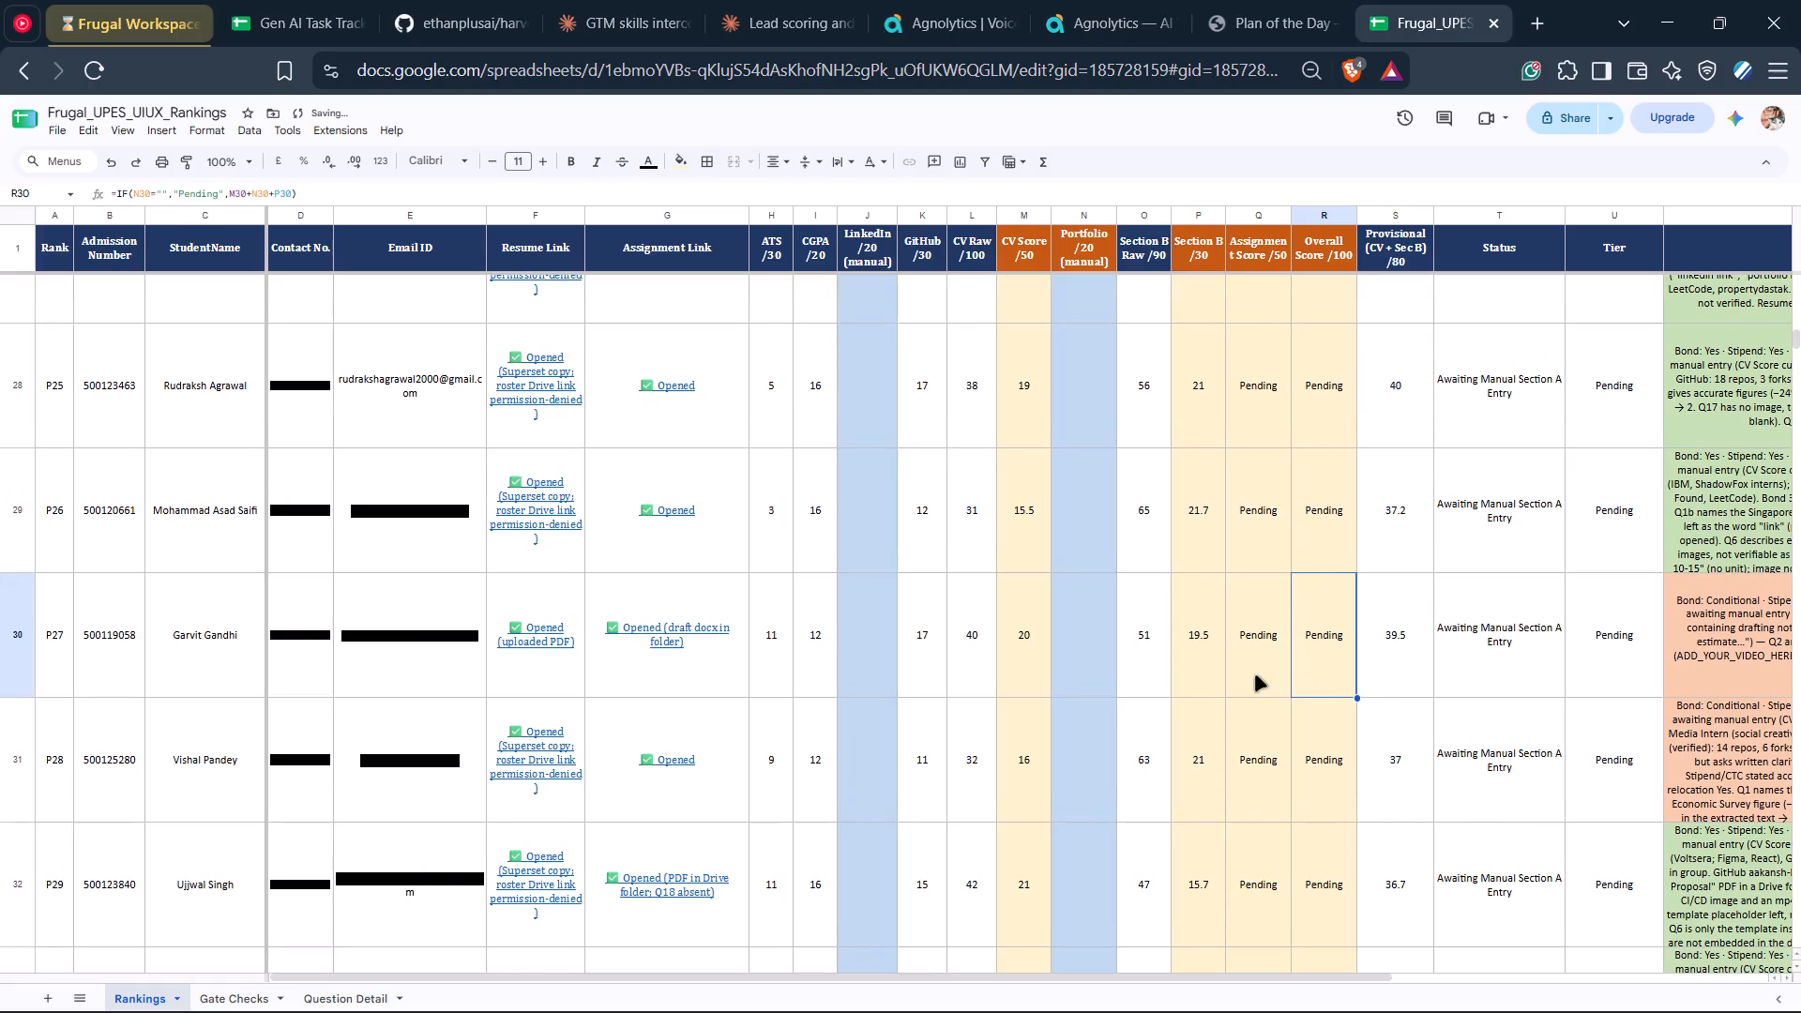
Set candidate P27's ATS /30 score to 12.
click(784, 648)
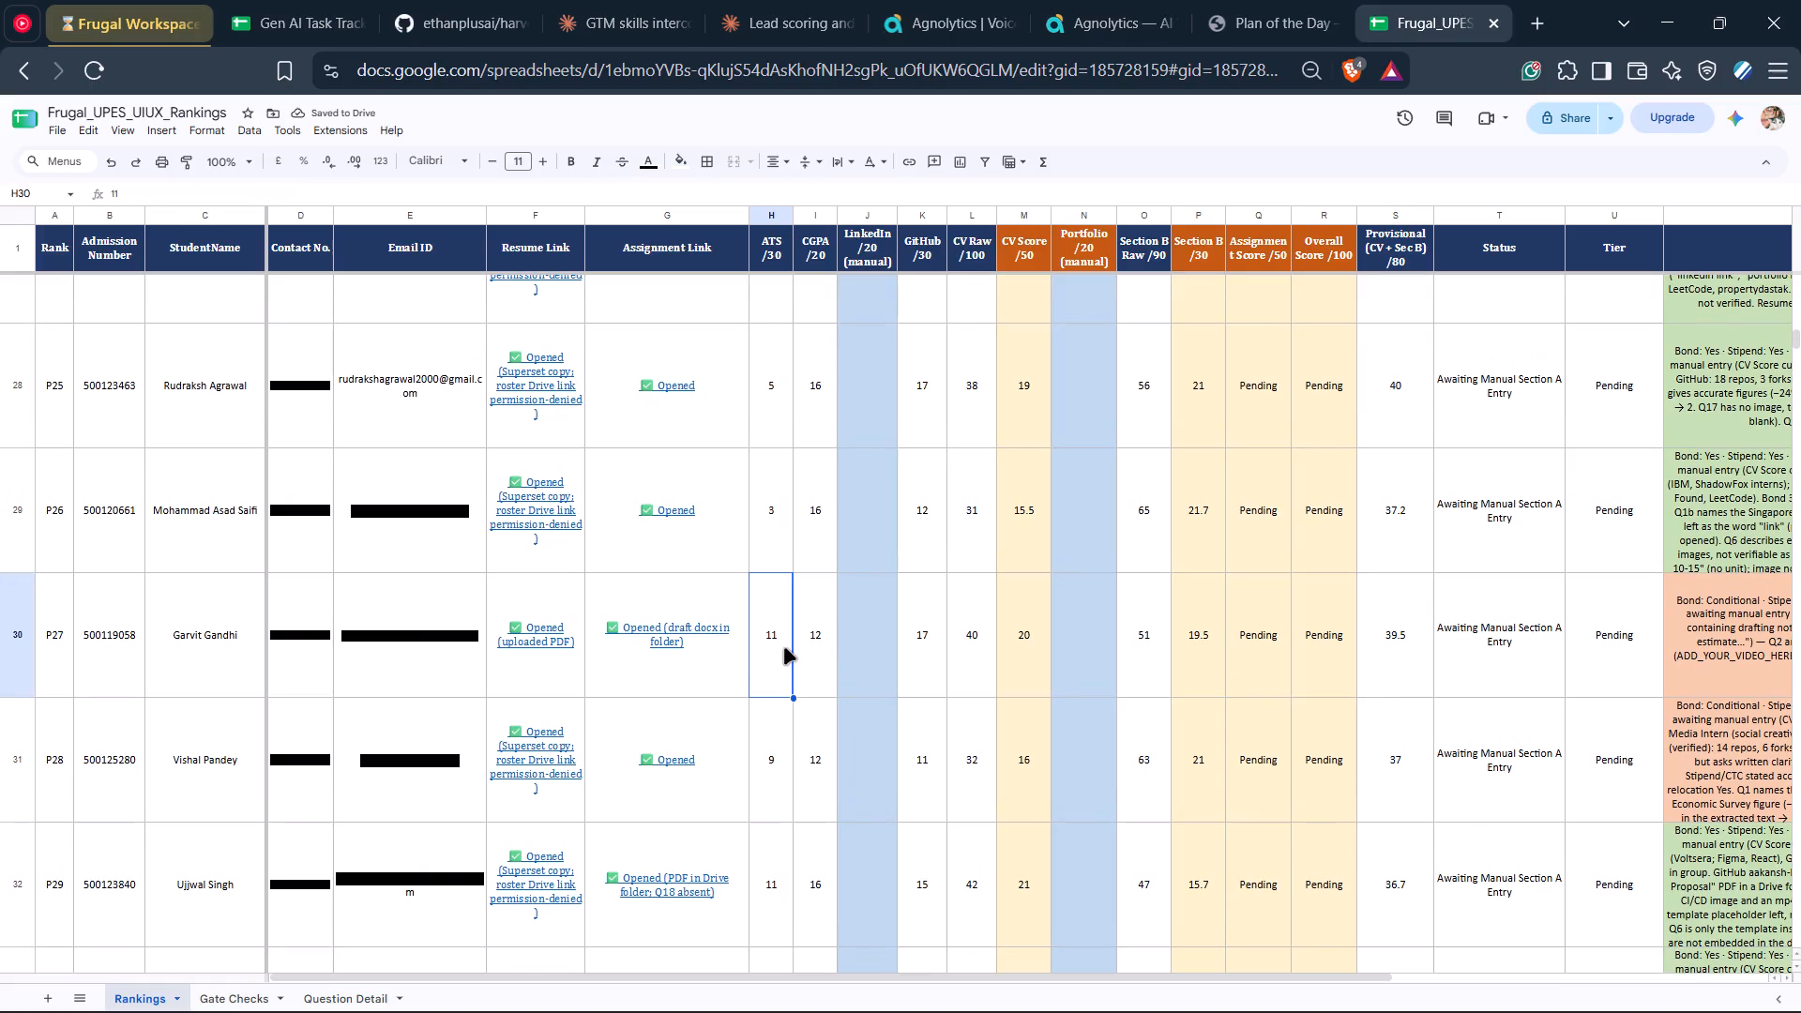
key(1)
key(2)
click(1138, 701)
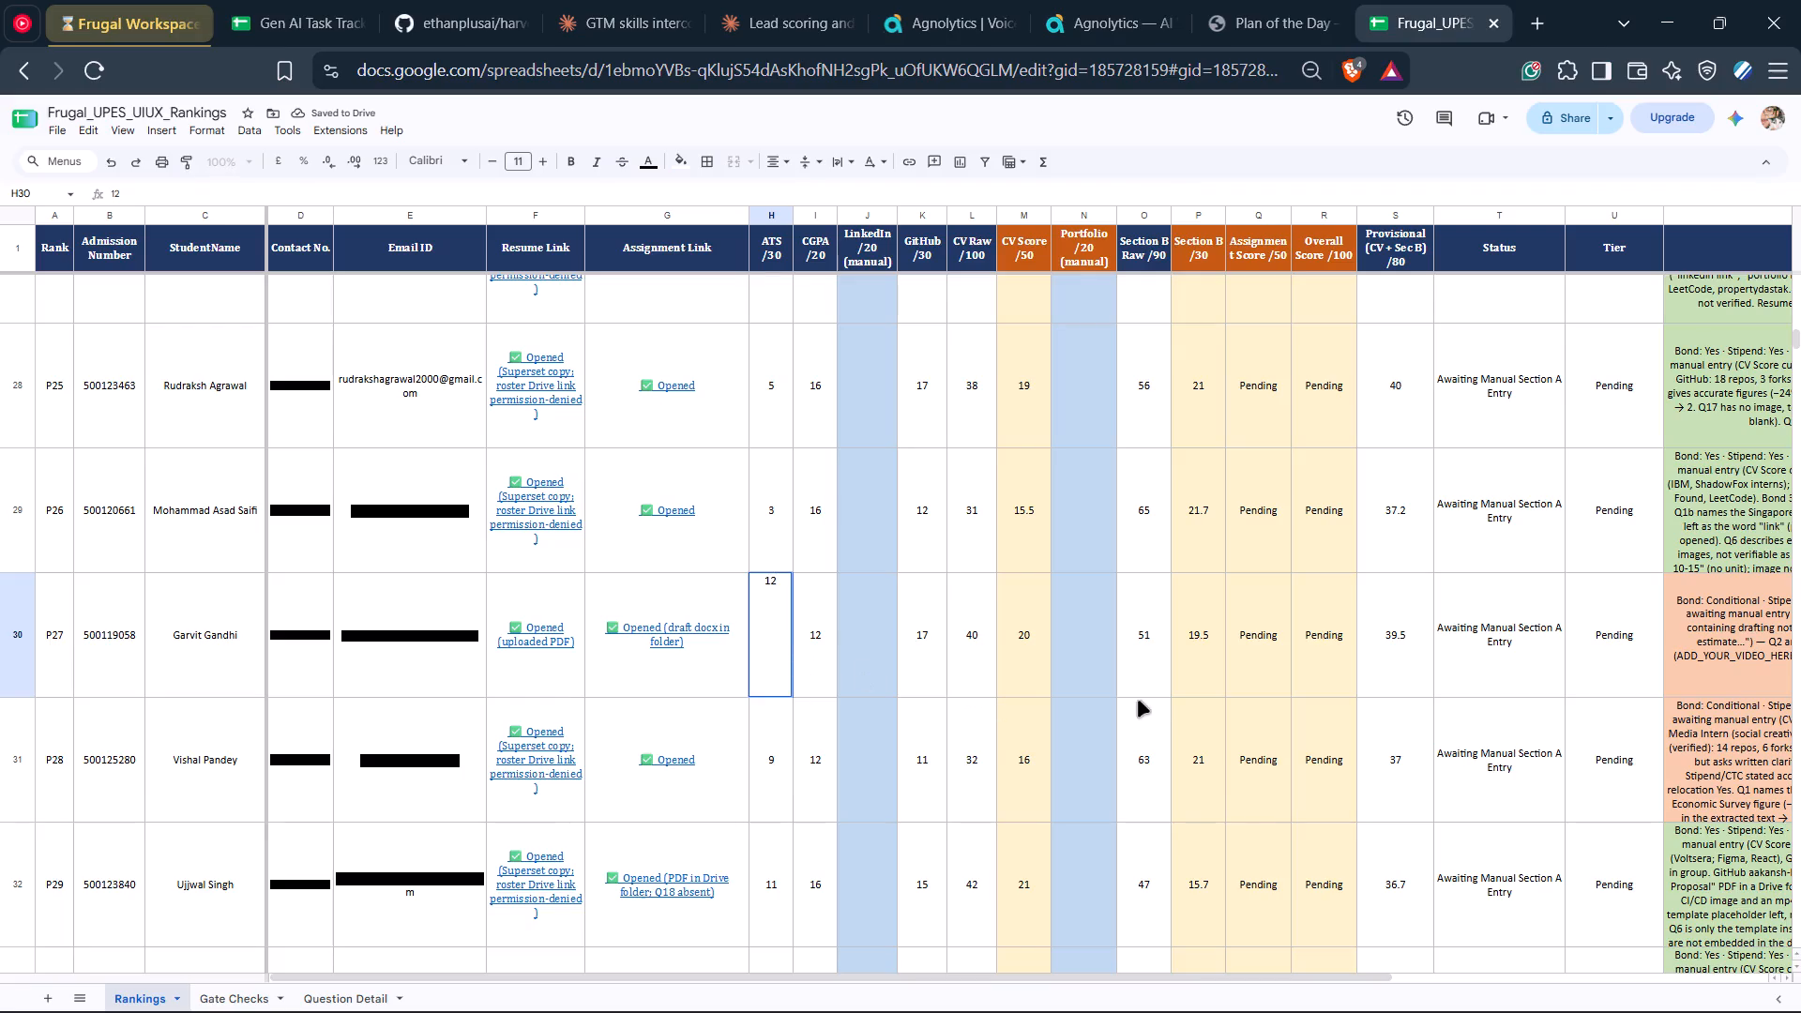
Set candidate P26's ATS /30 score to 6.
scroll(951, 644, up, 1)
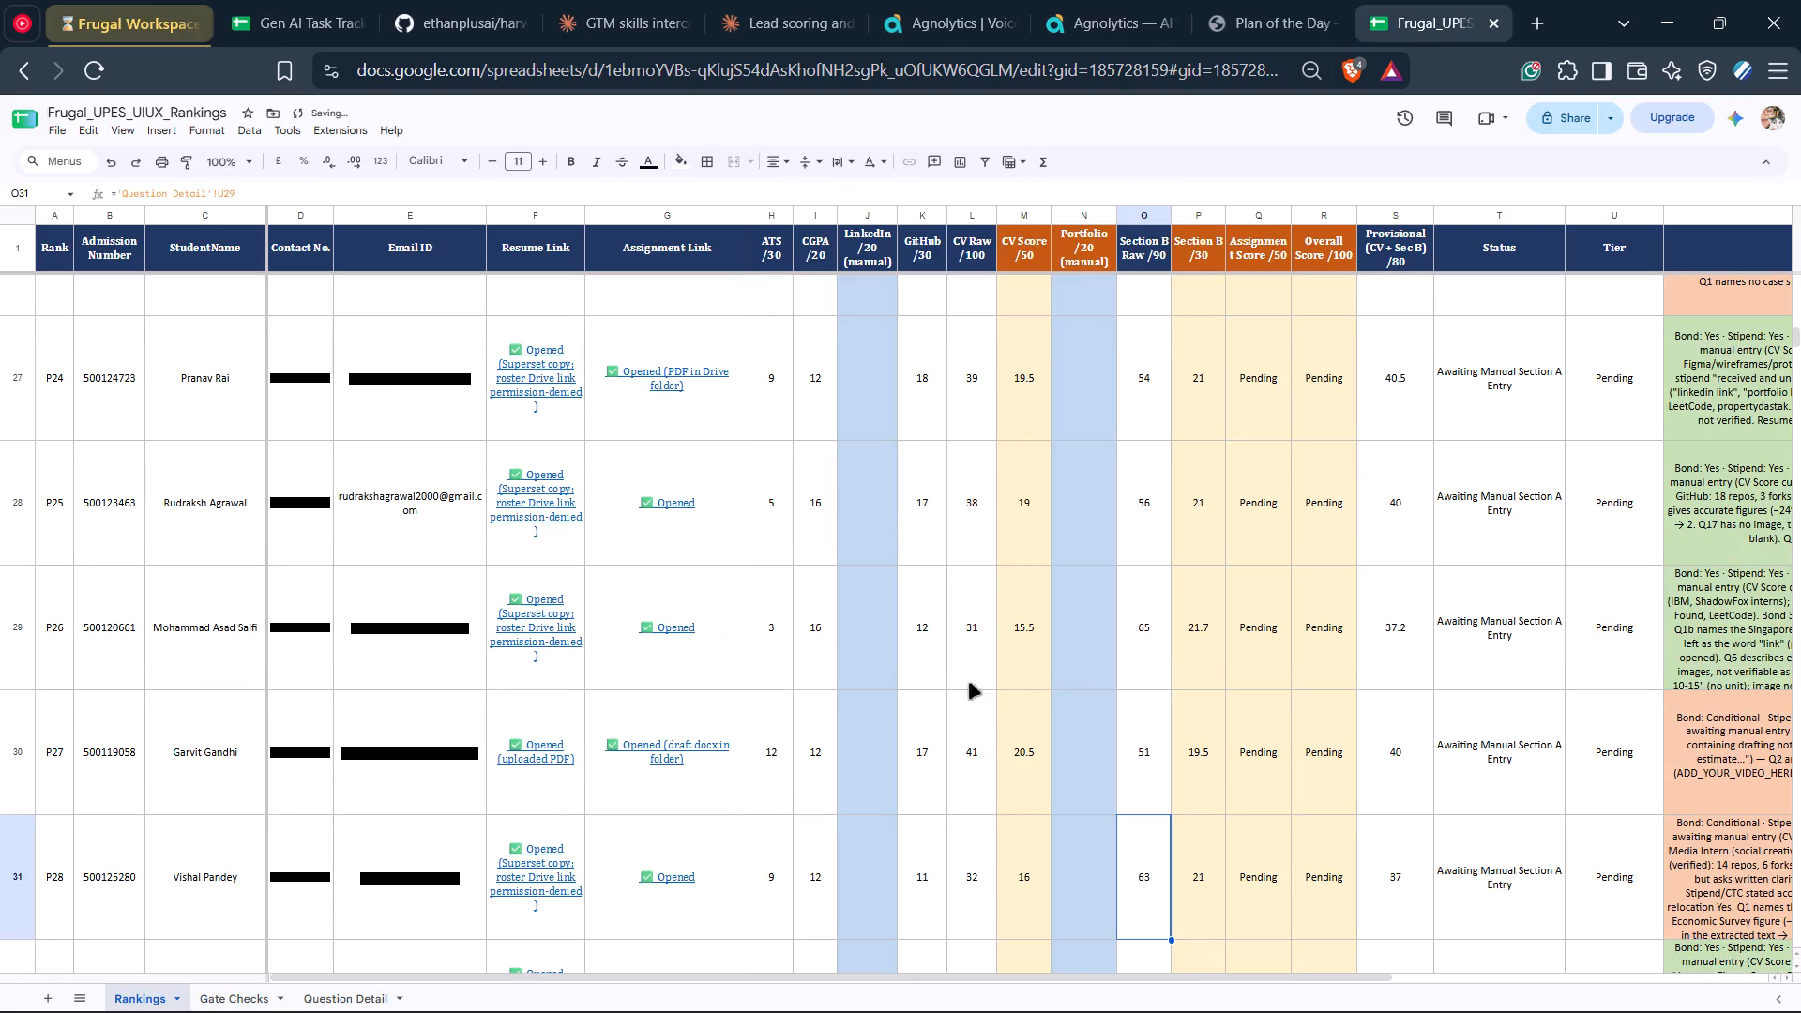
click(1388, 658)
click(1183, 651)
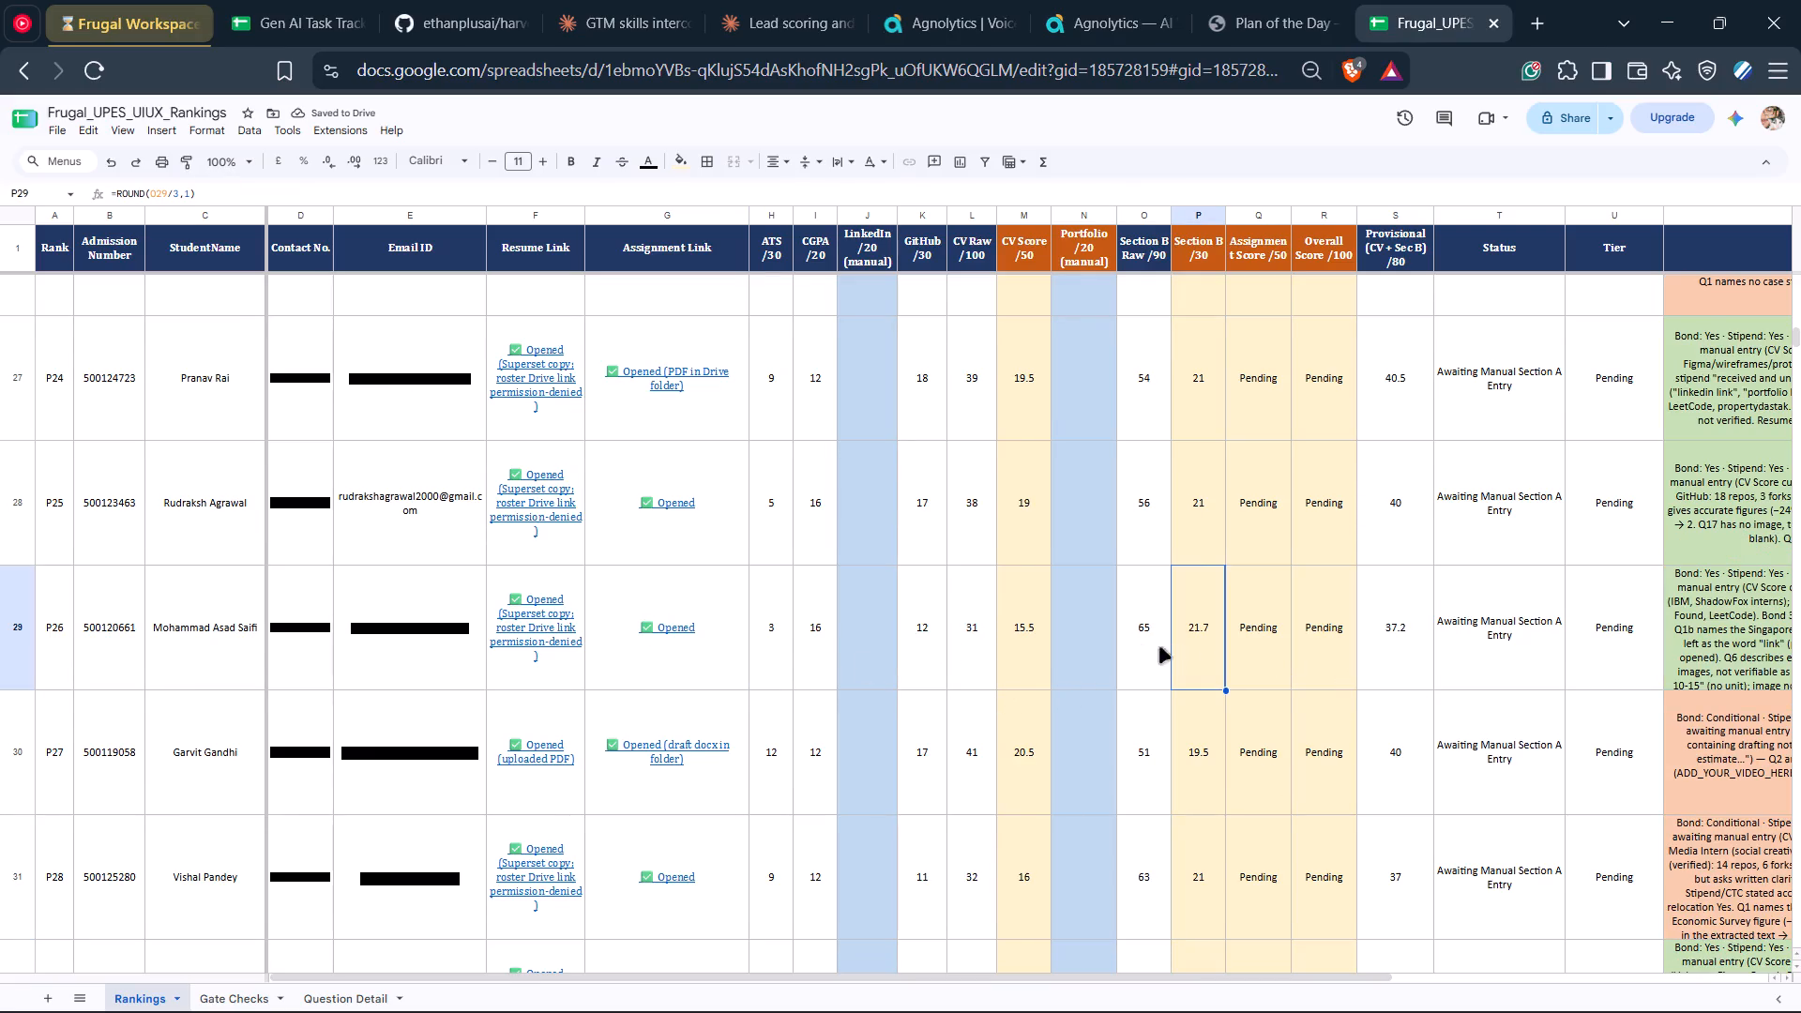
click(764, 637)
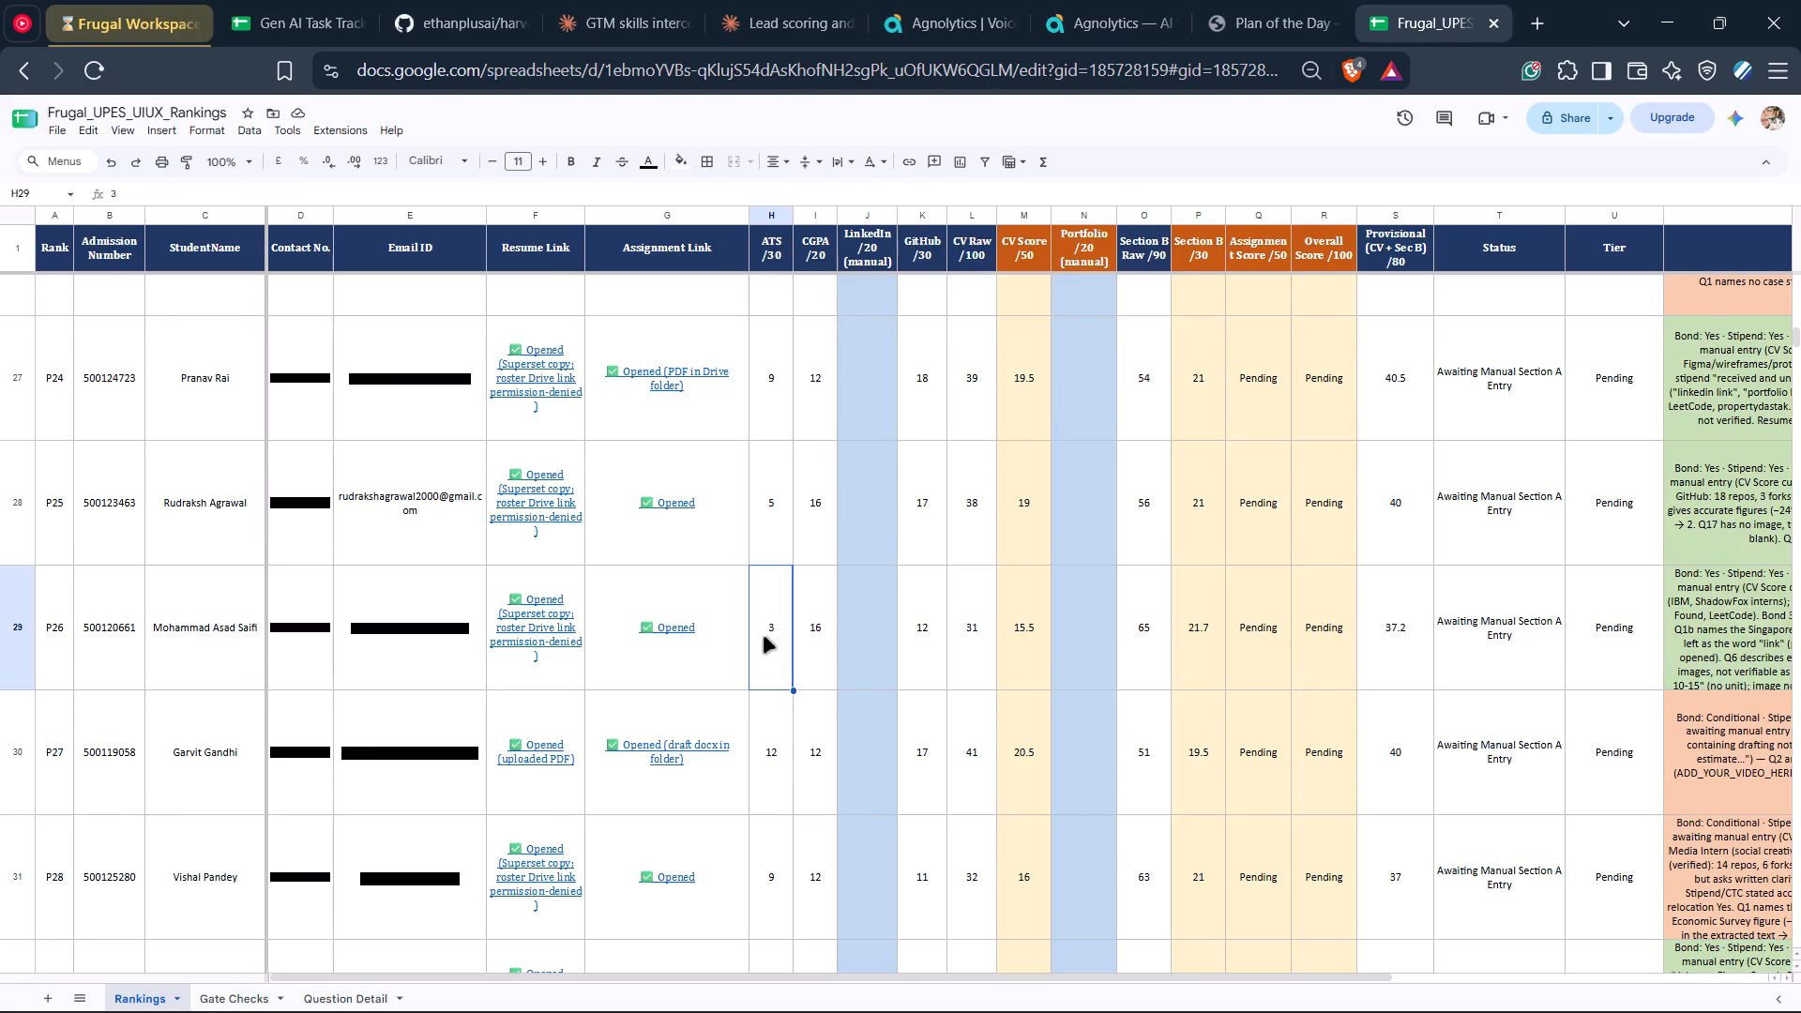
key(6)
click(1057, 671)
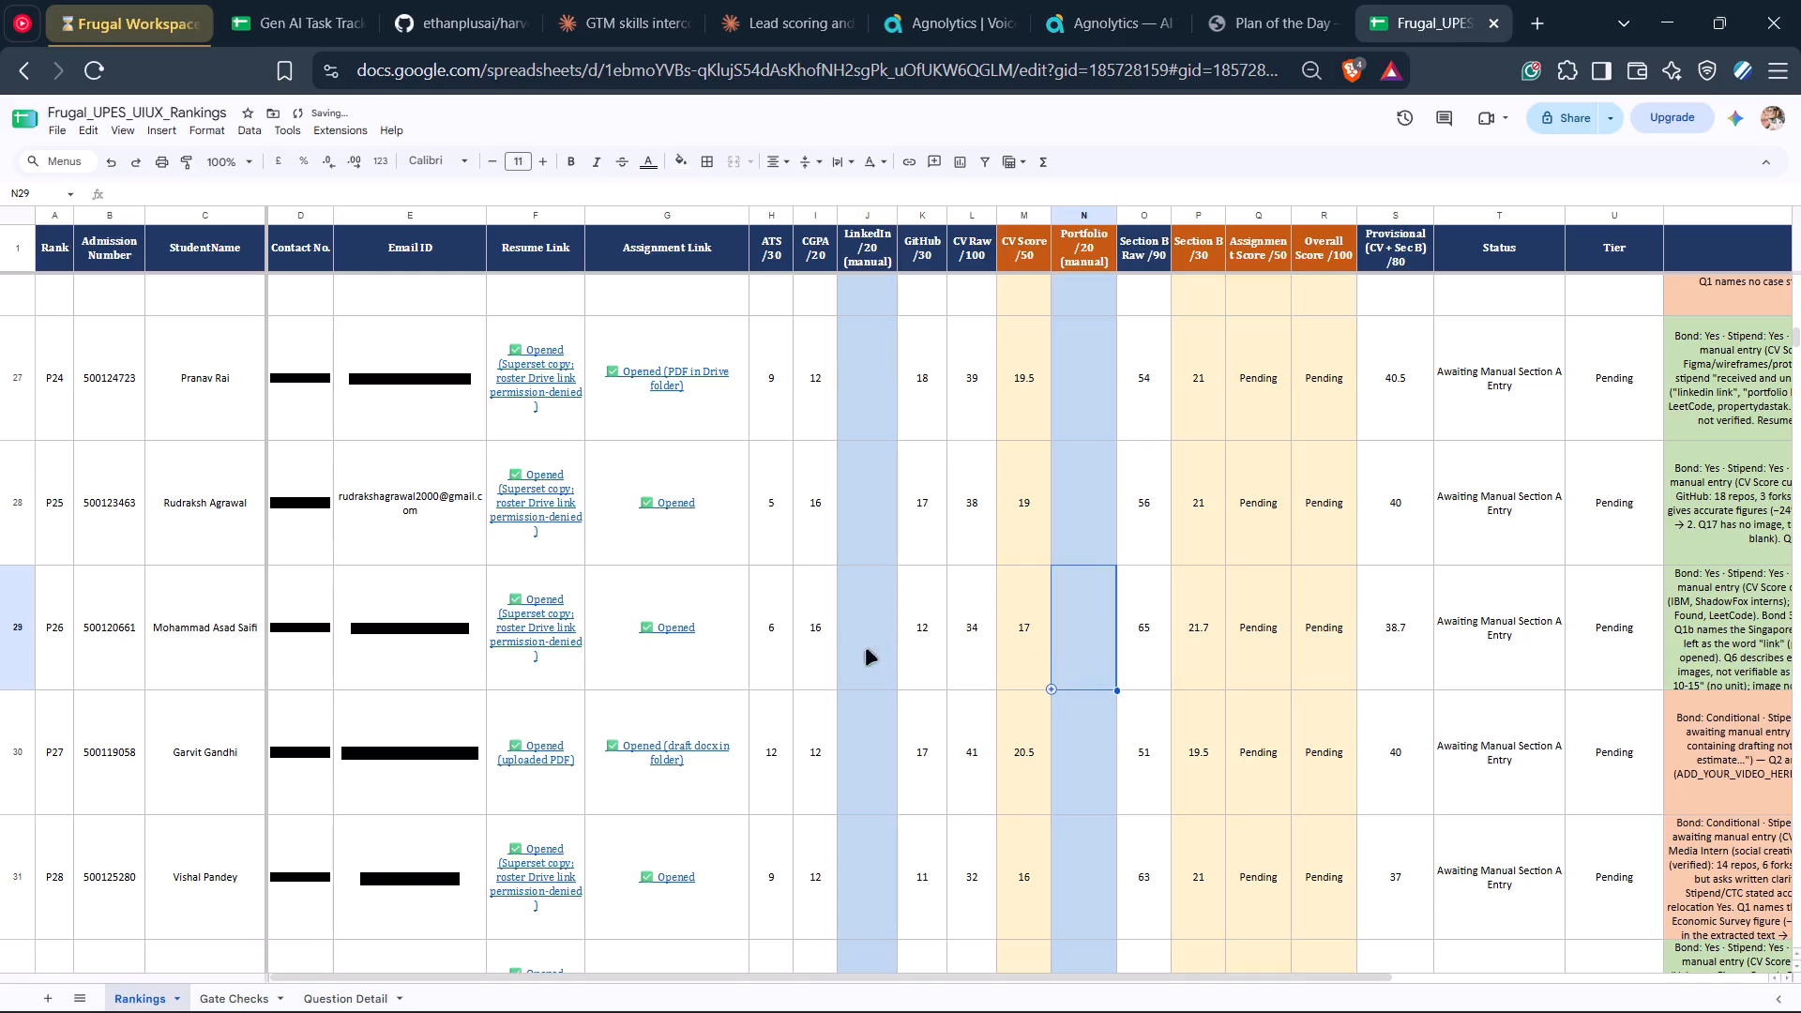
Set candidate P26's ATS /30 score to 7.
click(777, 654)
key(7)
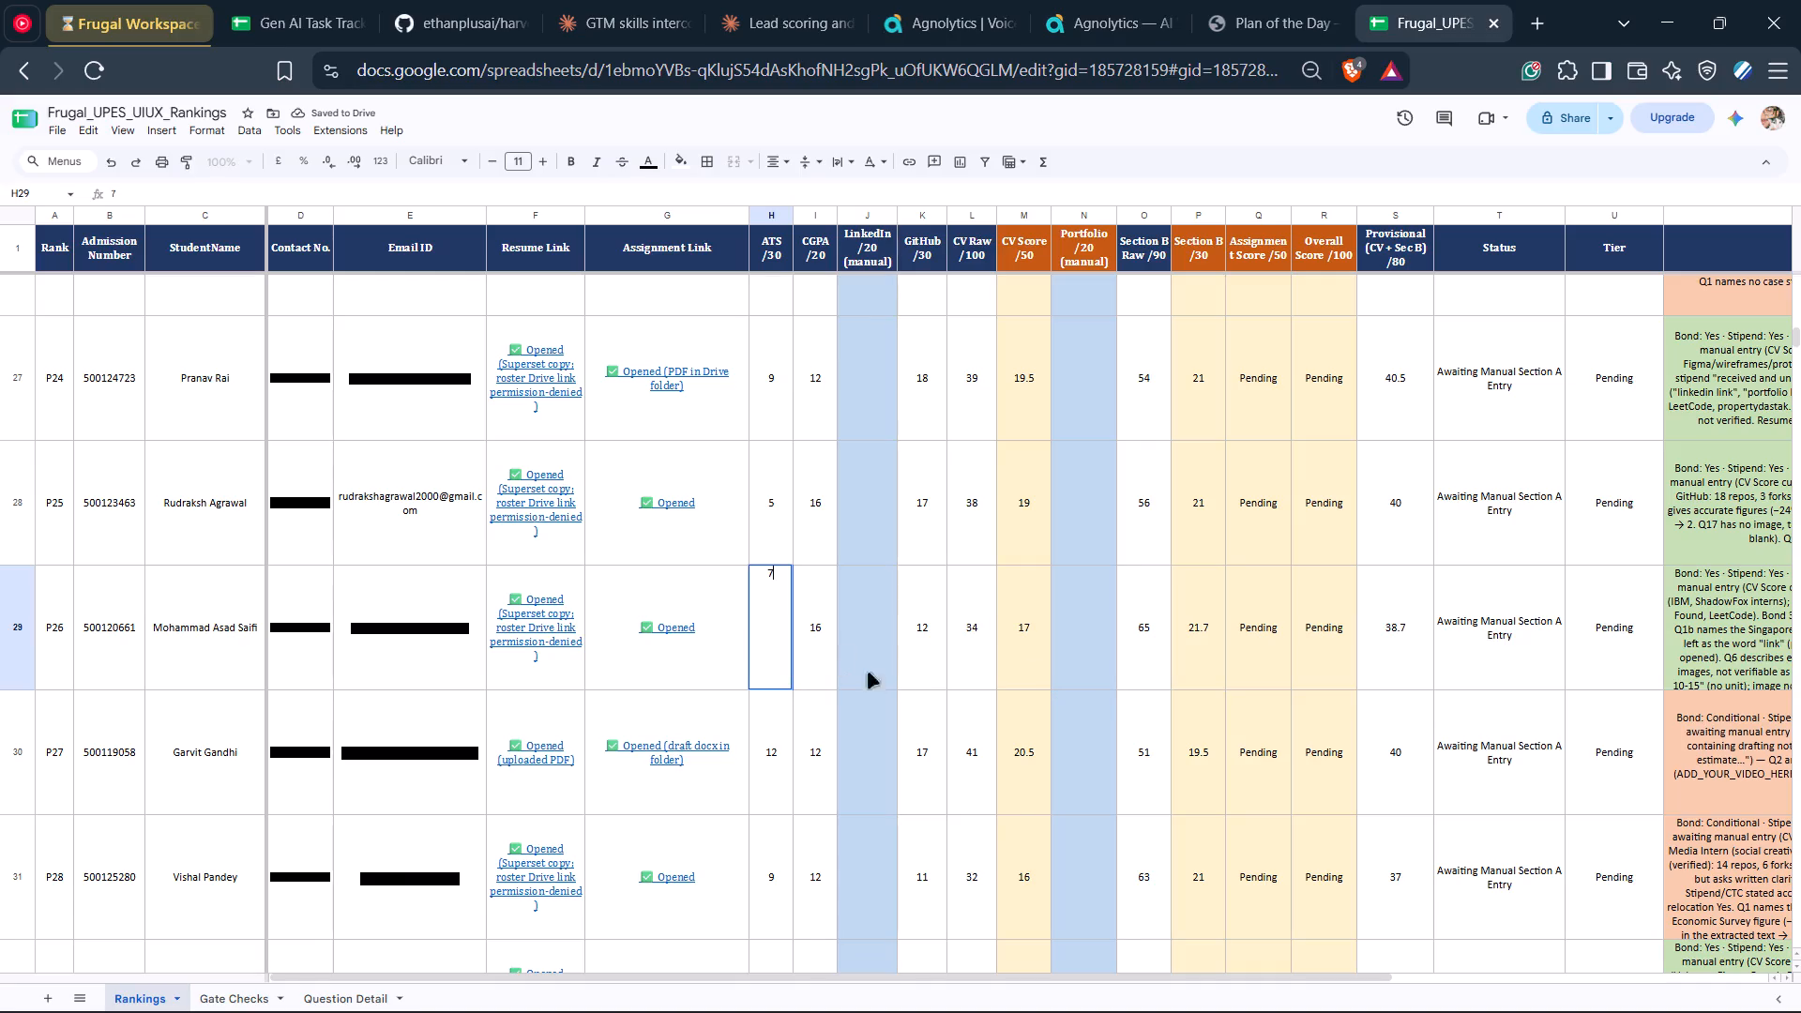
click(1038, 666)
click(1151, 656)
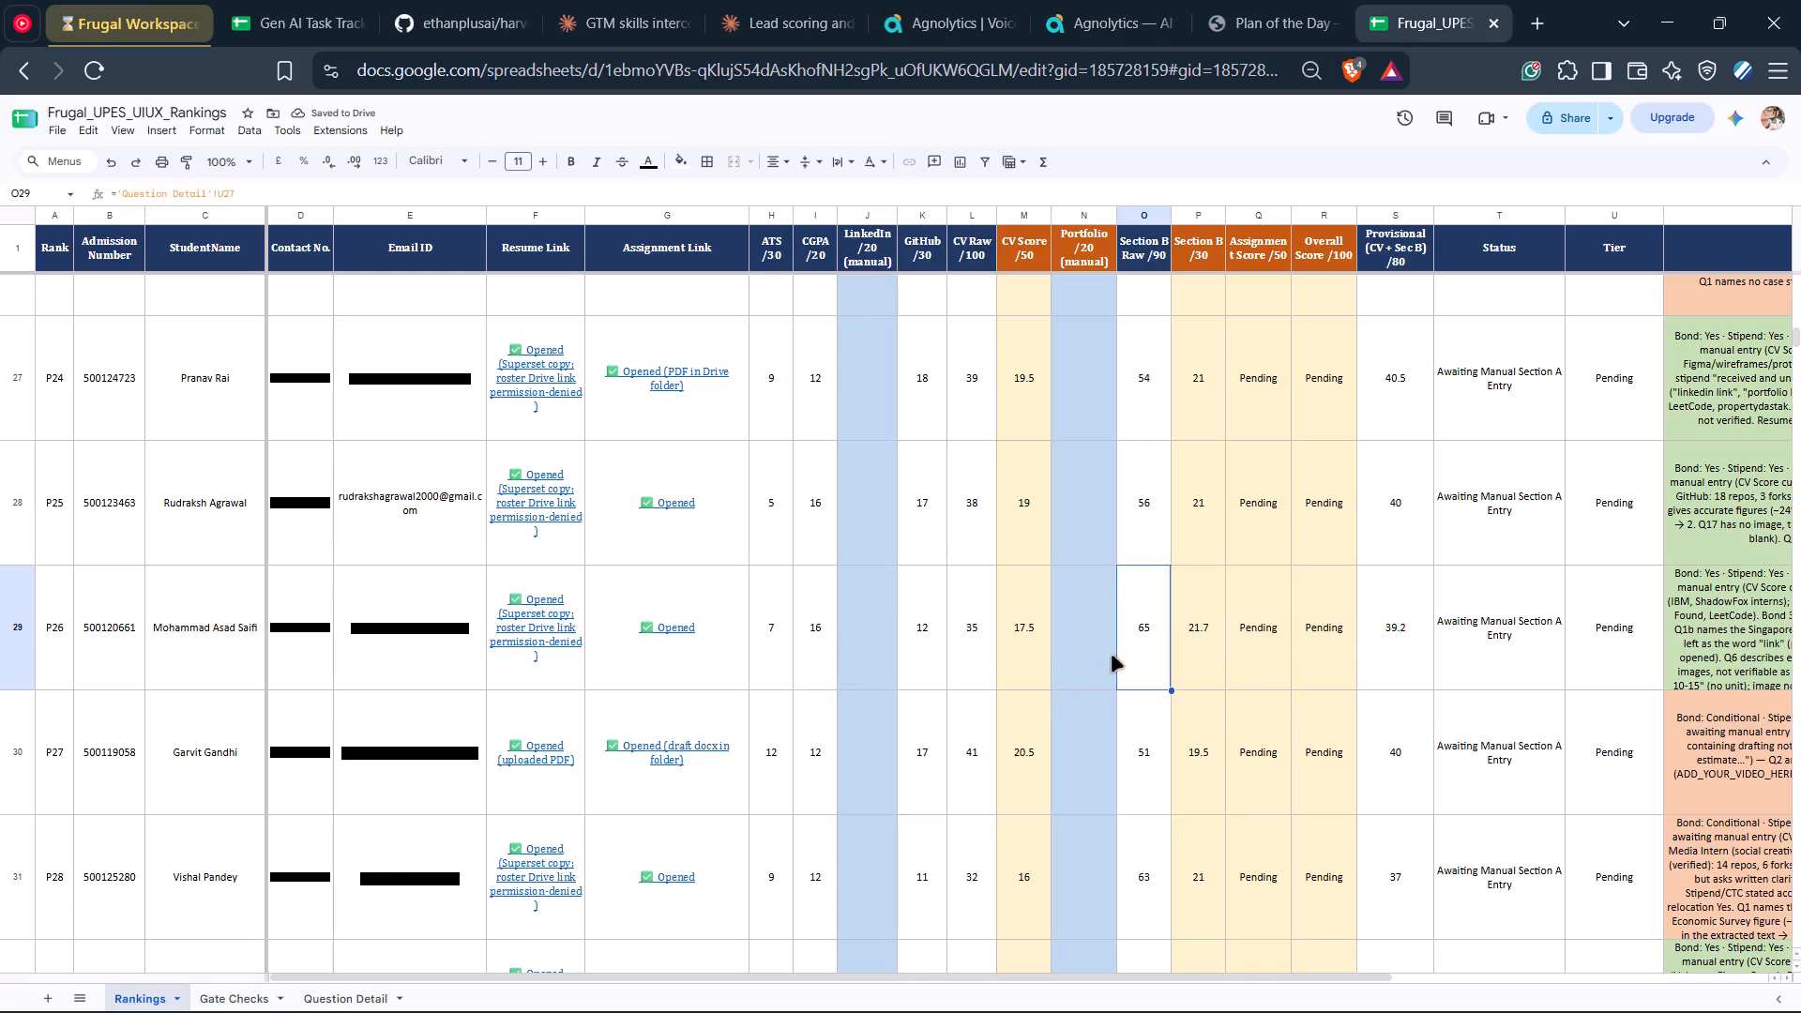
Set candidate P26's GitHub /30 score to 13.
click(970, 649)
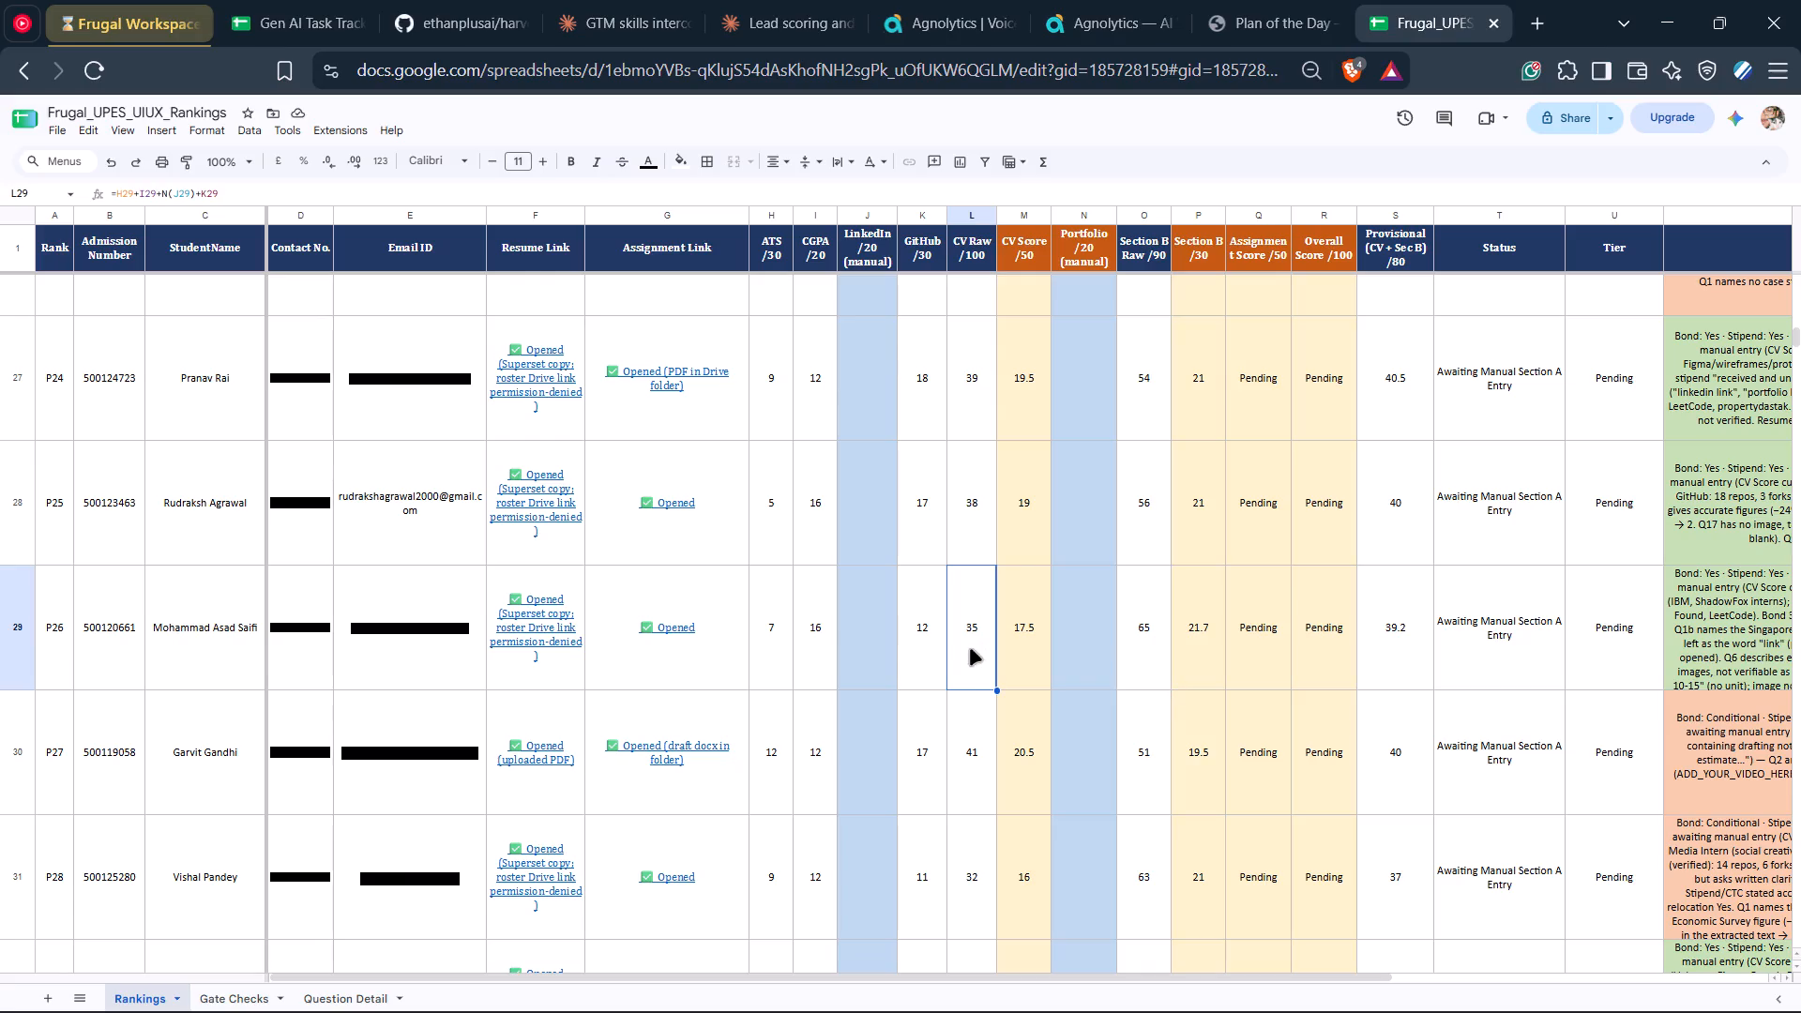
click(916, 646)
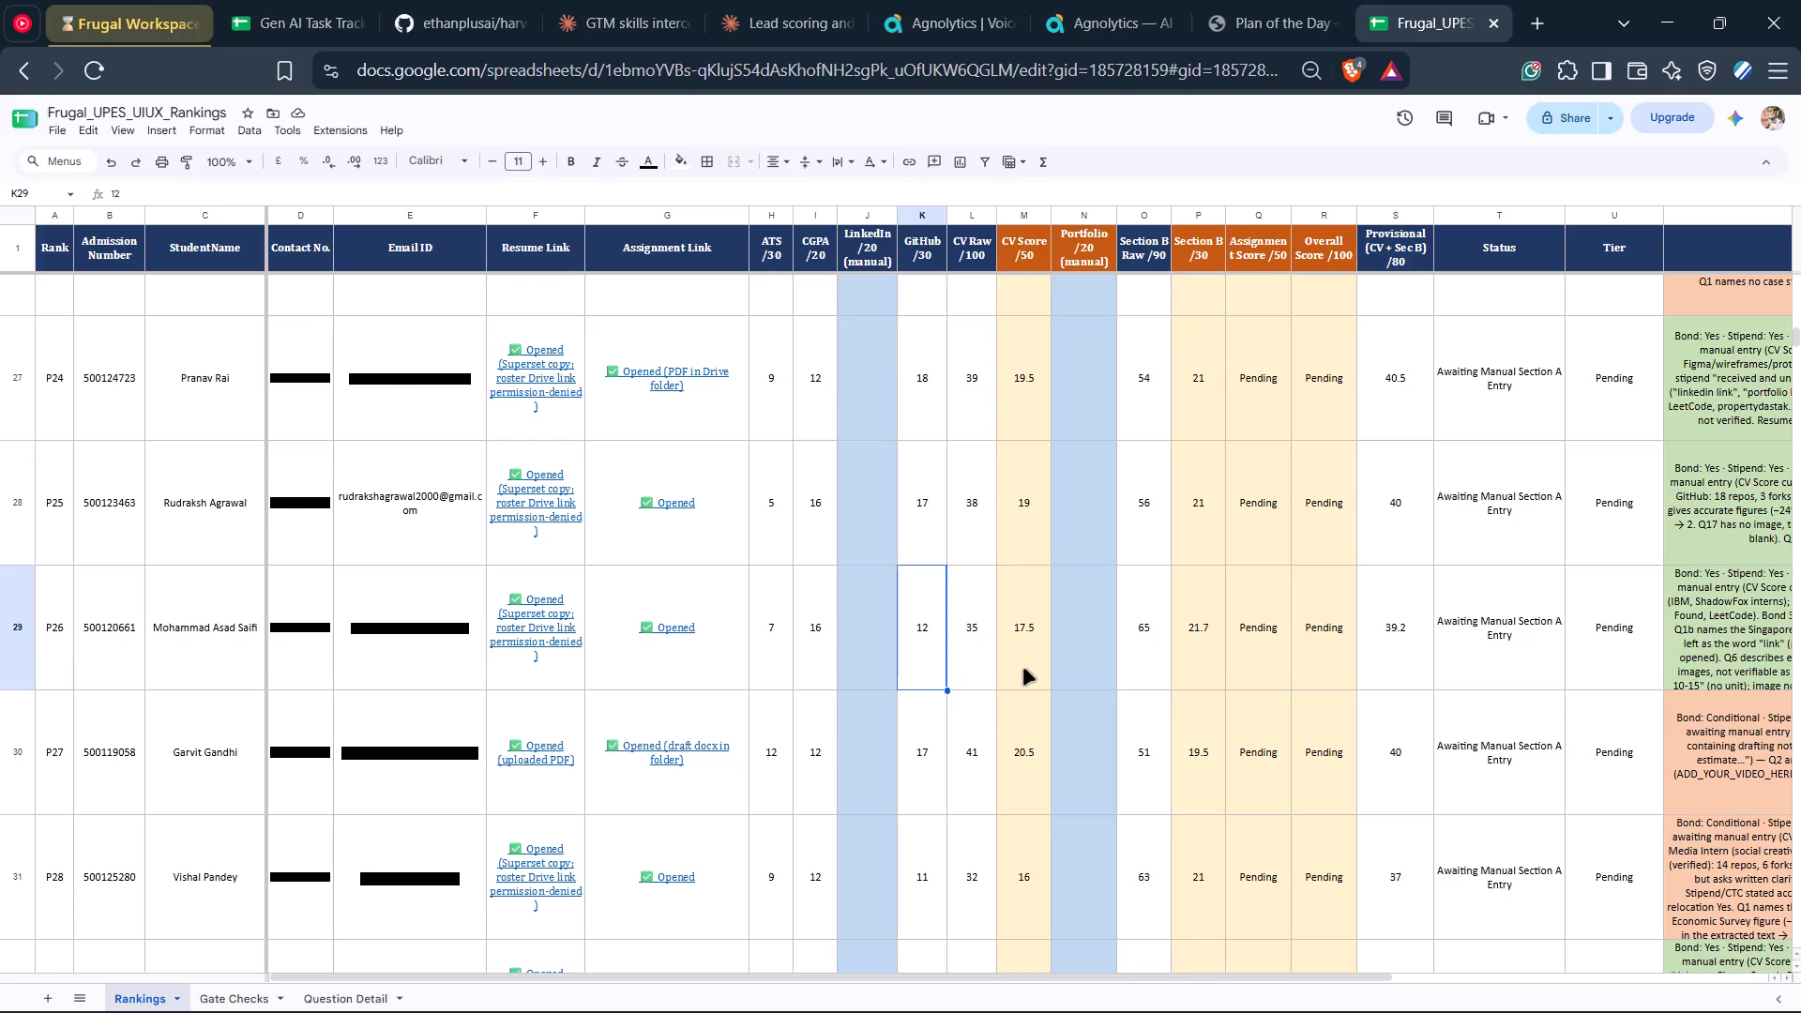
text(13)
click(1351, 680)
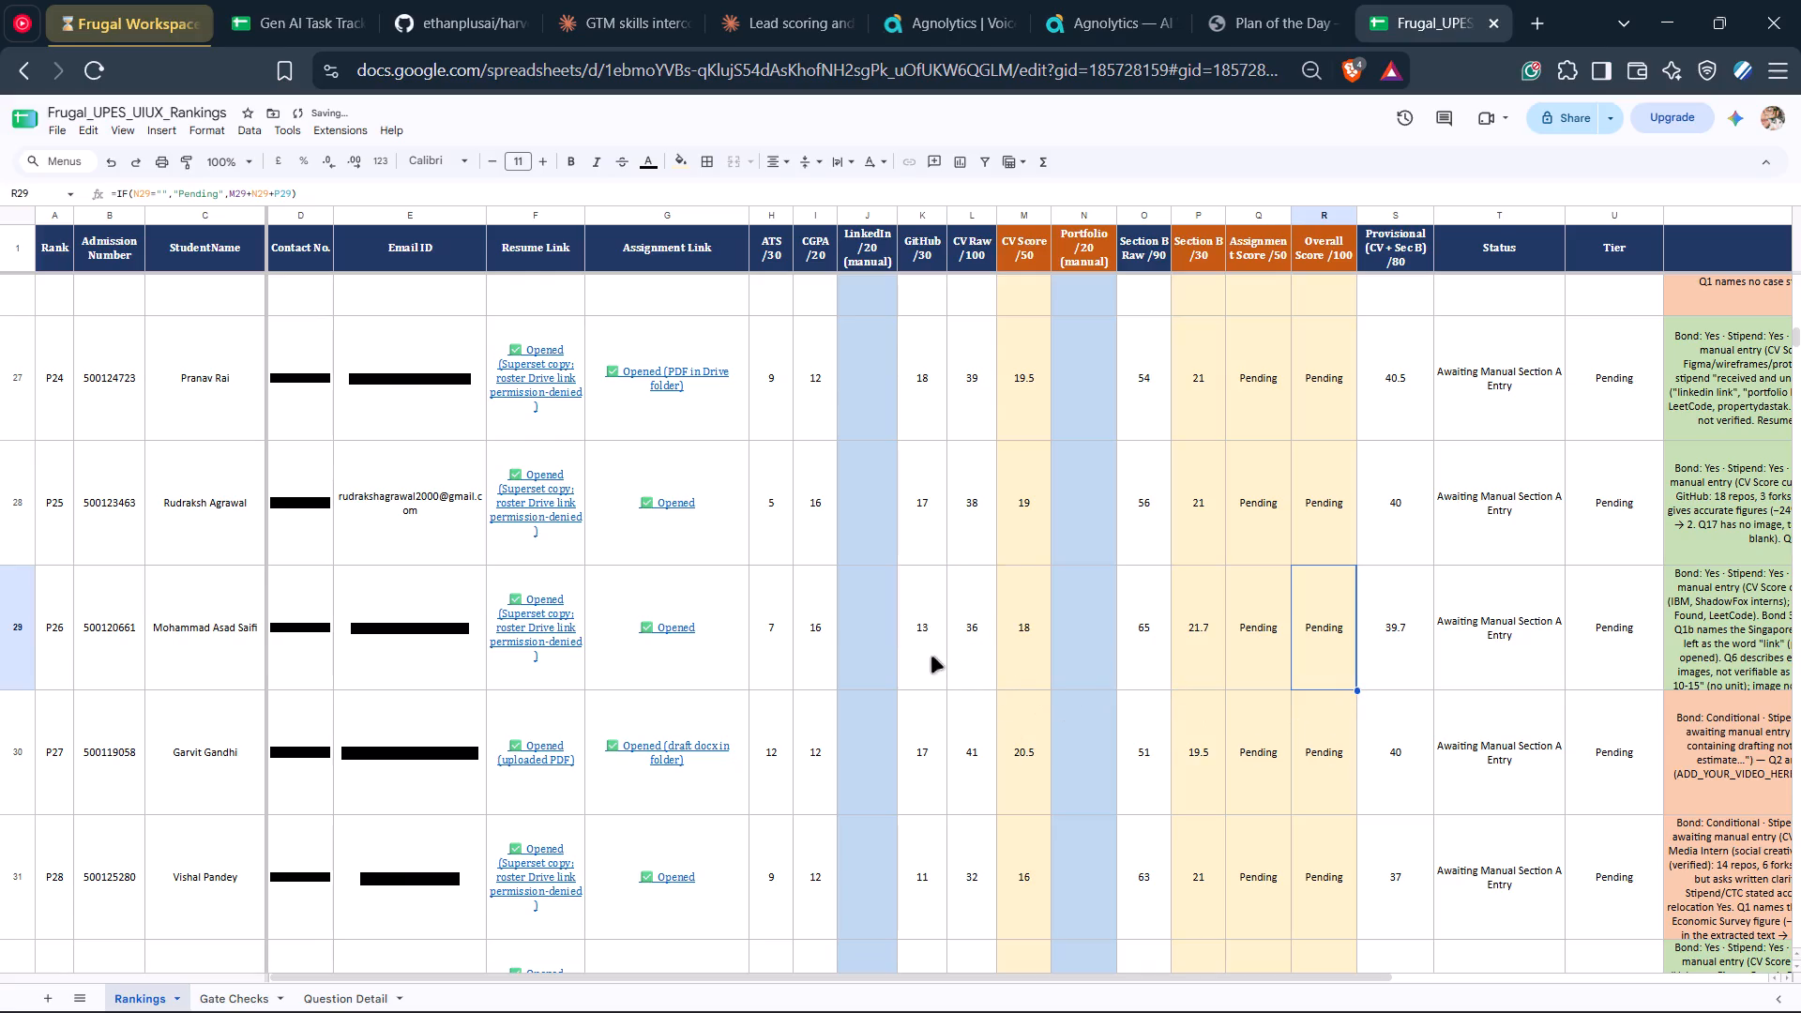
Set candidate P26's GitHub /30 score to 14.
click(926, 655)
text(14)
click(1255, 686)
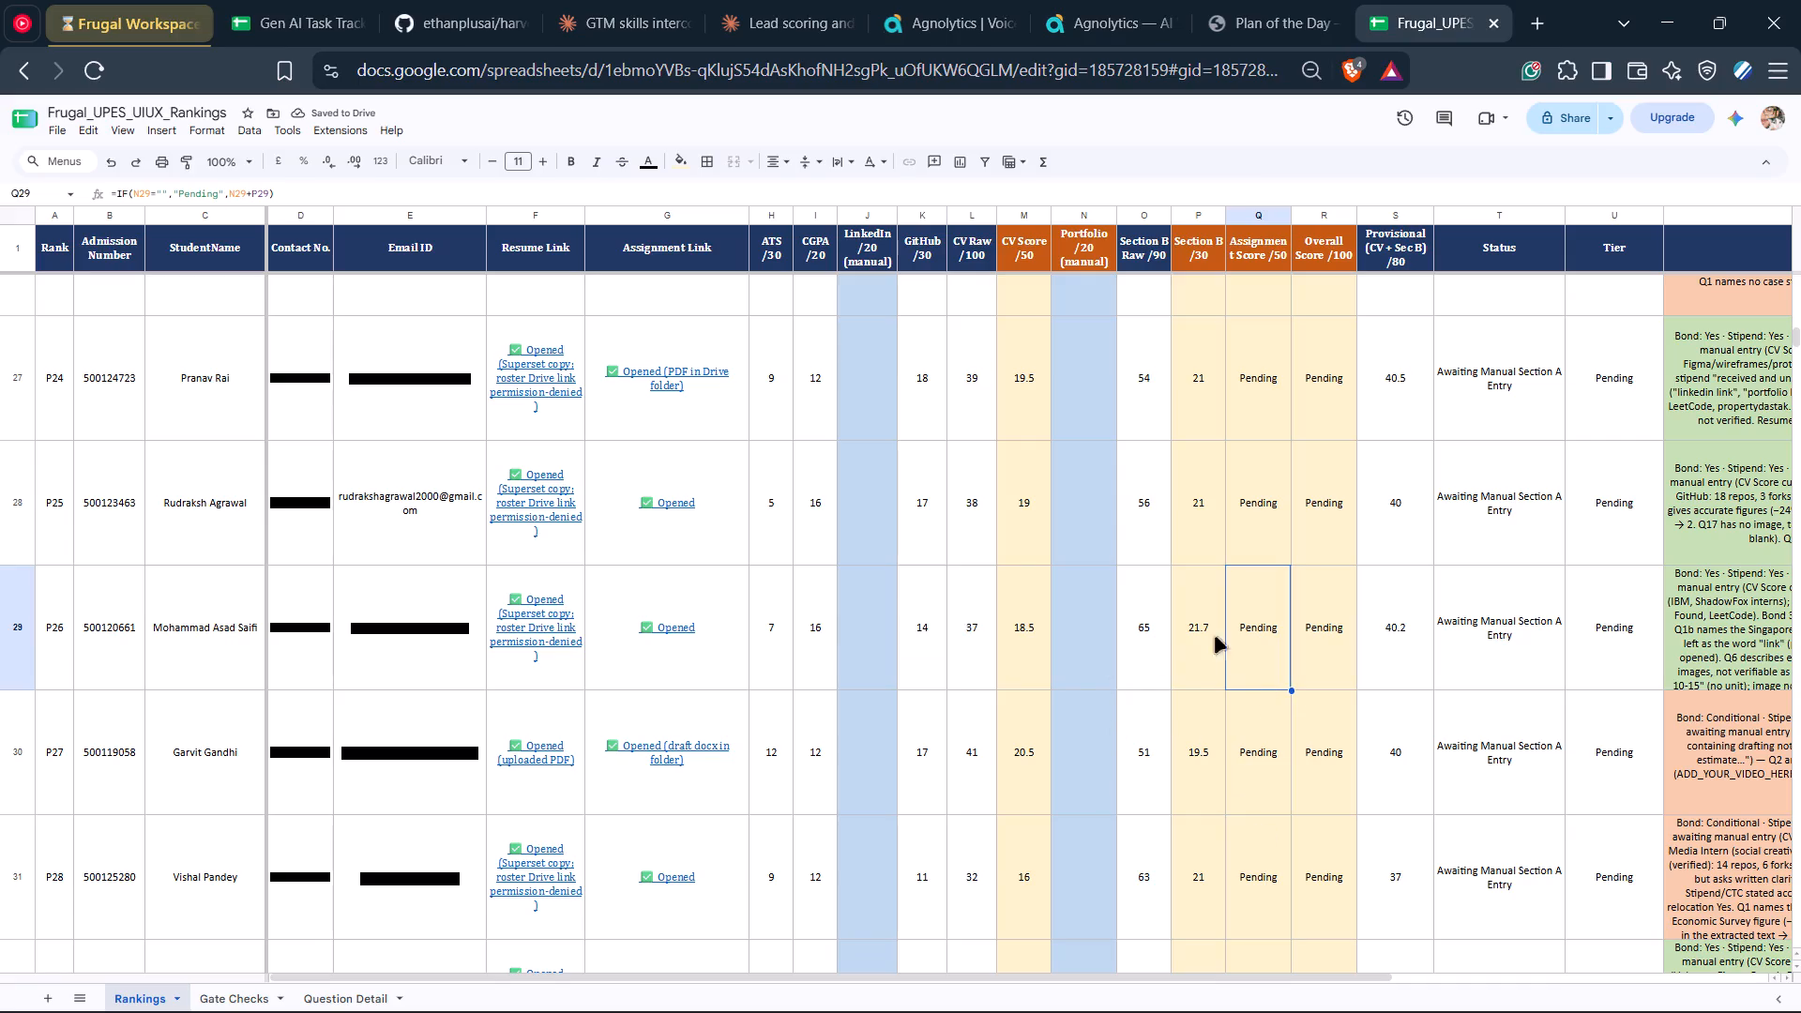
Review the component and provisional scores of candidates P29 back up to P17 in the Rankings sheet.
scroll(1037, 648, right, 1)
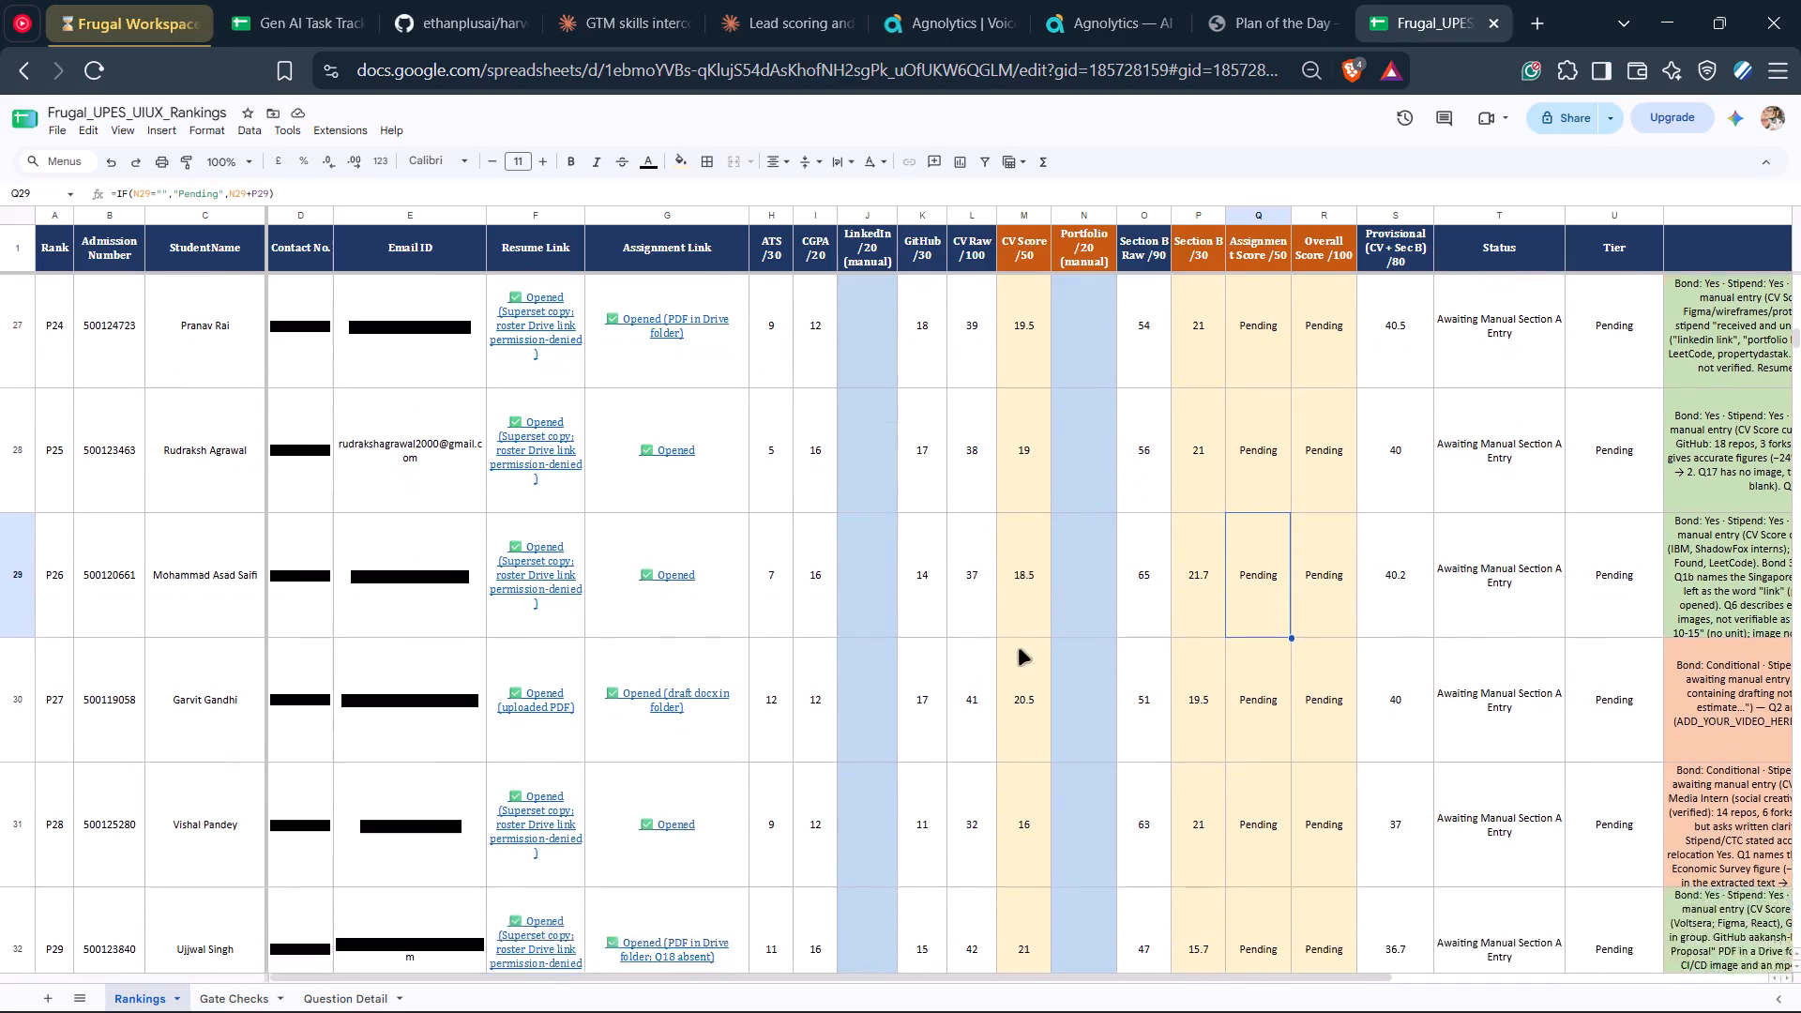
scroll(1019, 649, right, 2)
scroll(1119, 633, up, 1)
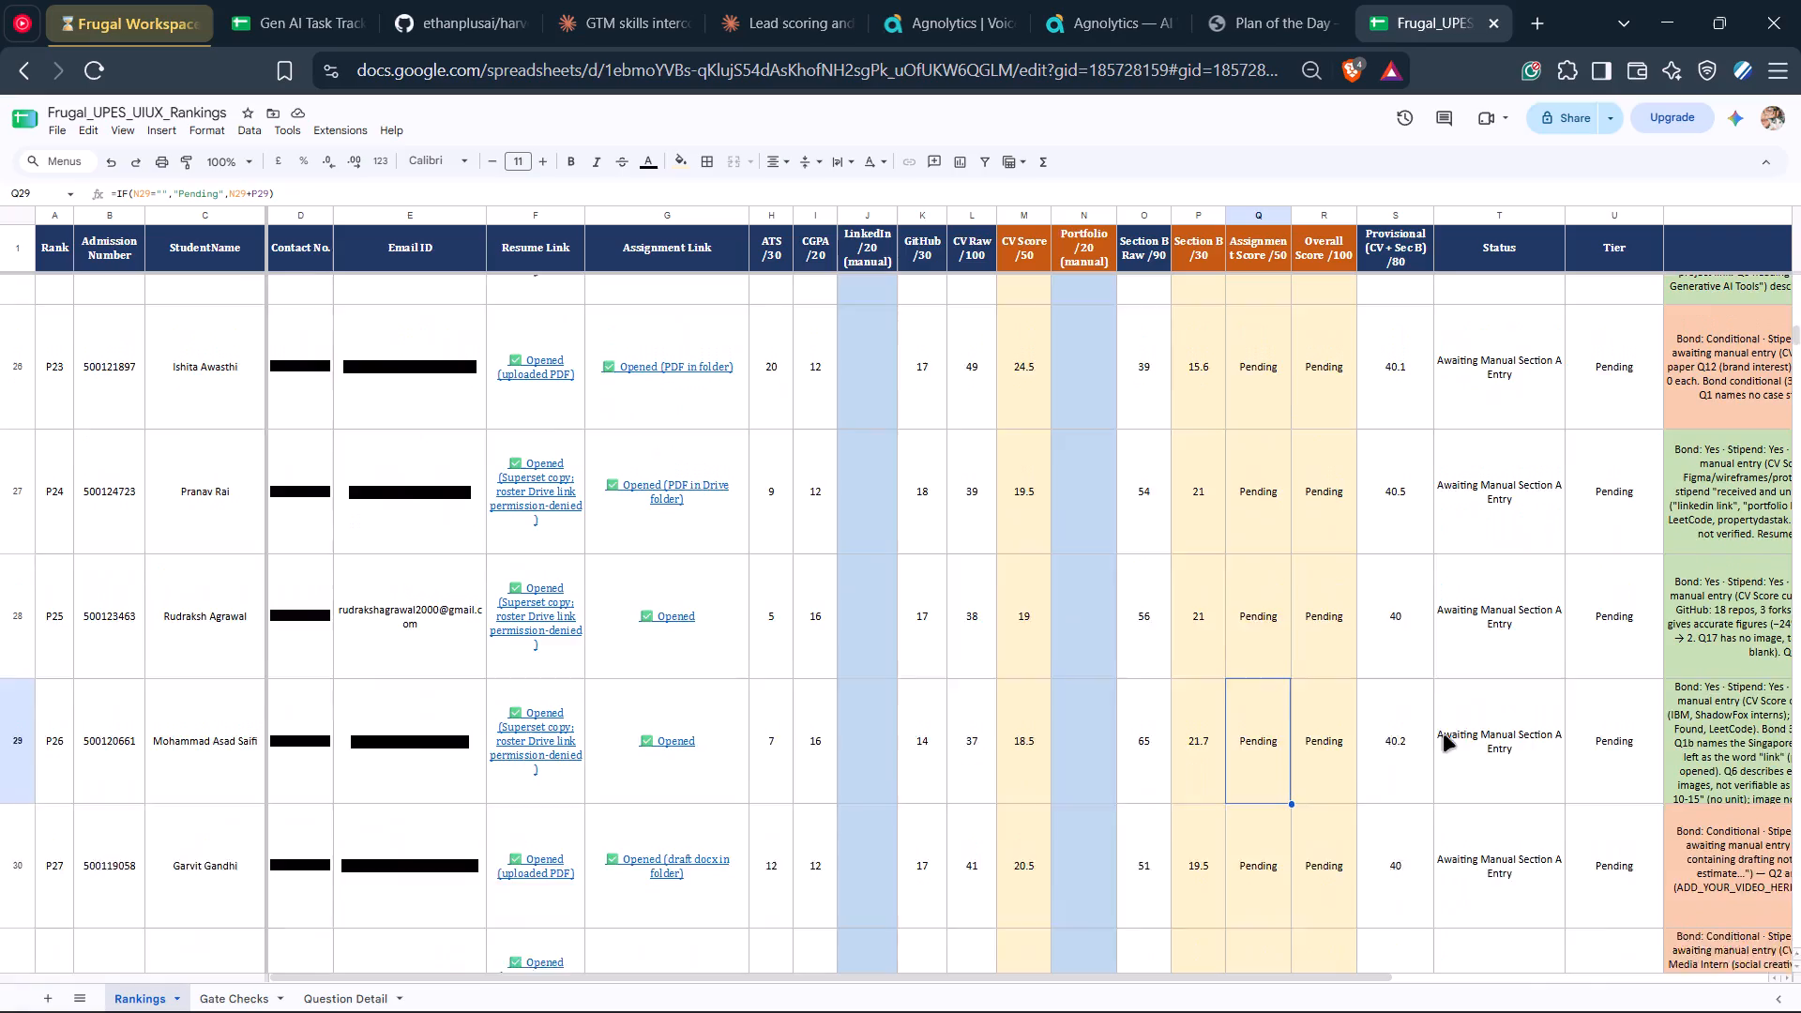
scroll(1444, 735, up, 4)
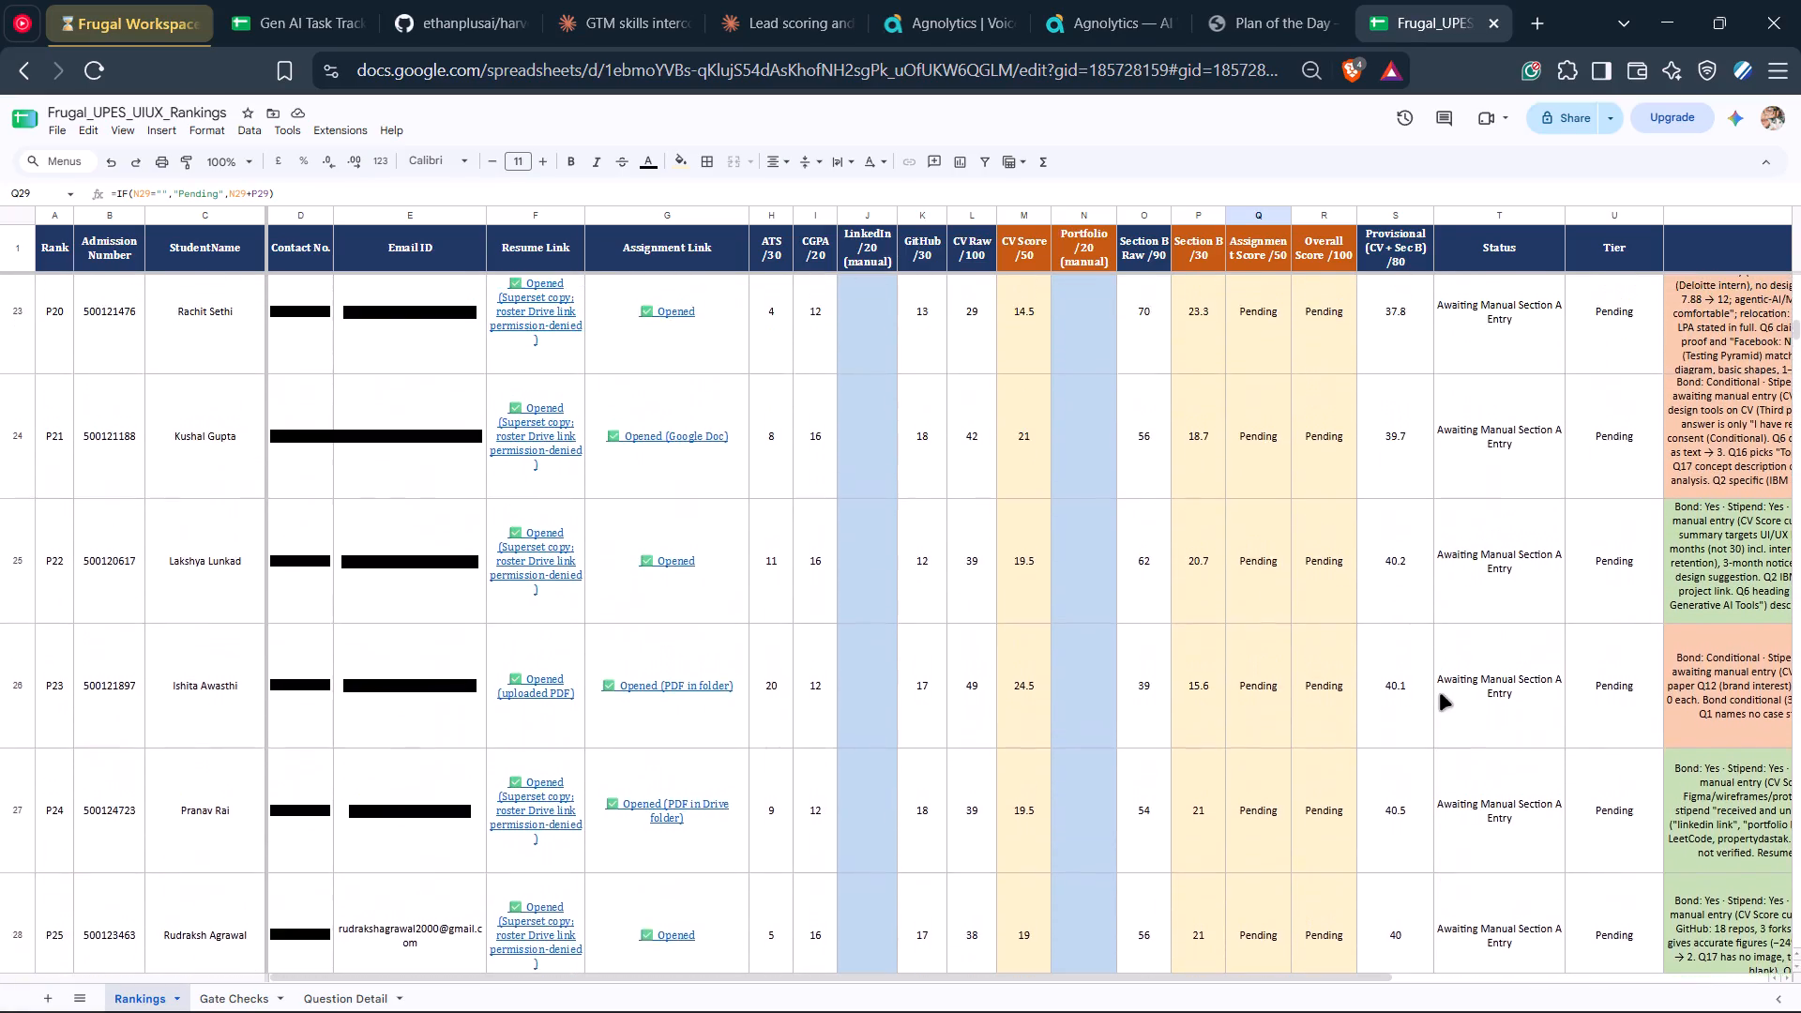
scroll(1440, 694, up, 1)
scroll(1407, 612, up, 2)
scroll(1438, 748, up, 1)
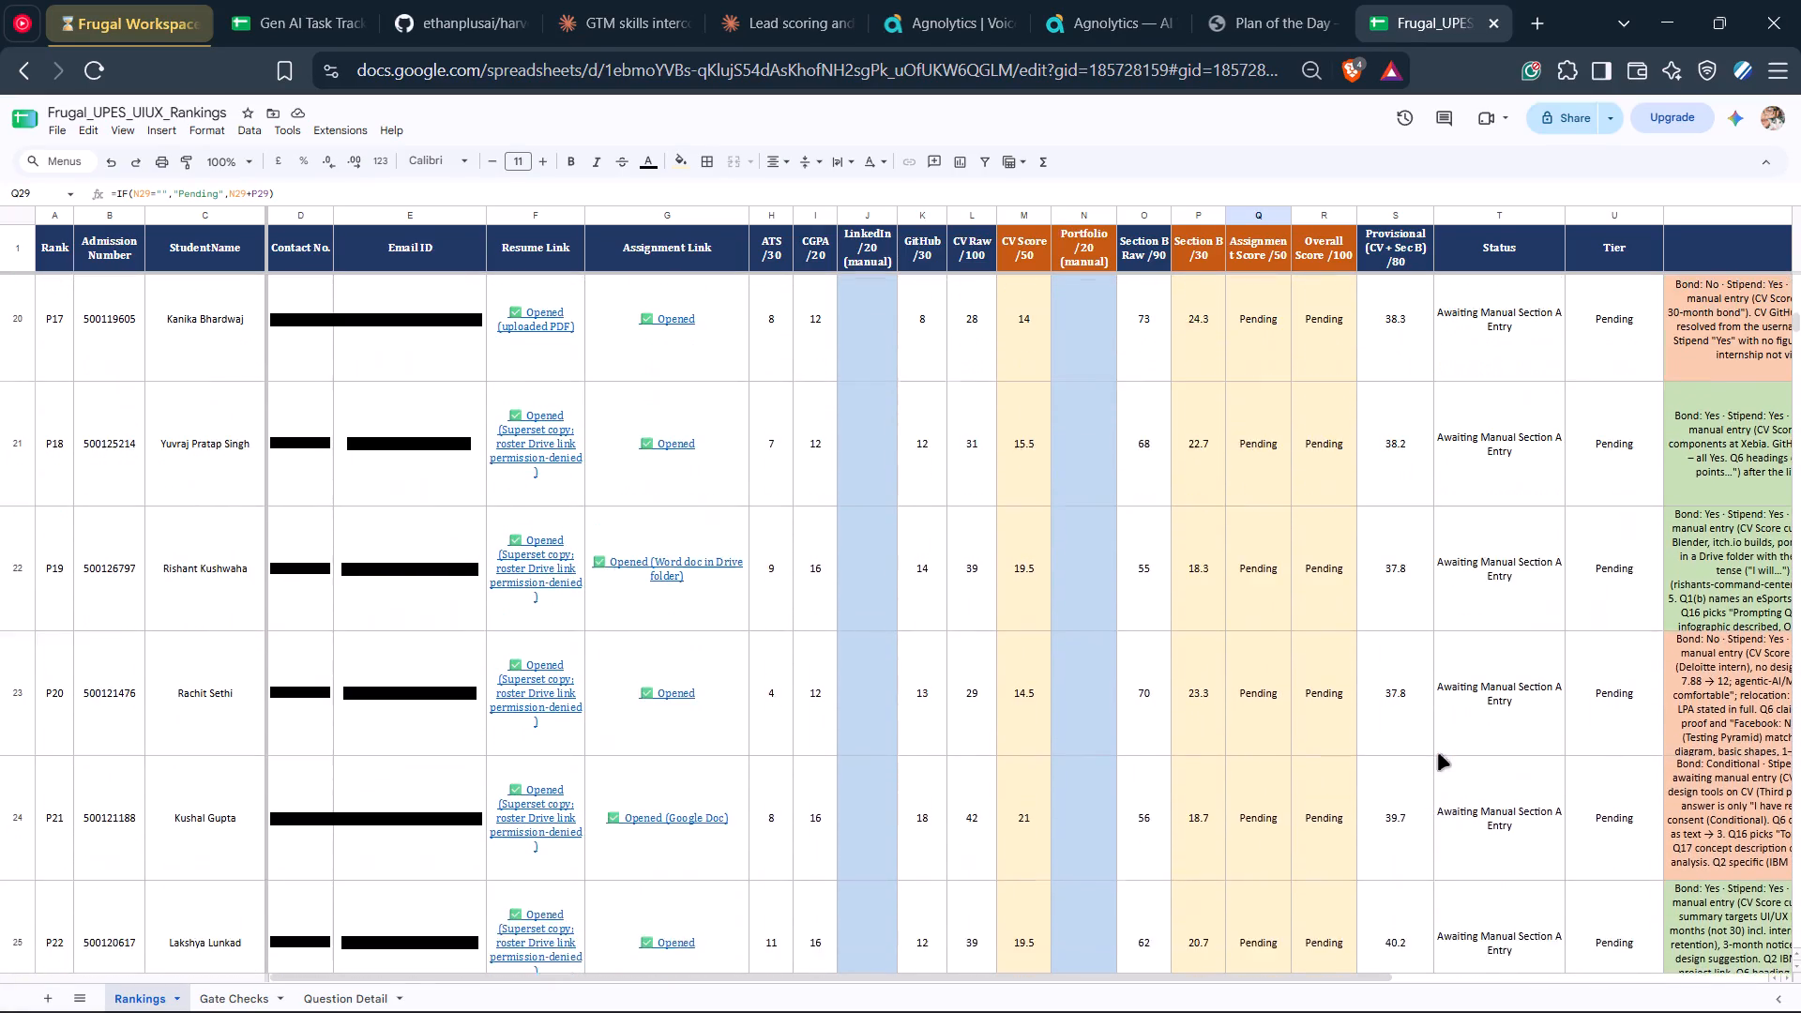
scroll(1438, 754, up, 1)
Set candidate P21's ATS /30 score to 9.
click(1400, 849)
scroll(1237, 814, up, 1)
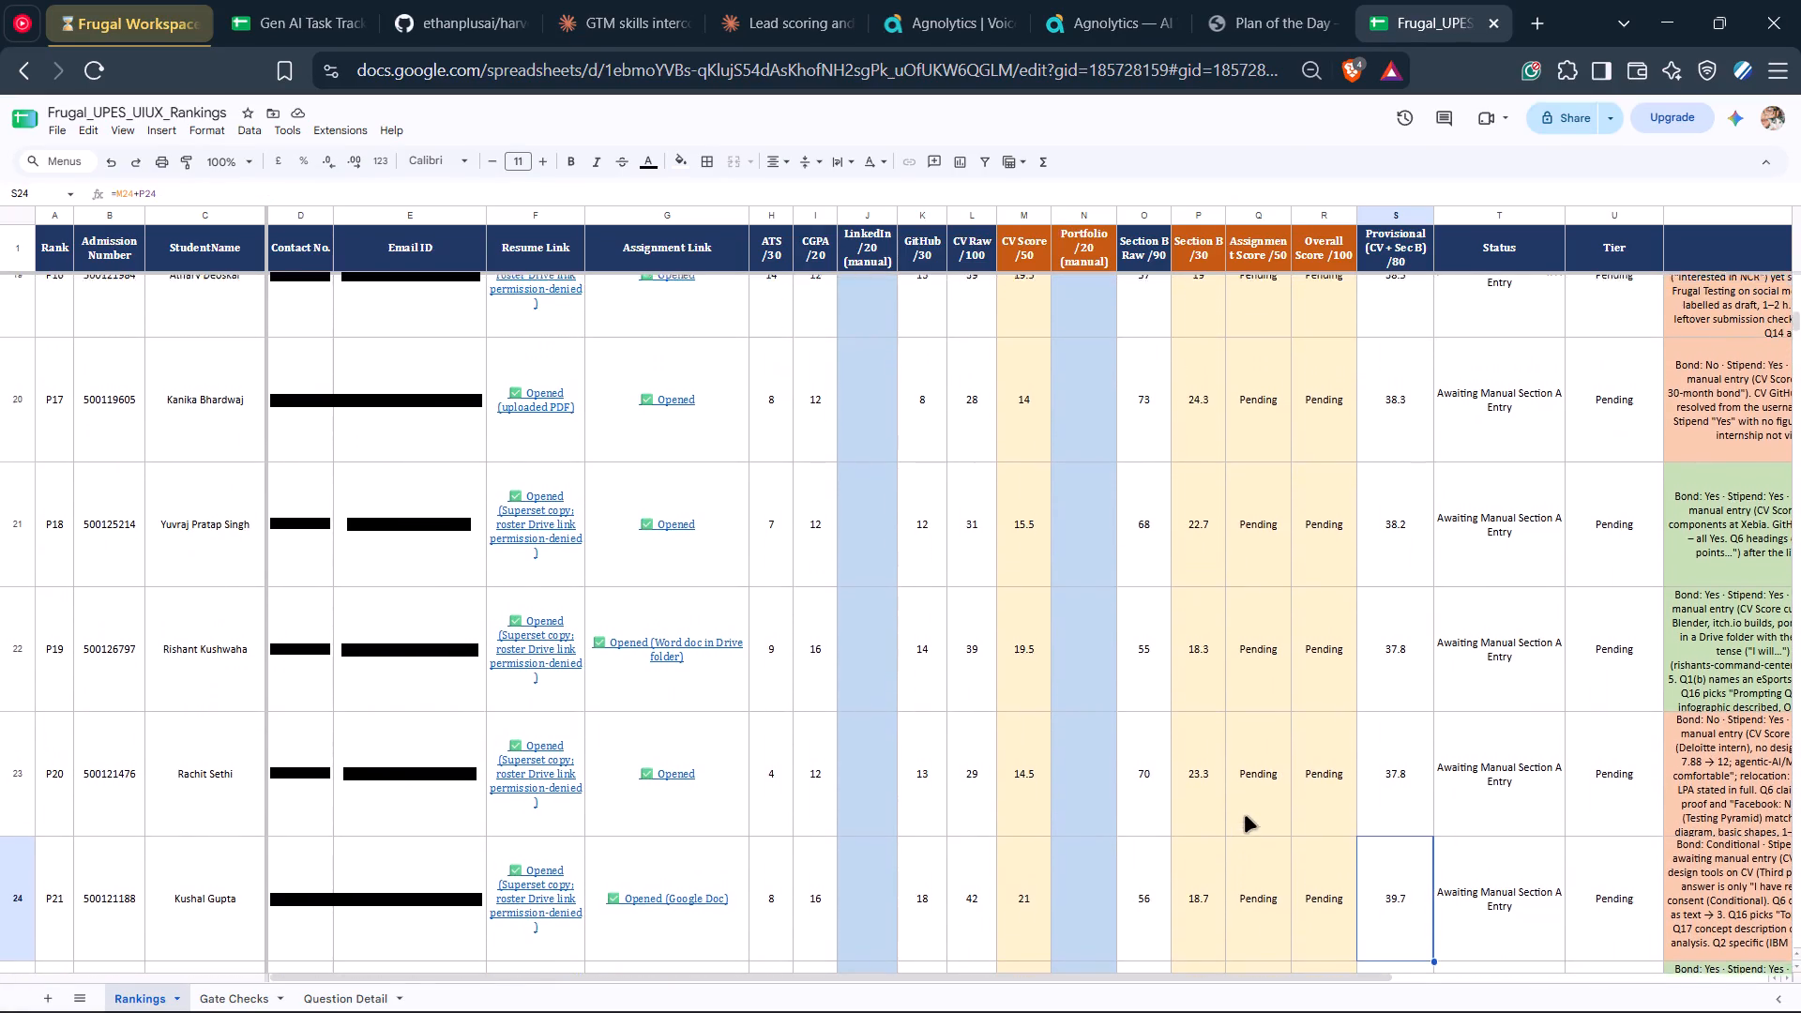
scroll(1245, 816, up, 1)
scroll(734, 893, right, 1)
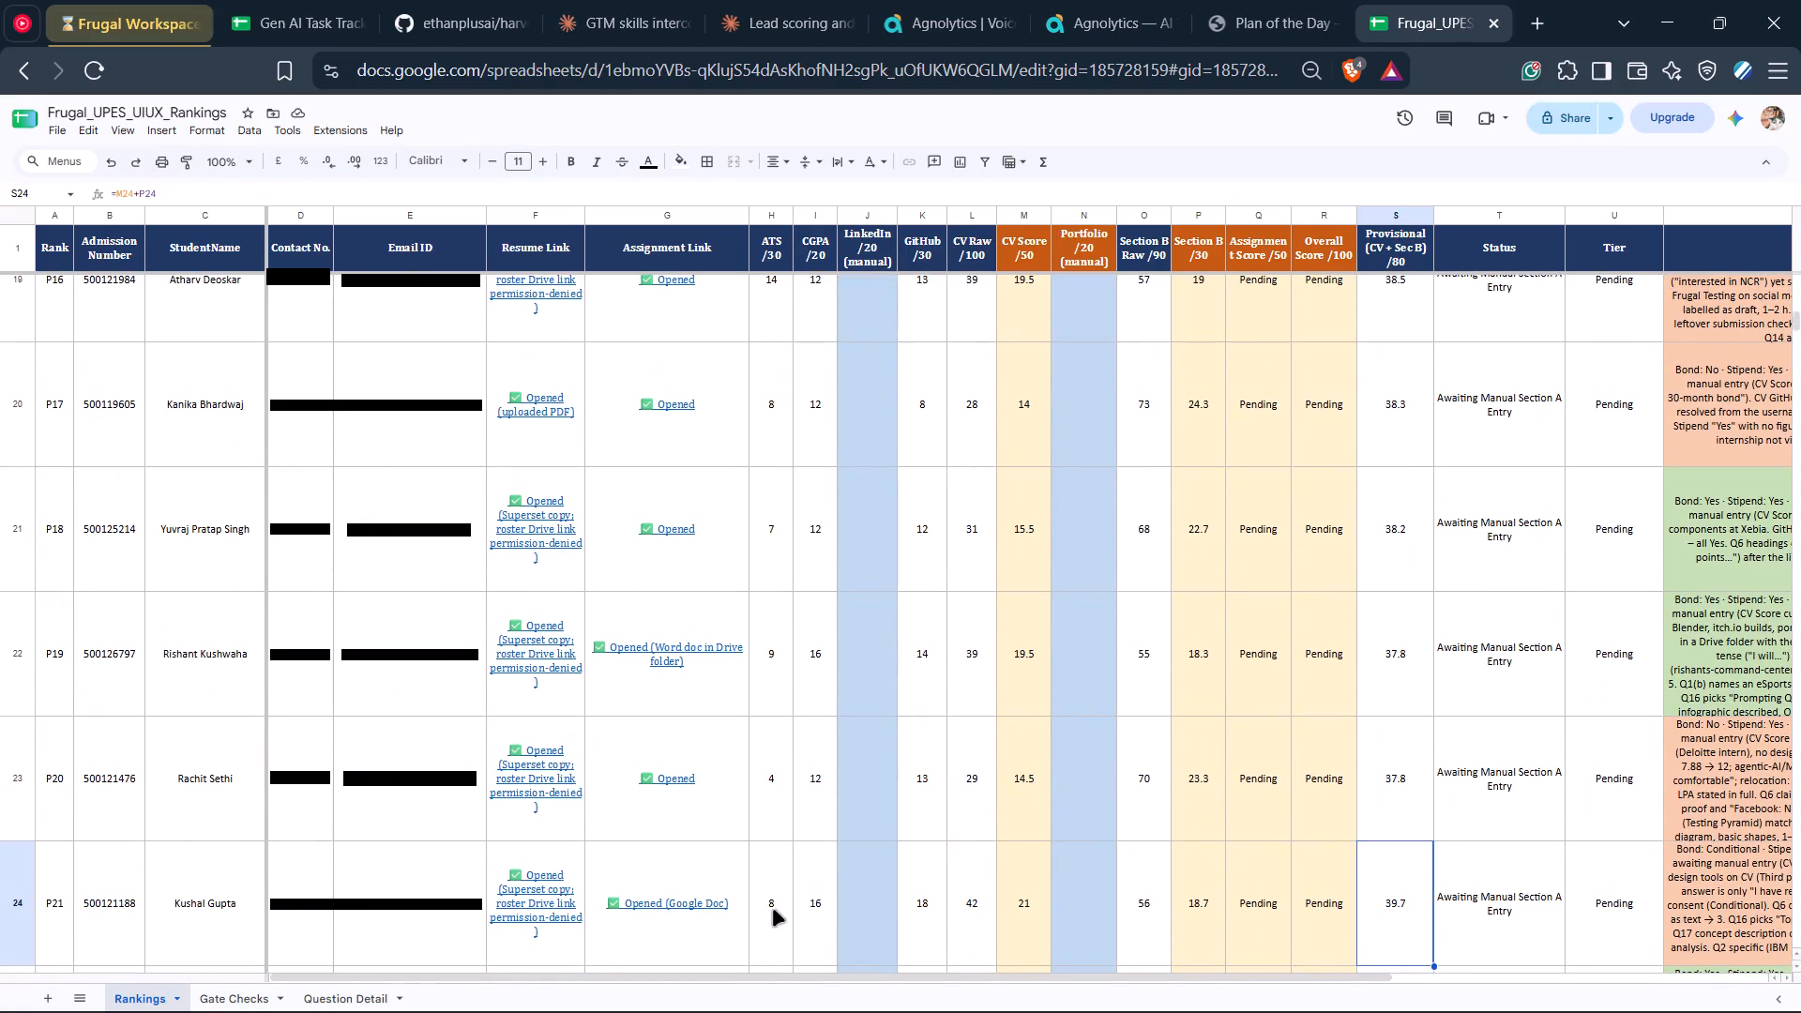
scroll(773, 910, right, 1)
click(773, 910)
key(9)
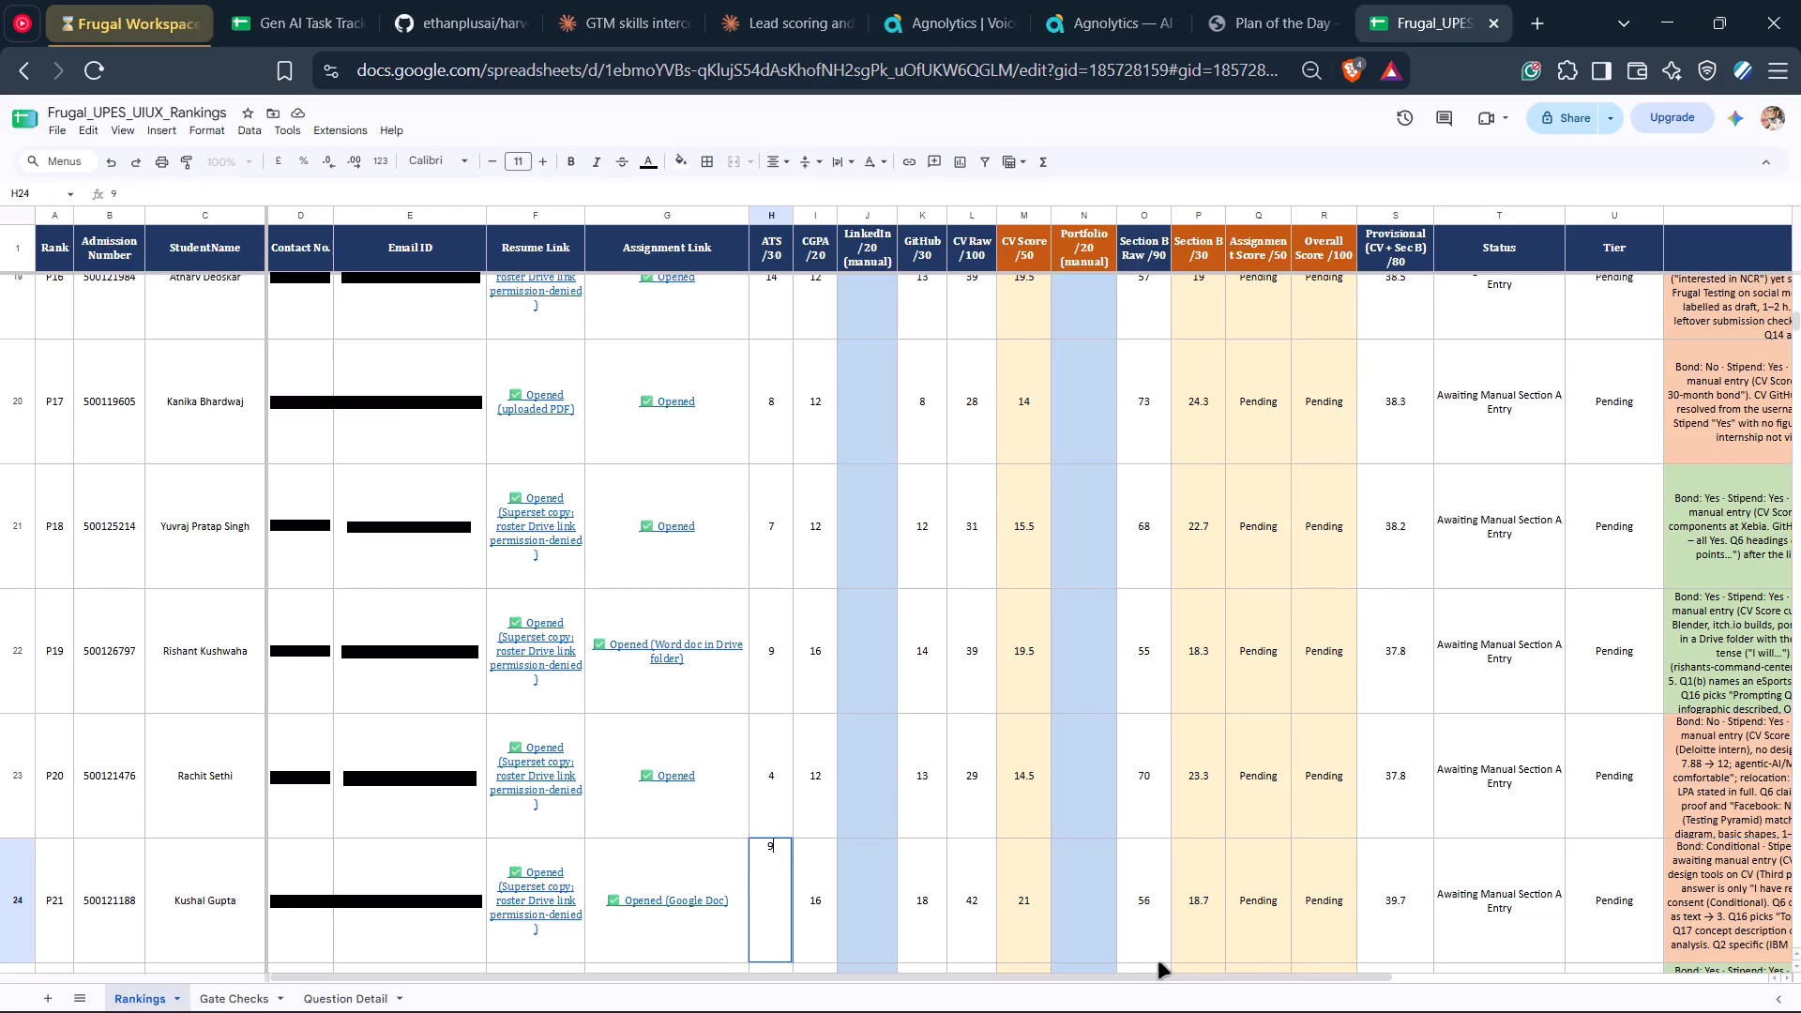
click(1390, 884)
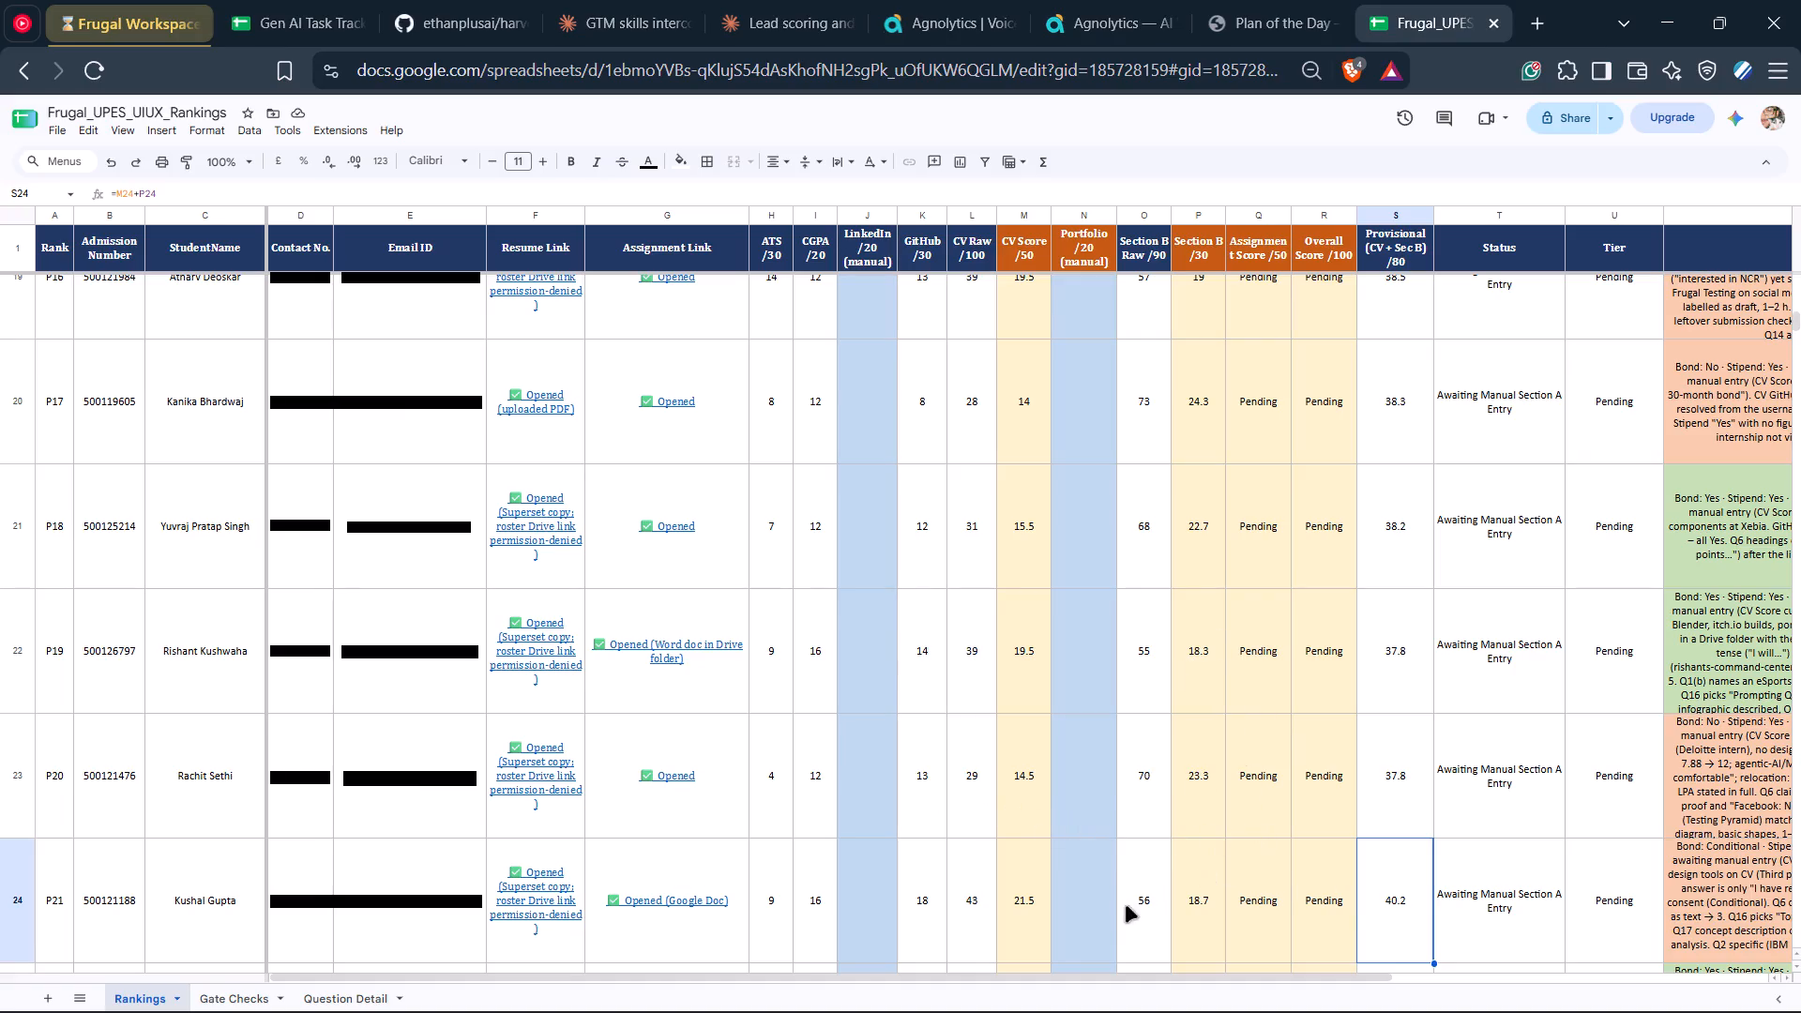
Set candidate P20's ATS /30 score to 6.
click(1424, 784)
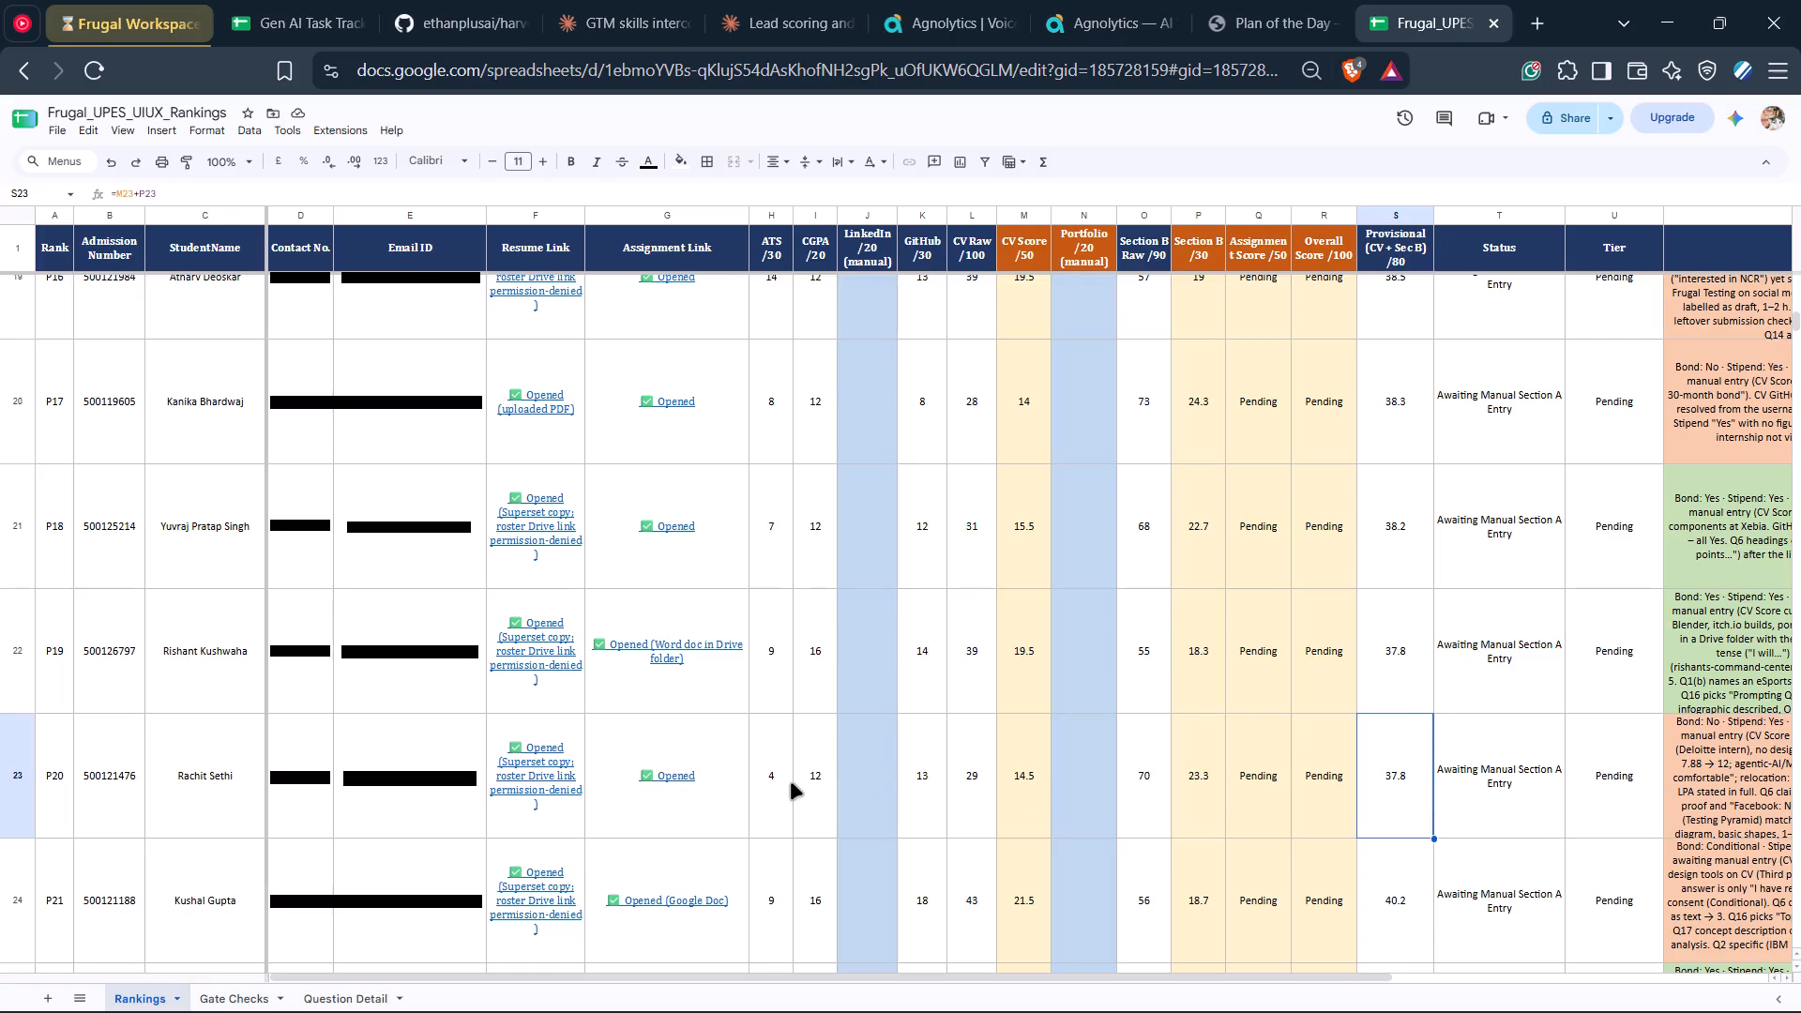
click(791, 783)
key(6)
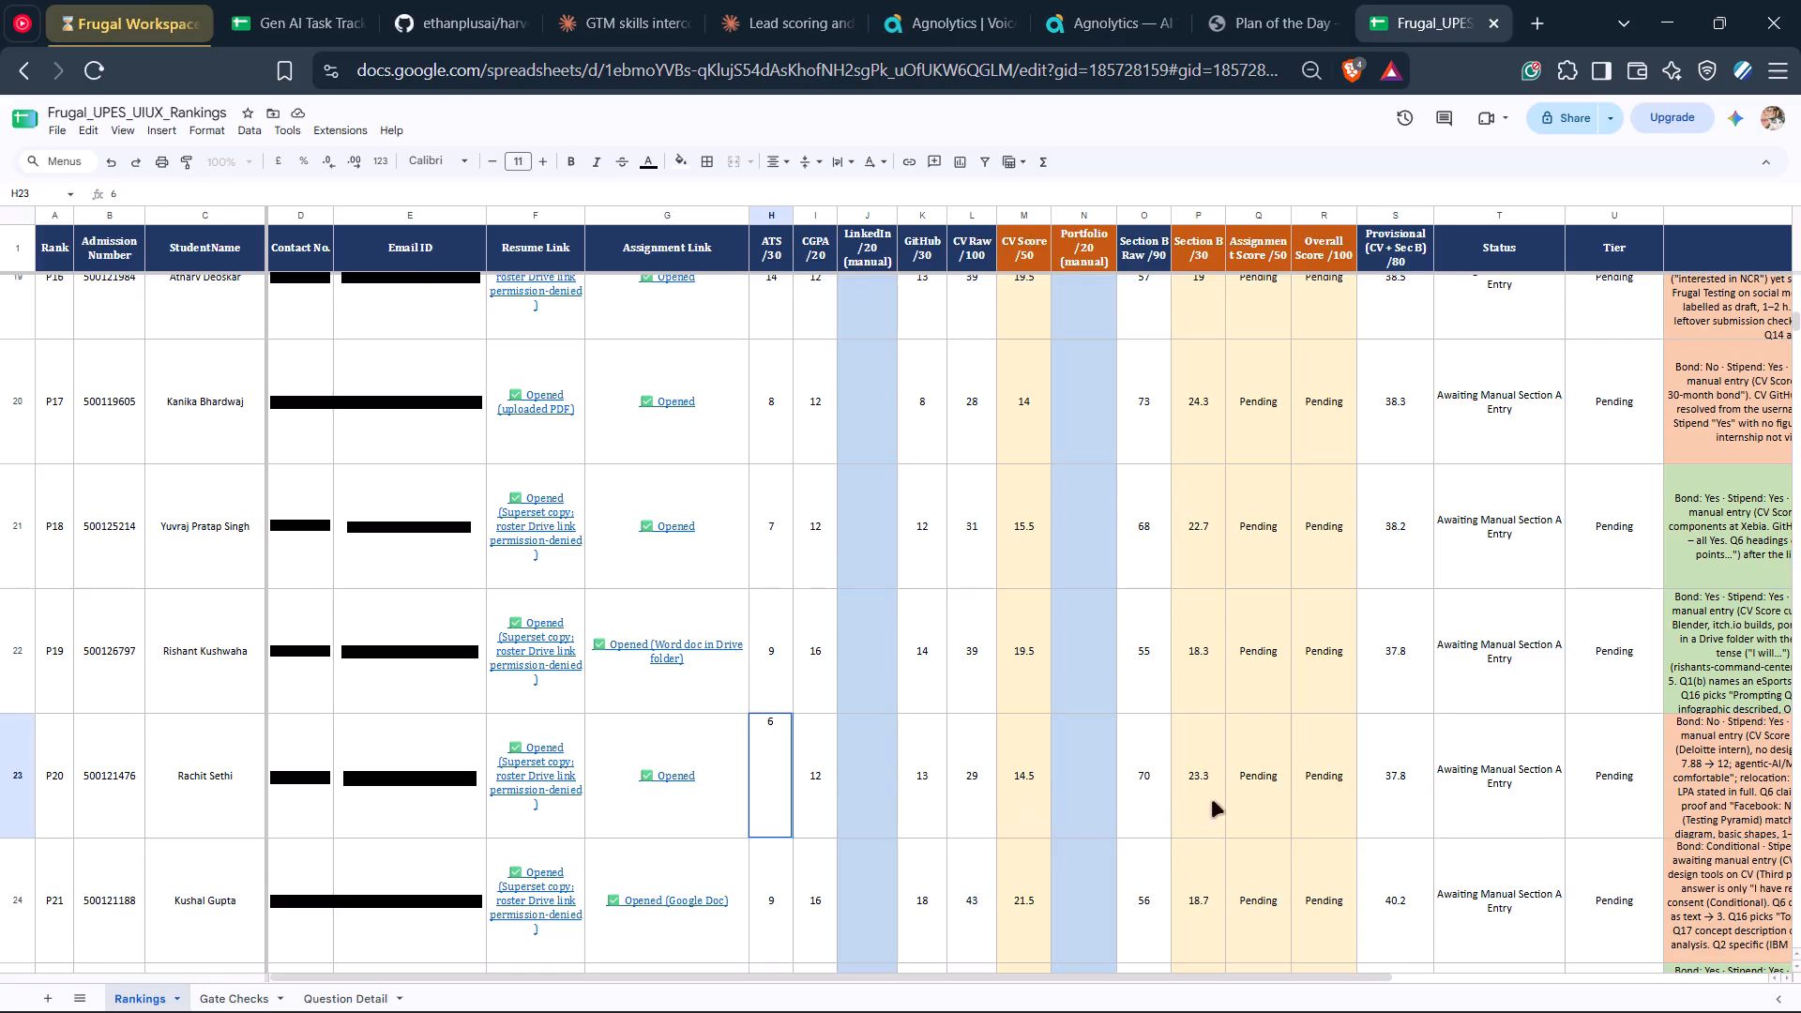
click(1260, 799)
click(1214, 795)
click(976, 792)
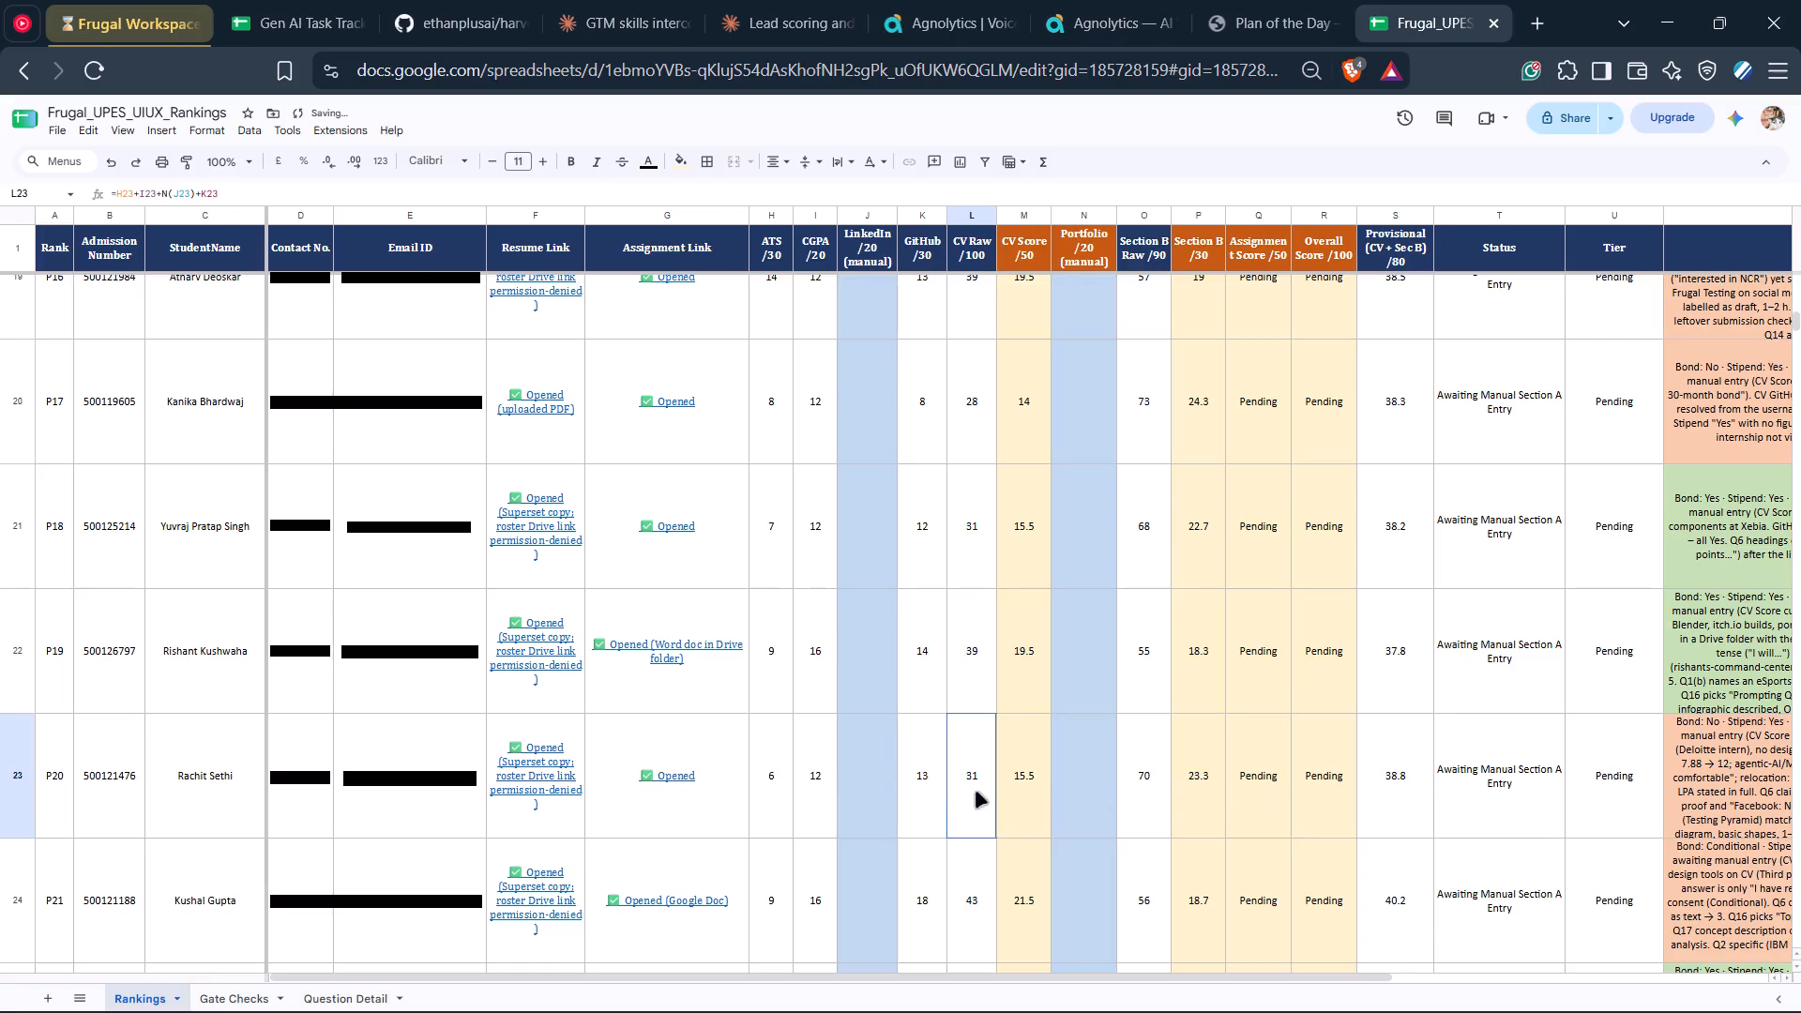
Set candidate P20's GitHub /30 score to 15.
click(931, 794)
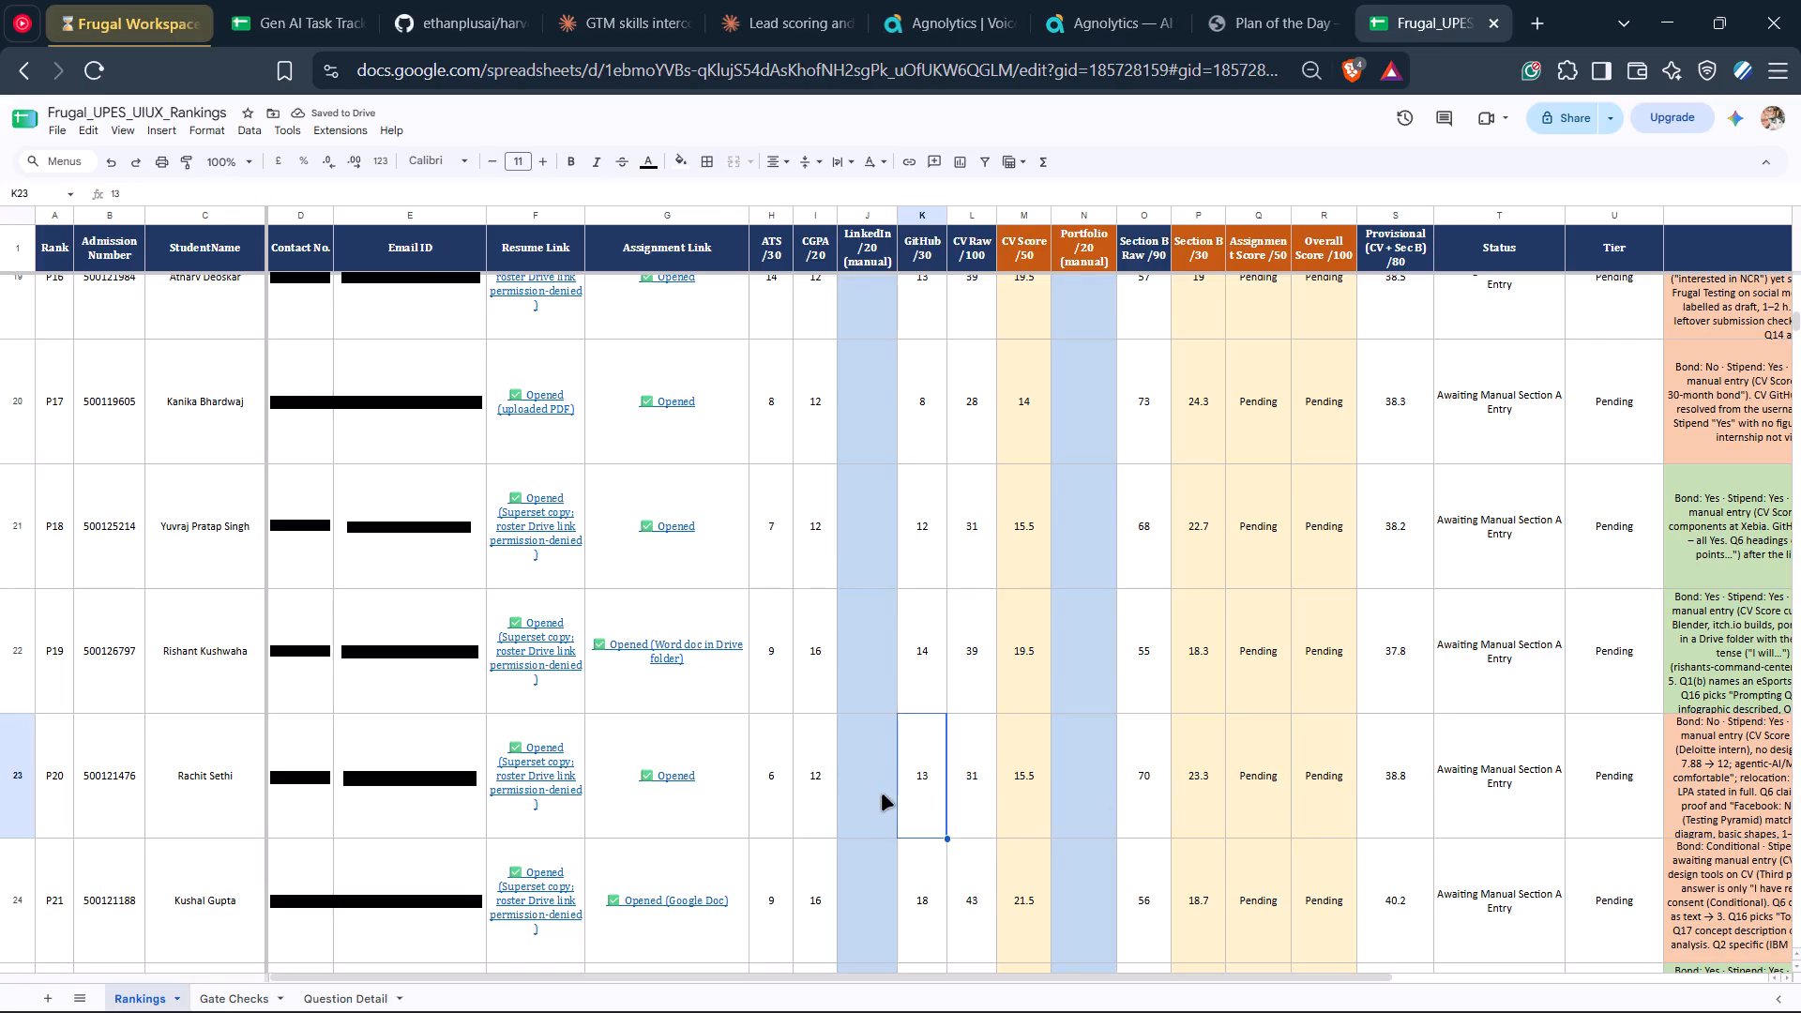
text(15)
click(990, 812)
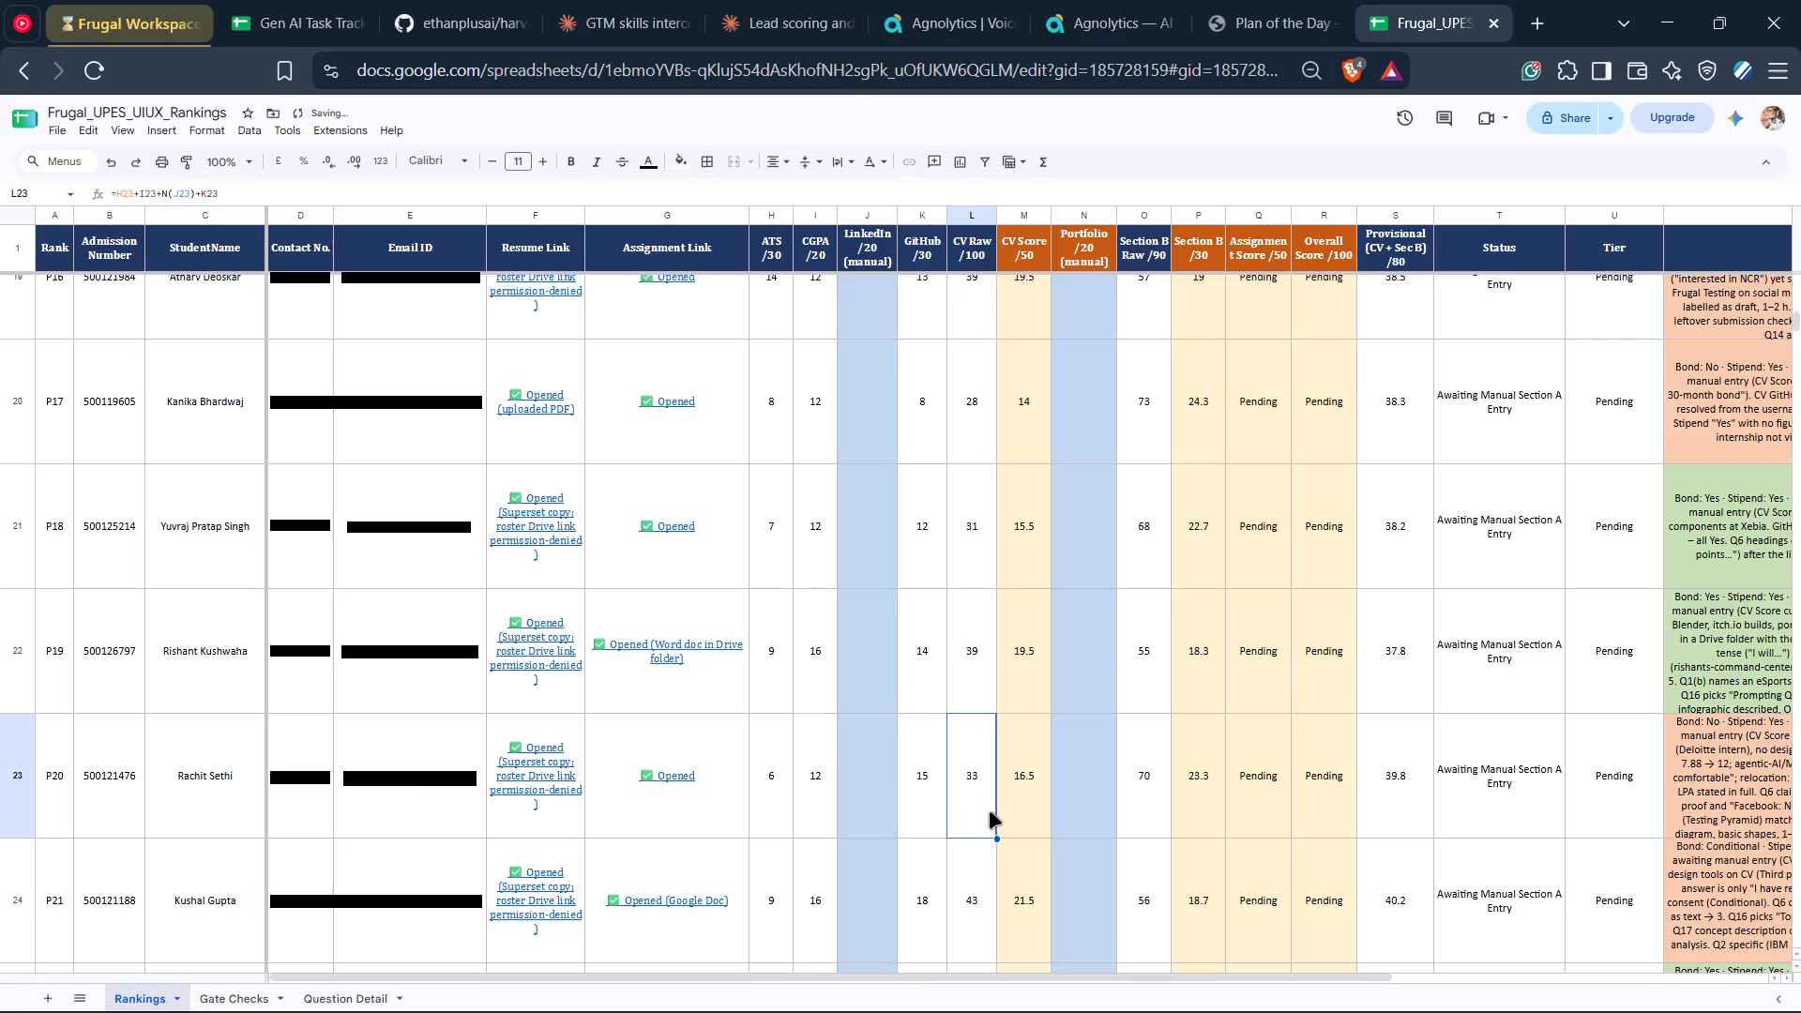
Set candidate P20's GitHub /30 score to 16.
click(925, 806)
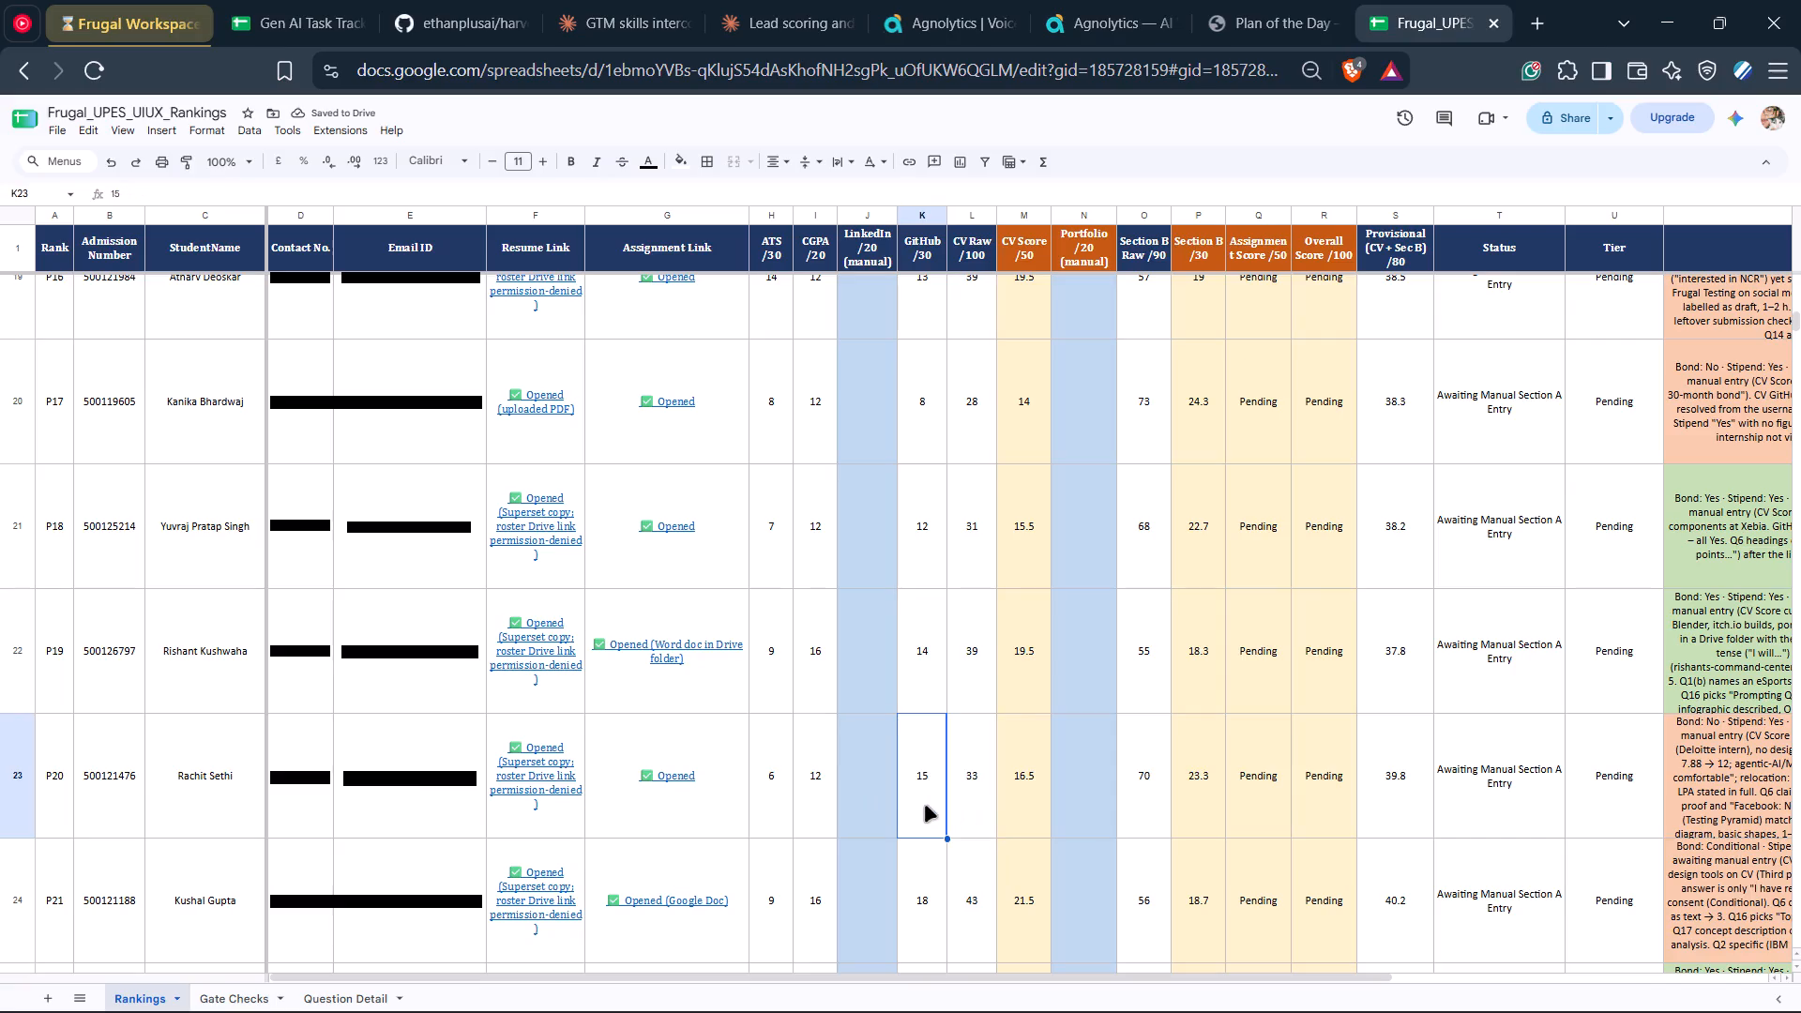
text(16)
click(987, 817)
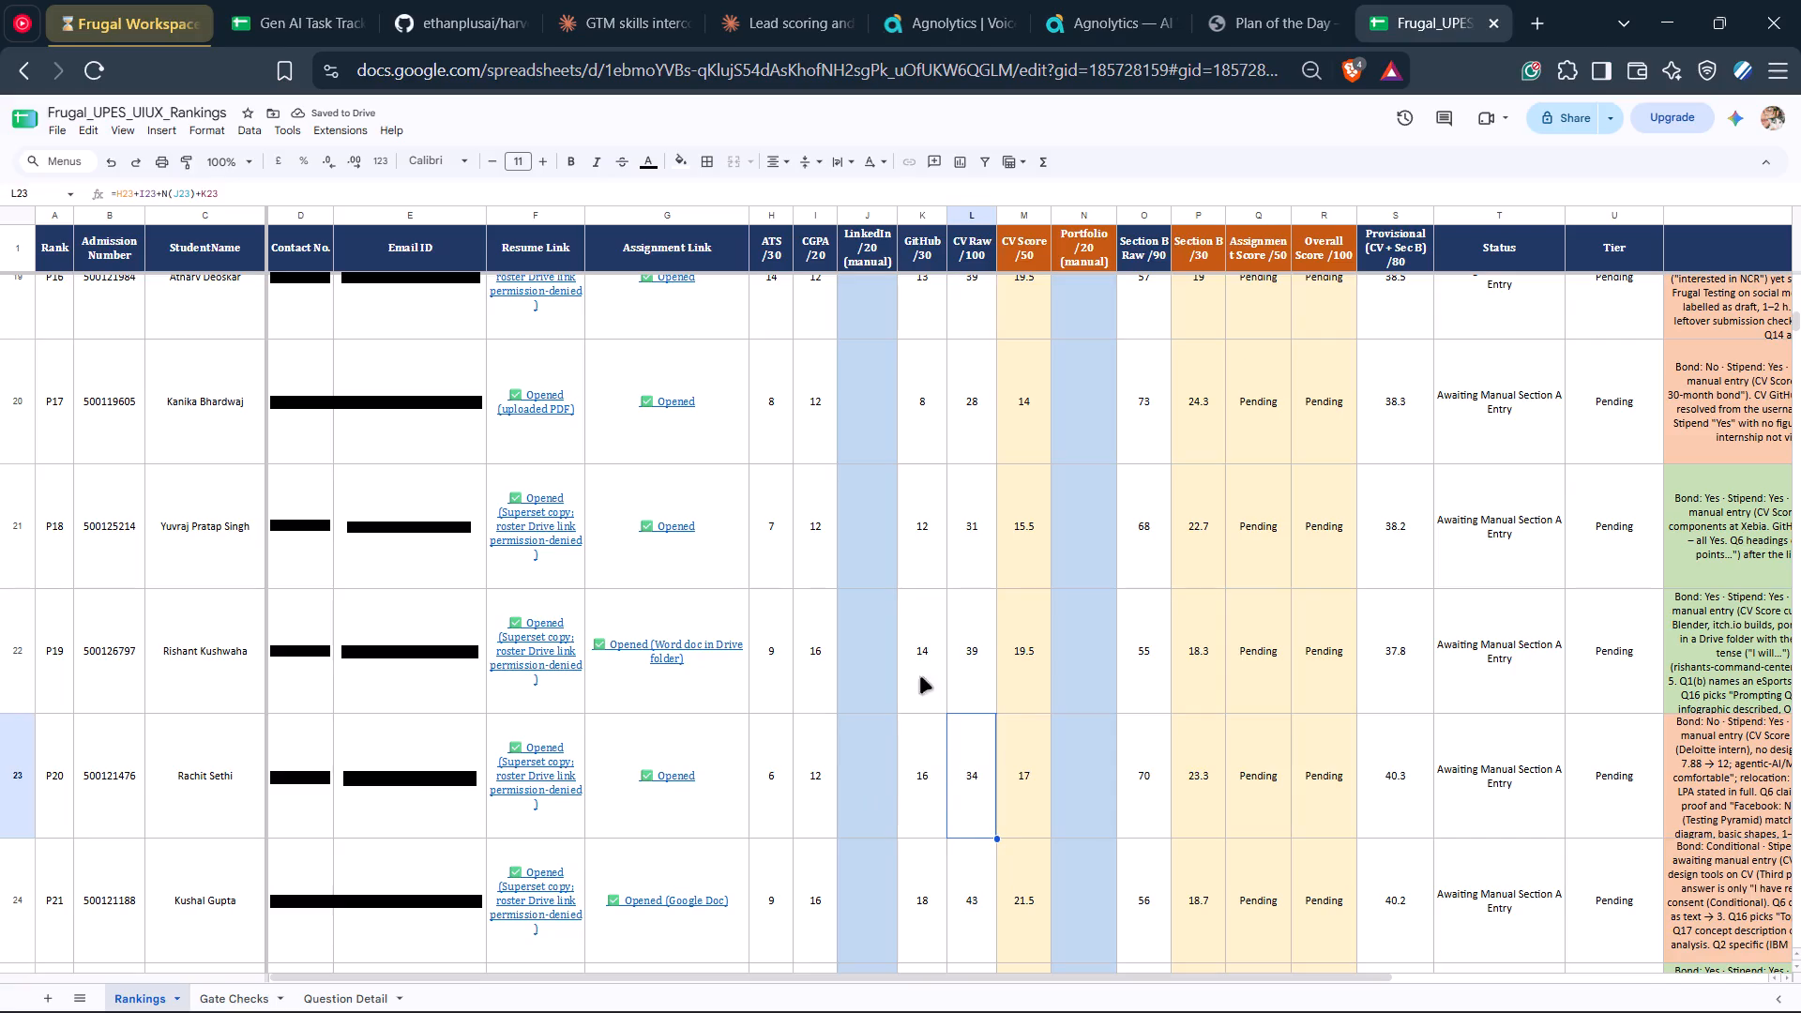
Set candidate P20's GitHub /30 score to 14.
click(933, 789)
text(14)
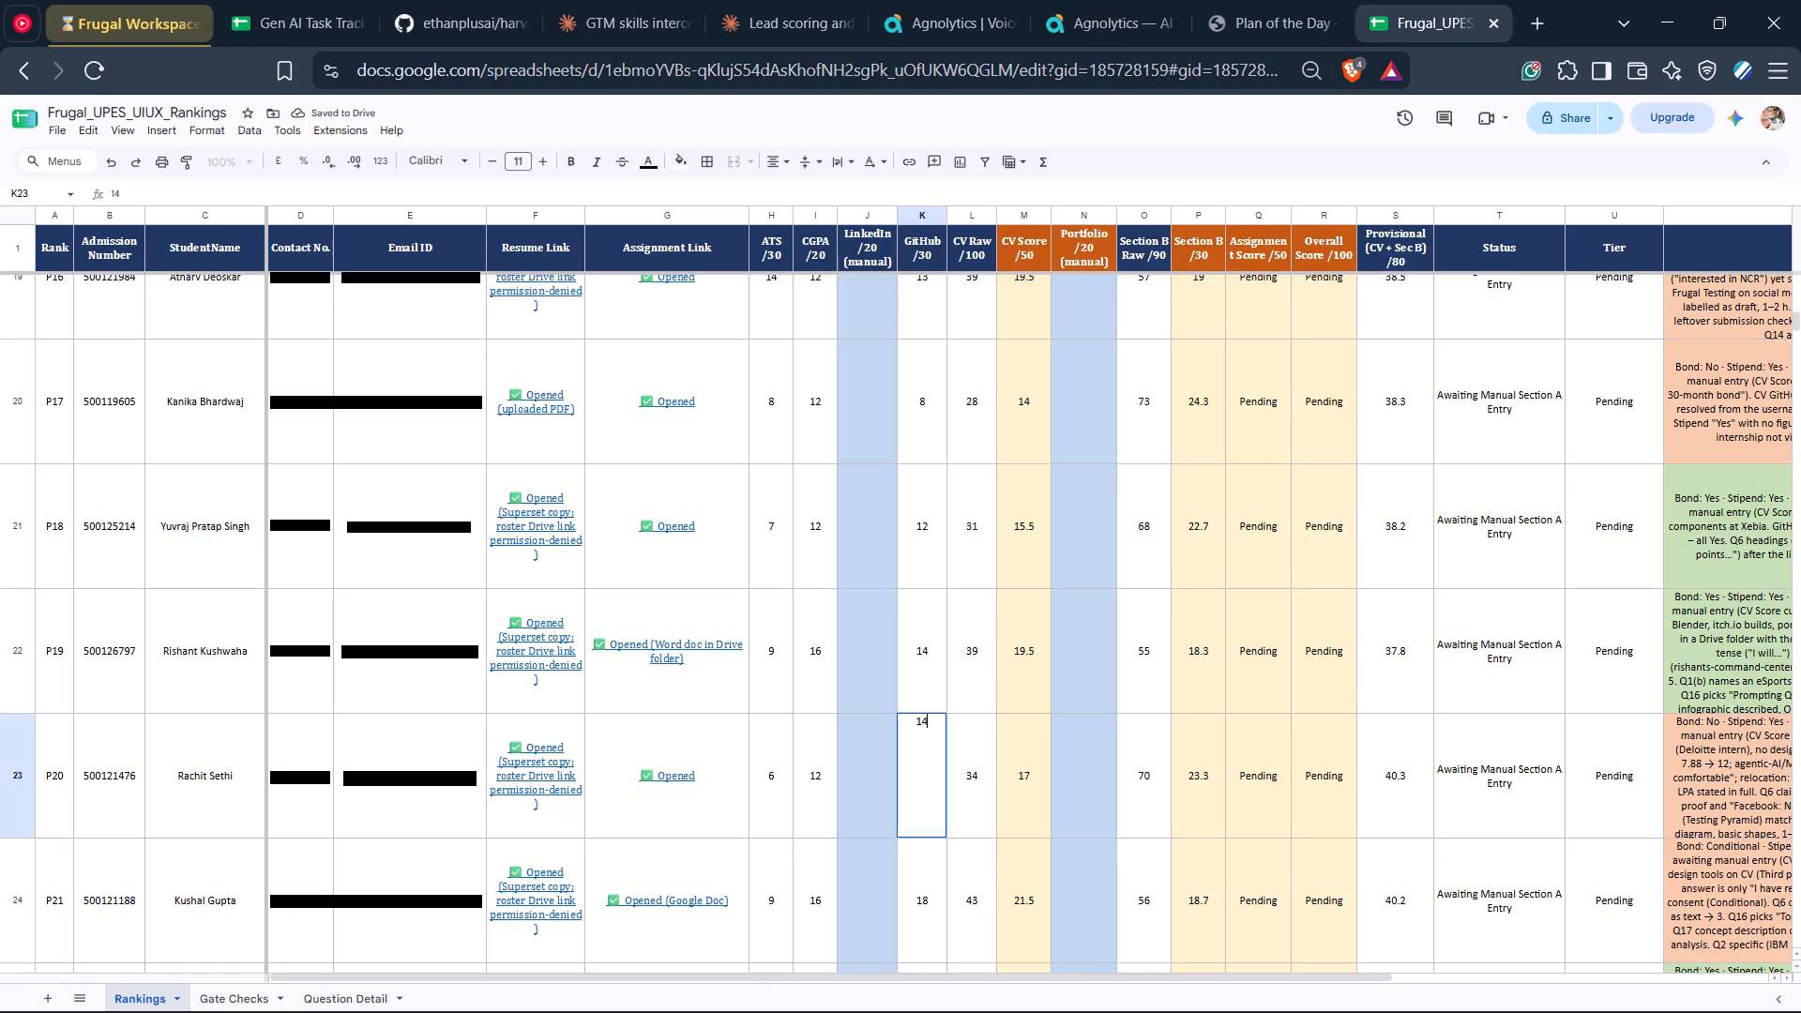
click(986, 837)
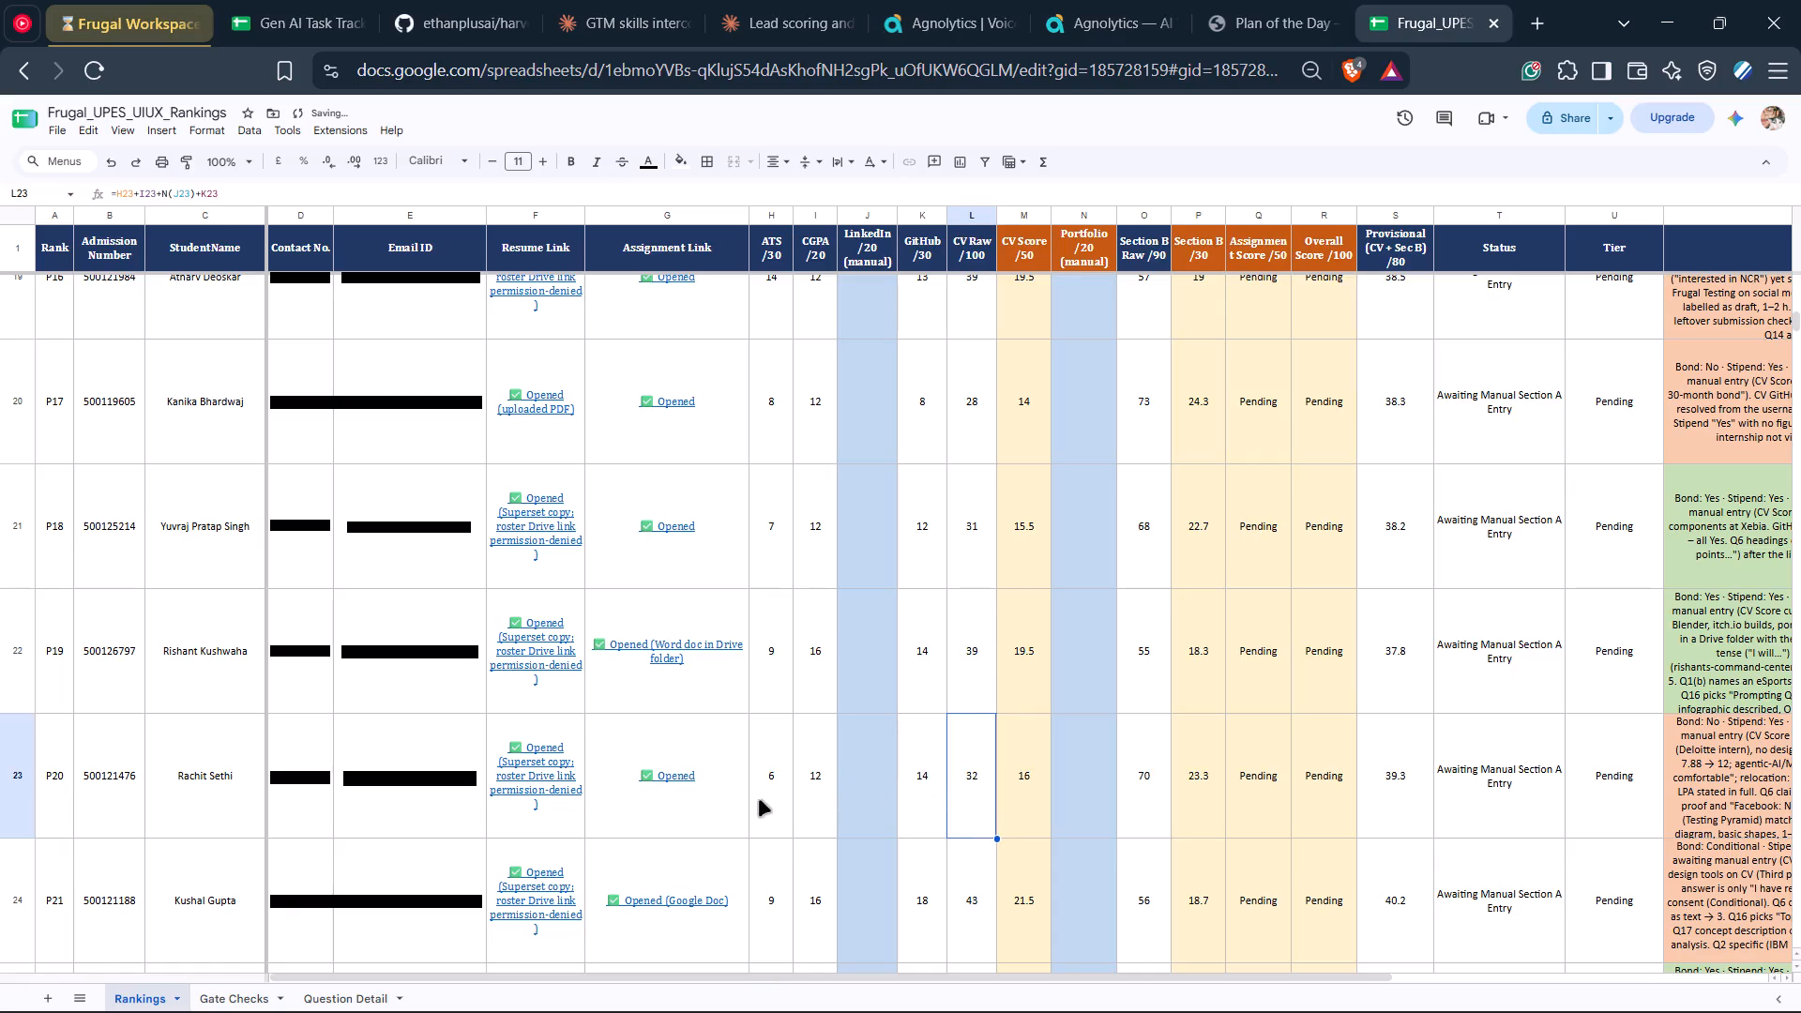
Set candidate P20's GitHub /30 score to 15.
click(916, 789)
key(1)
key(5)
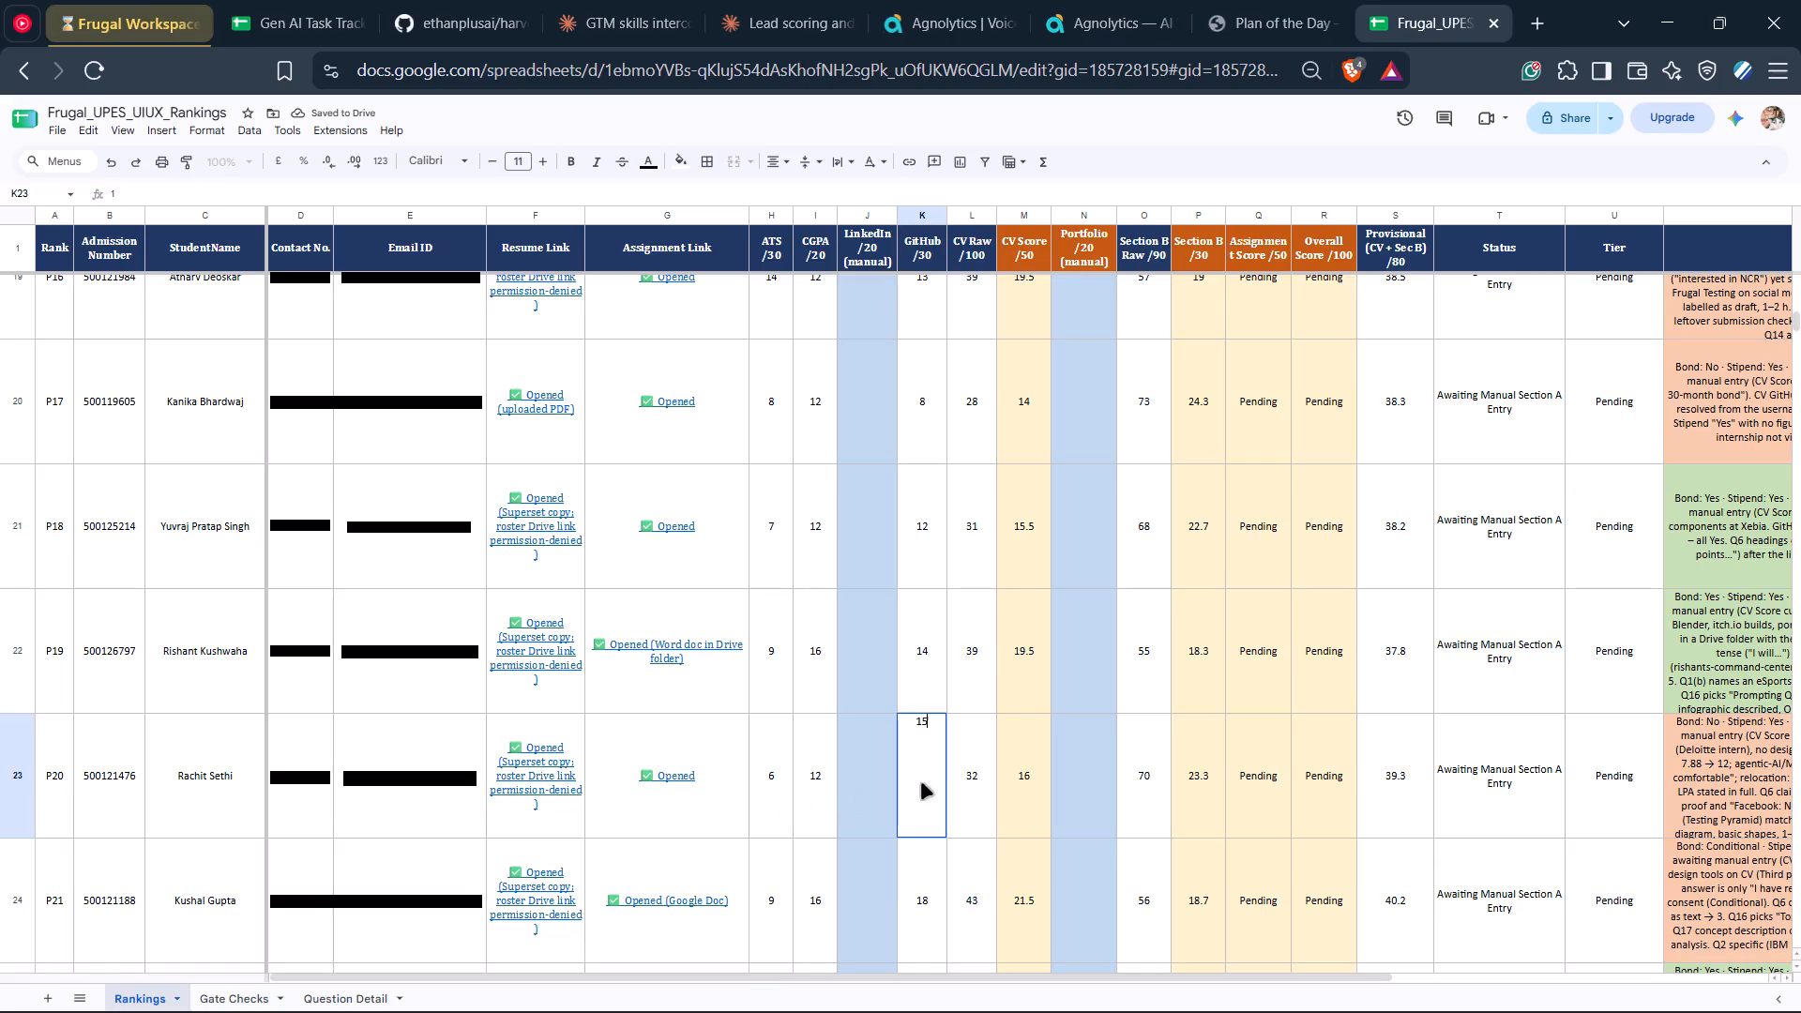
Set candidate P20's ATS /30 score to 7.
click(777, 772)
key(7)
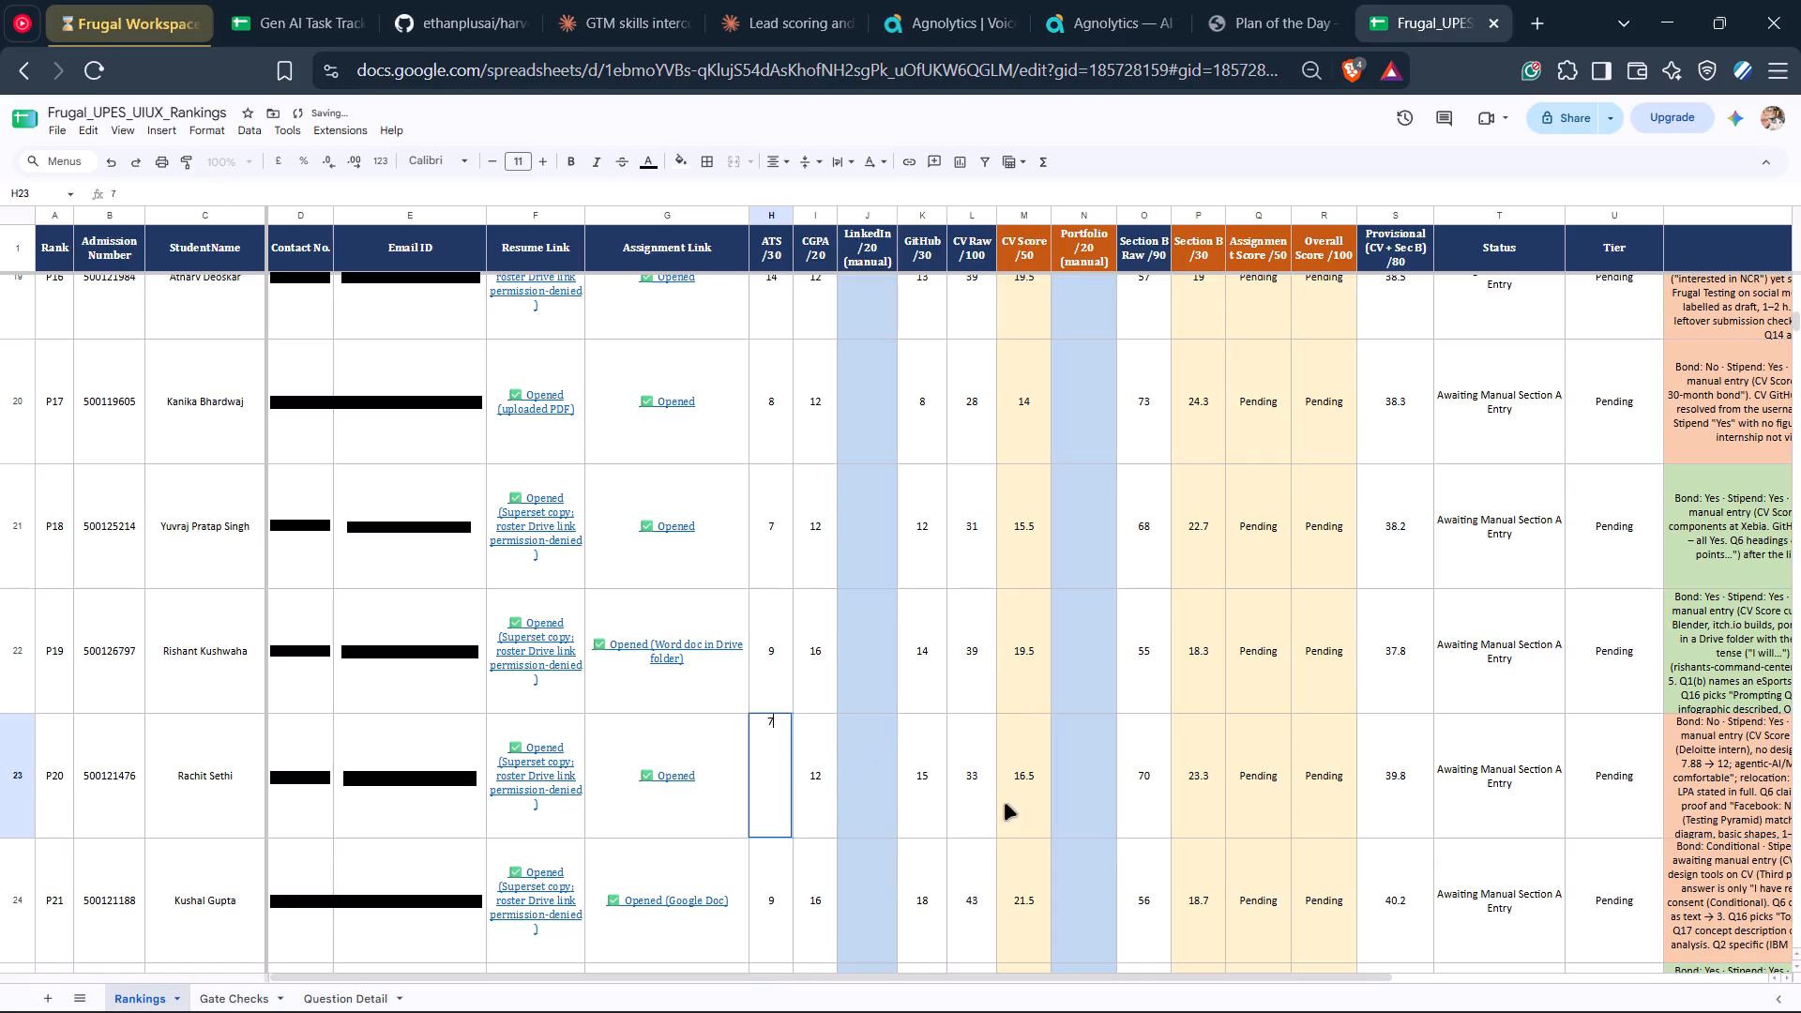
click(988, 803)
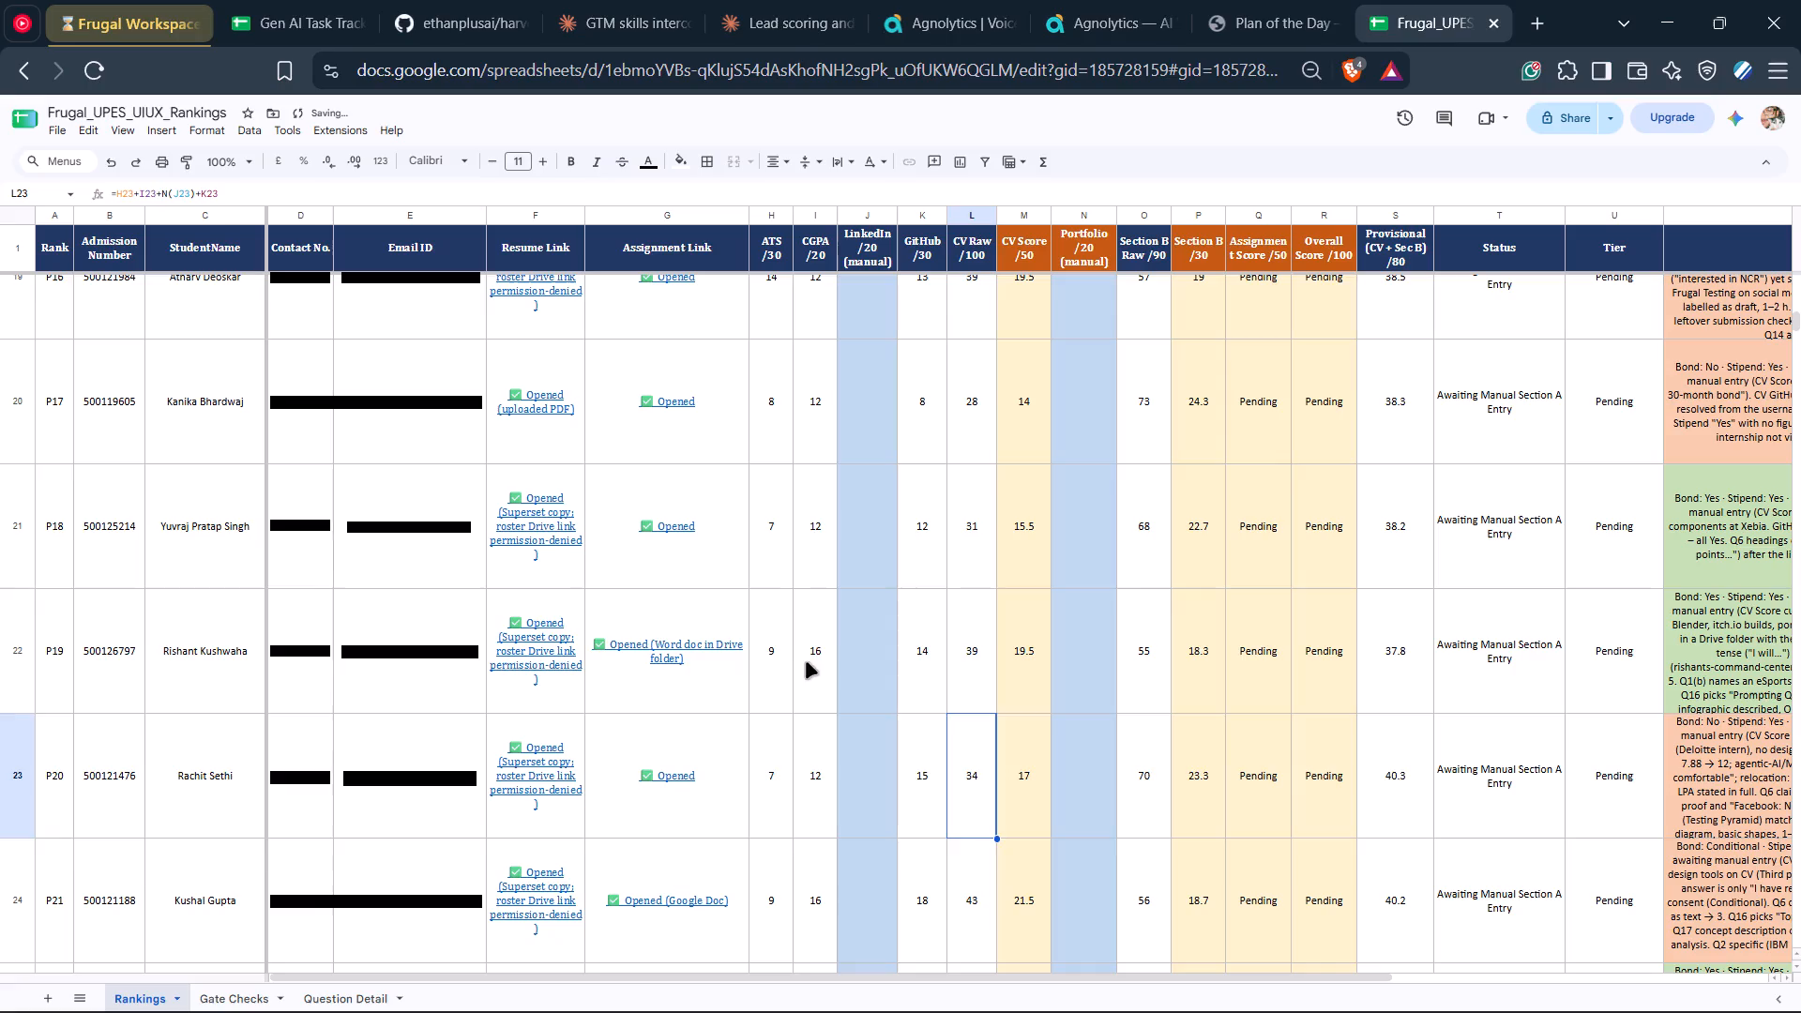
Set candidate P19's Section B /30 score to 20.3.
click(790, 671)
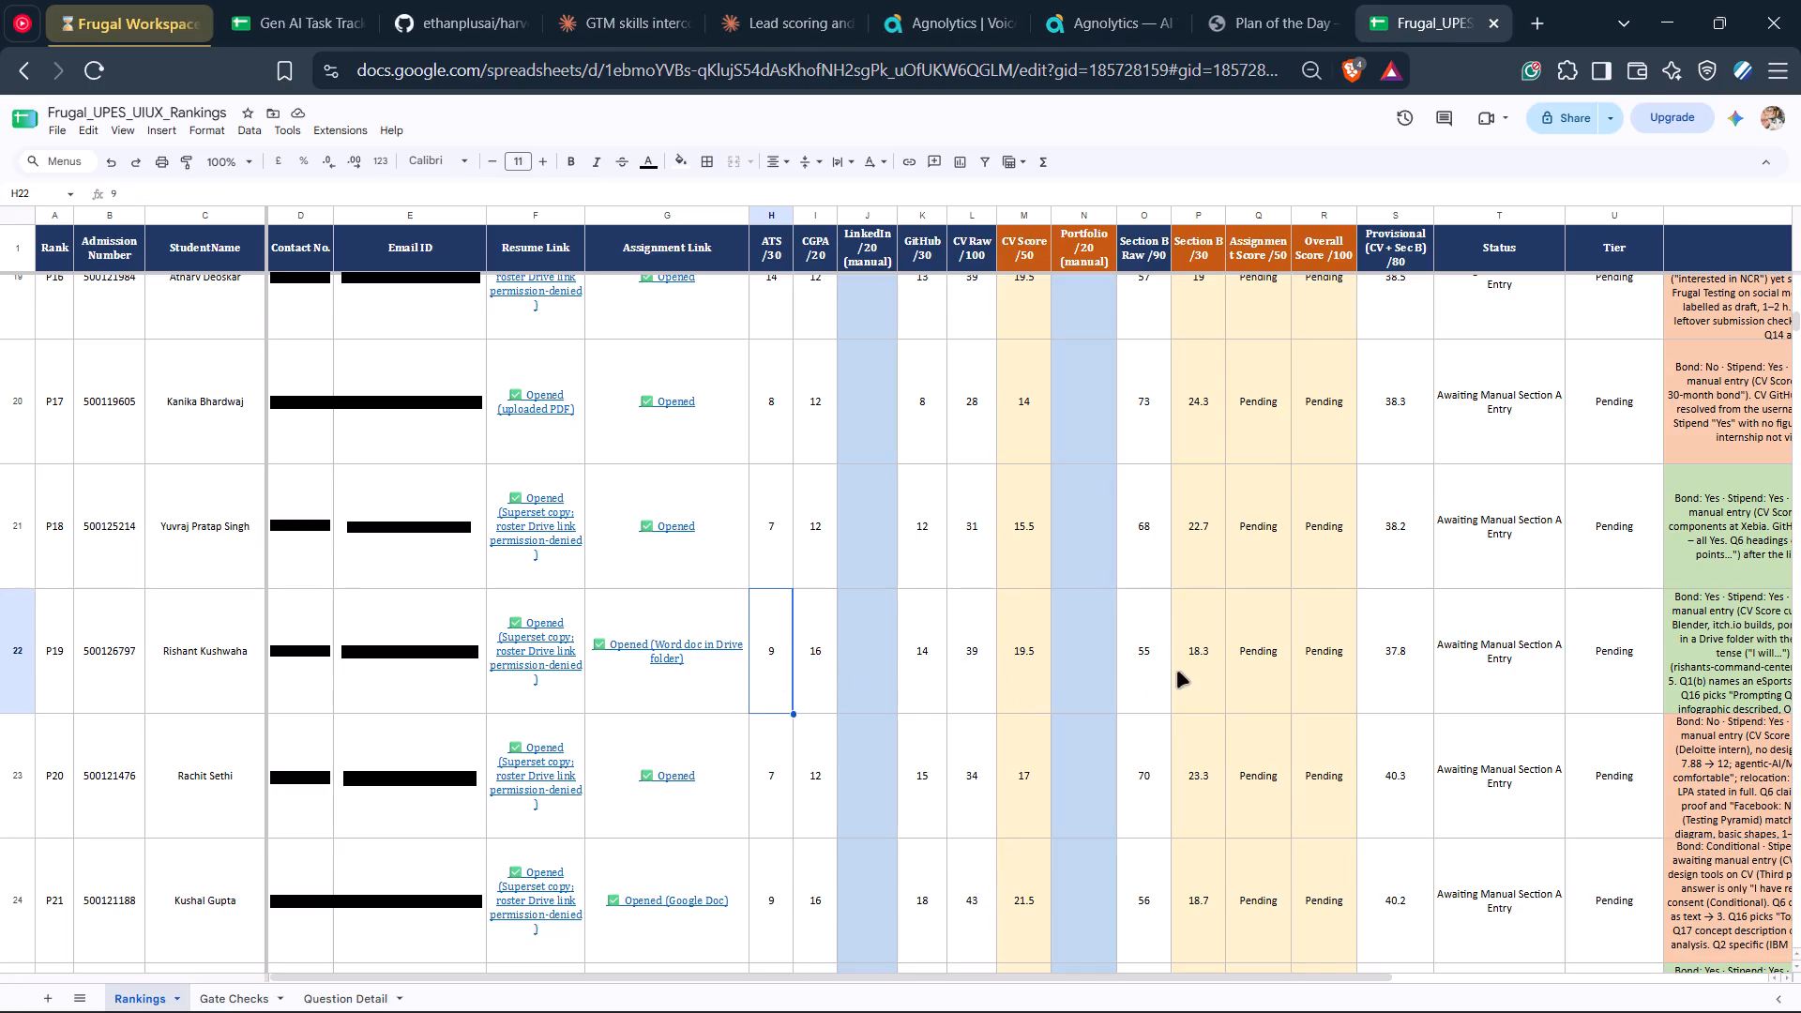
click(1204, 674)
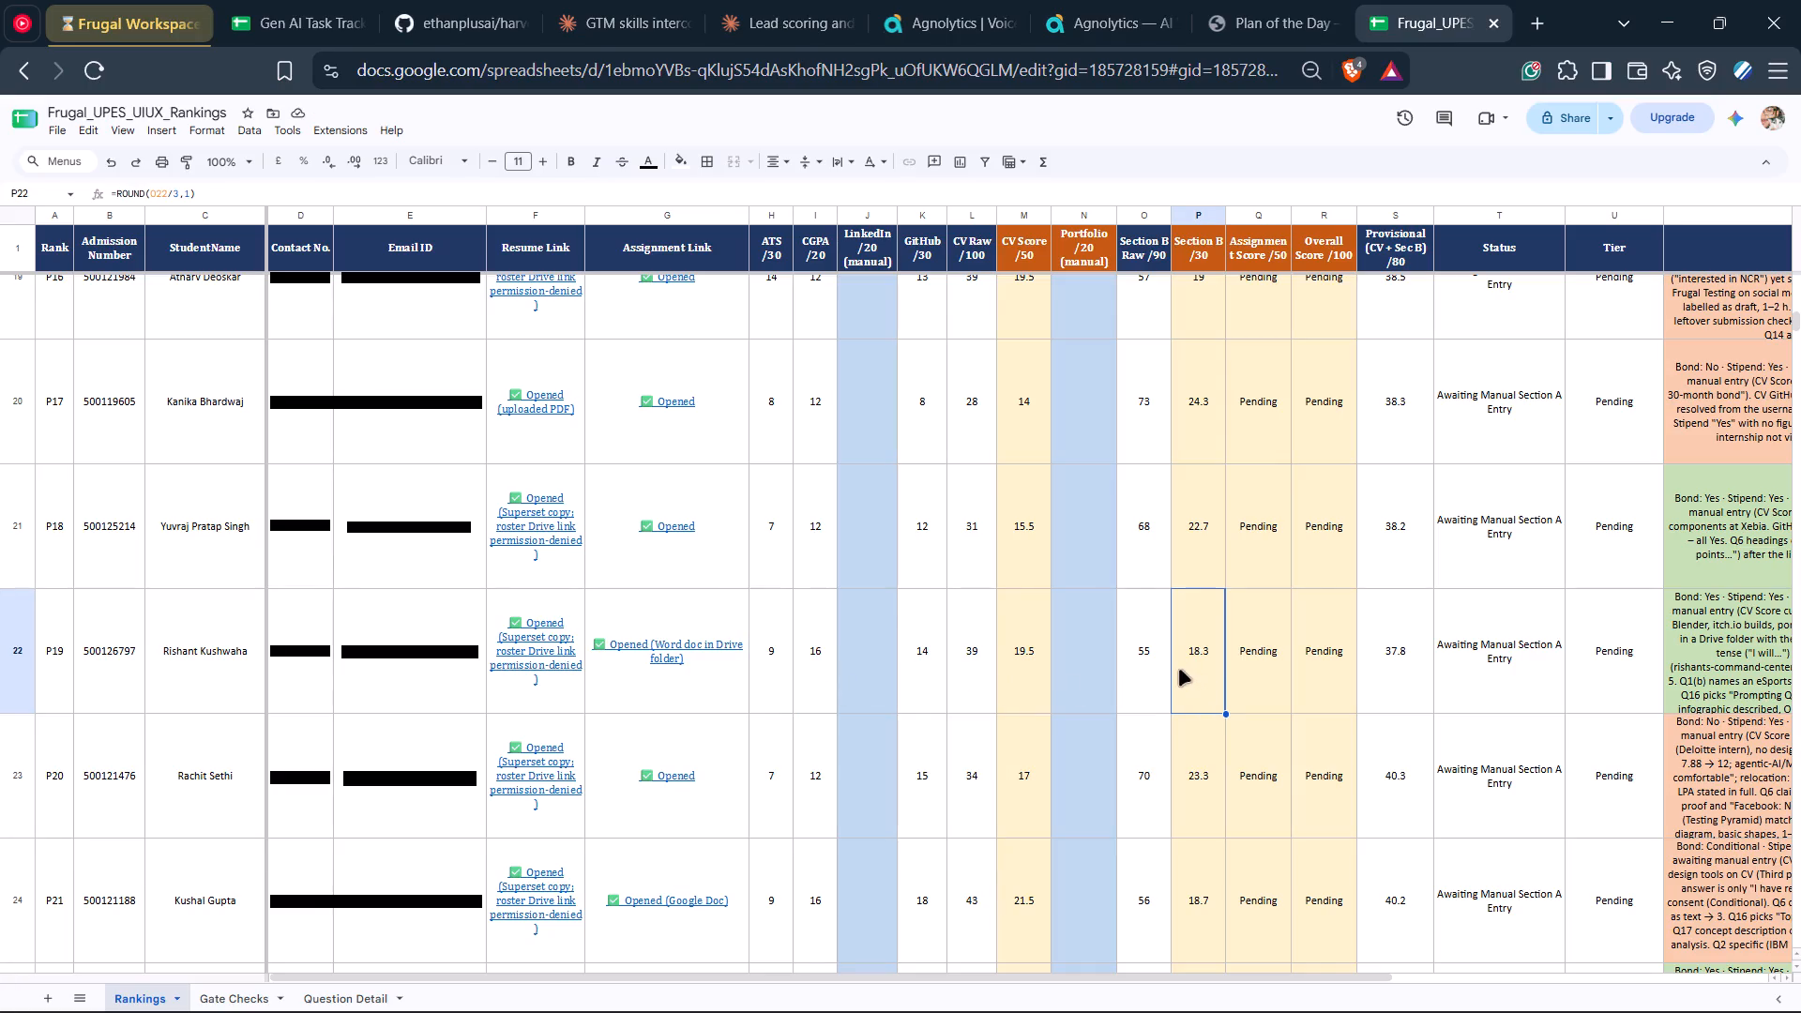
text(20.)
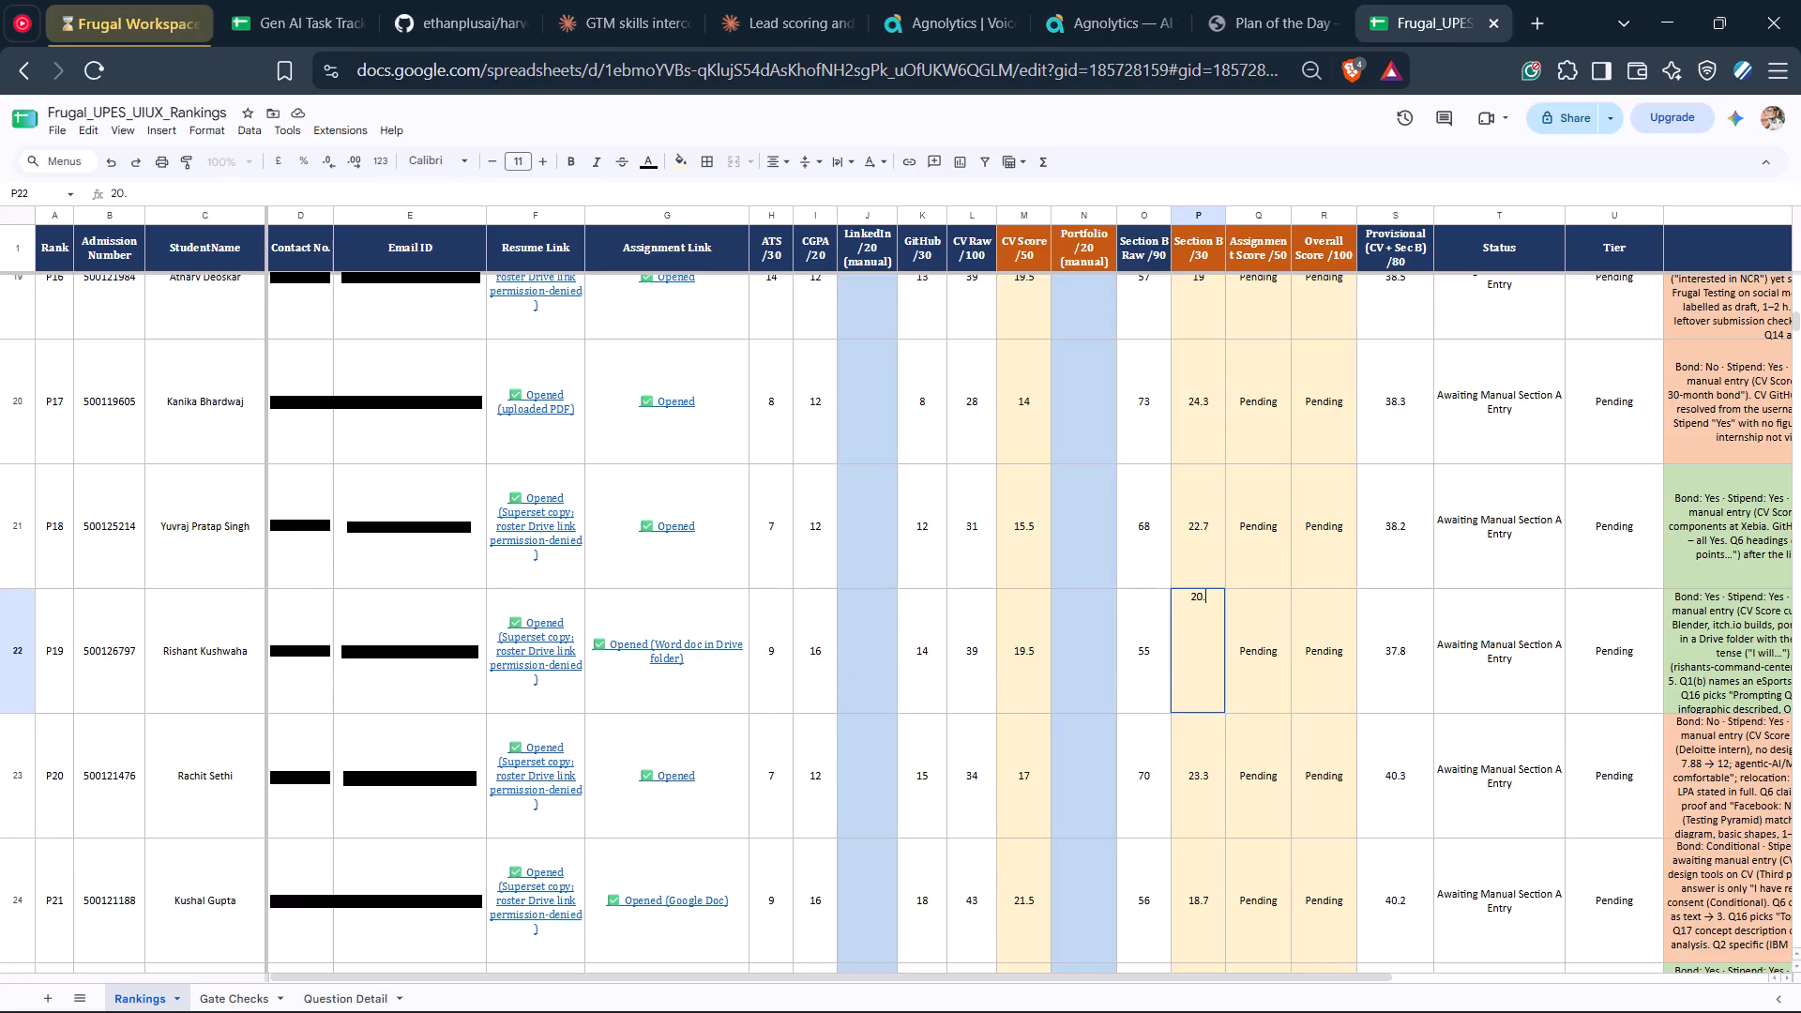
key(3)
click(1263, 791)
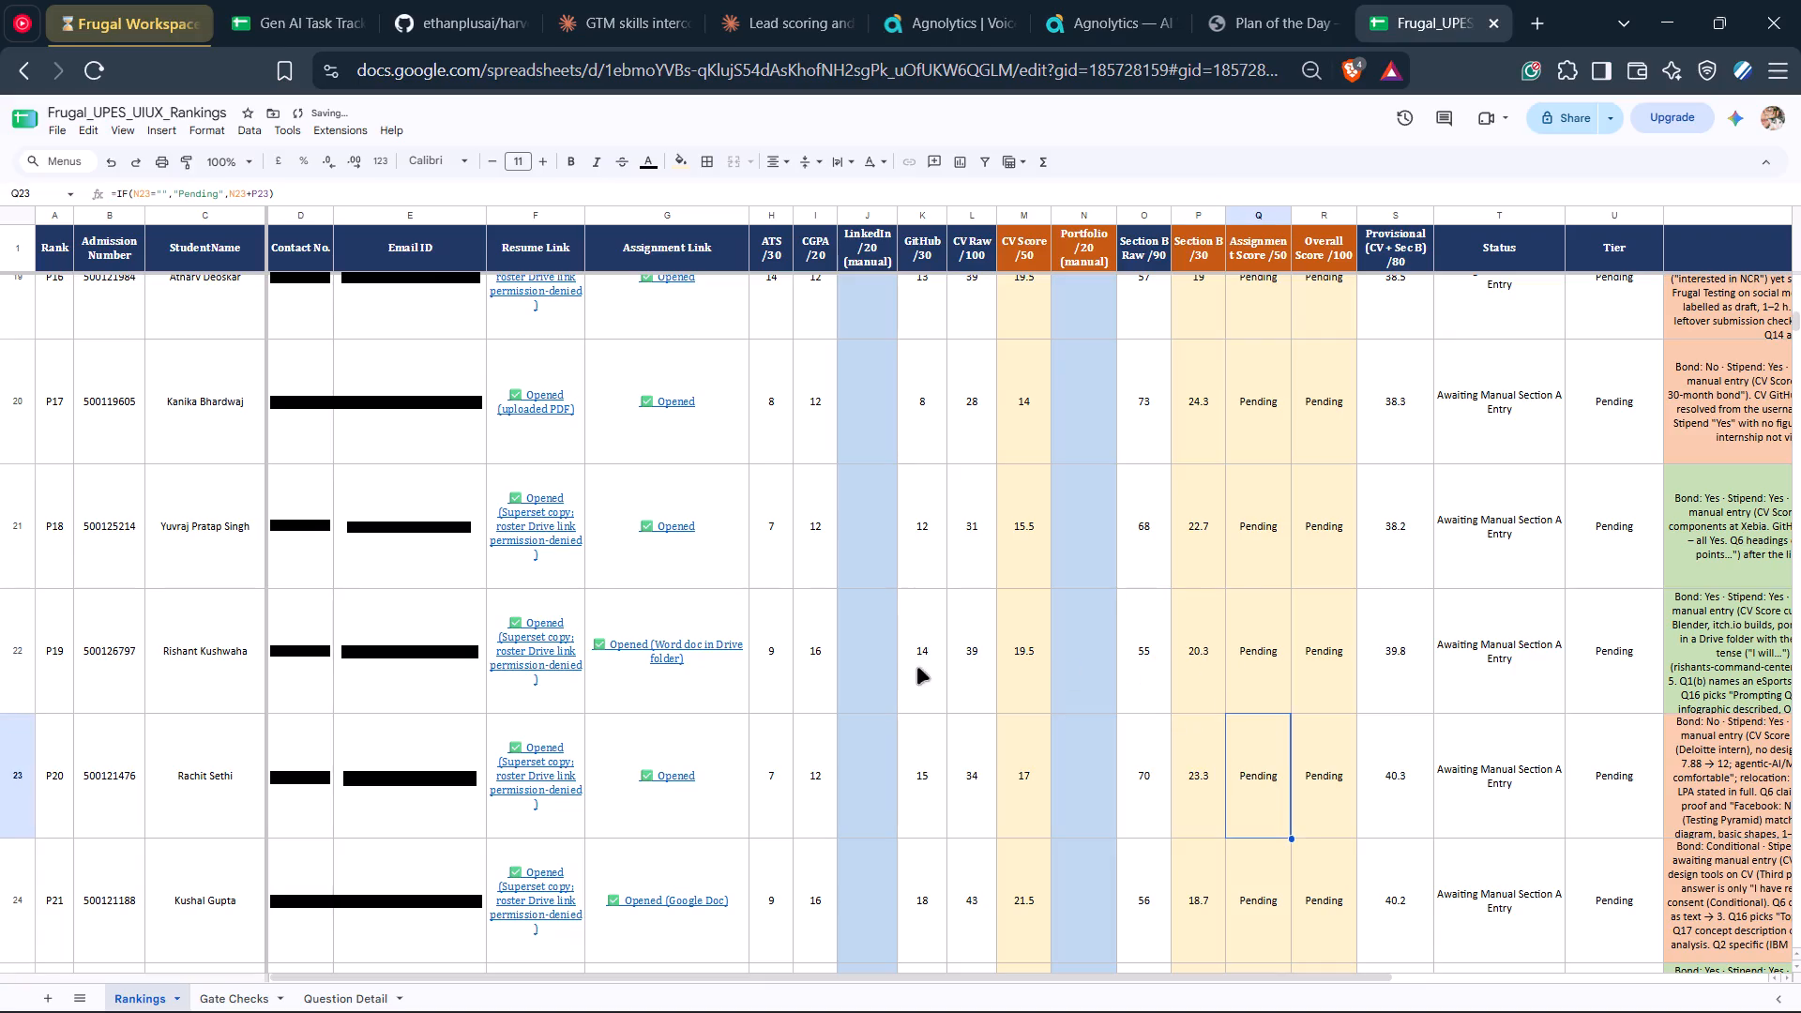
Set candidate P19's ATS /30 score to 10.
click(773, 676)
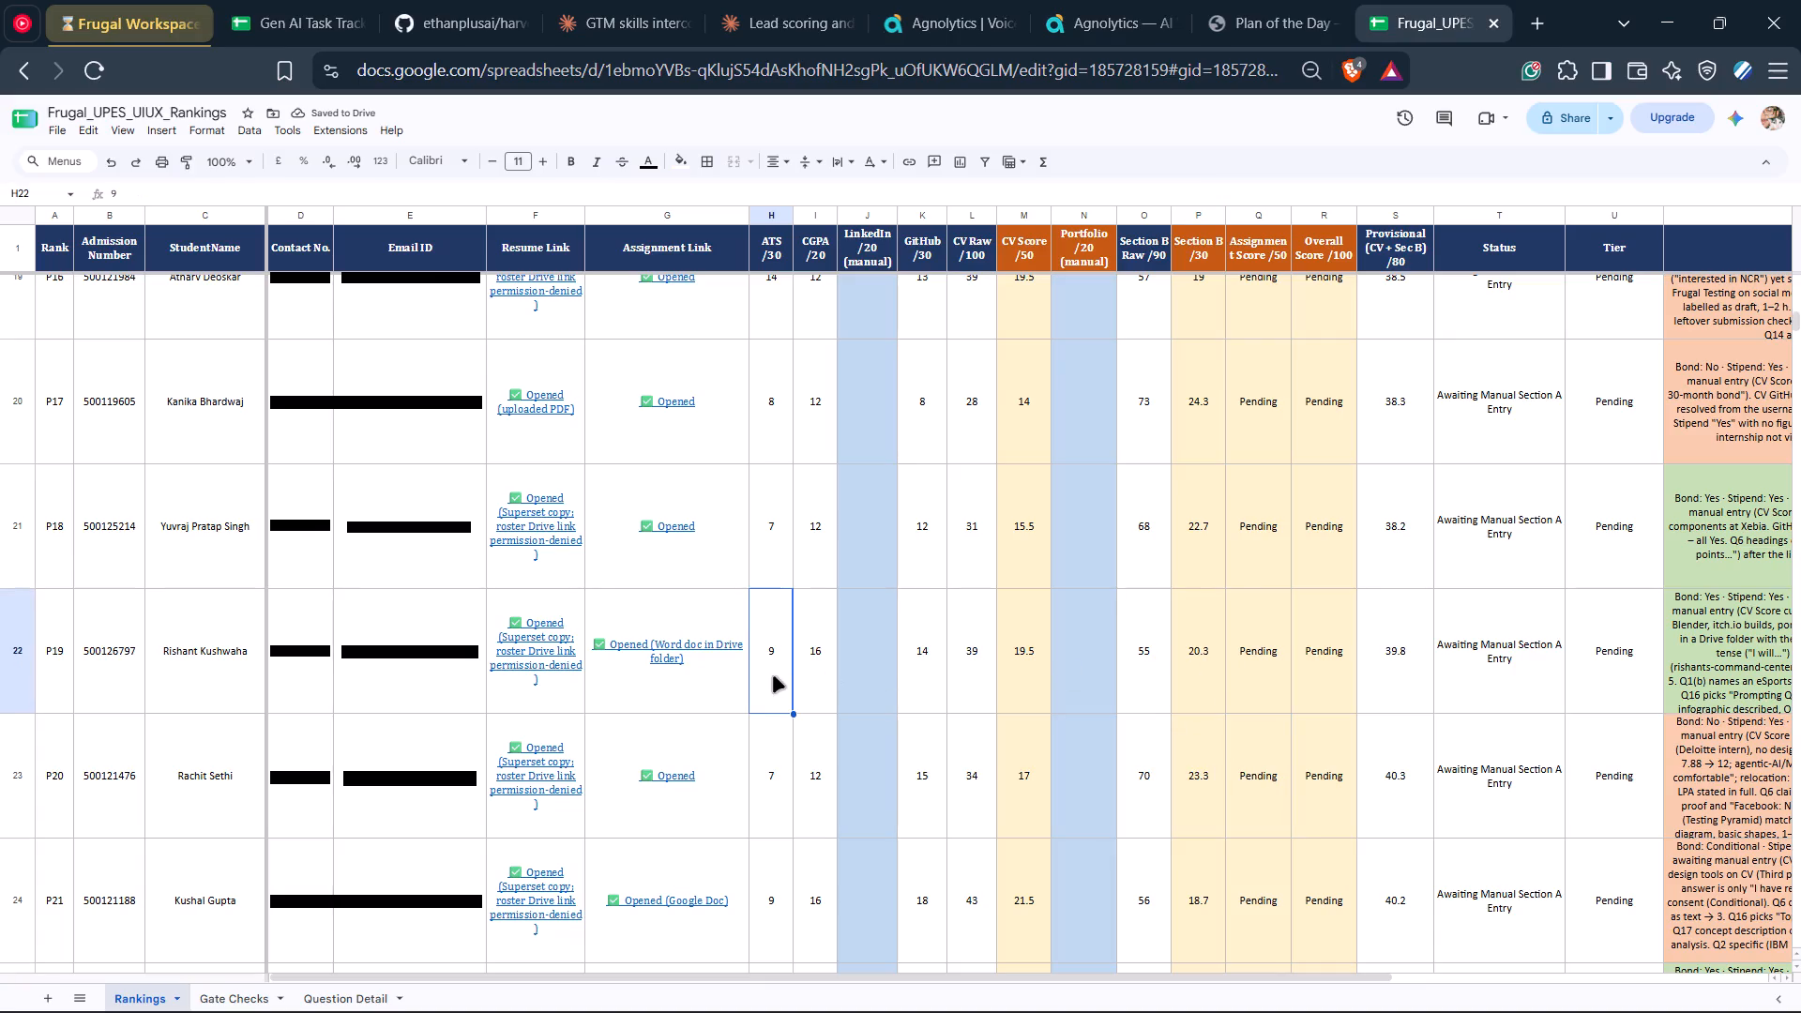
key(1)
key(0)
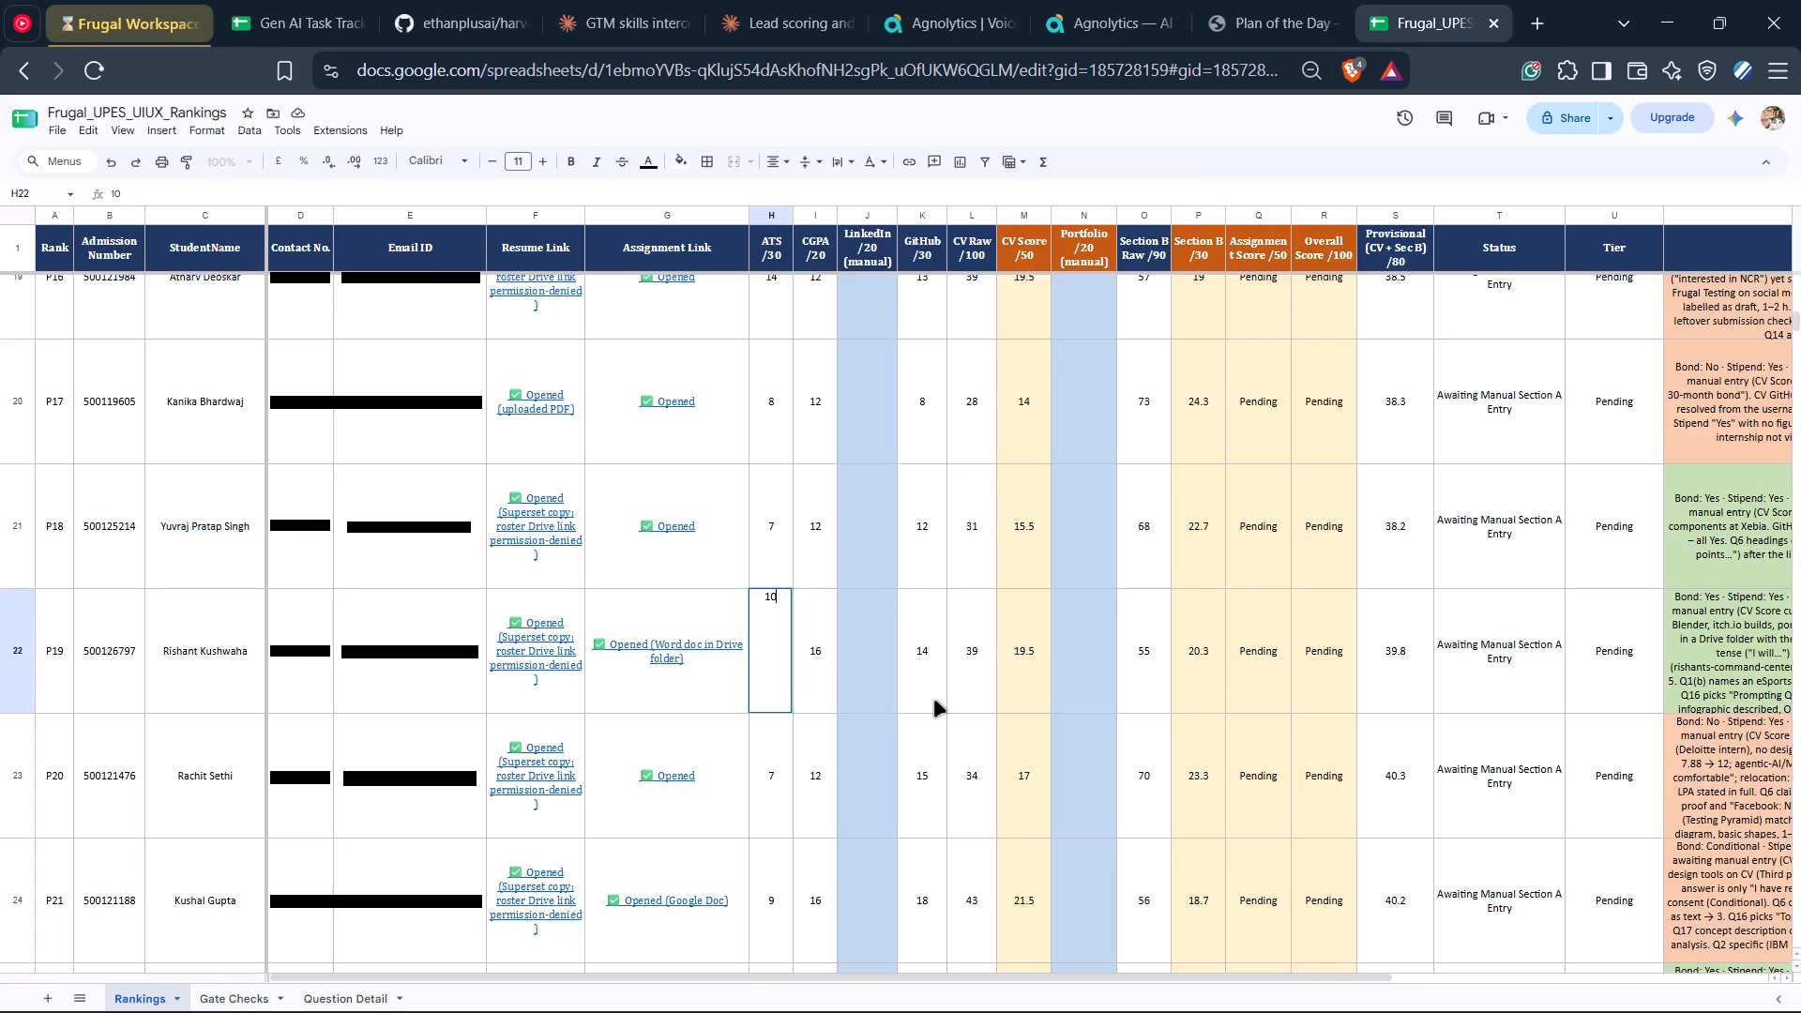
click(934, 701)
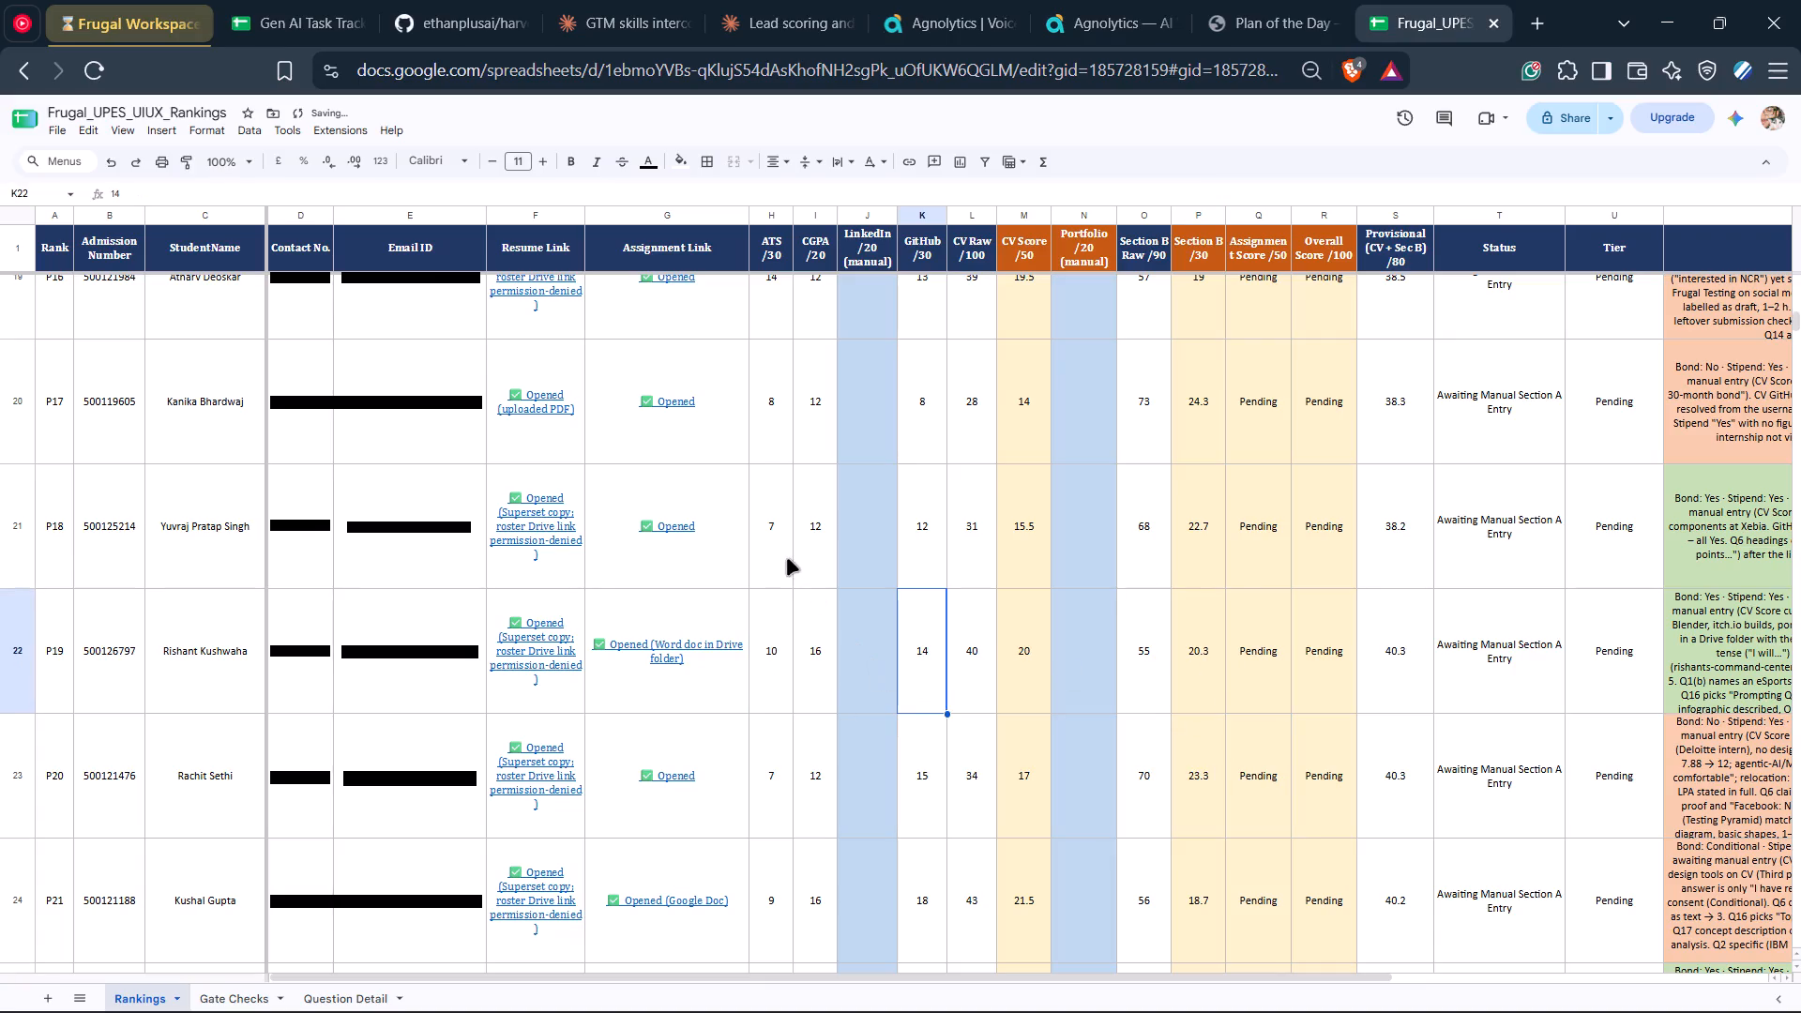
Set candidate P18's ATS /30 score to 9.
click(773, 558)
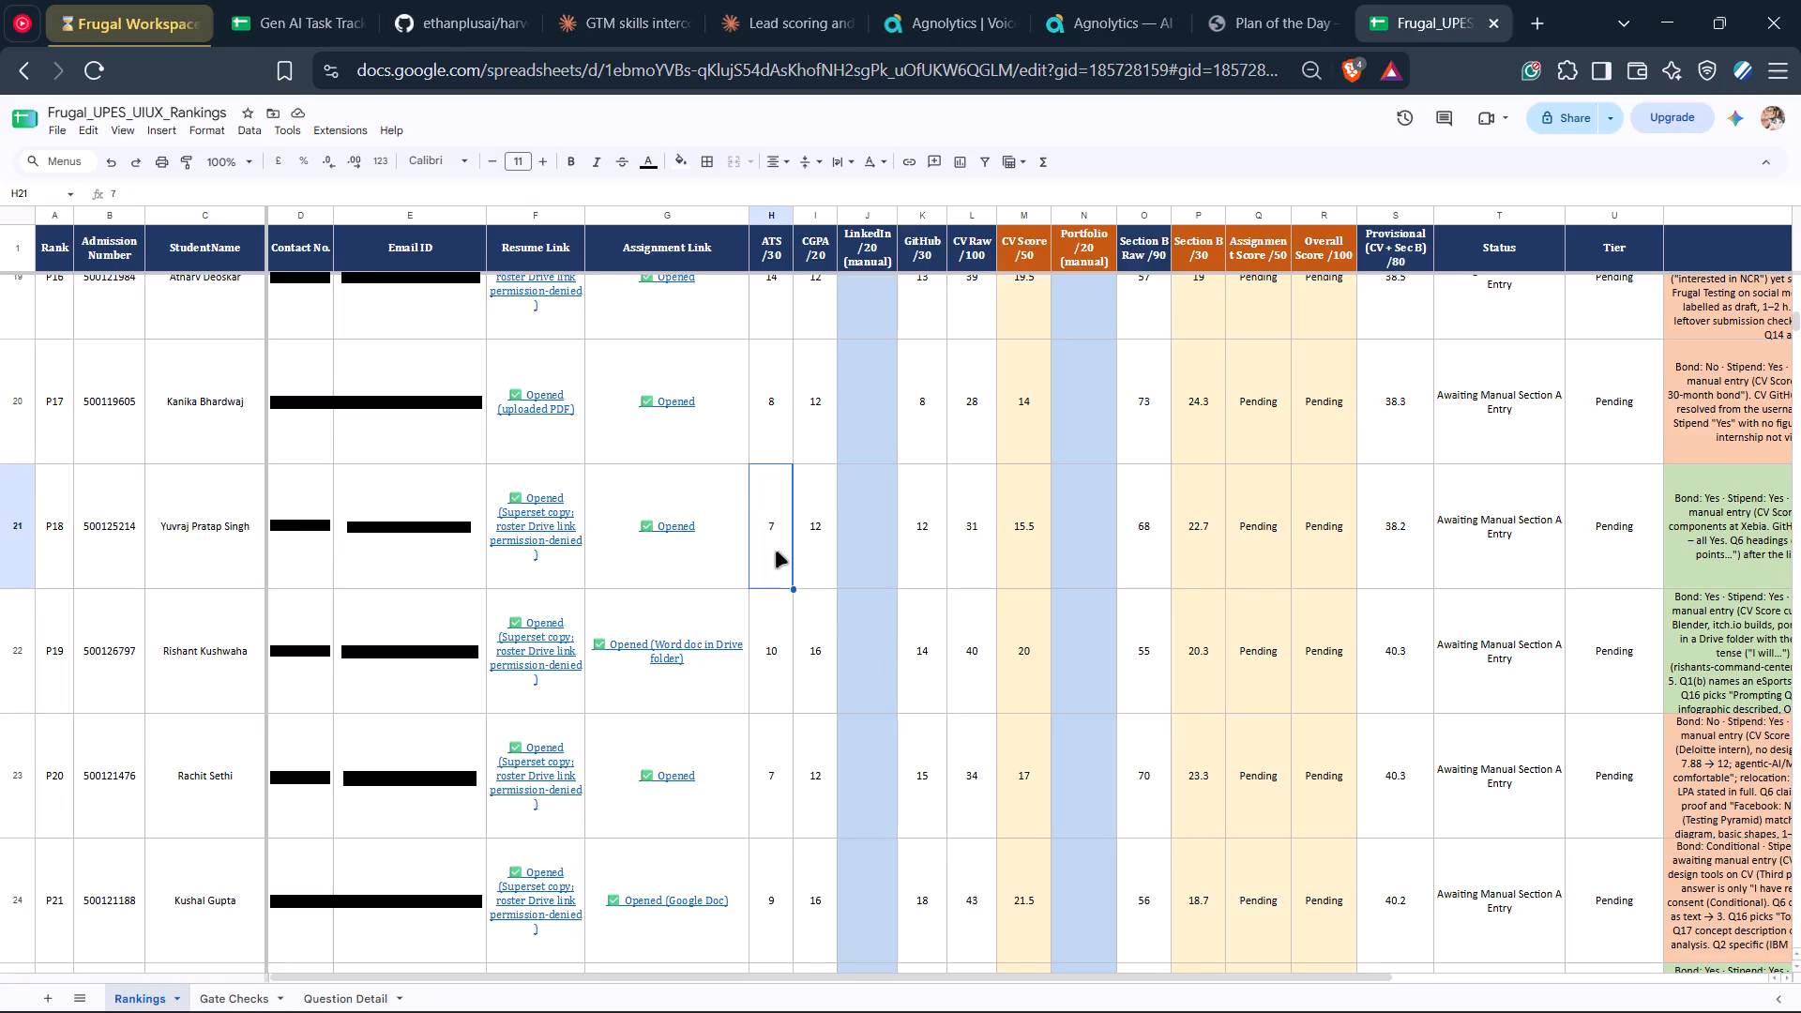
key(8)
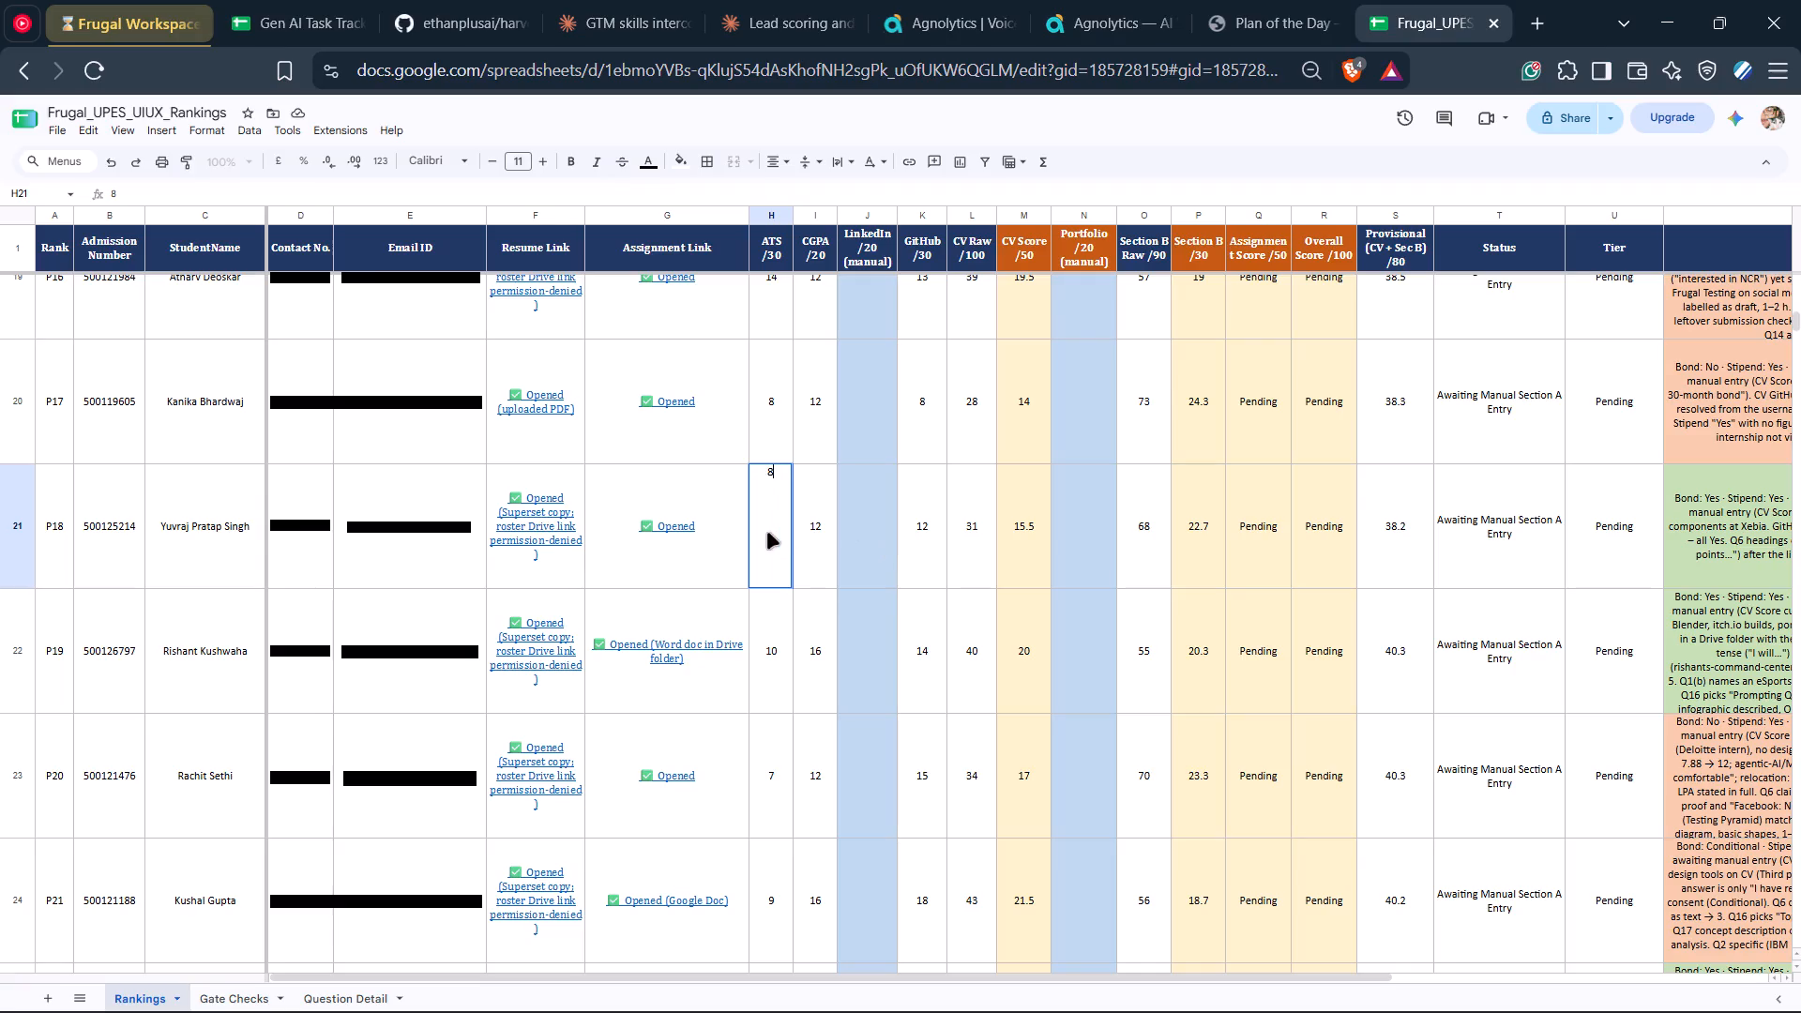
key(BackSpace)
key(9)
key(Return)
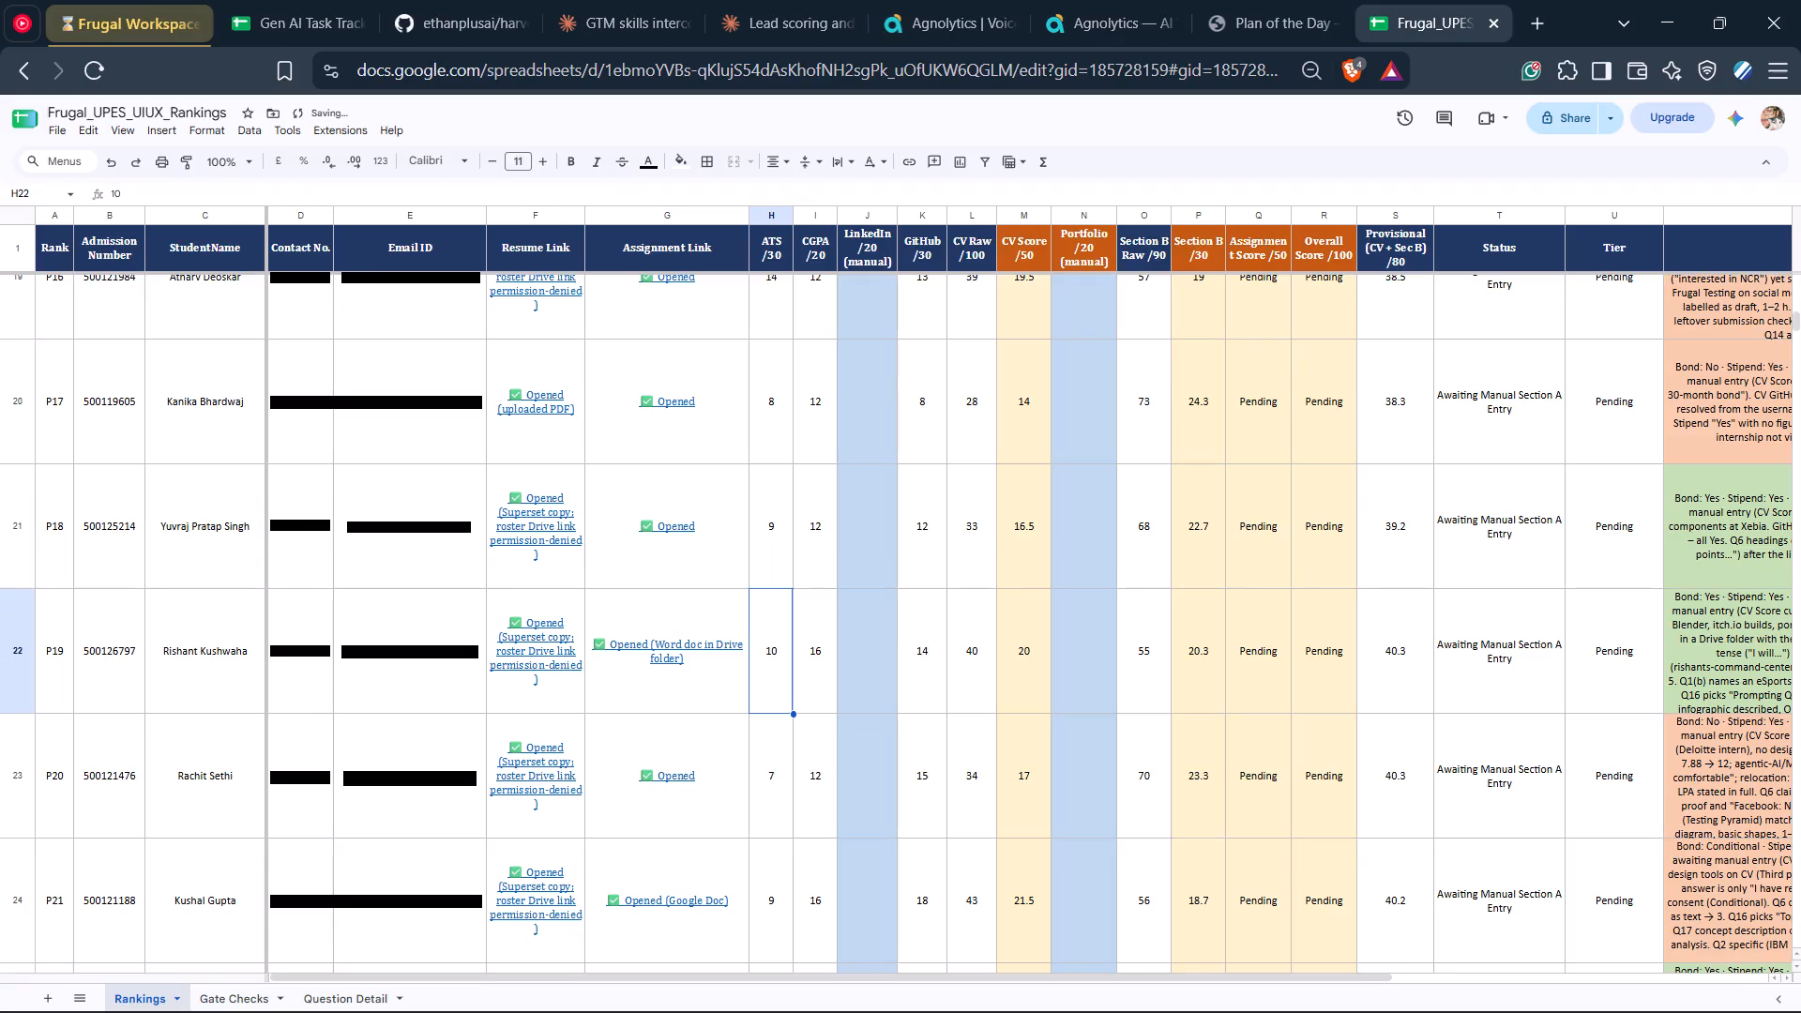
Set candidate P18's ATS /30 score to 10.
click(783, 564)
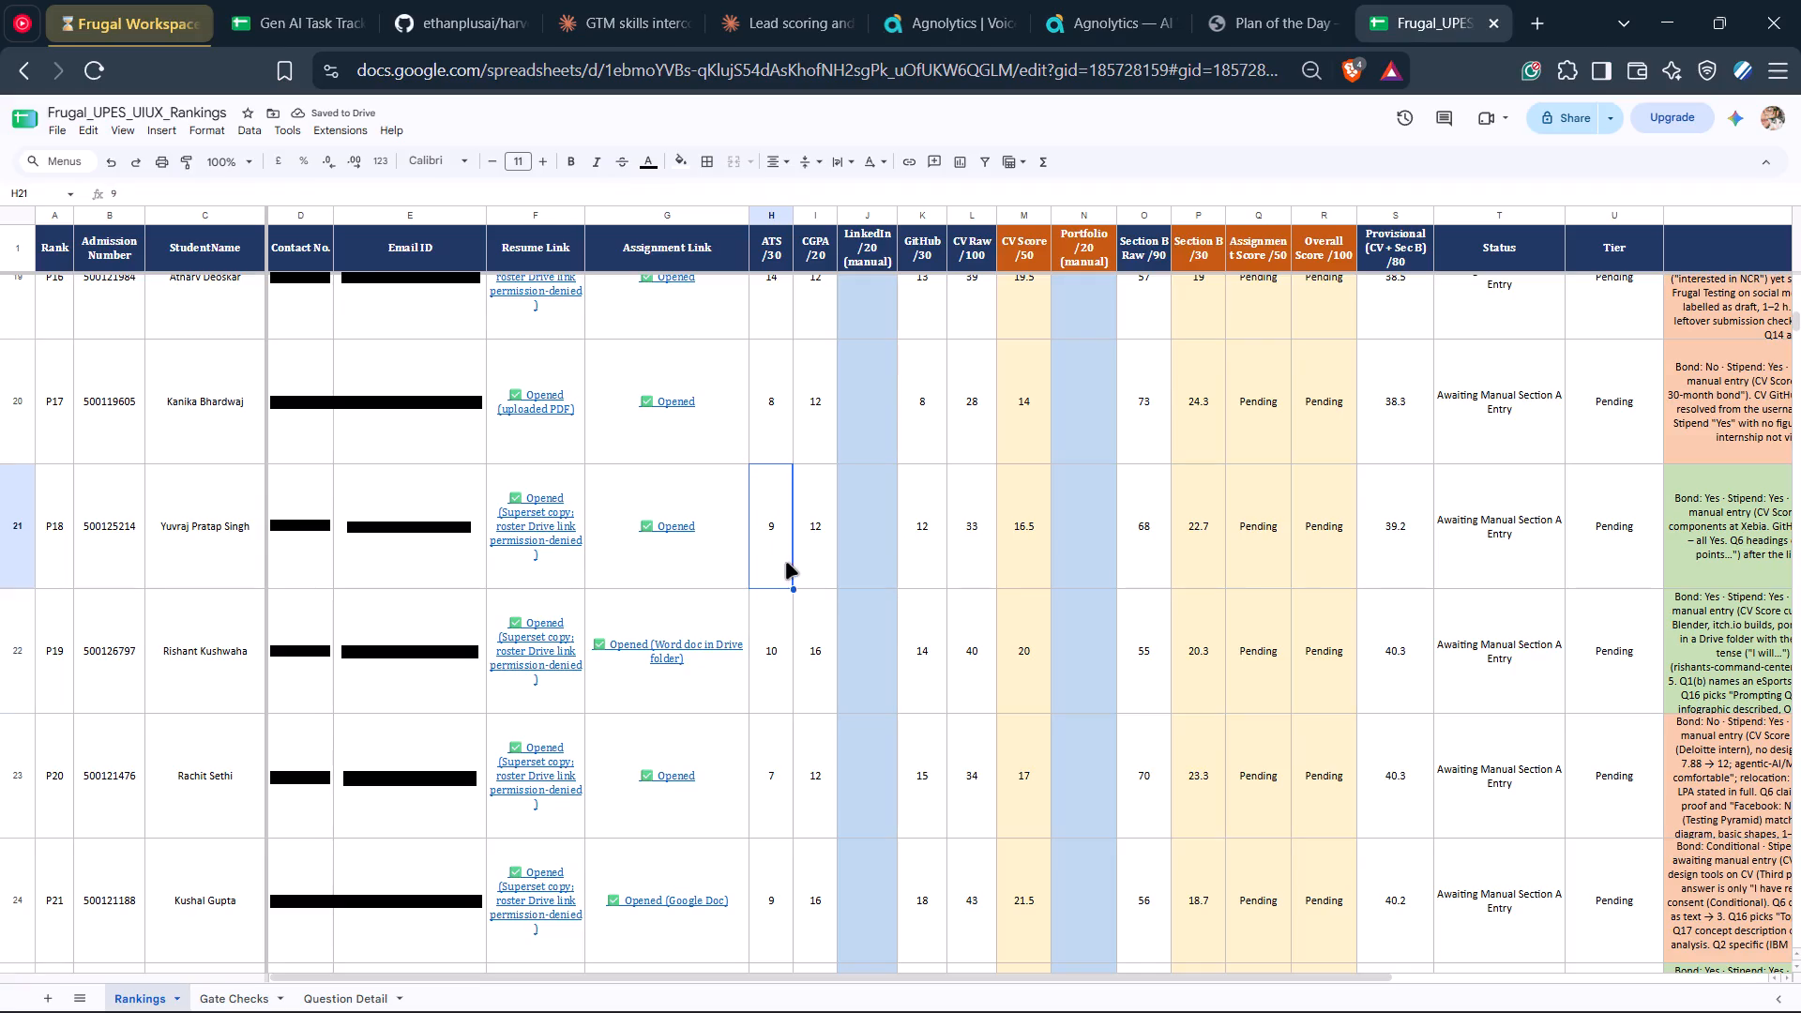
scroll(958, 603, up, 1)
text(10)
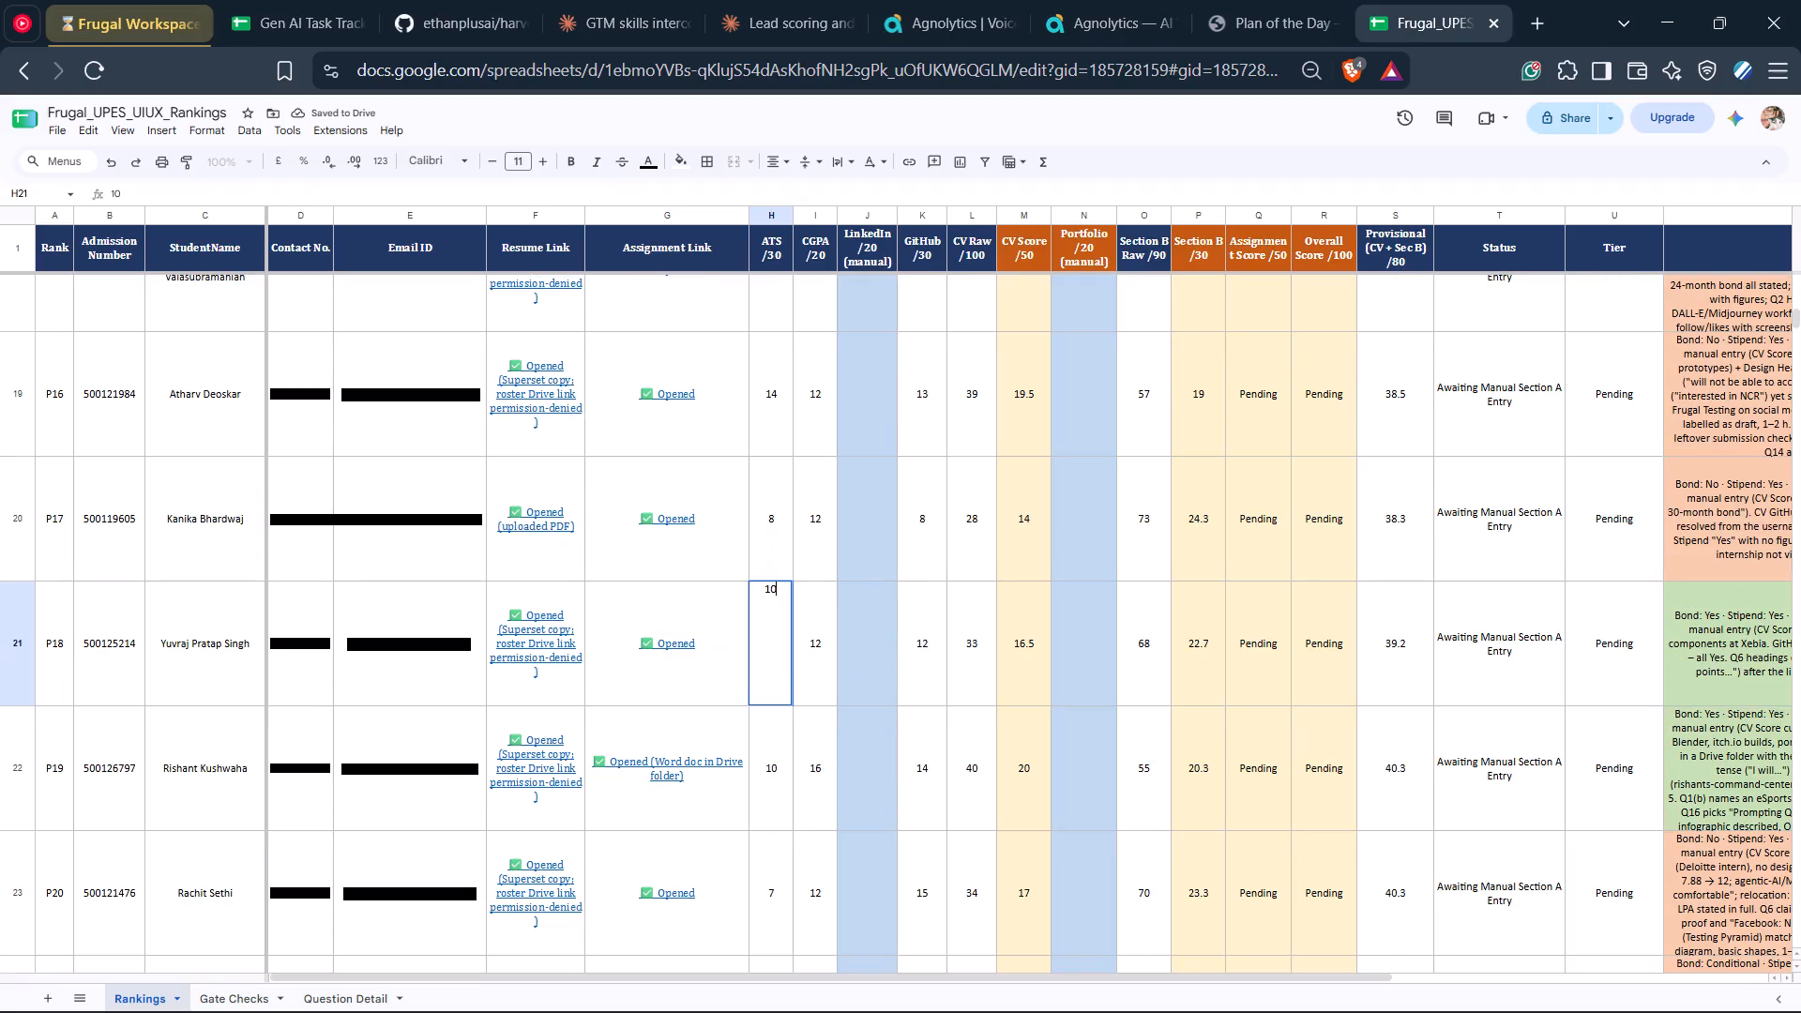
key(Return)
Set candidate P18's ATS /30 score to 11.
click(784, 662)
text(11)
key(Return)
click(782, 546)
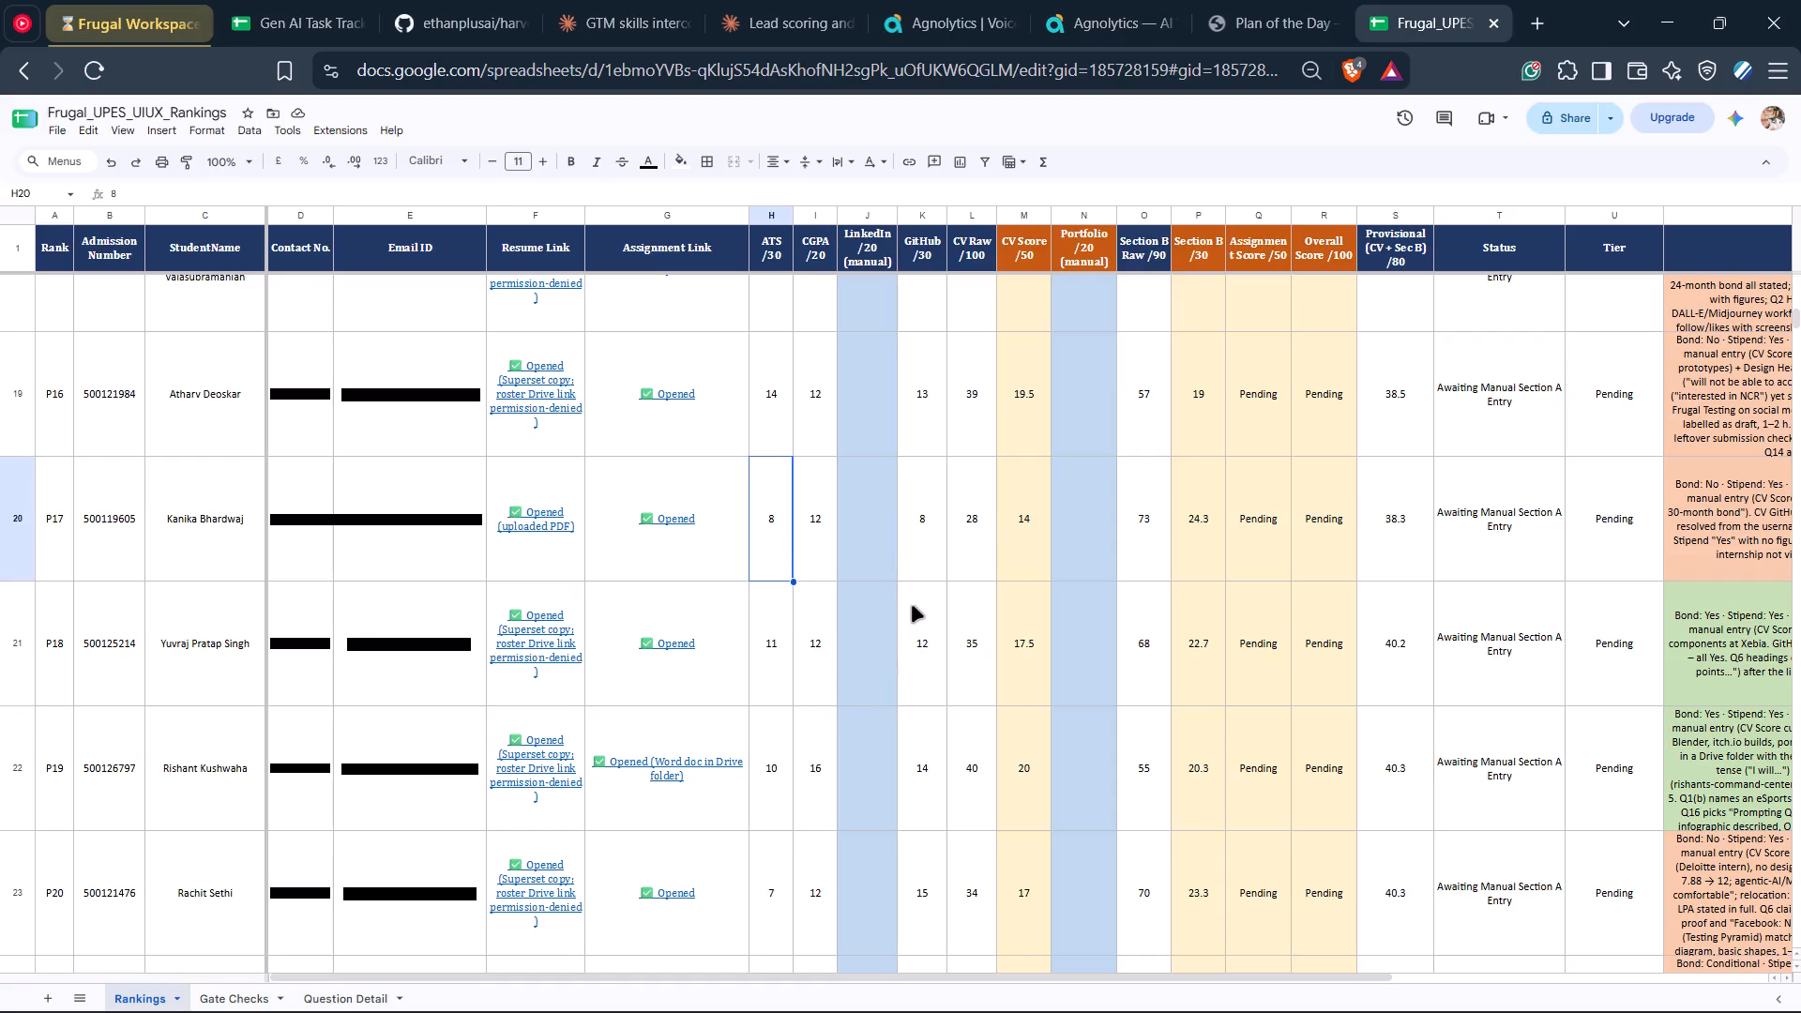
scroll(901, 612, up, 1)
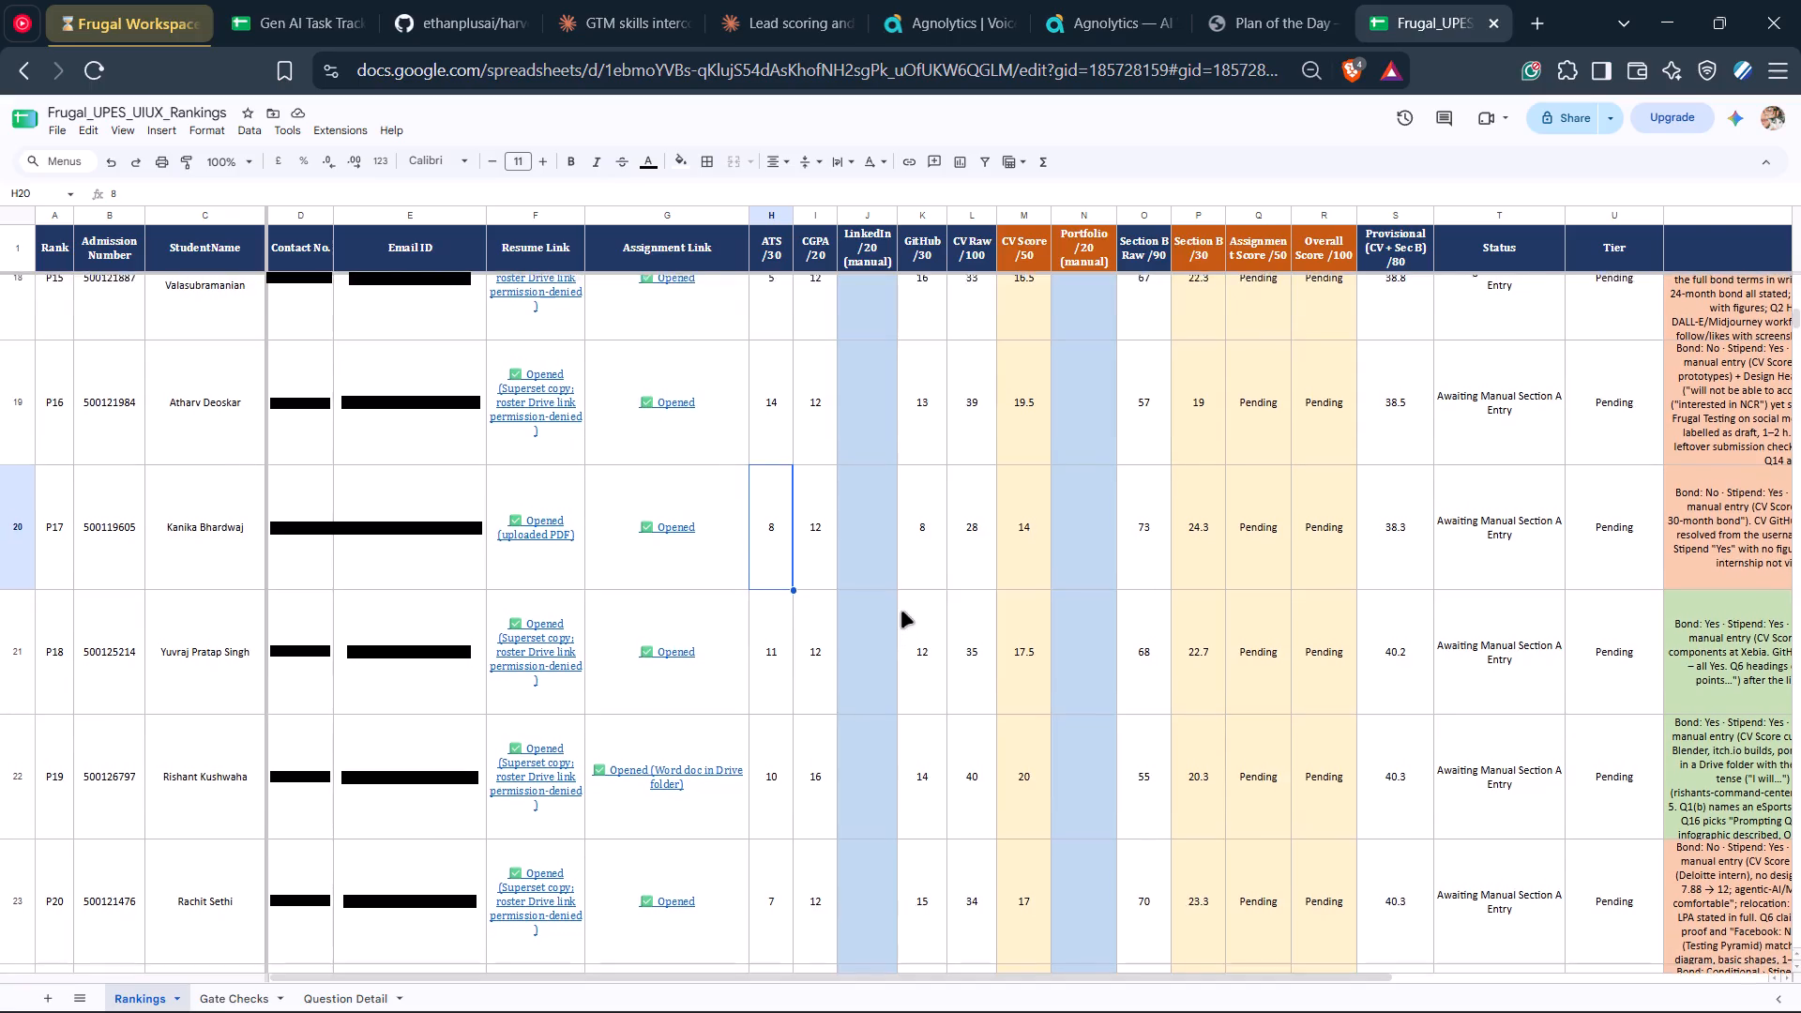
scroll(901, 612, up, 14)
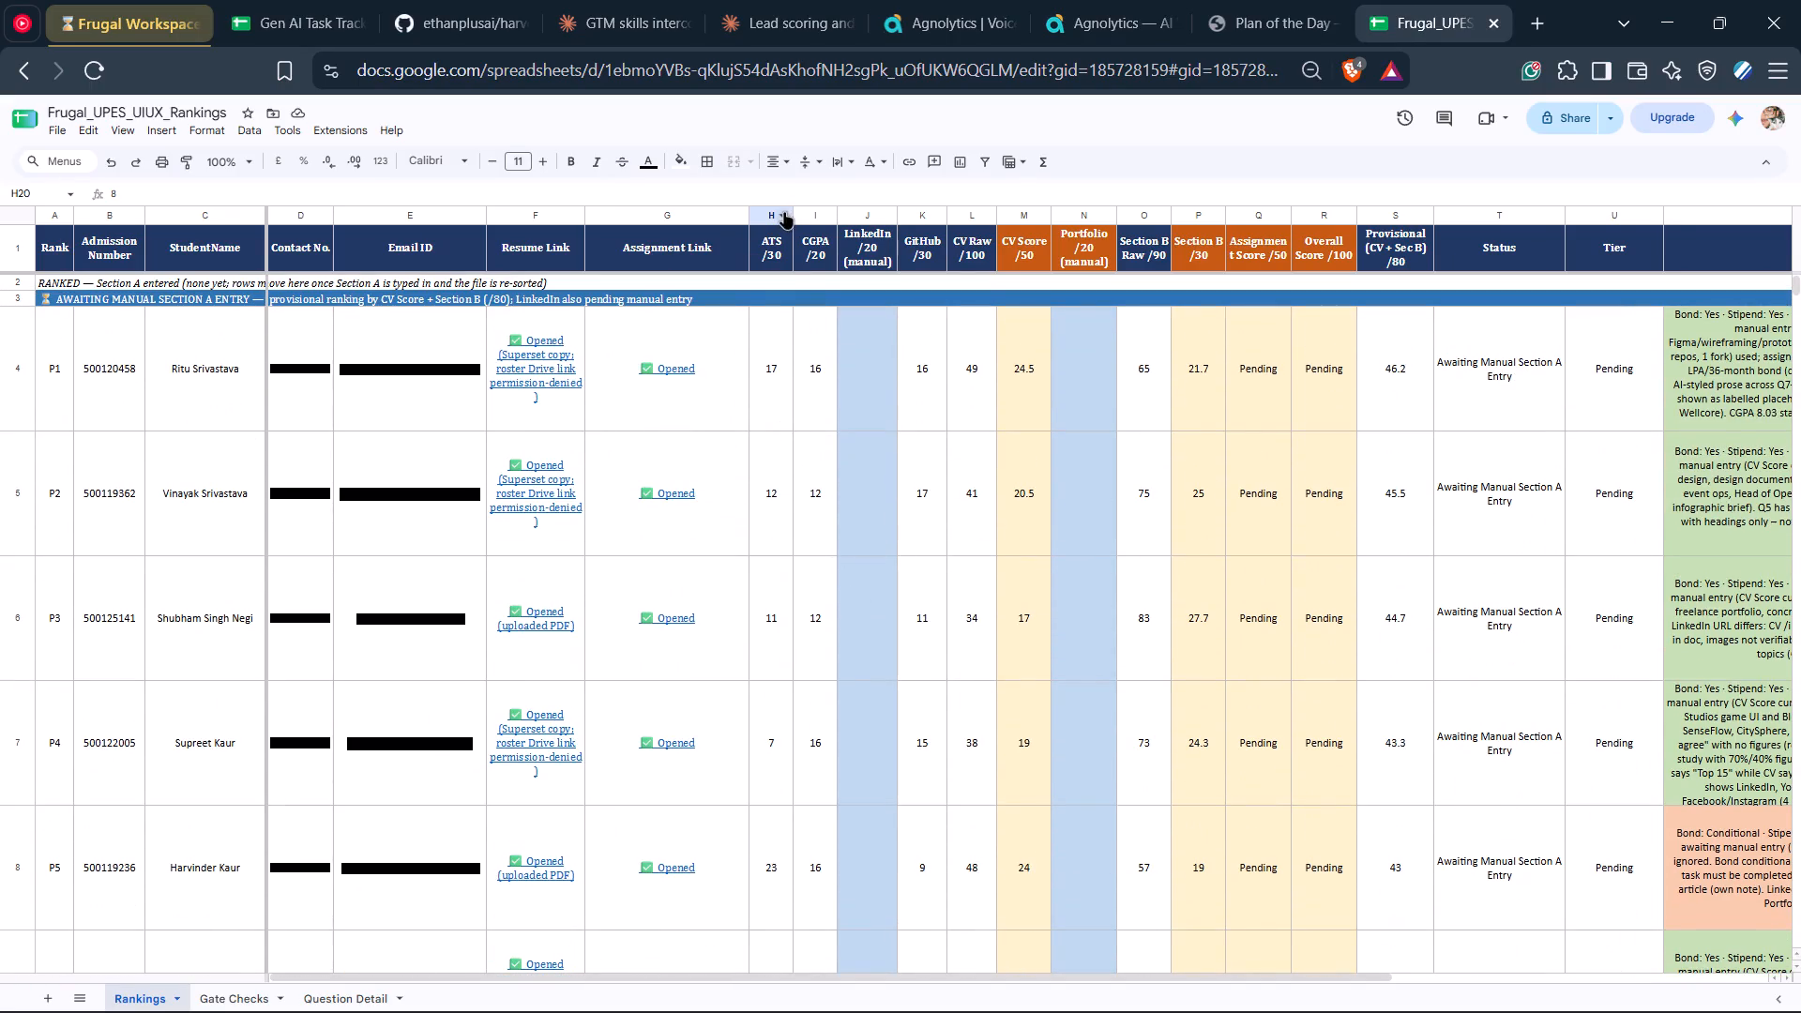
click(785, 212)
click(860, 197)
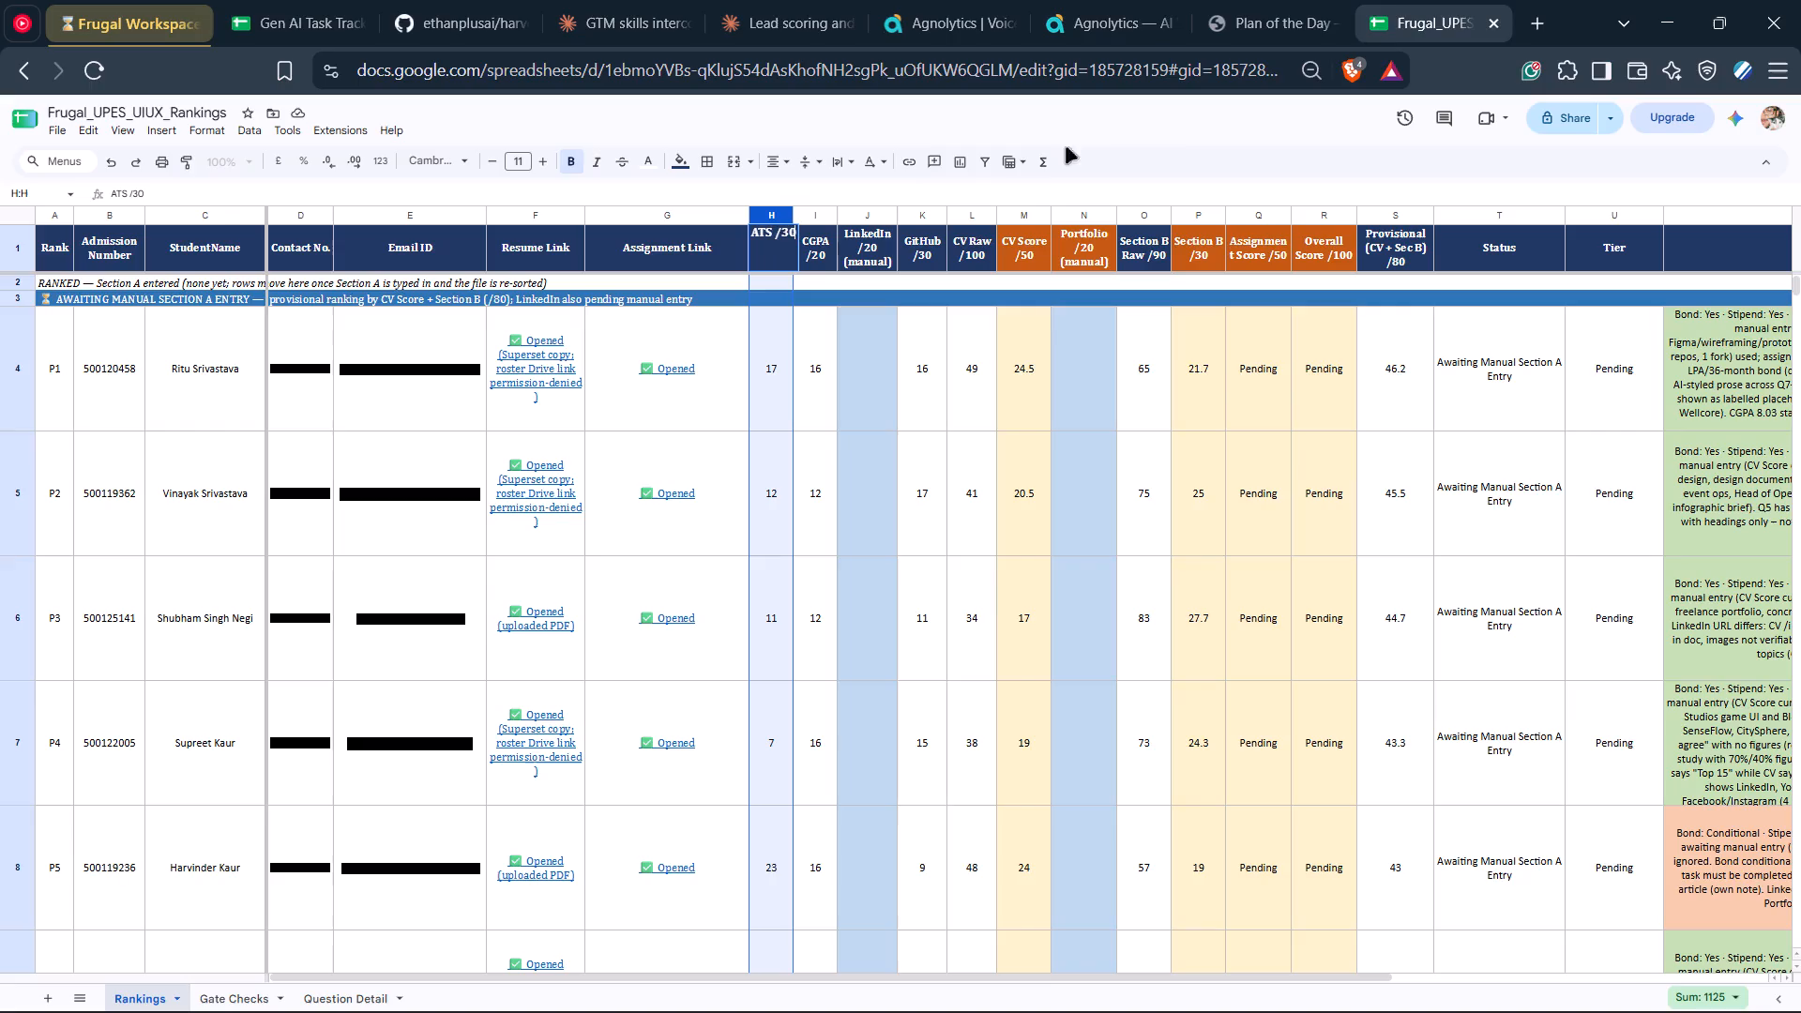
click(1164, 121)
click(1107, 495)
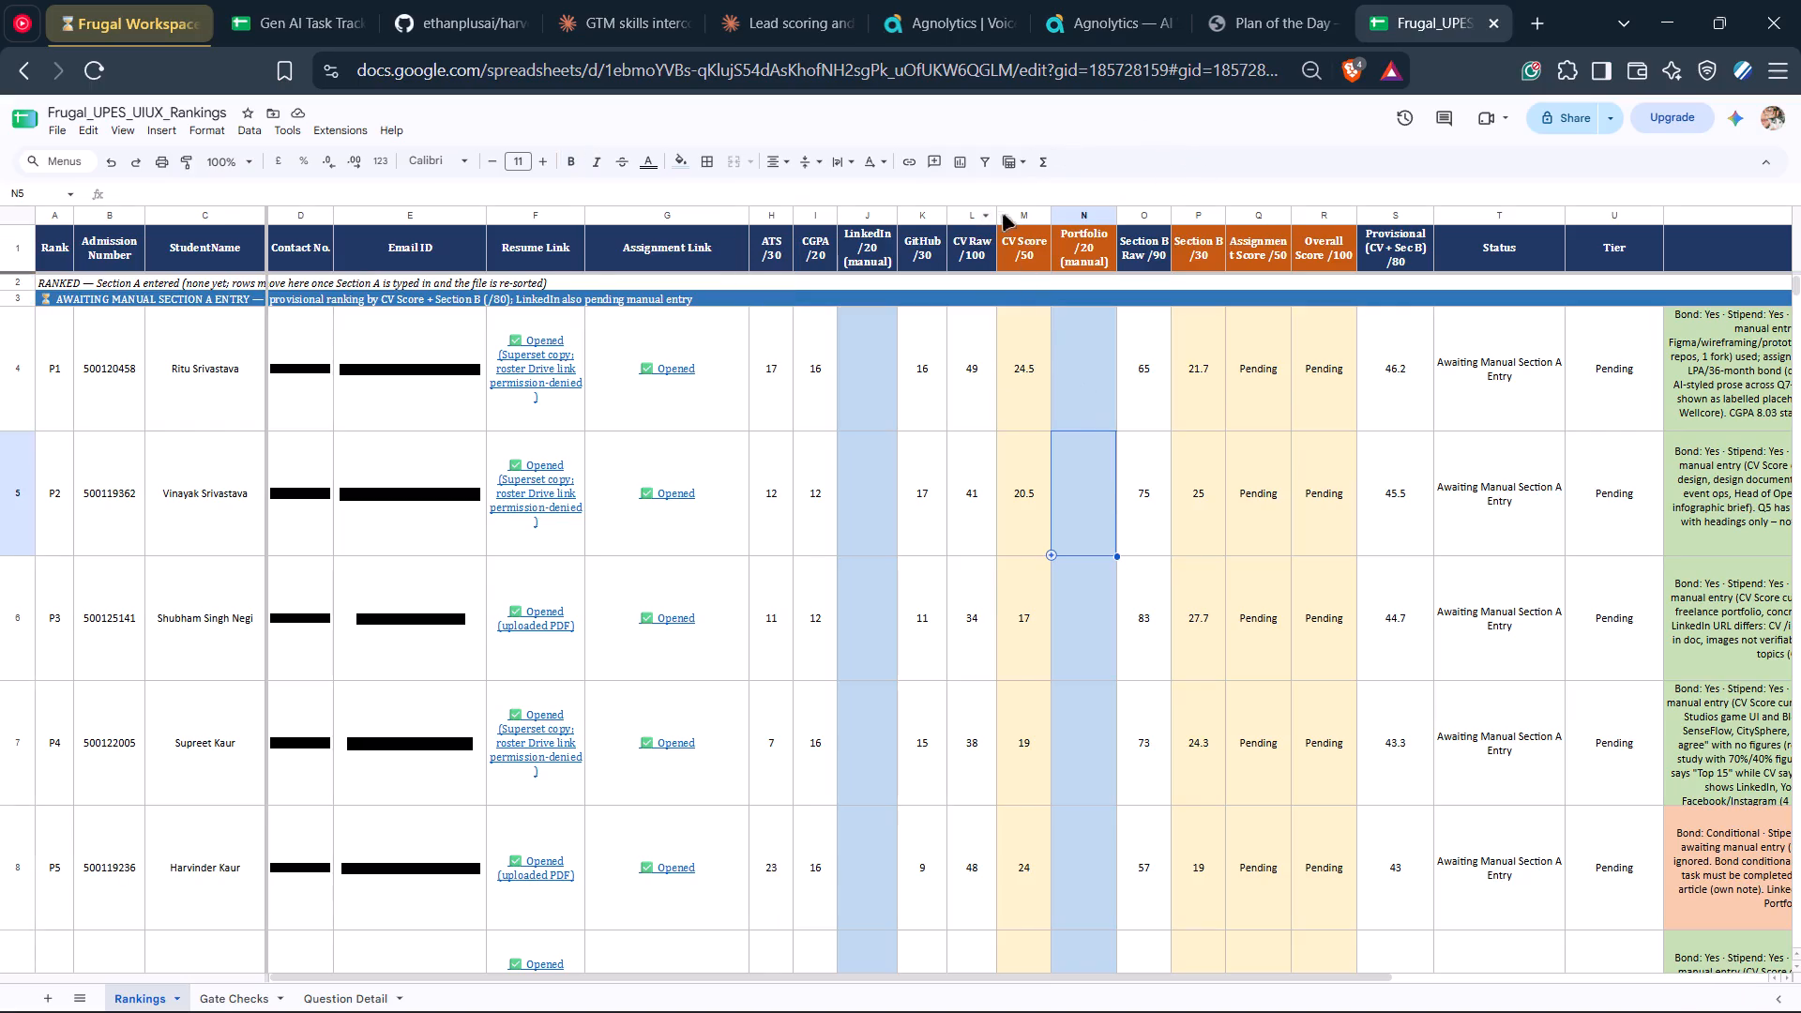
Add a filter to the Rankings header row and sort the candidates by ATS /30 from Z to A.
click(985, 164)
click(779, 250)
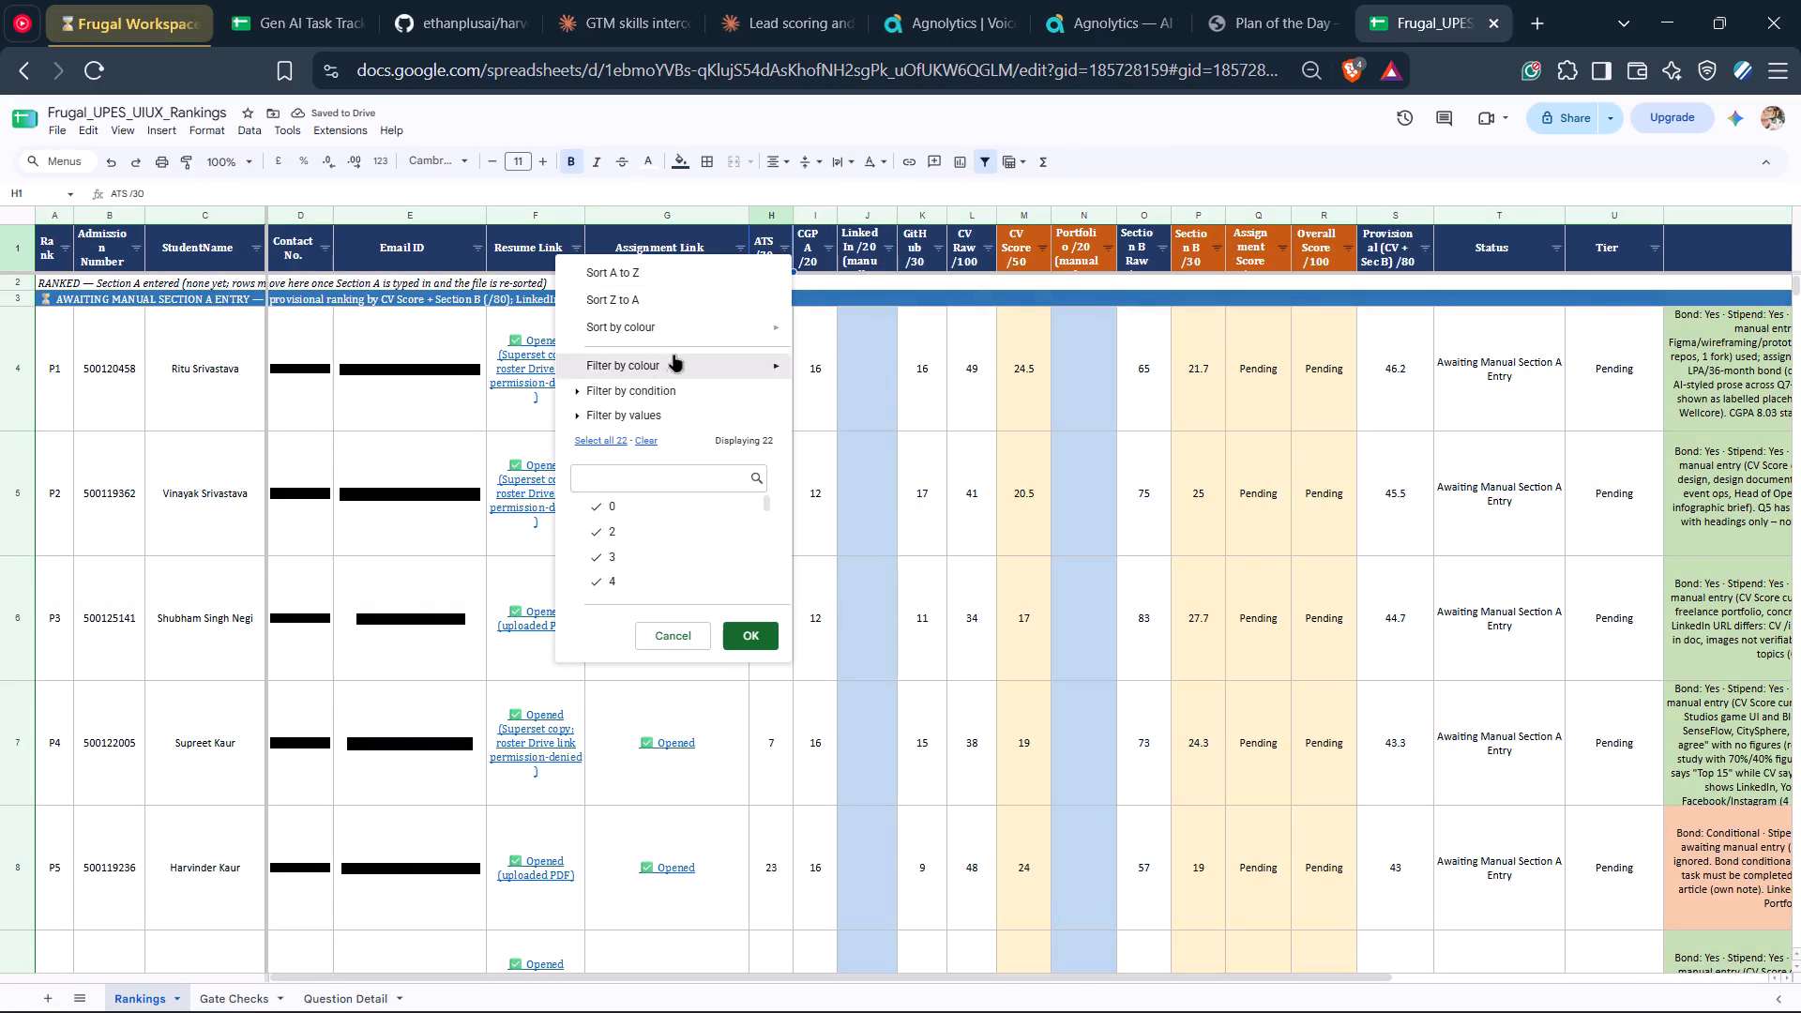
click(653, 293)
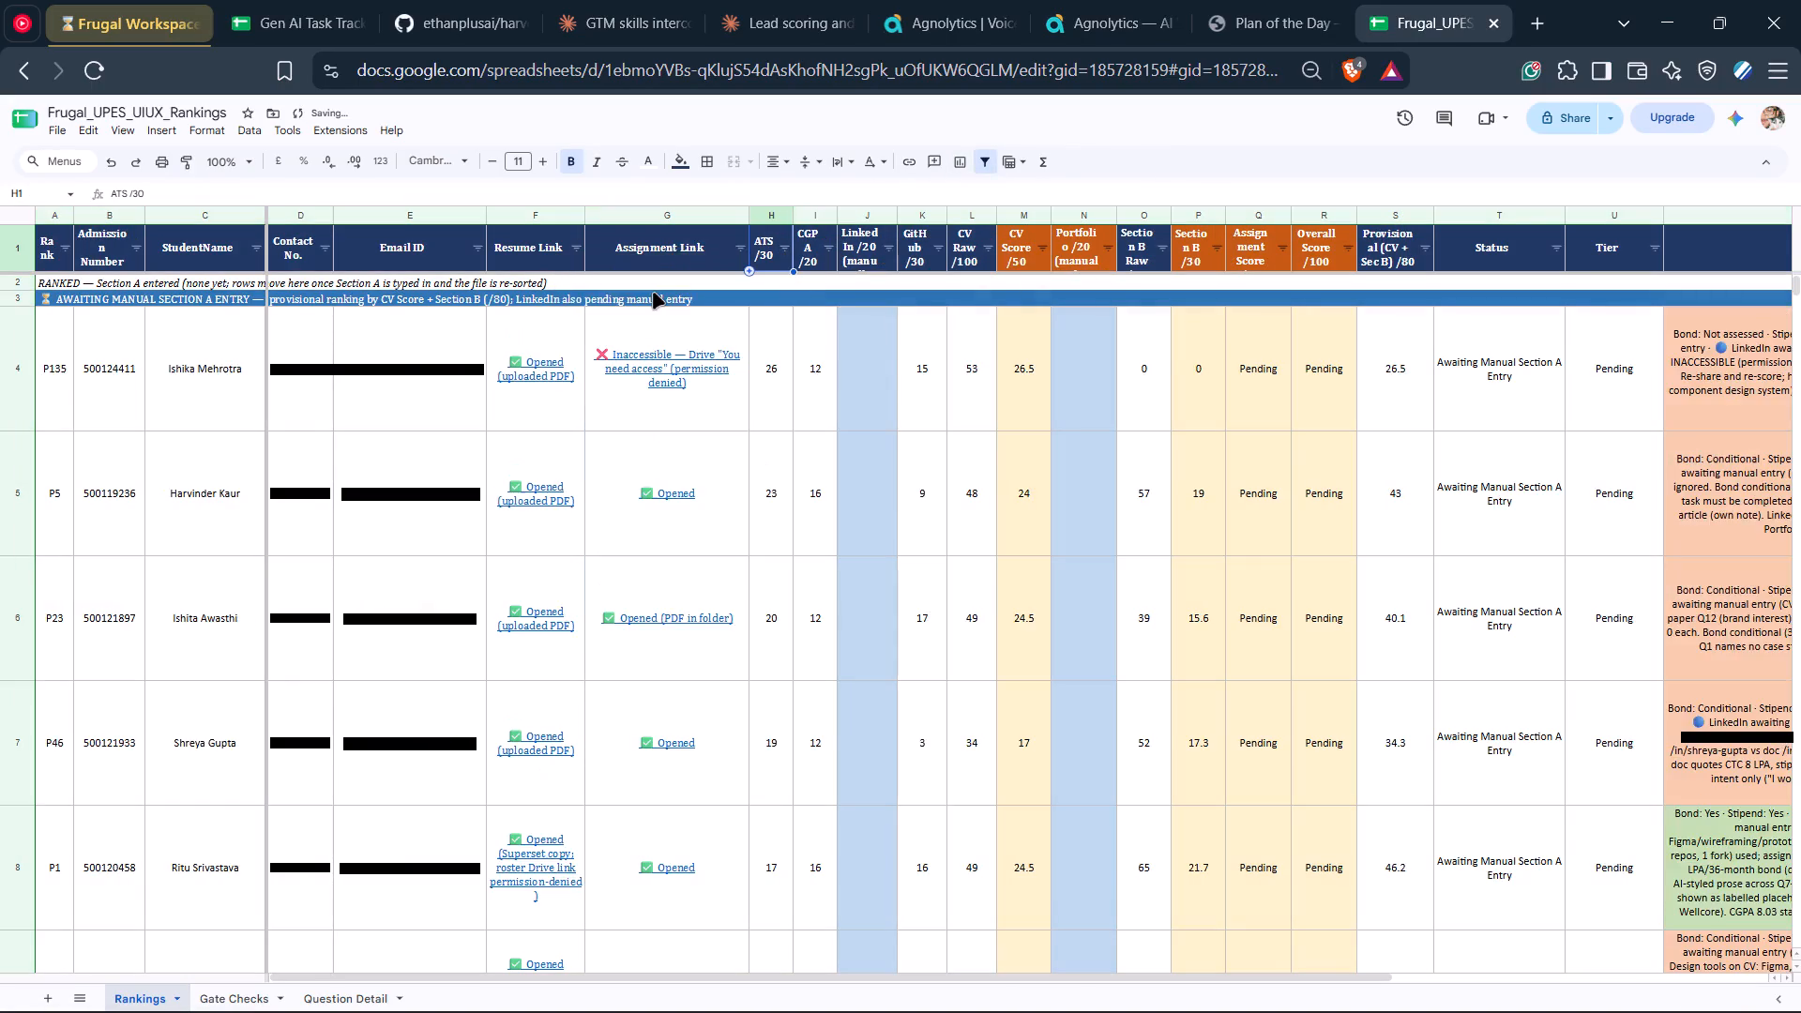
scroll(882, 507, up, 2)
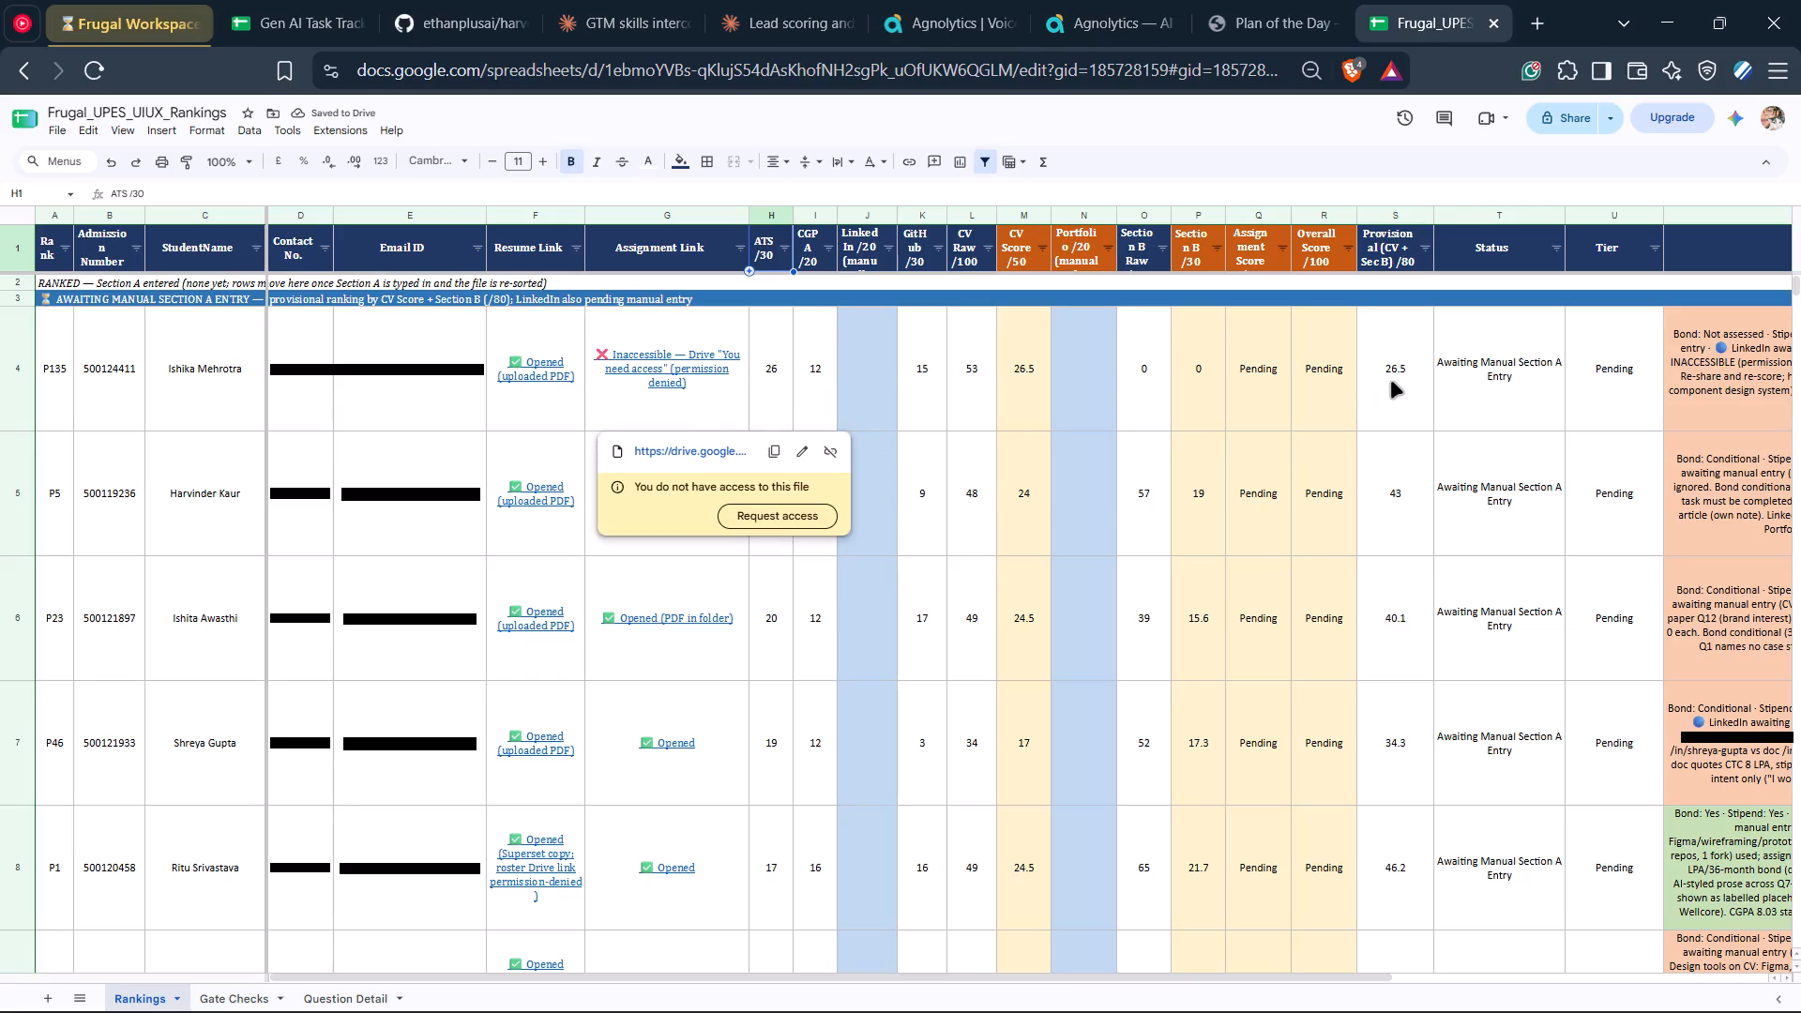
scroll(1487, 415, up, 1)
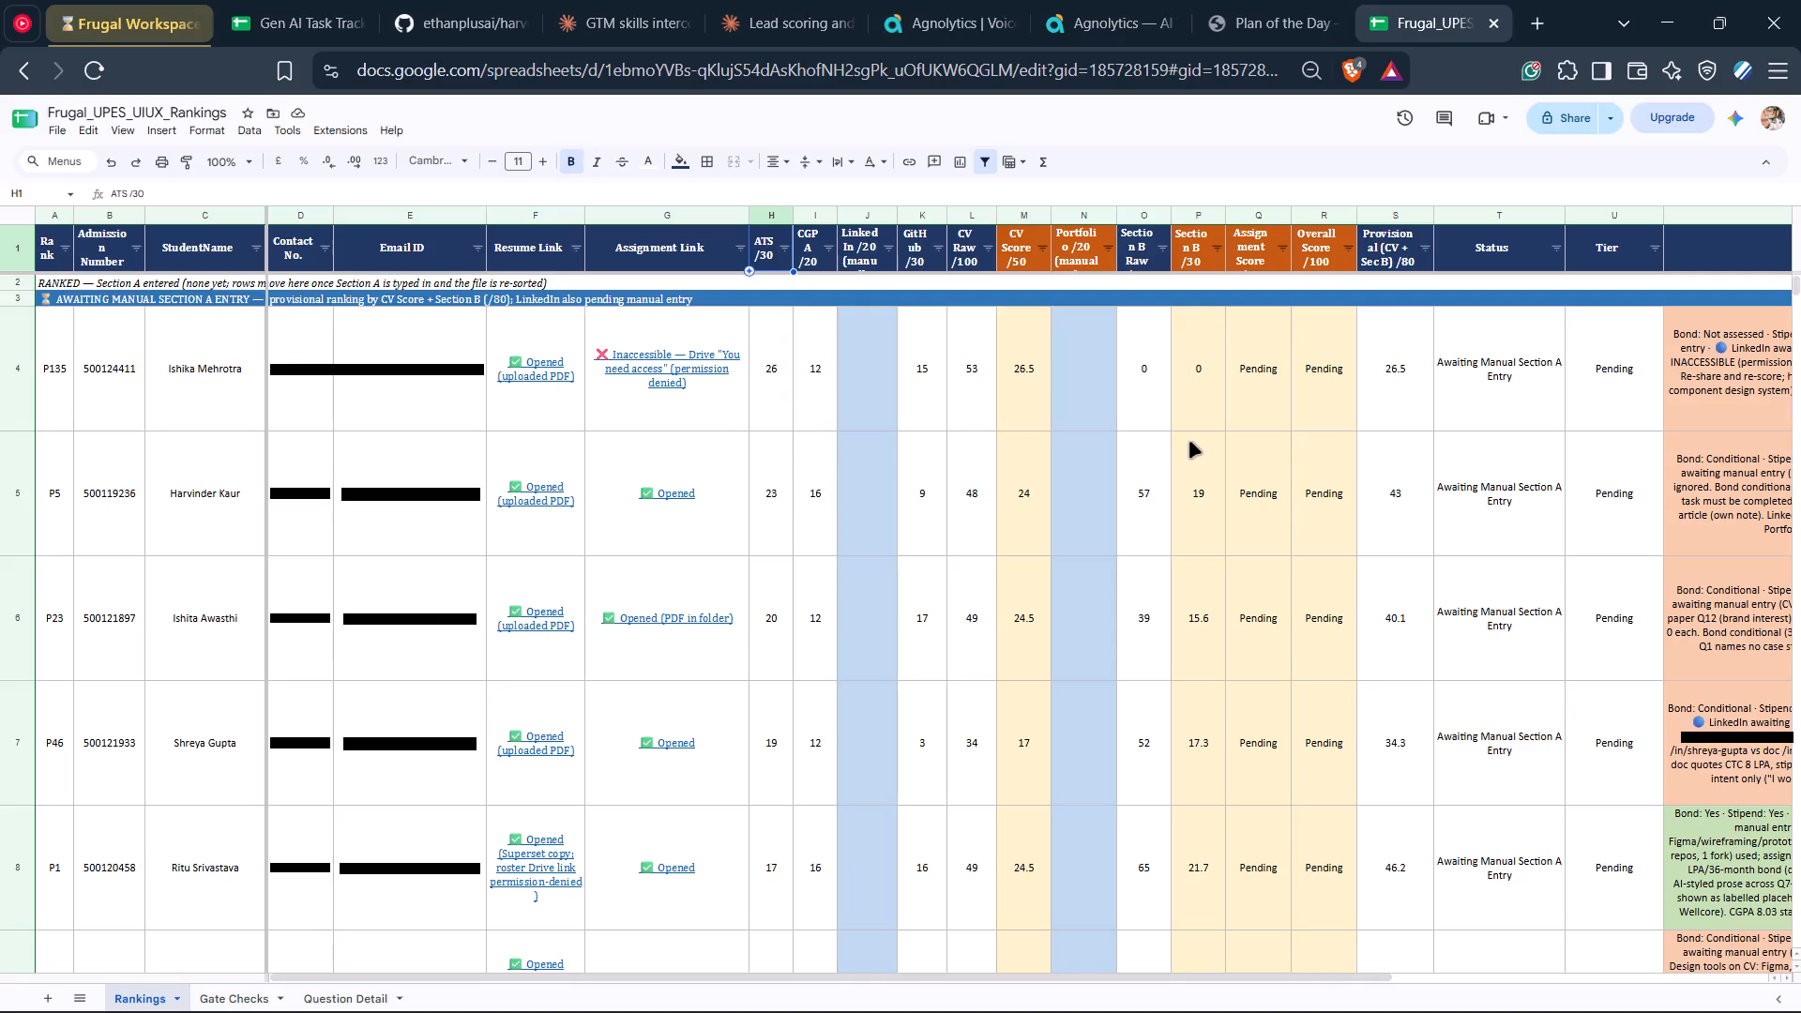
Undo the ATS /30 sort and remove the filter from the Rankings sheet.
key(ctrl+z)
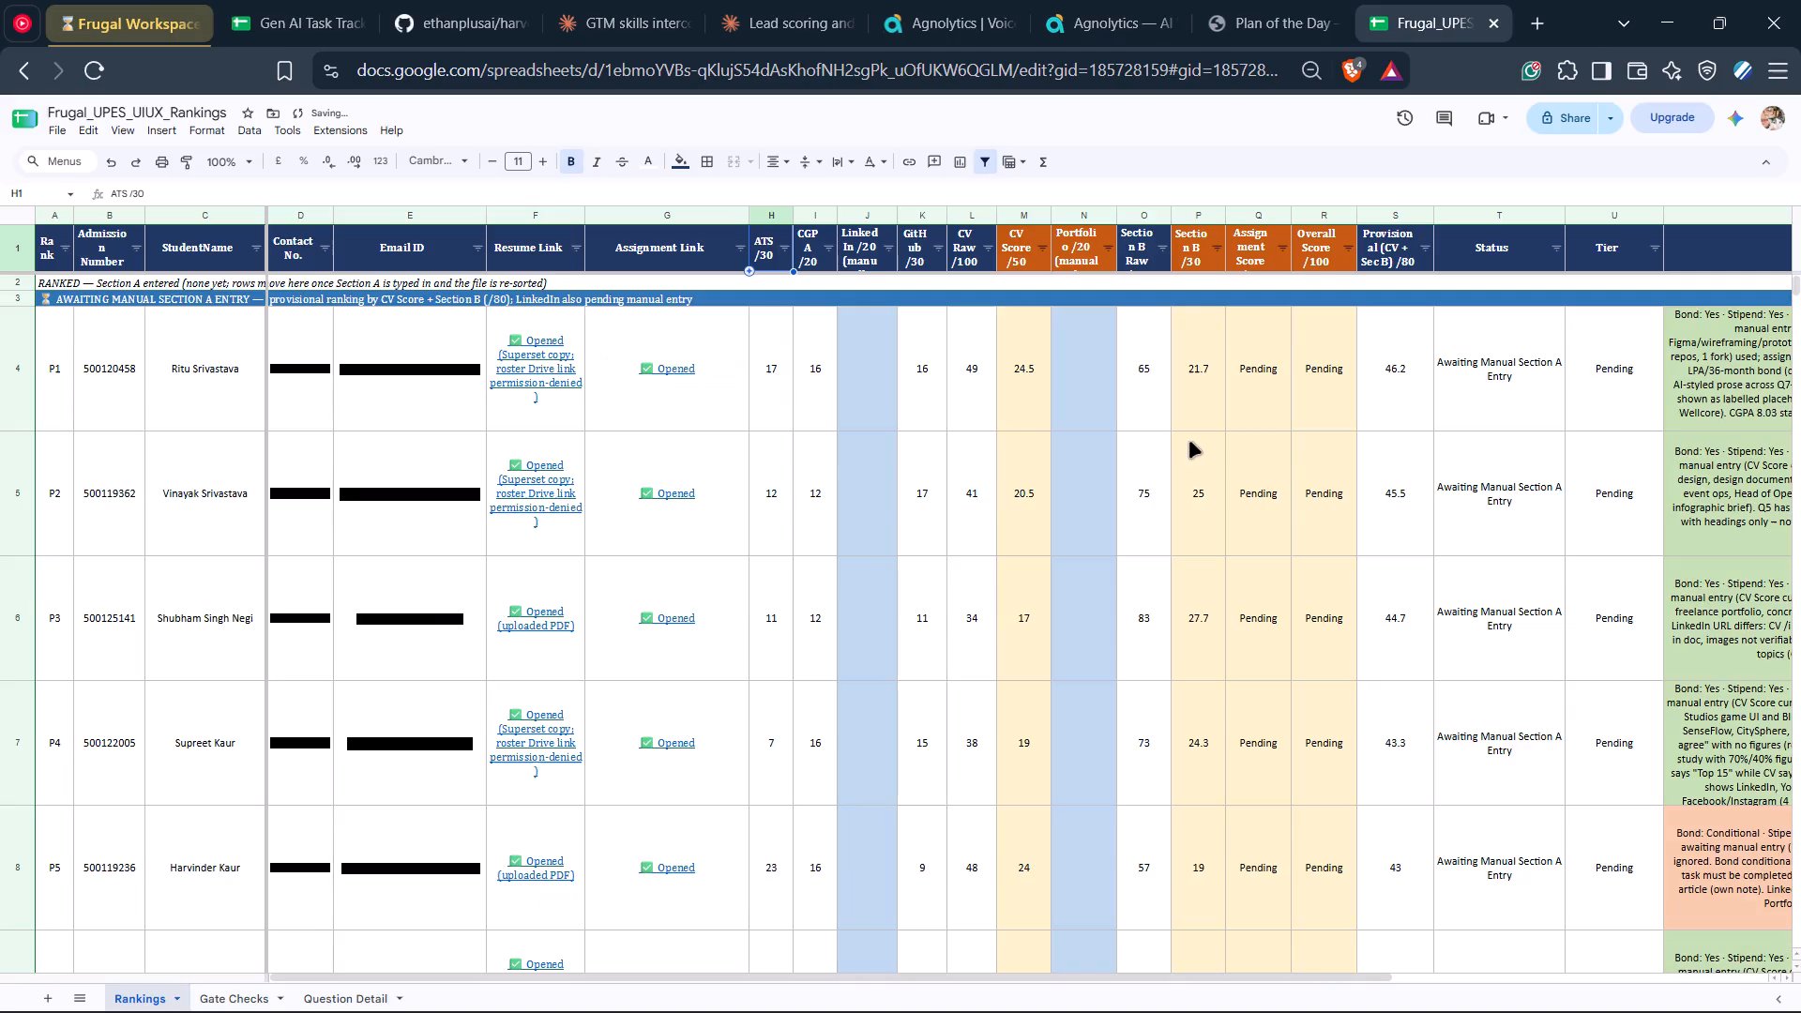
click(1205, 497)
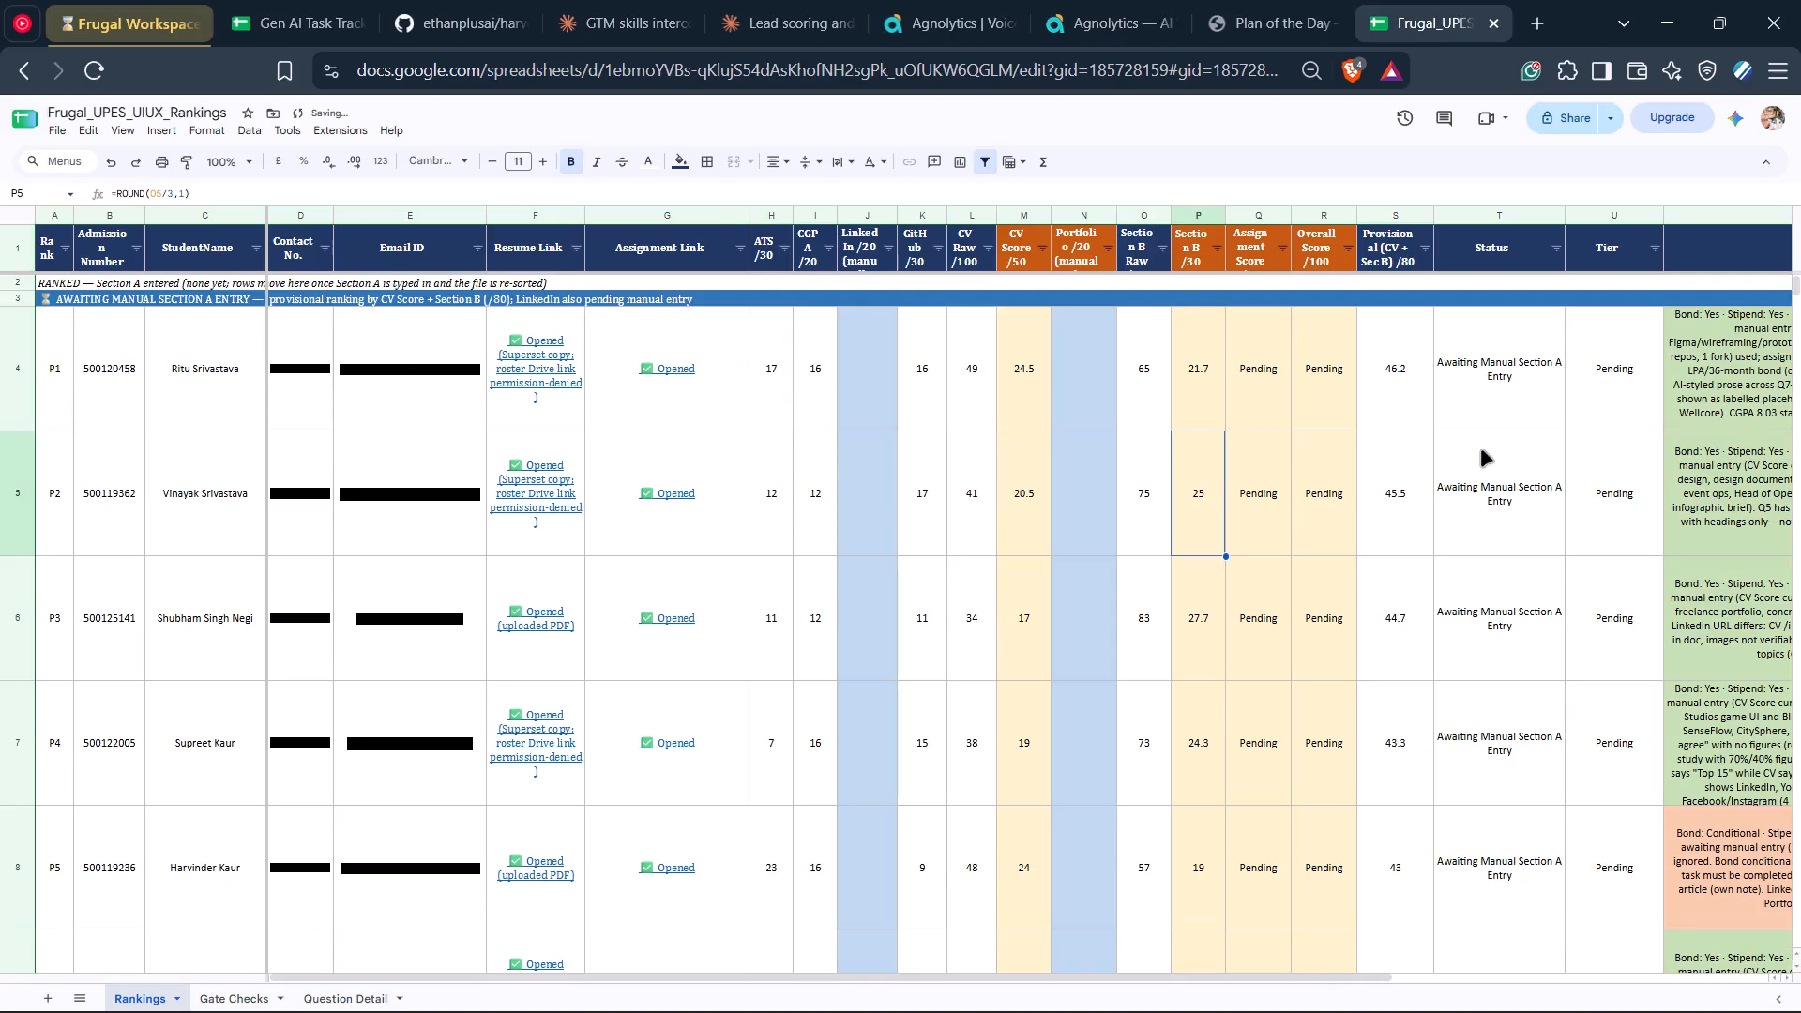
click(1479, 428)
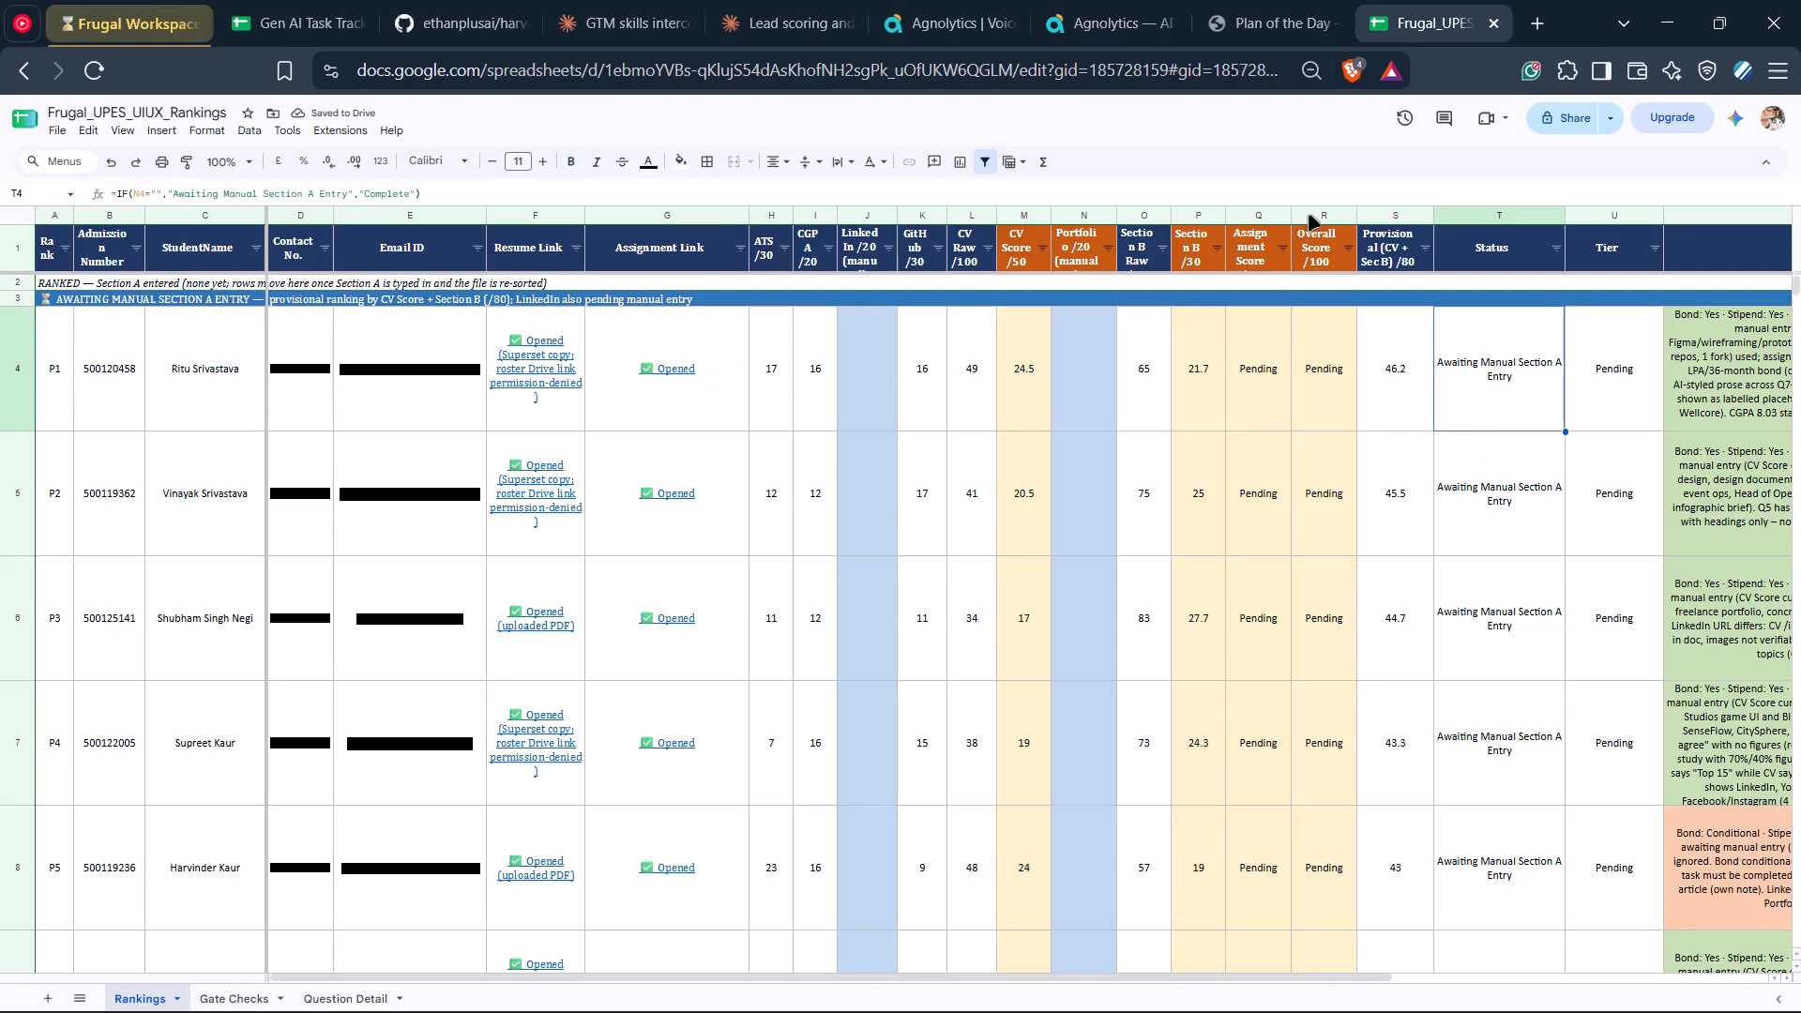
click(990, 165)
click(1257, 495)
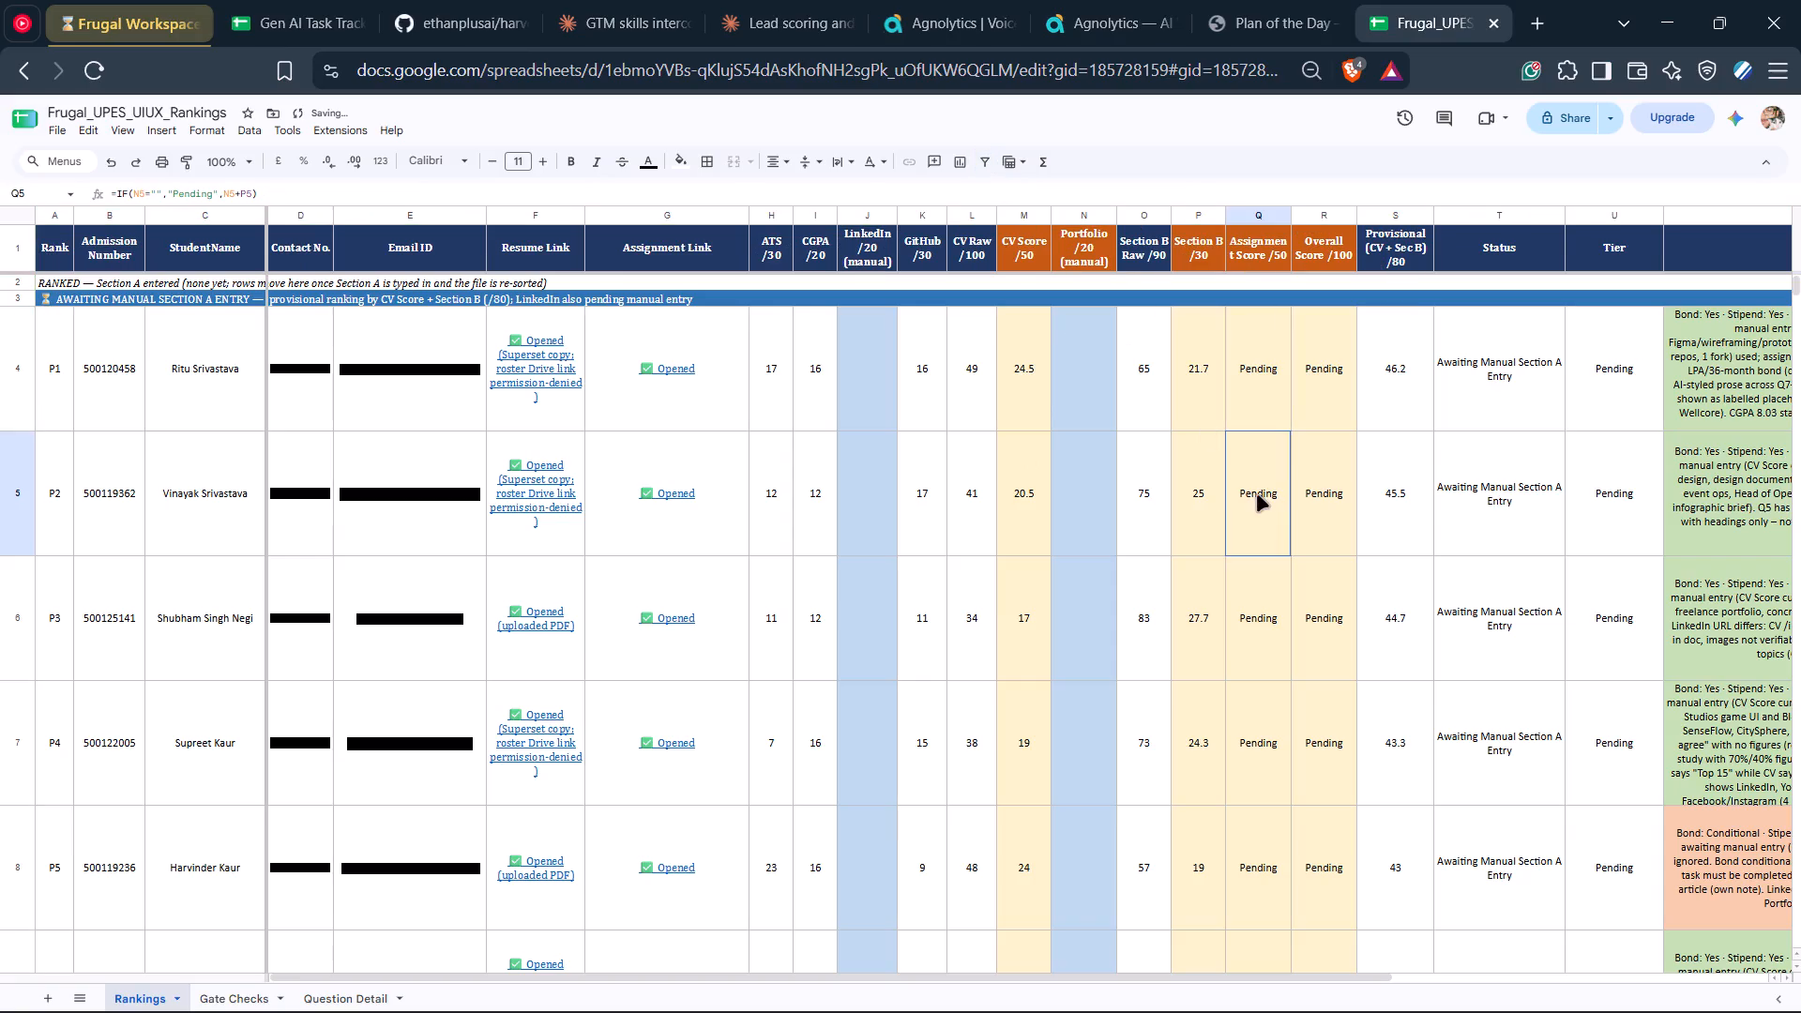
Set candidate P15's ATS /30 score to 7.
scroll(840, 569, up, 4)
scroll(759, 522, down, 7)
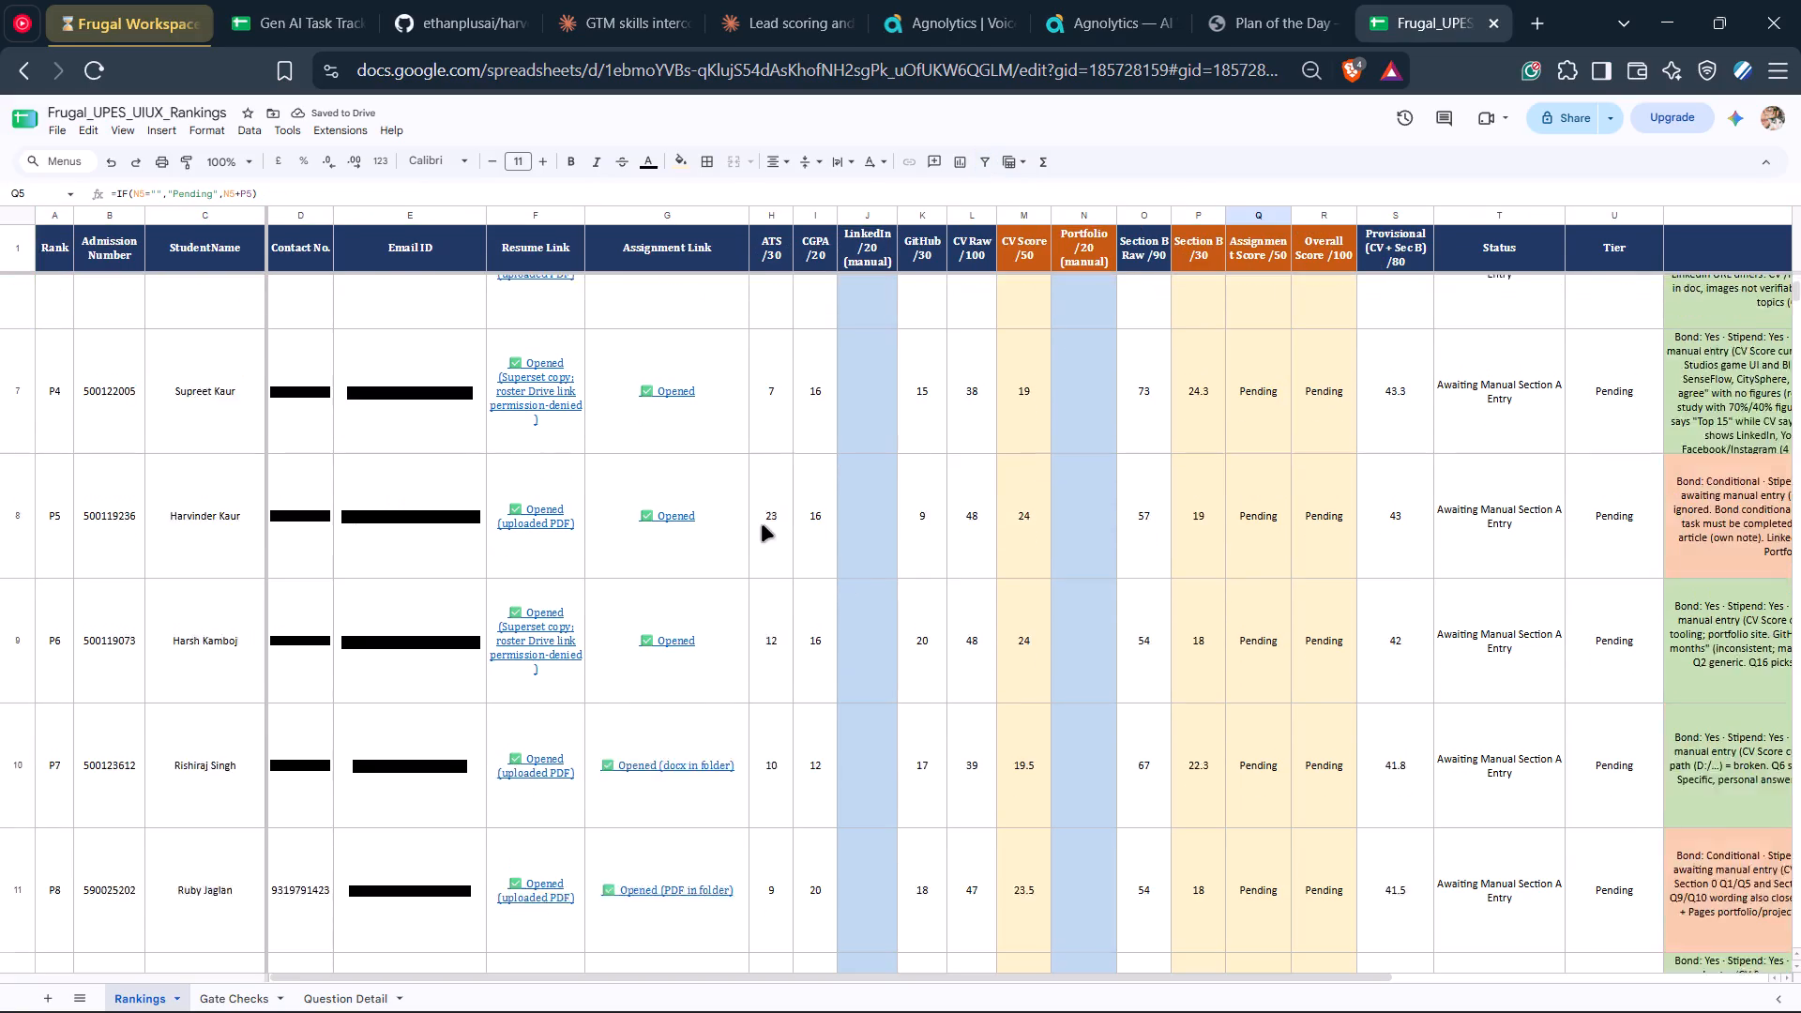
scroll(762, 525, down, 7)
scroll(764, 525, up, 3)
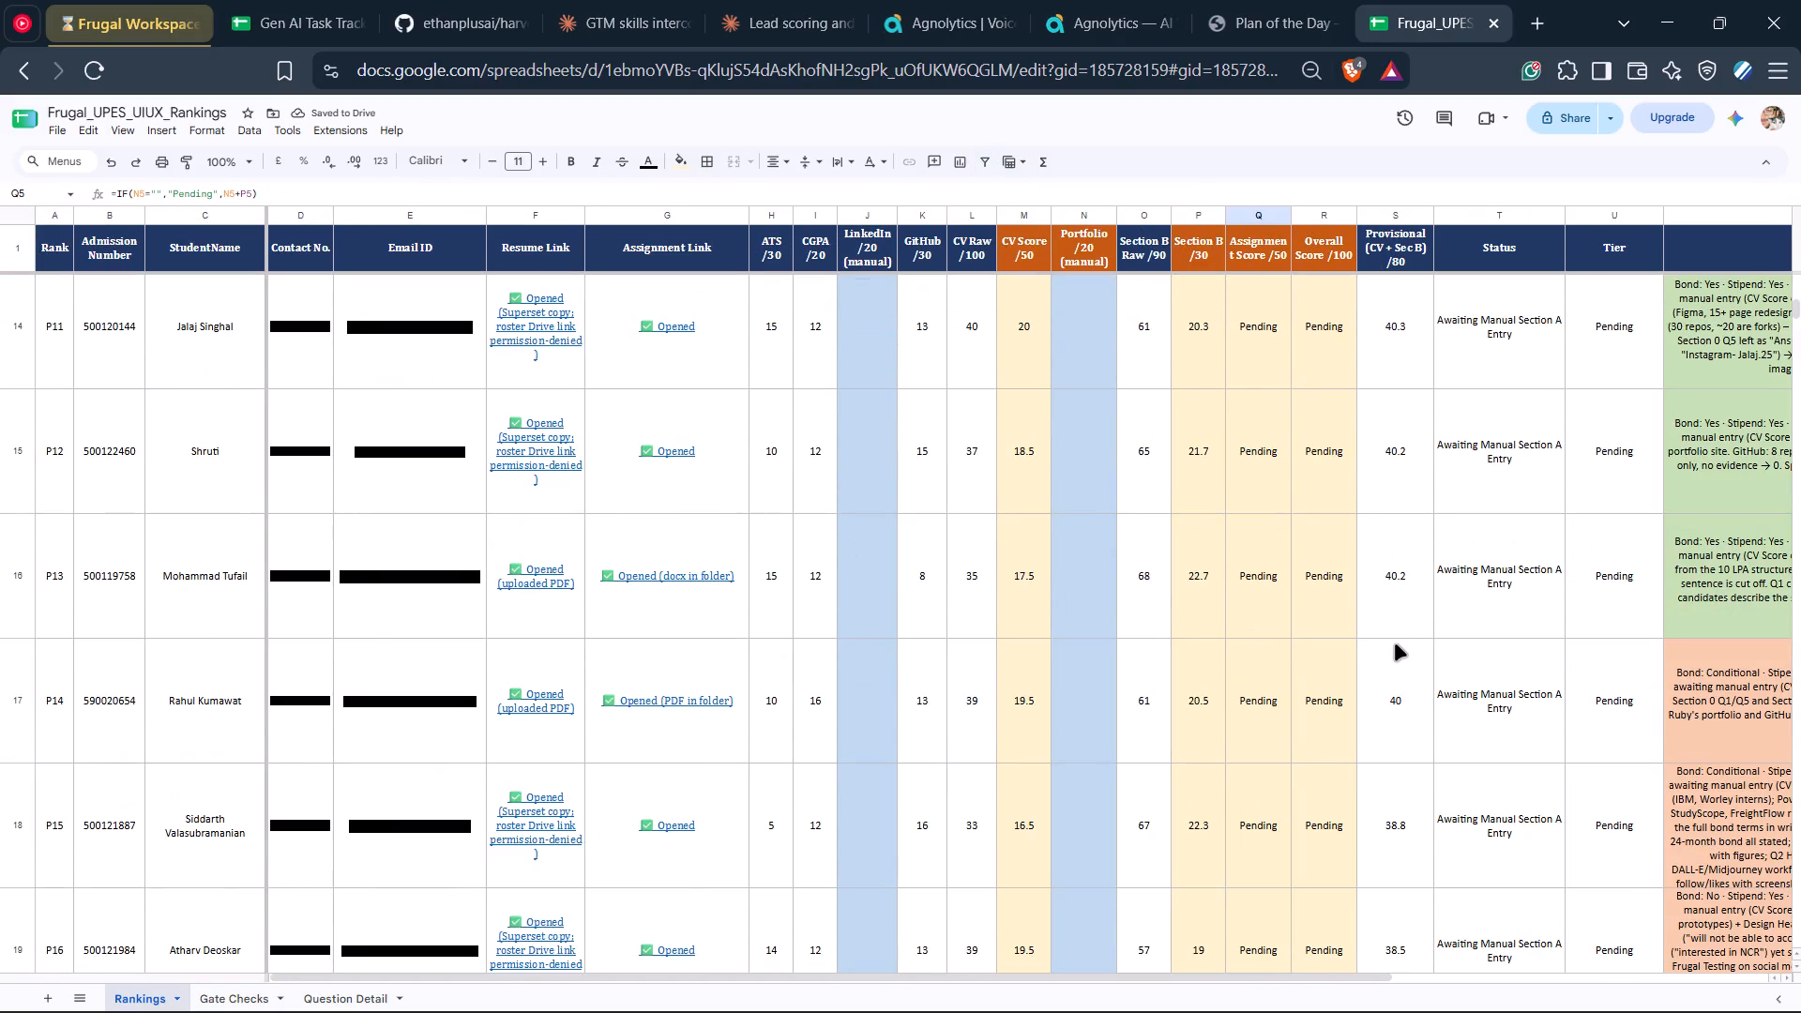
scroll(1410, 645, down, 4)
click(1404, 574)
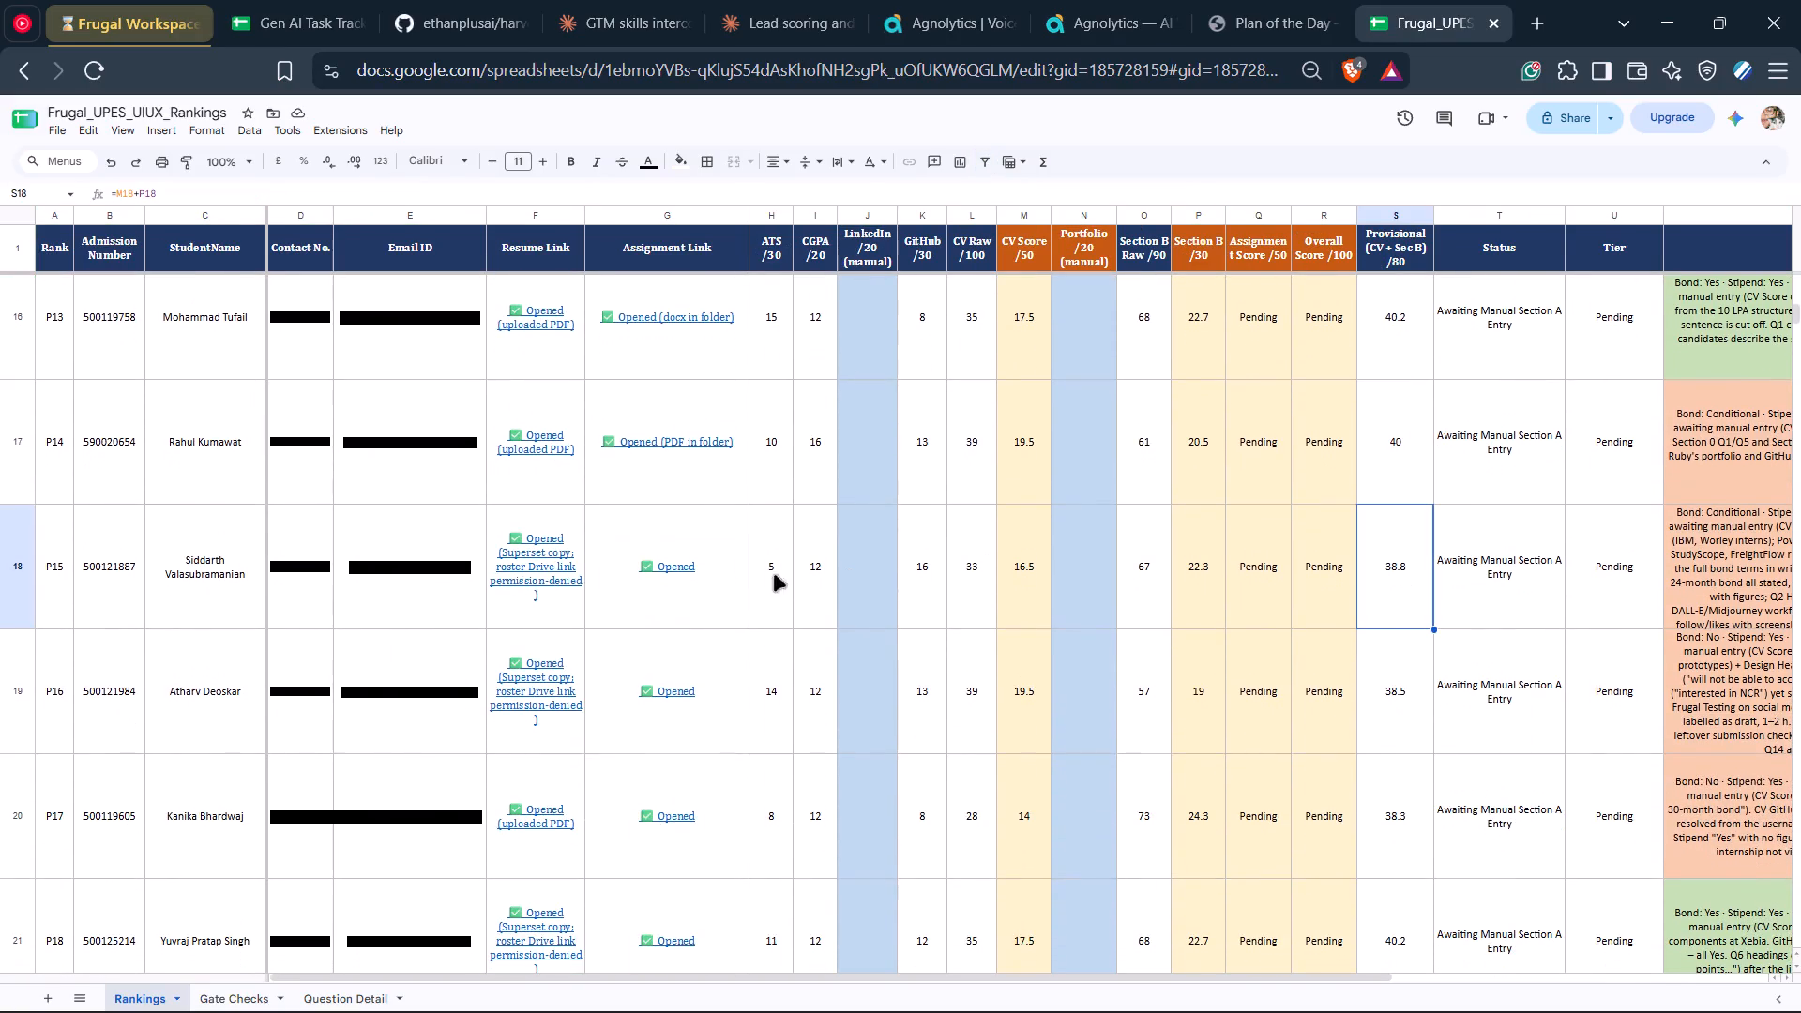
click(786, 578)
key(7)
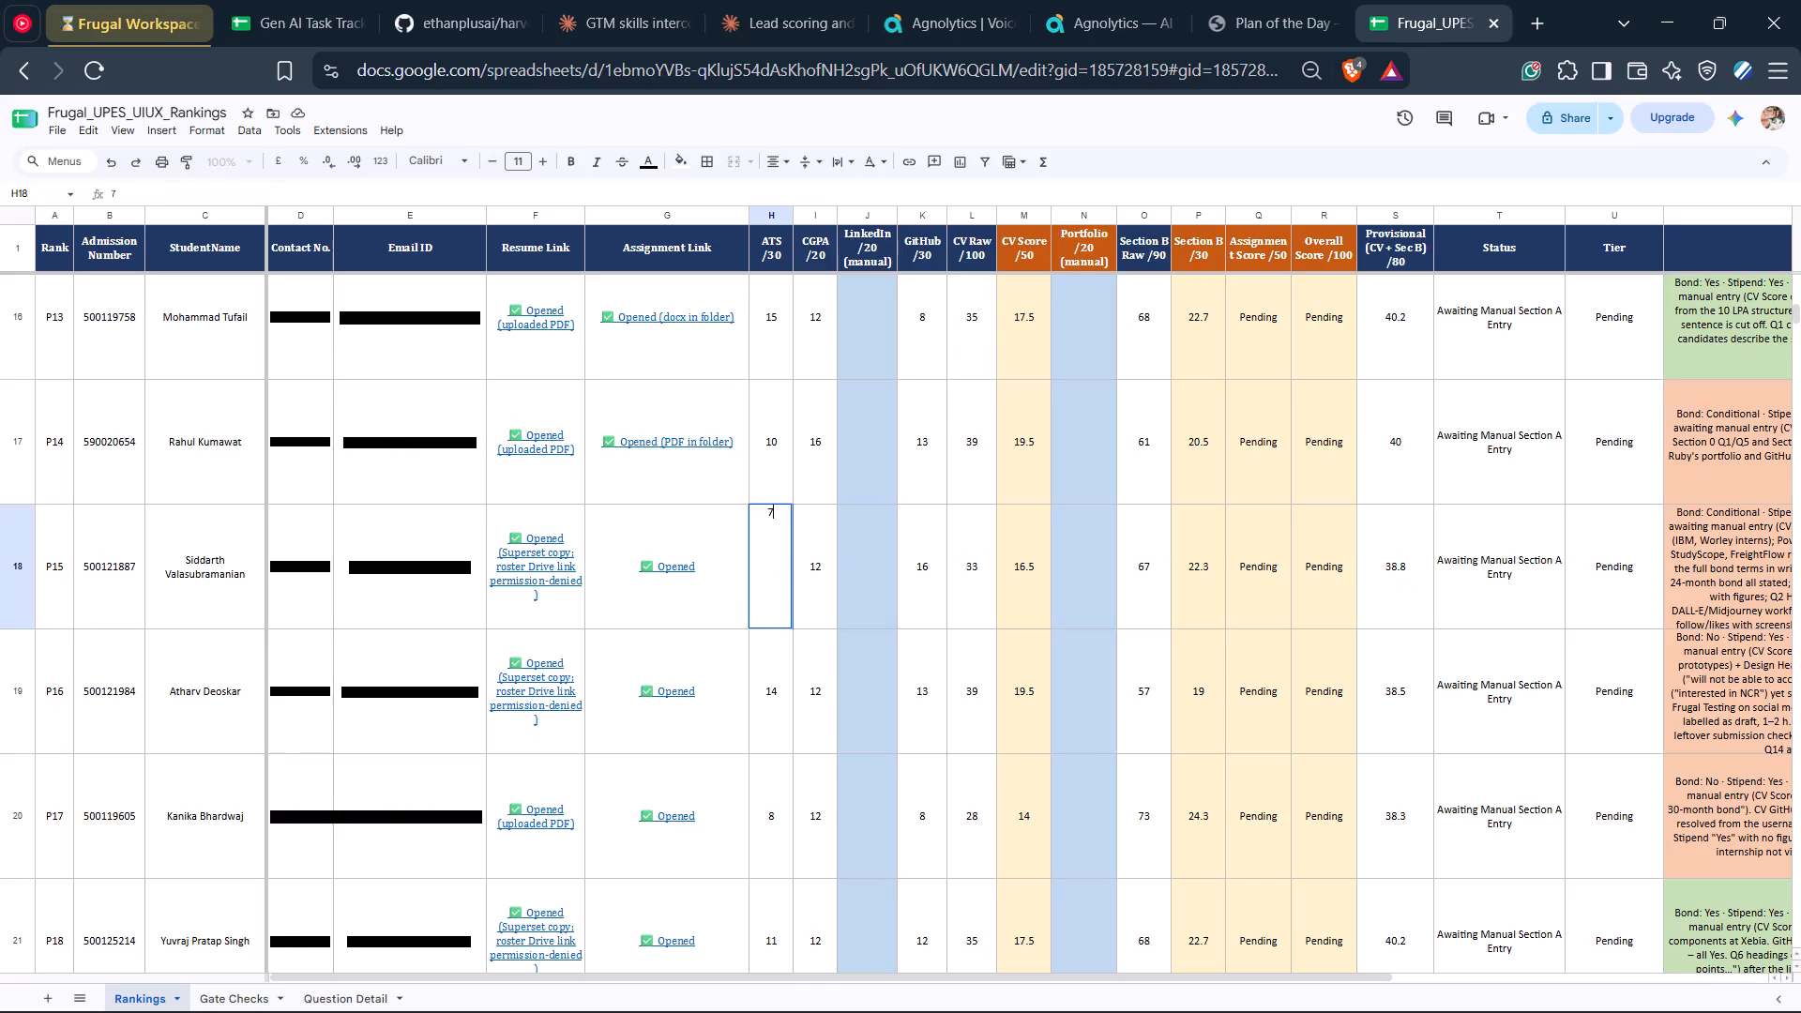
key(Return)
Set candidate P15's ATS /30 score to 8.
click(777, 586)
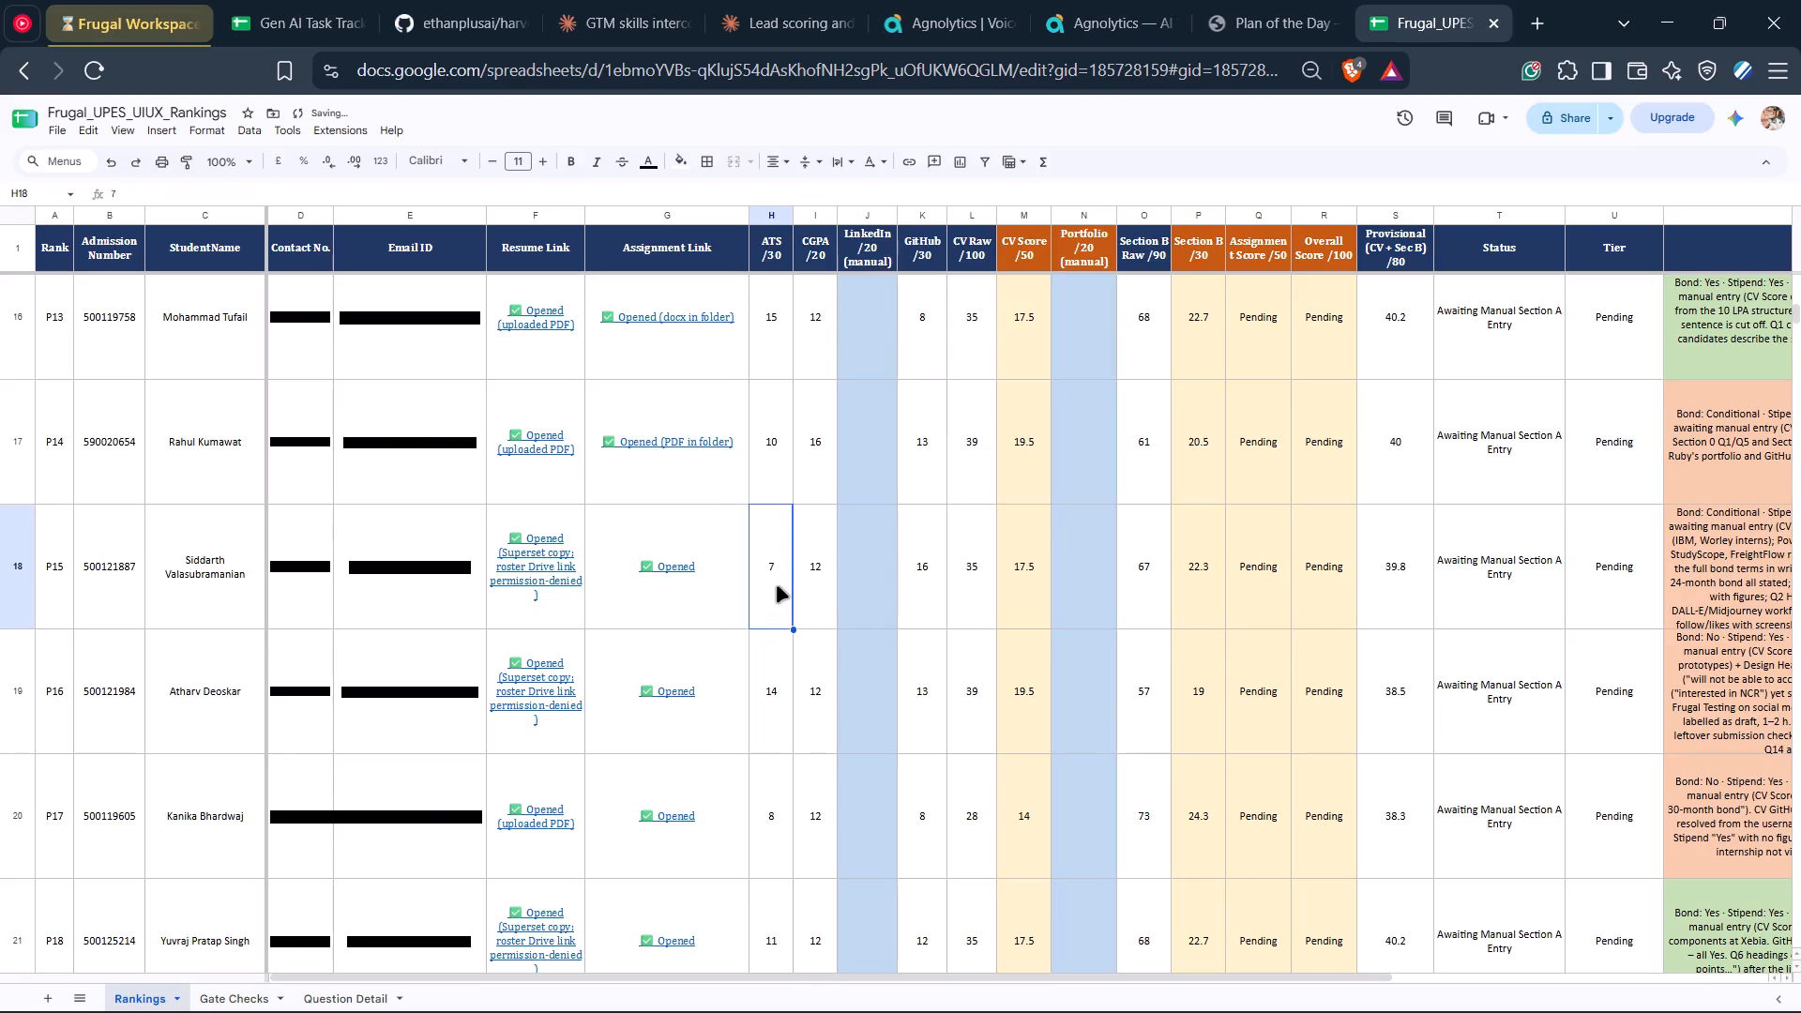
key(8)
click(780, 685)
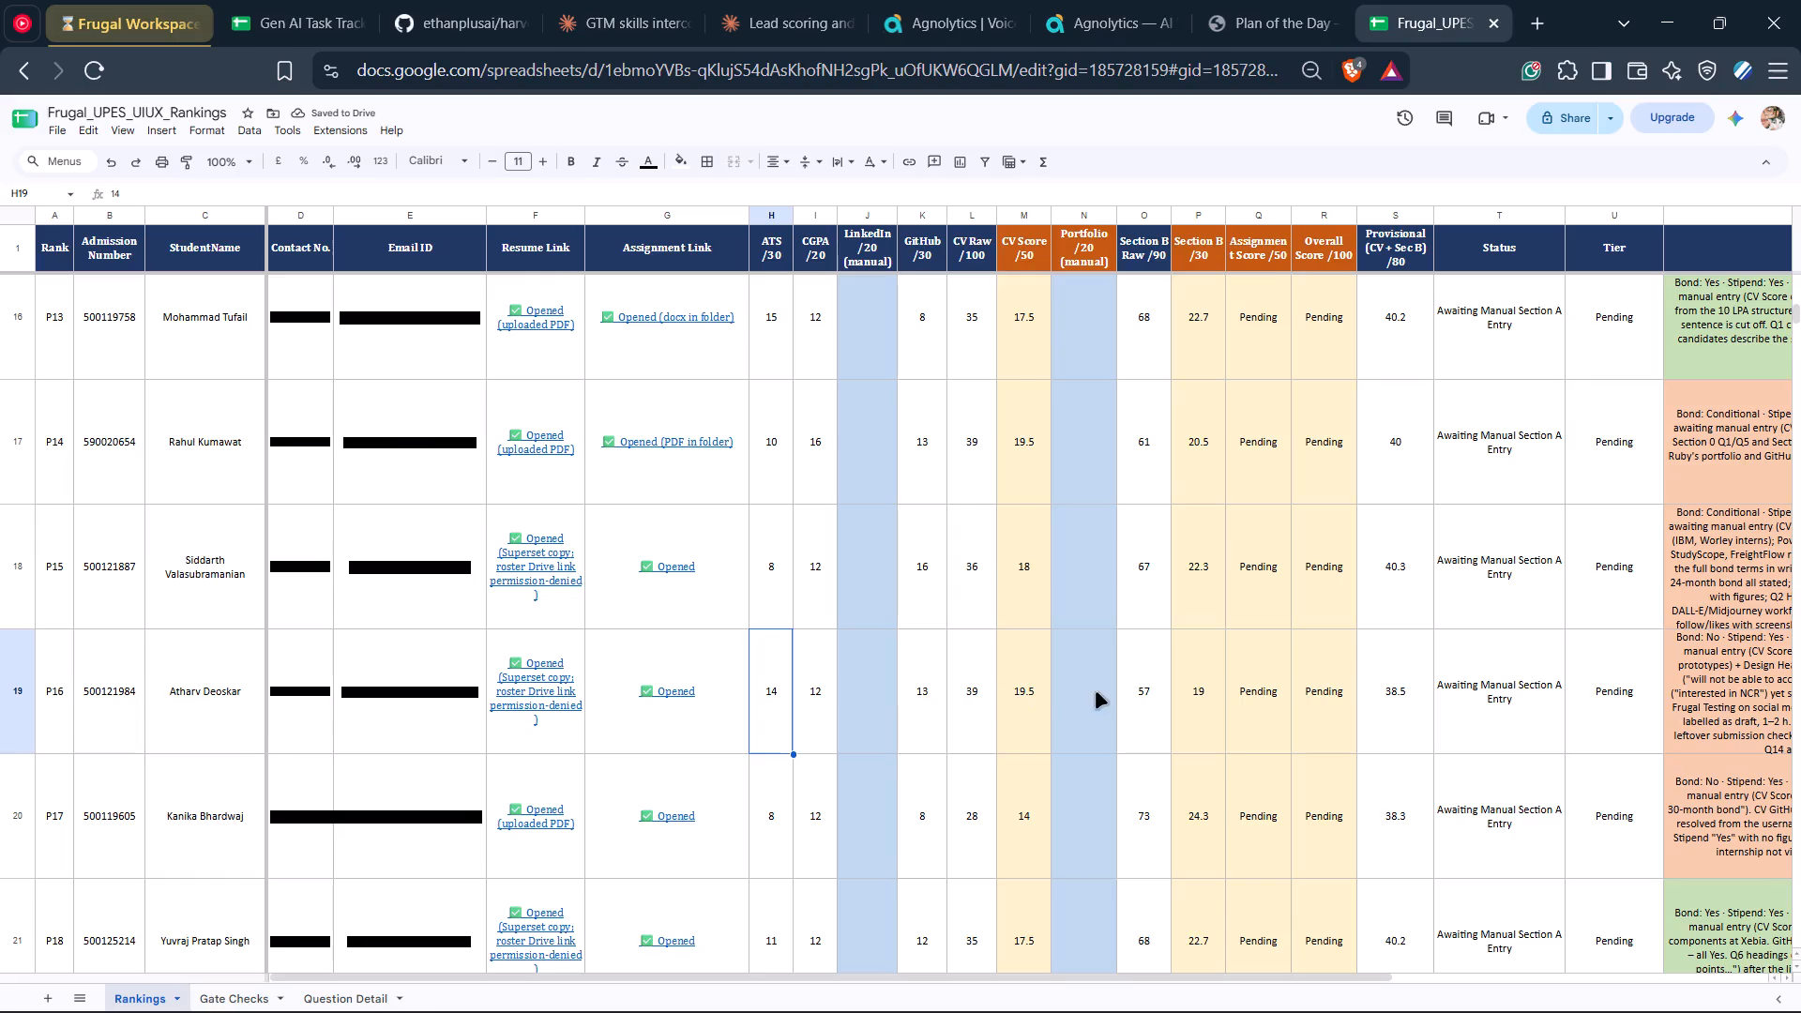
Set candidate P16's GitHub /30 score to 14.
click(929, 693)
key(1)
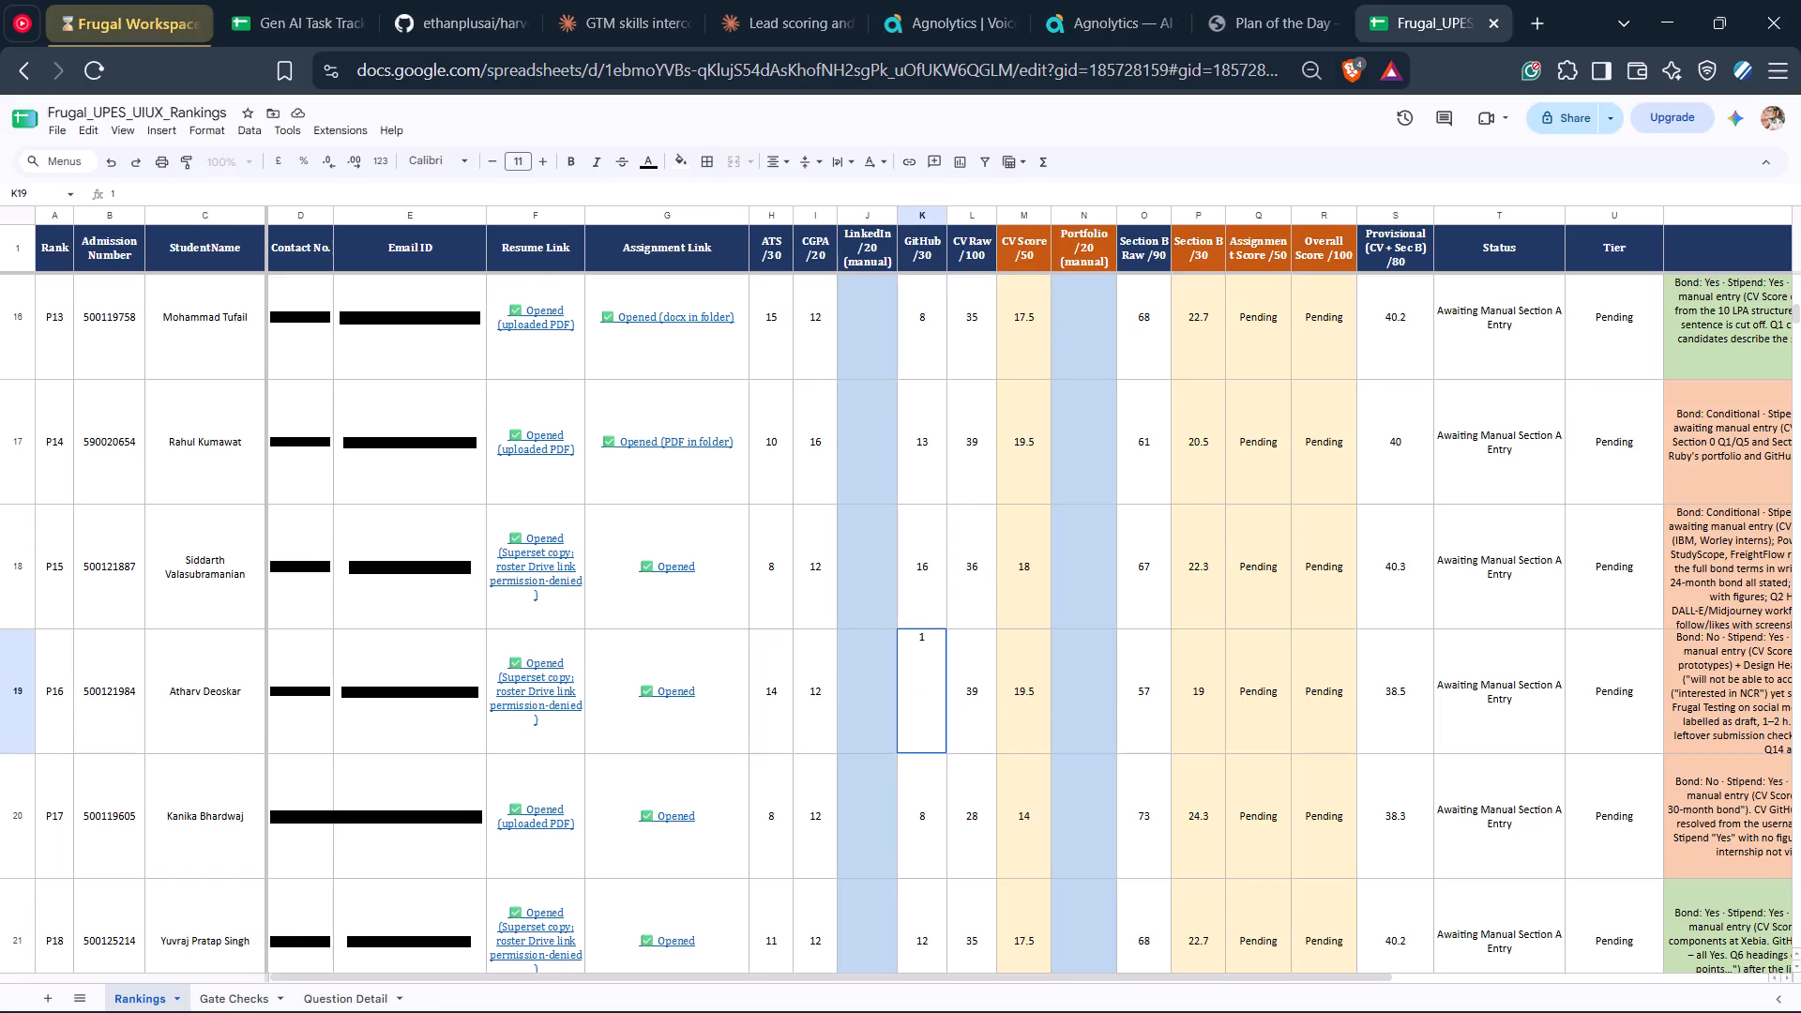
key(4)
Set candidate P16's Section B /30 score to 20.
click(1203, 698)
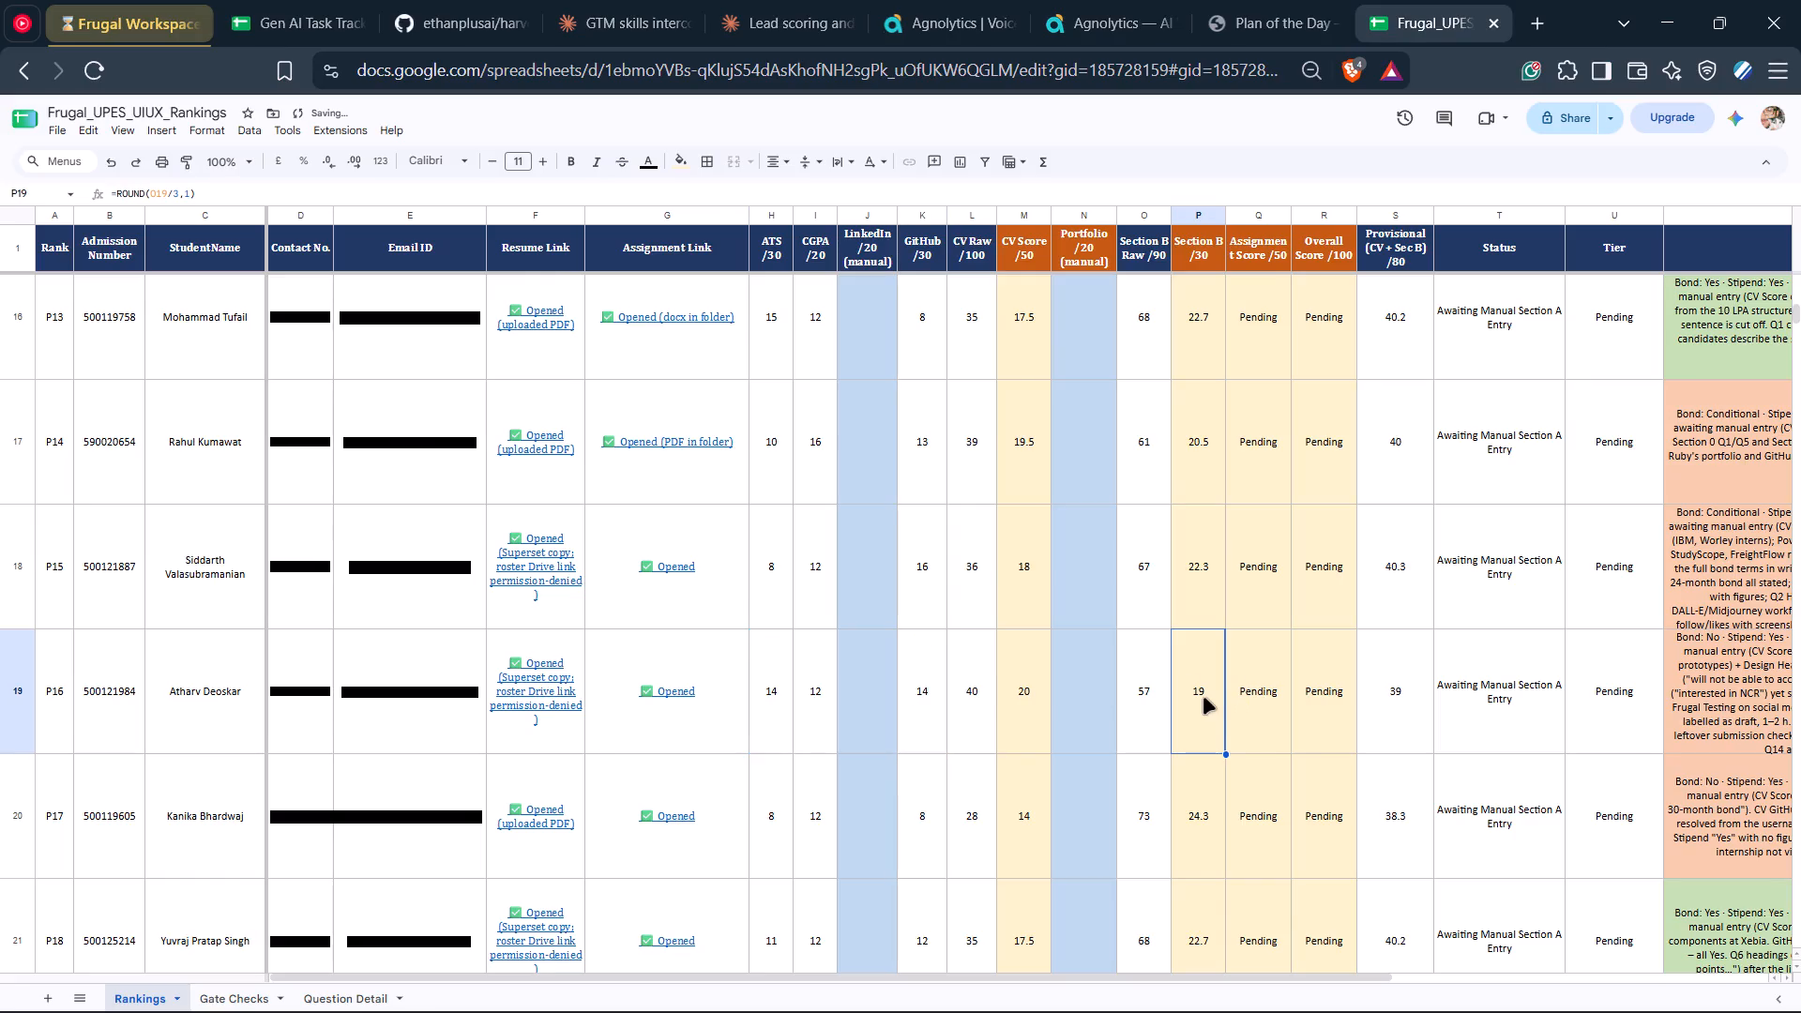
key(2)
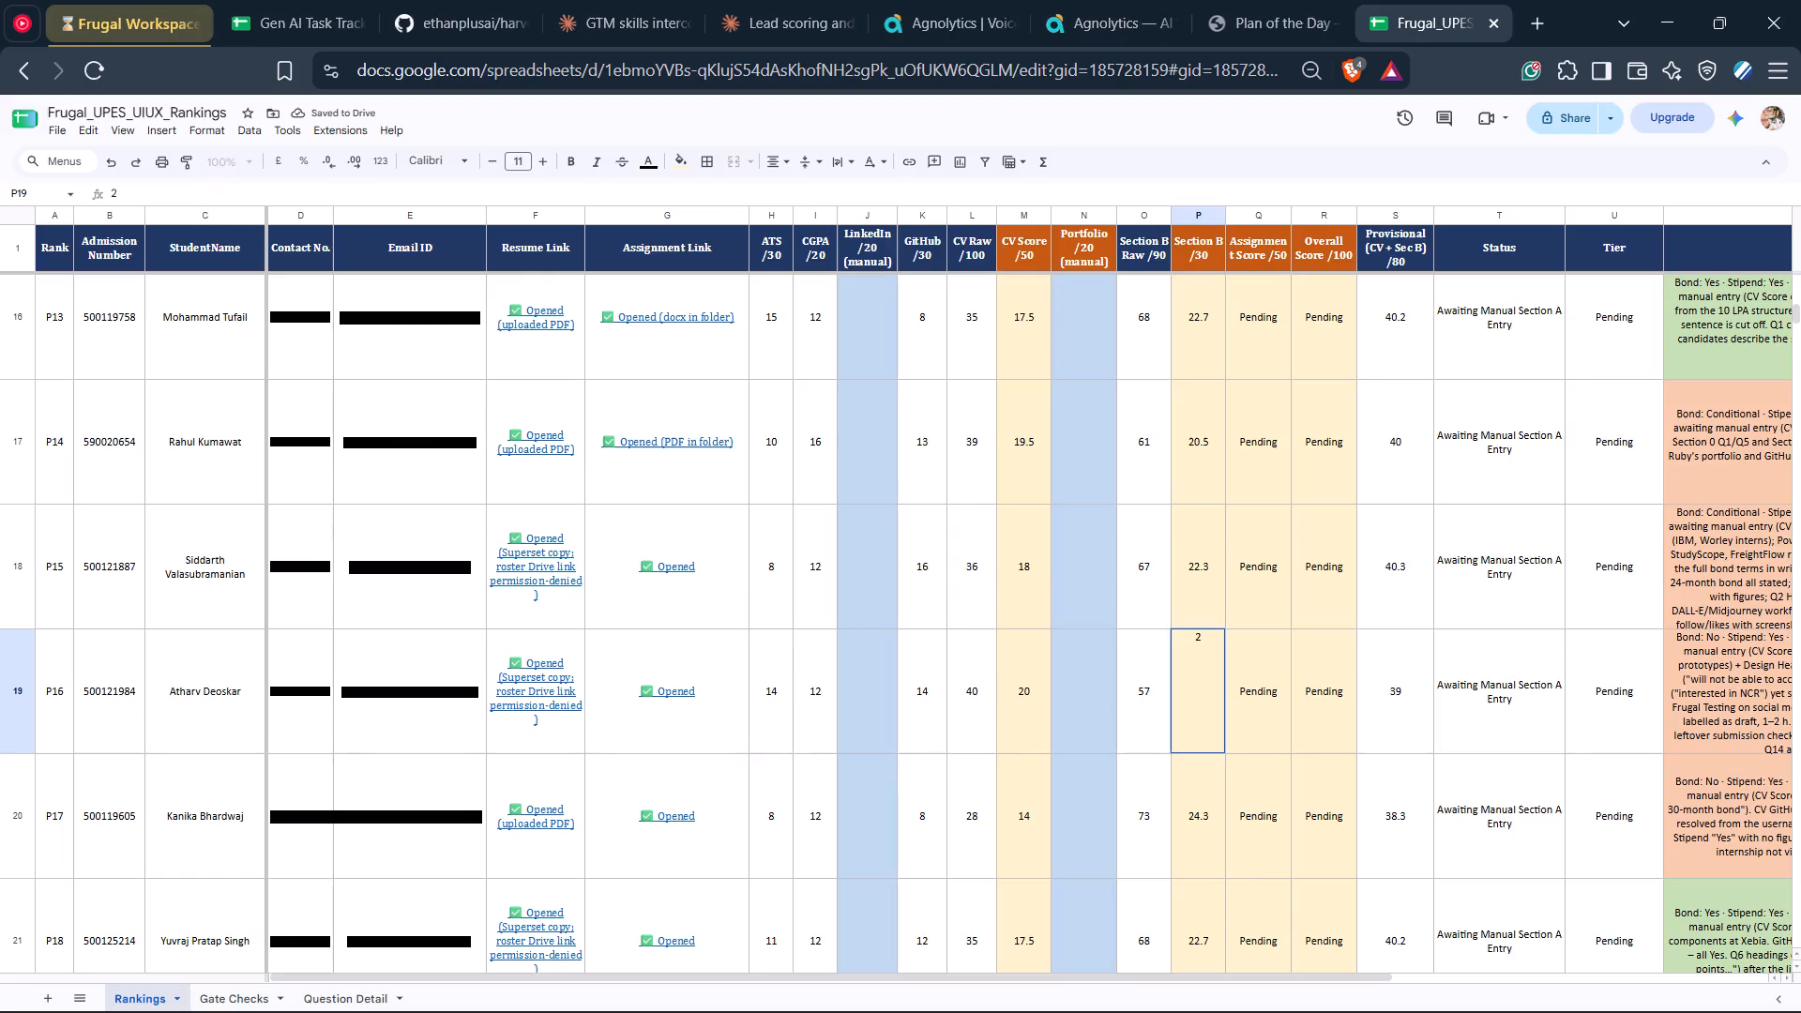
key(0)
key(Return)
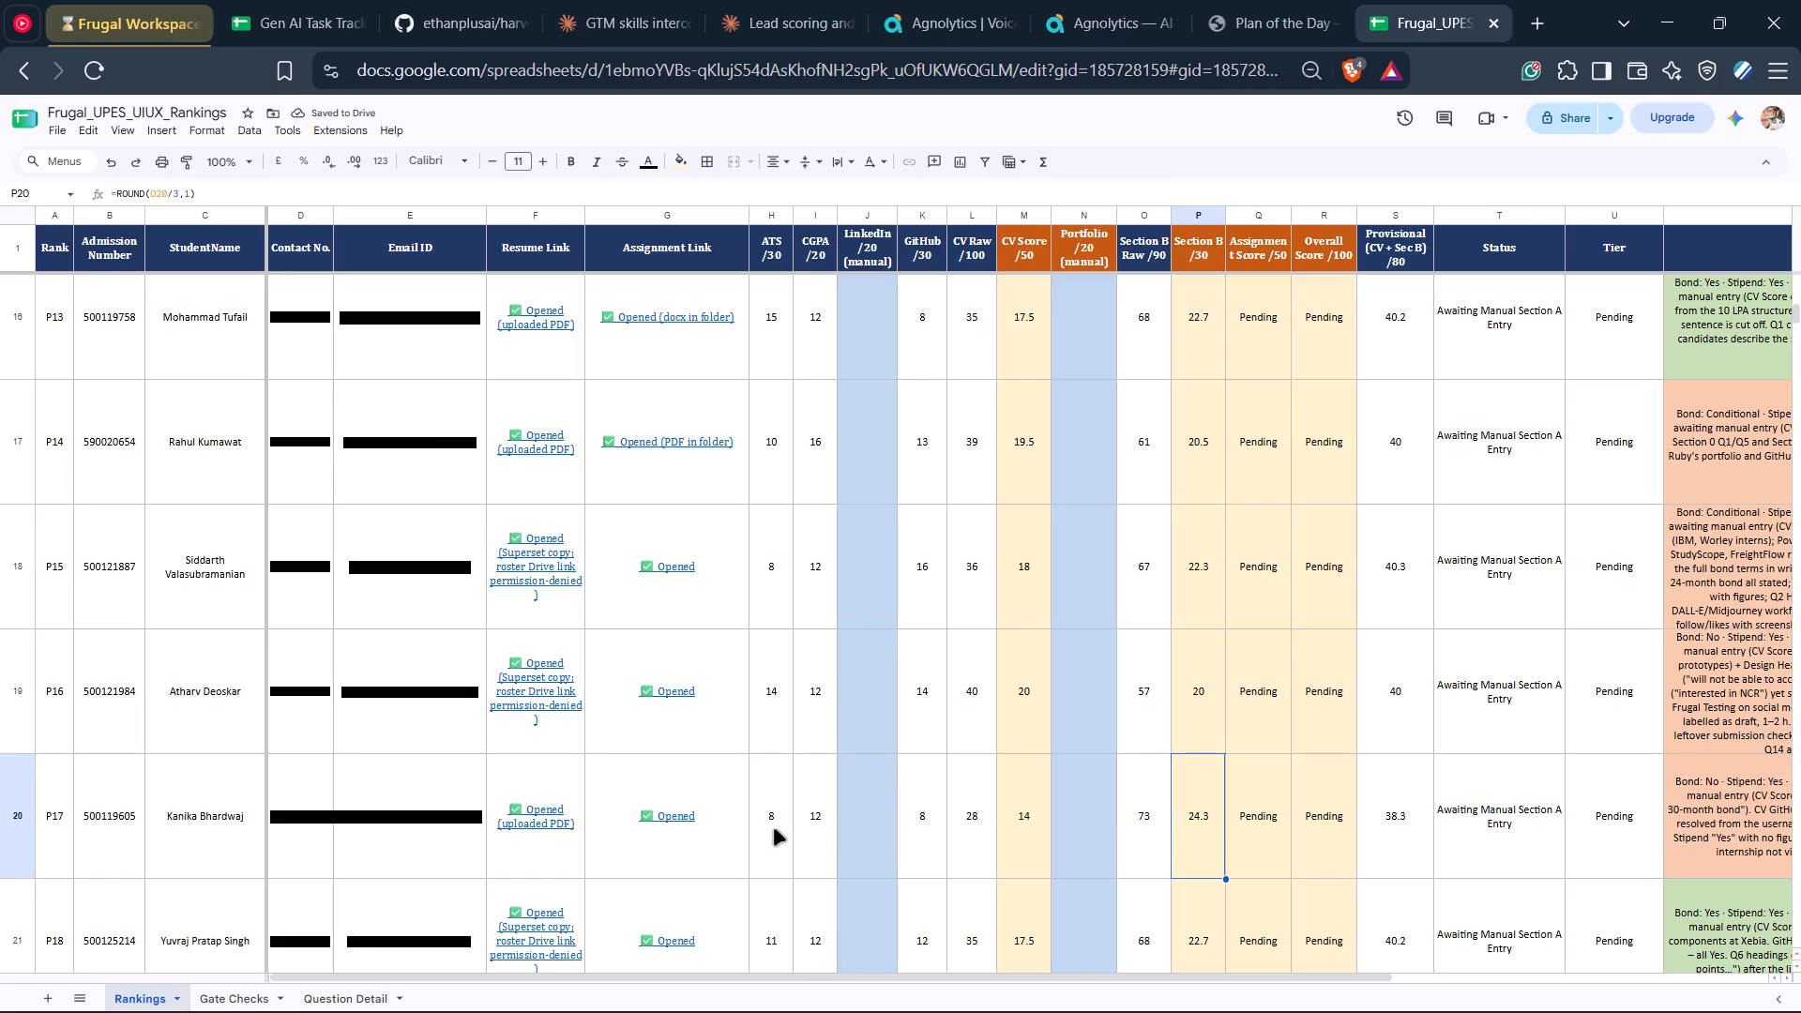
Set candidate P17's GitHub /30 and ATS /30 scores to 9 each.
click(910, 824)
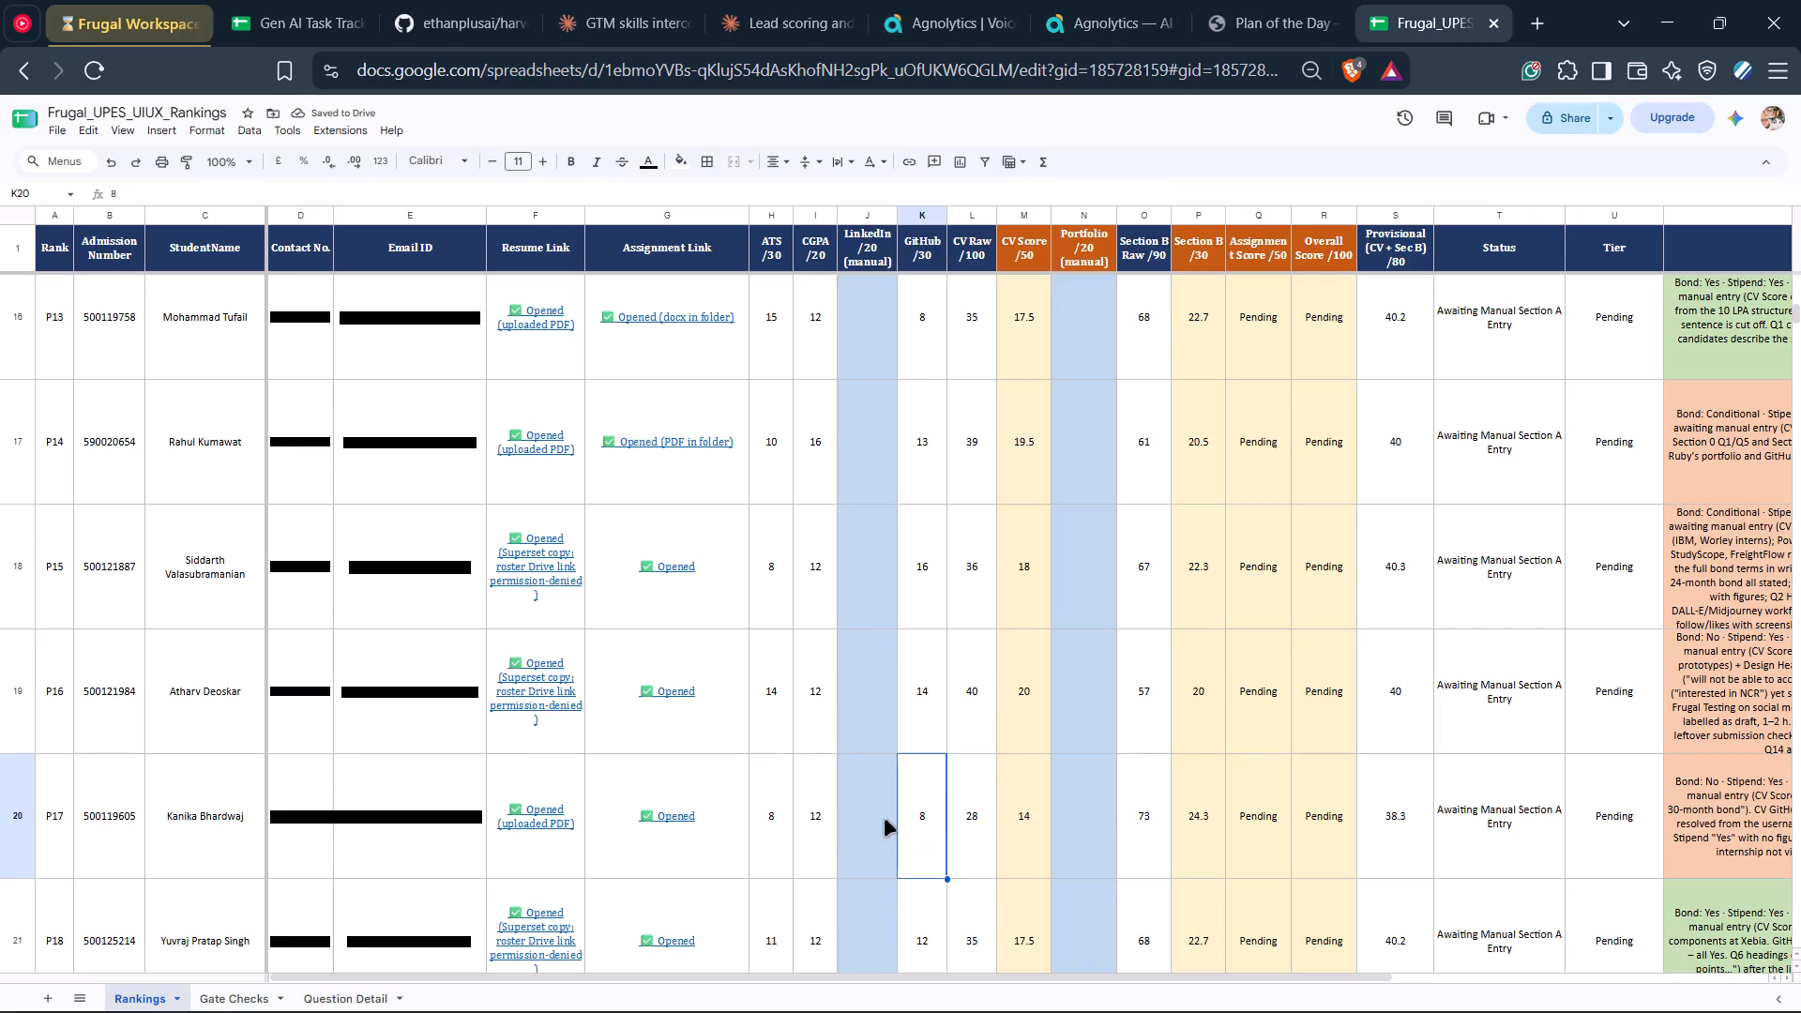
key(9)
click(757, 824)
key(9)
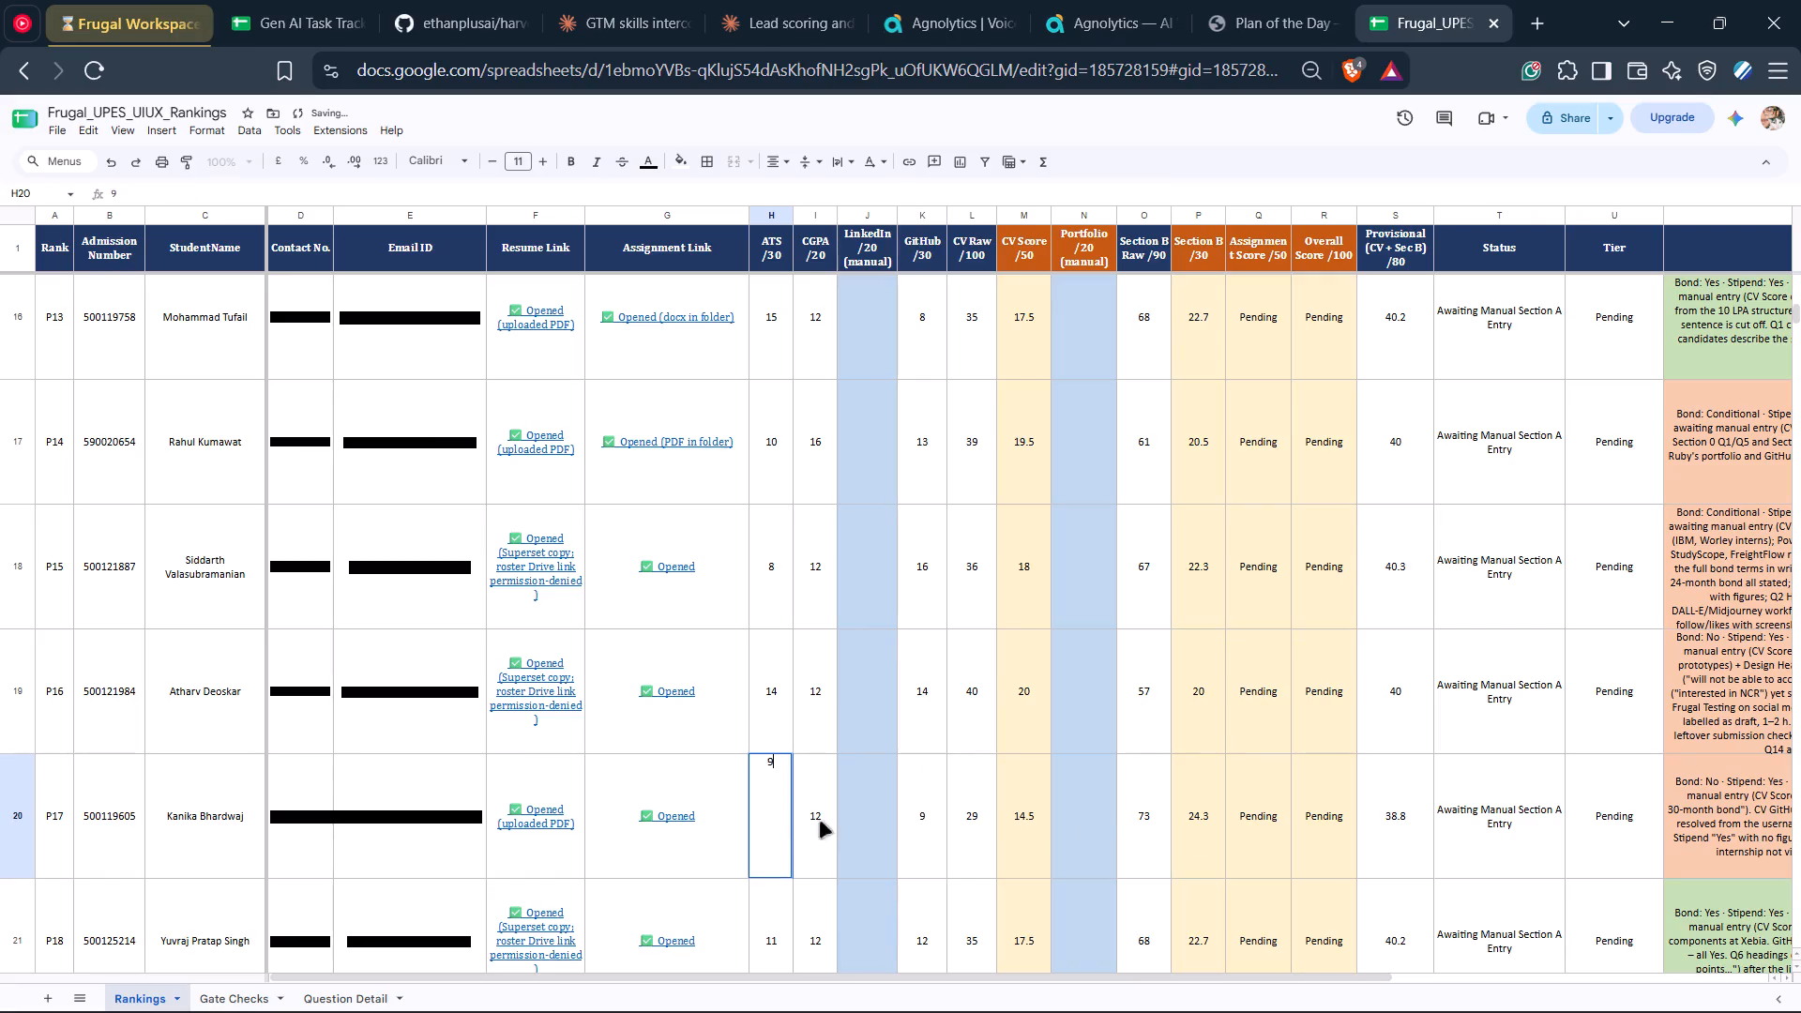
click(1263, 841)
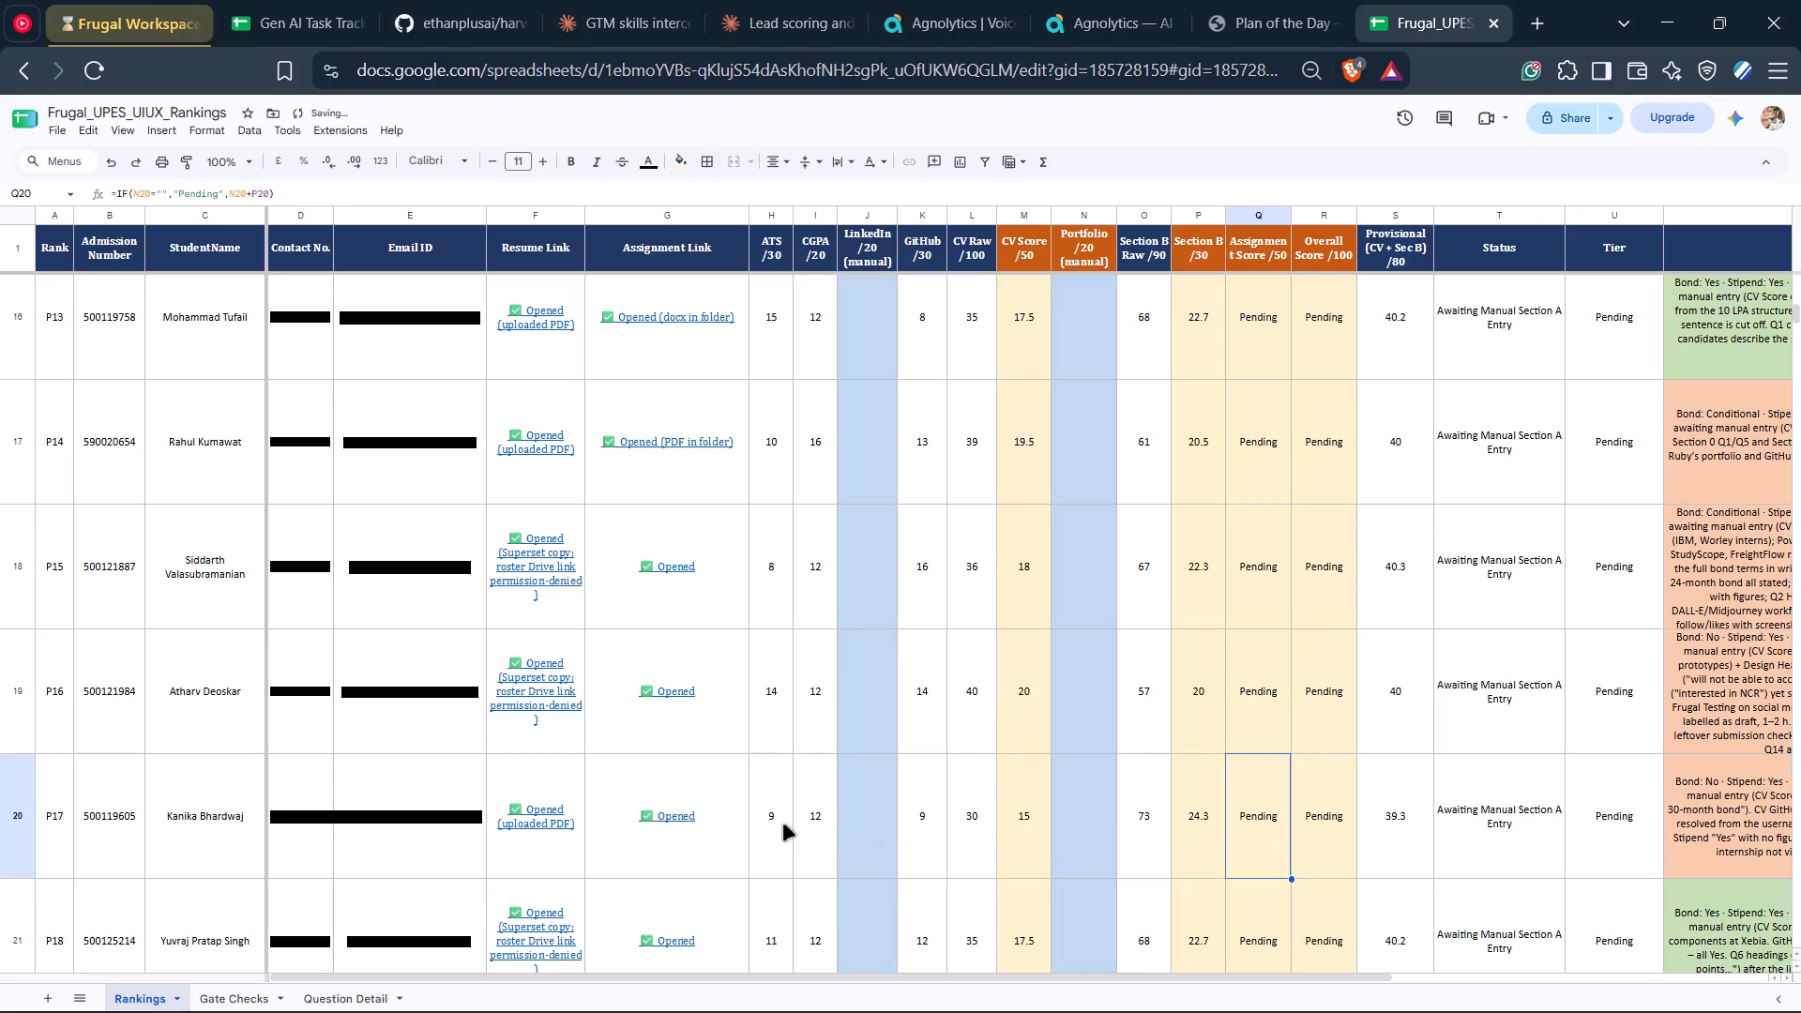
Set candidate P17's ATS /30 and GitHub /30 scores to 10 each.
click(783, 824)
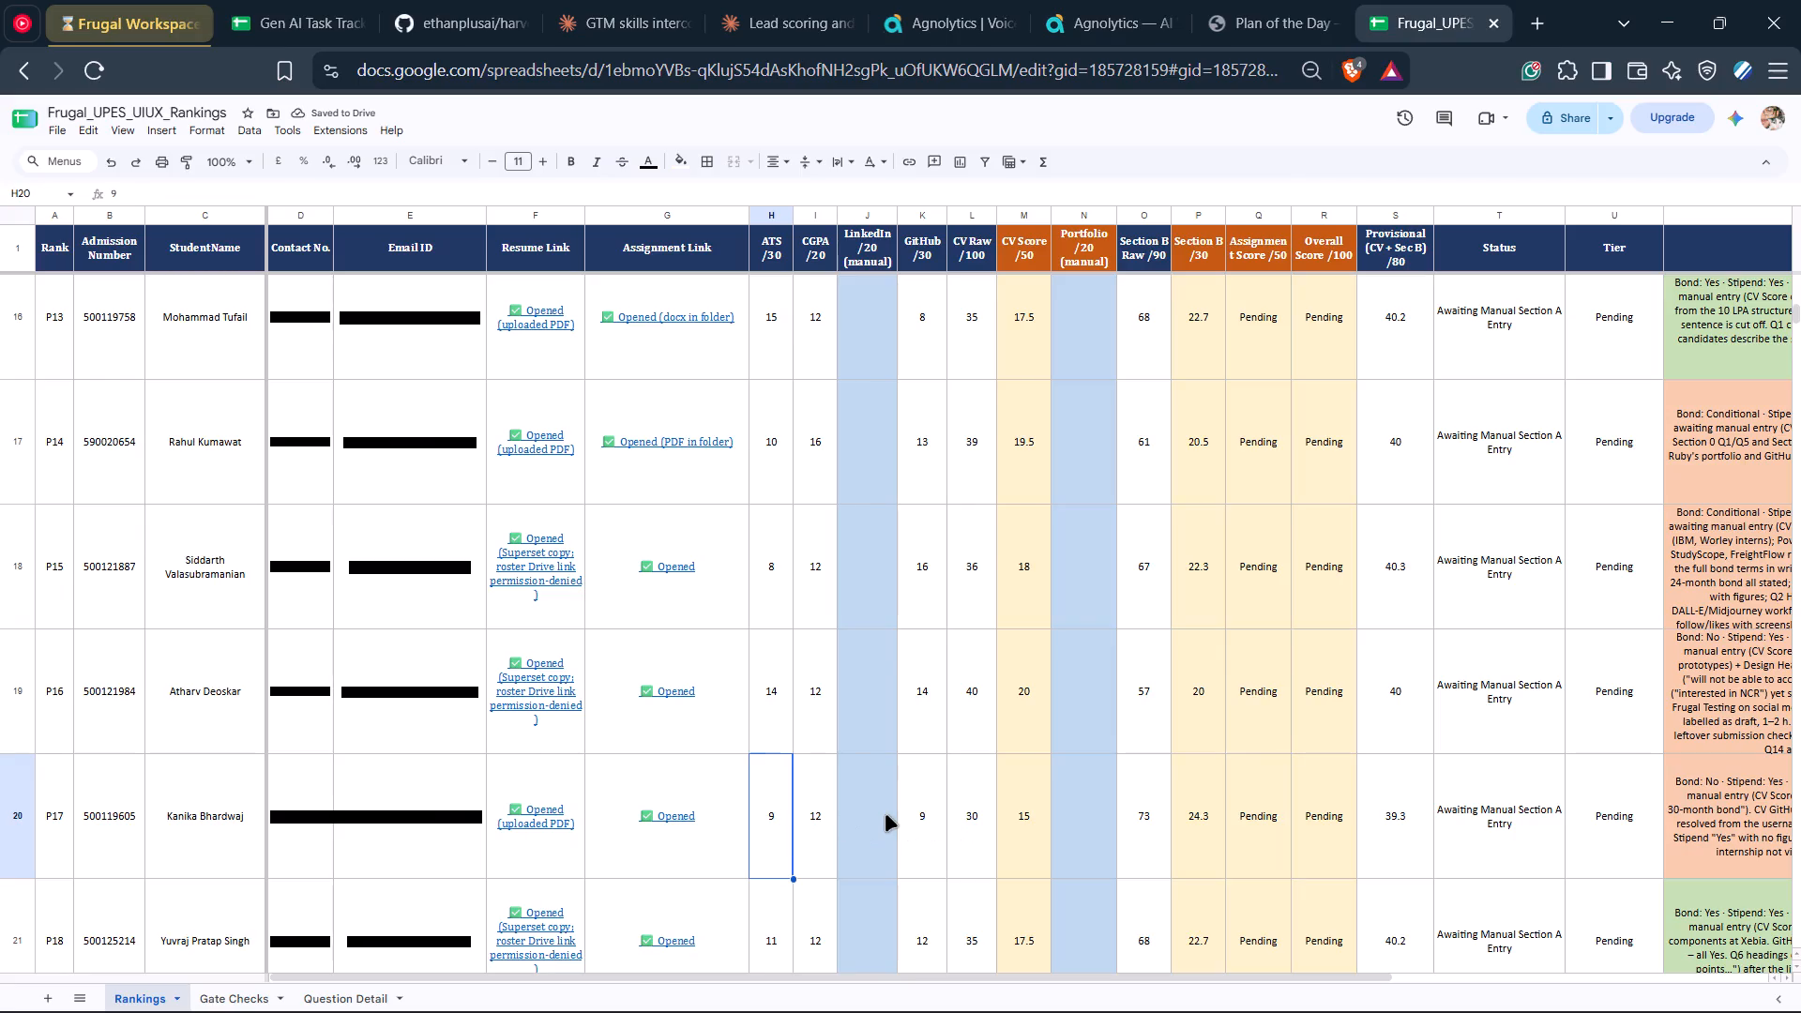
key(1)
key(0)
click(928, 823)
key(1)
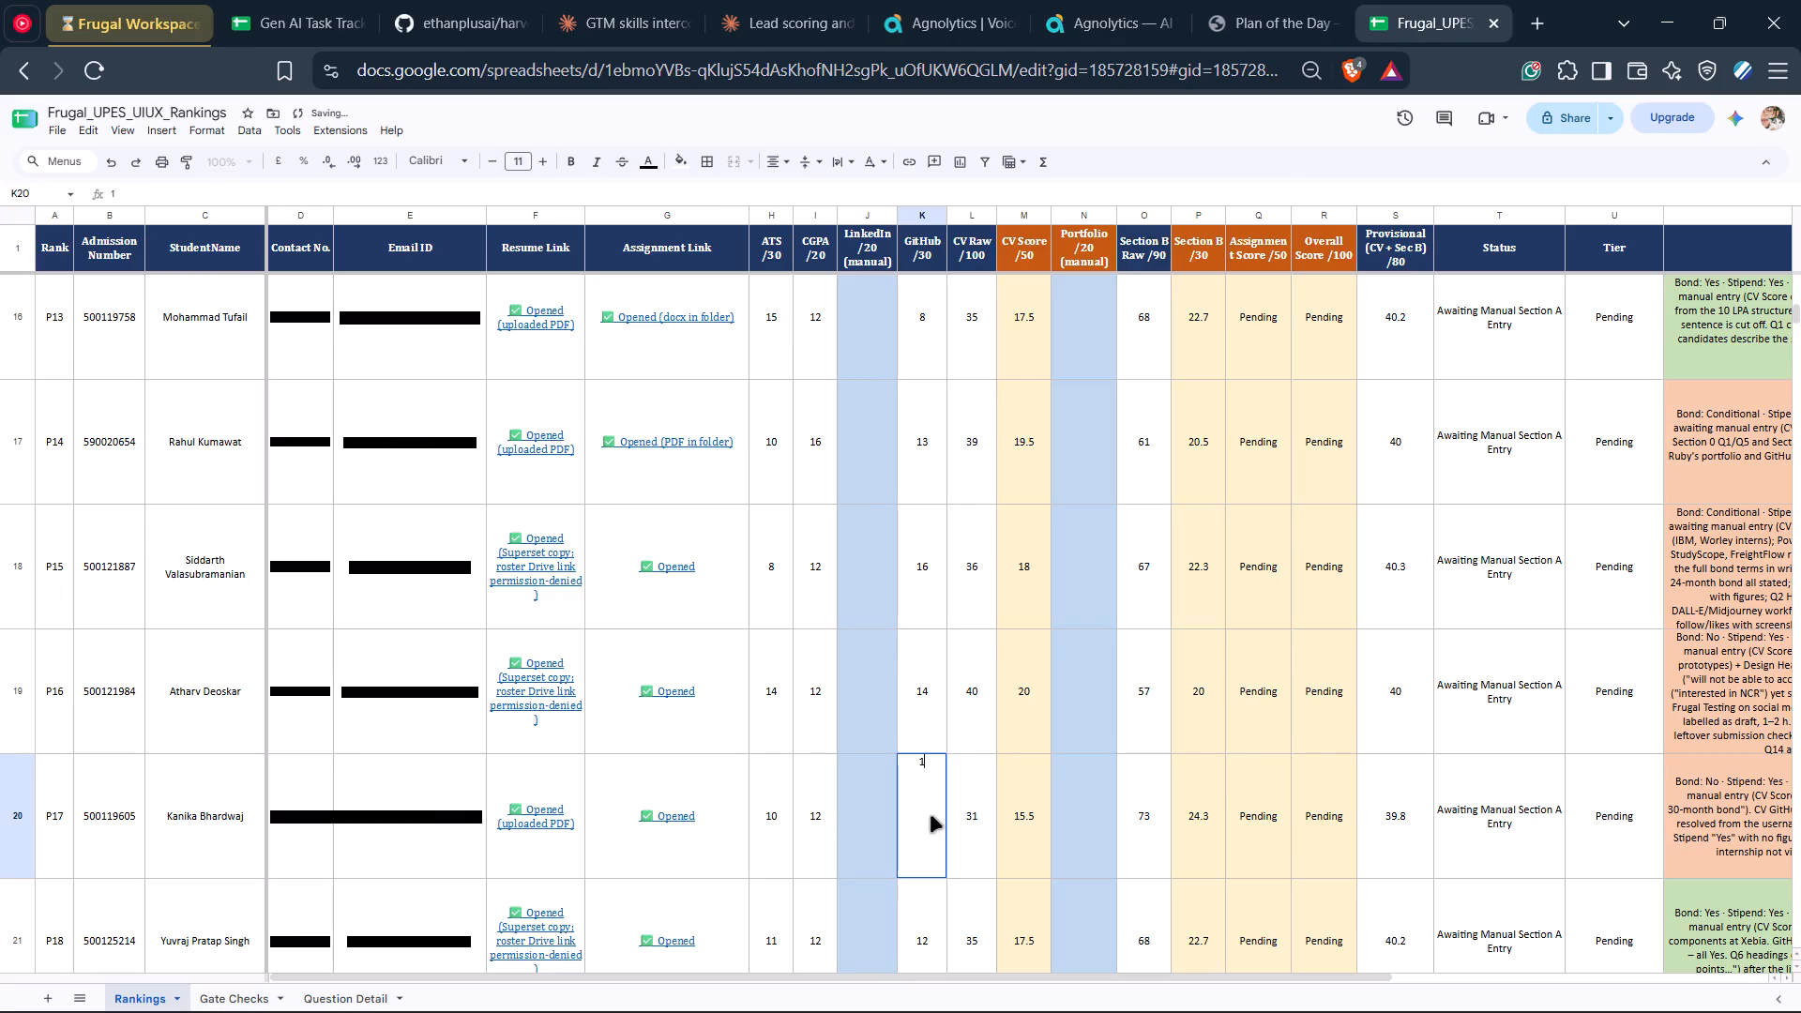
key(0)
key(Return)
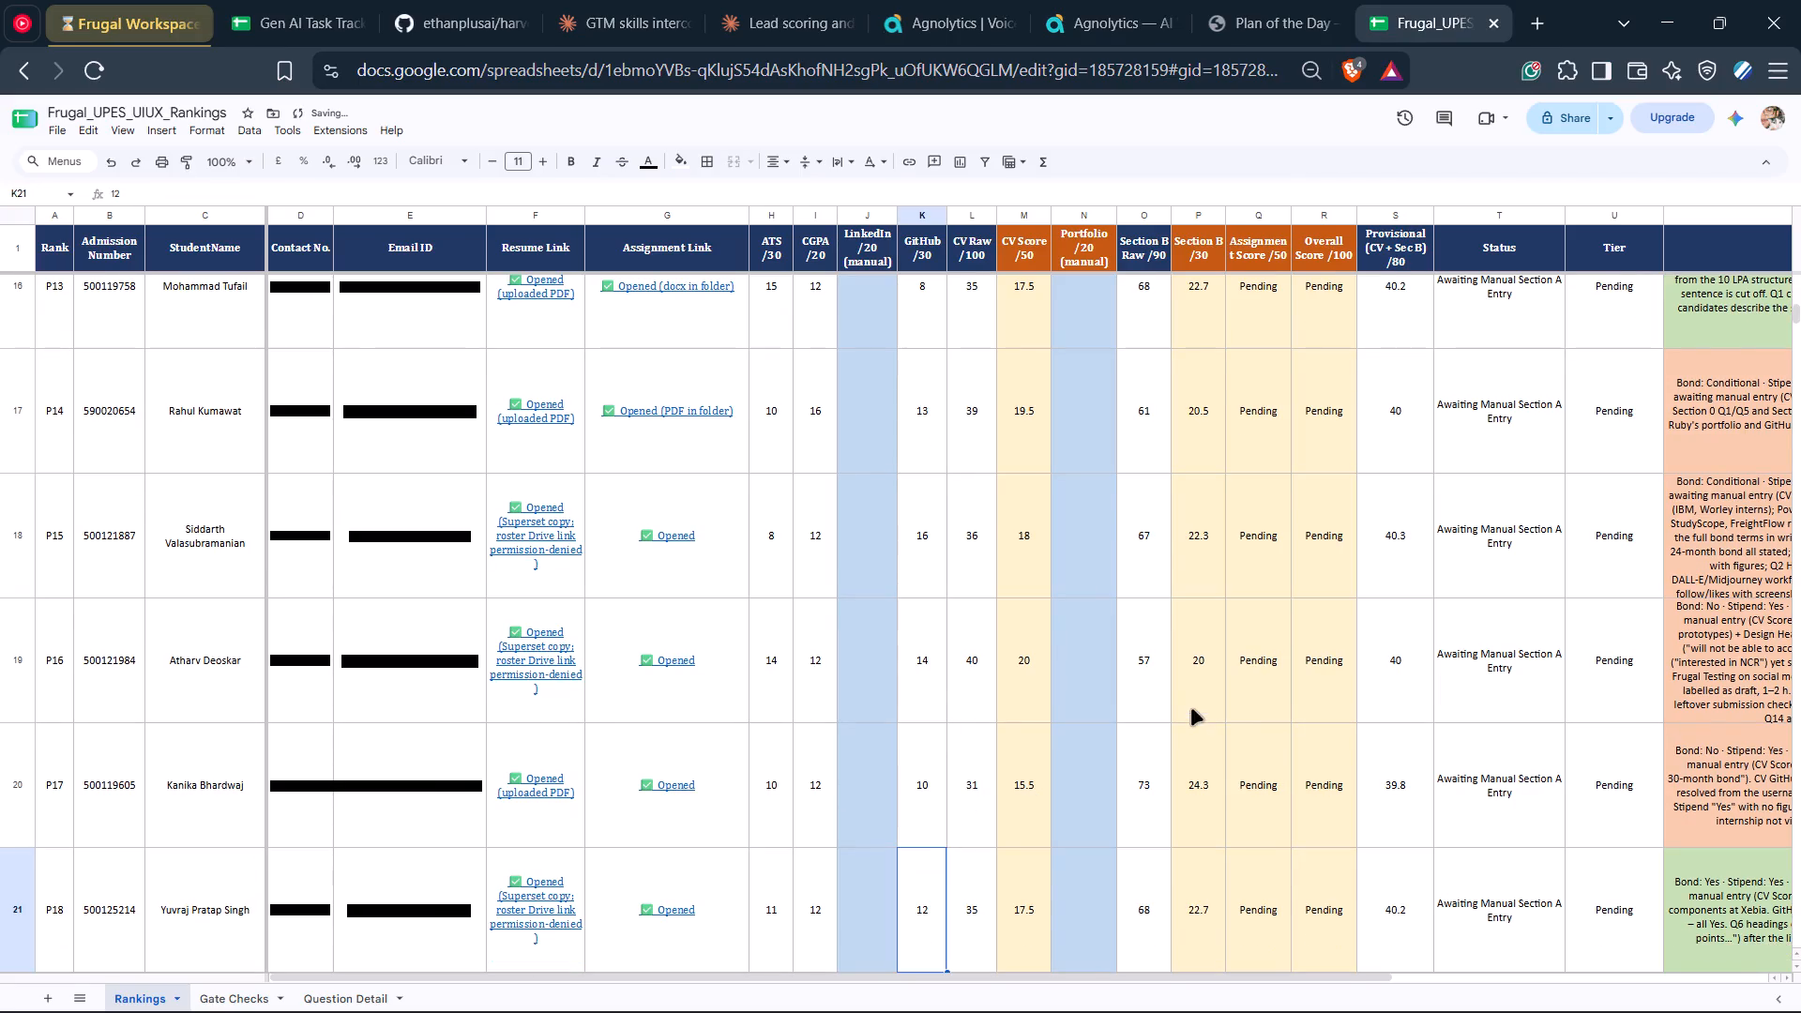
Set candidate P28's ATS /30 score to 10.
scroll(1057, 648, down, 1)
scroll(1400, 779, down, 1)
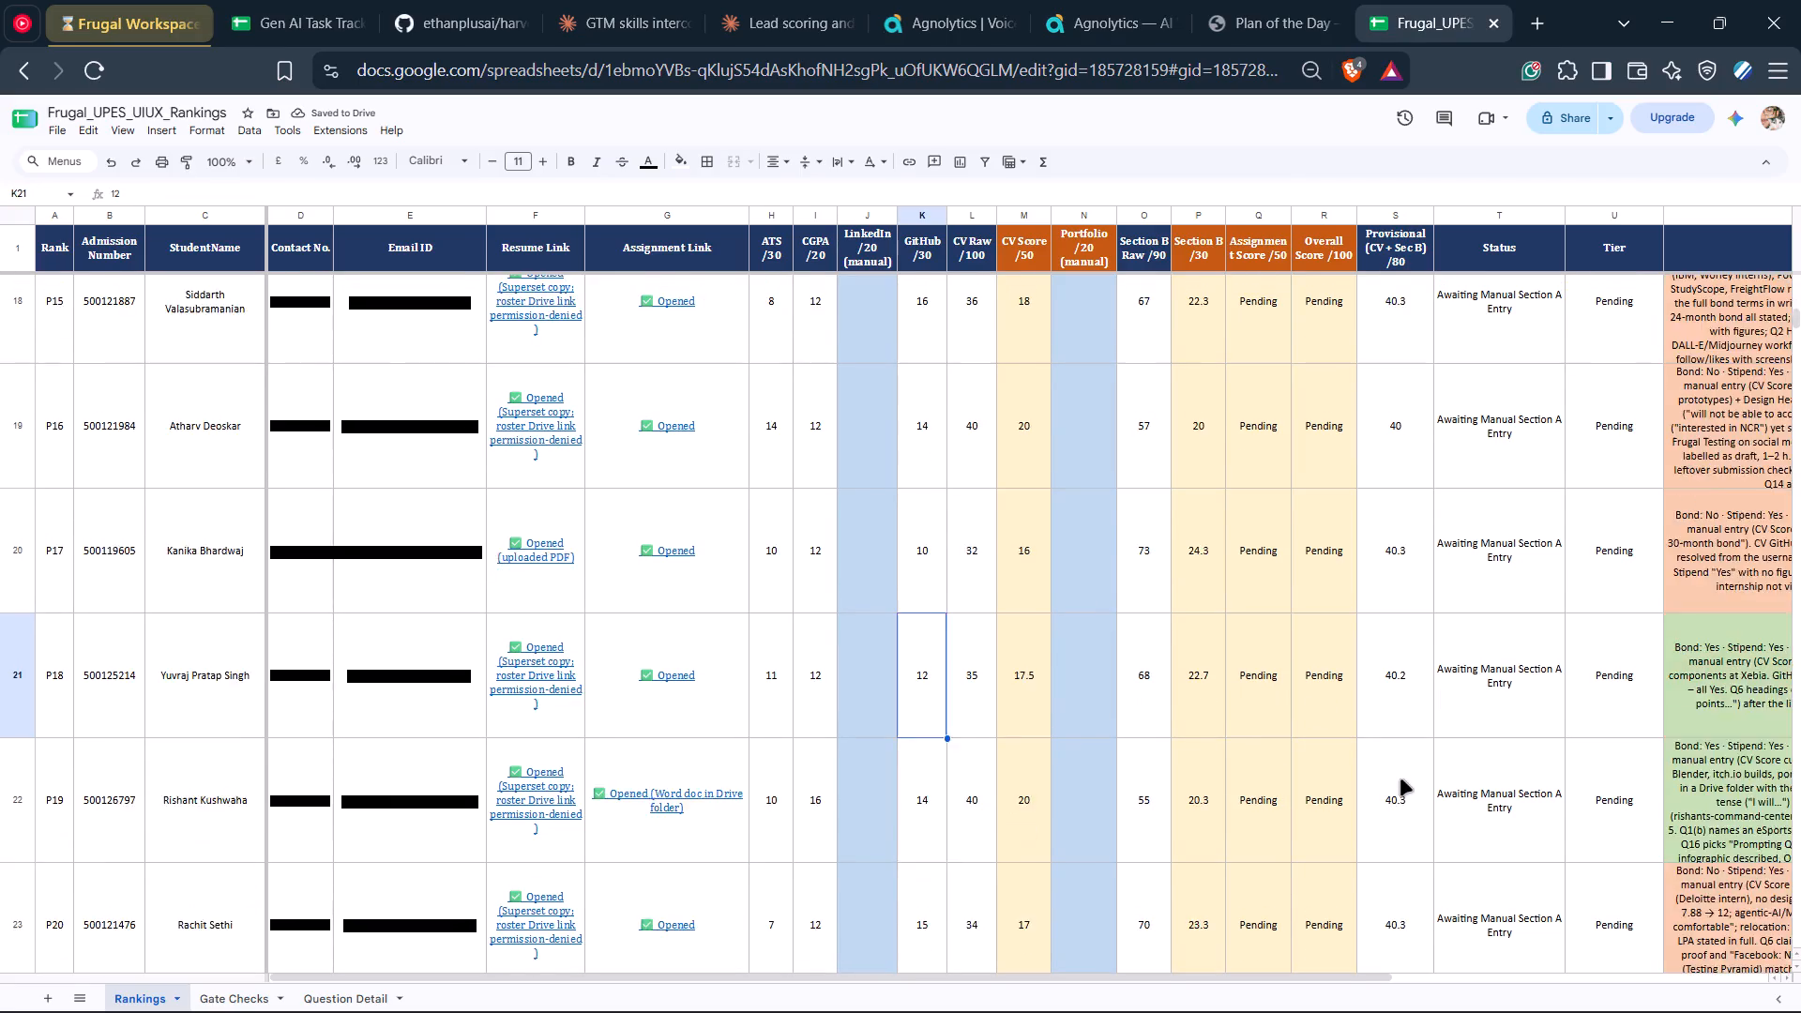
scroll(1400, 779, down, 9)
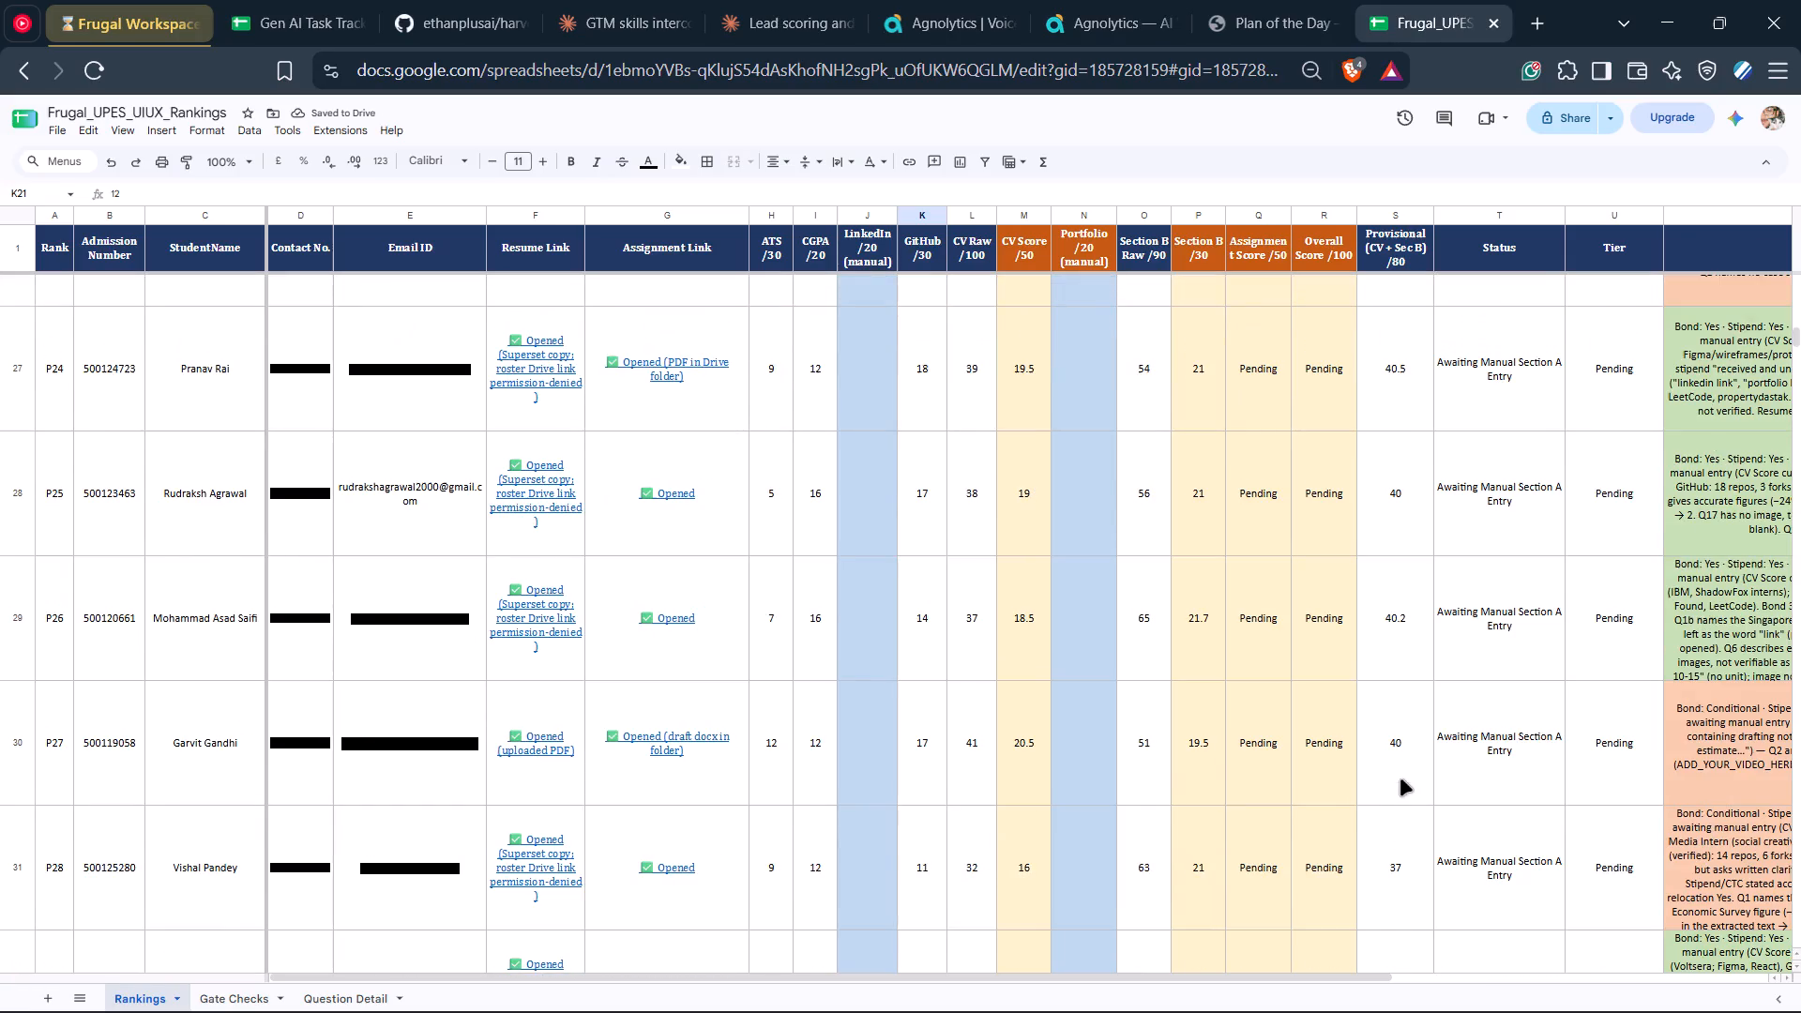
scroll(1400, 779, down, 1)
click(1402, 662)
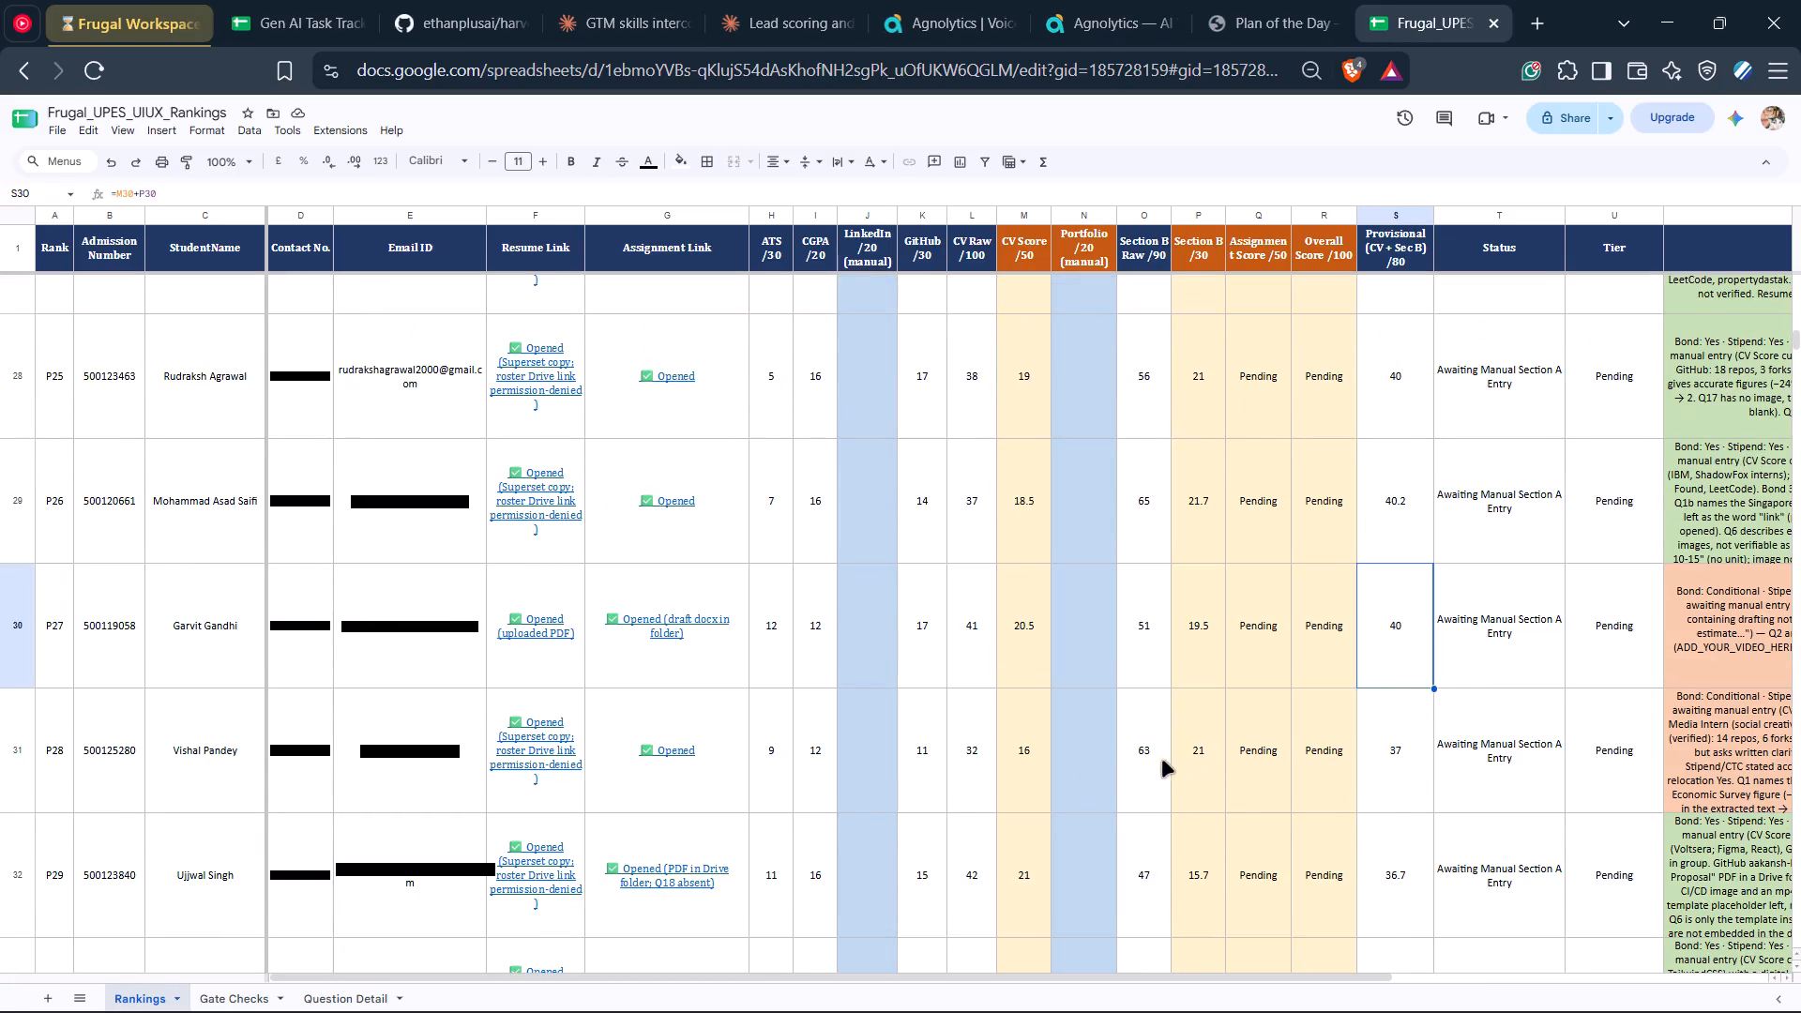
click(1199, 761)
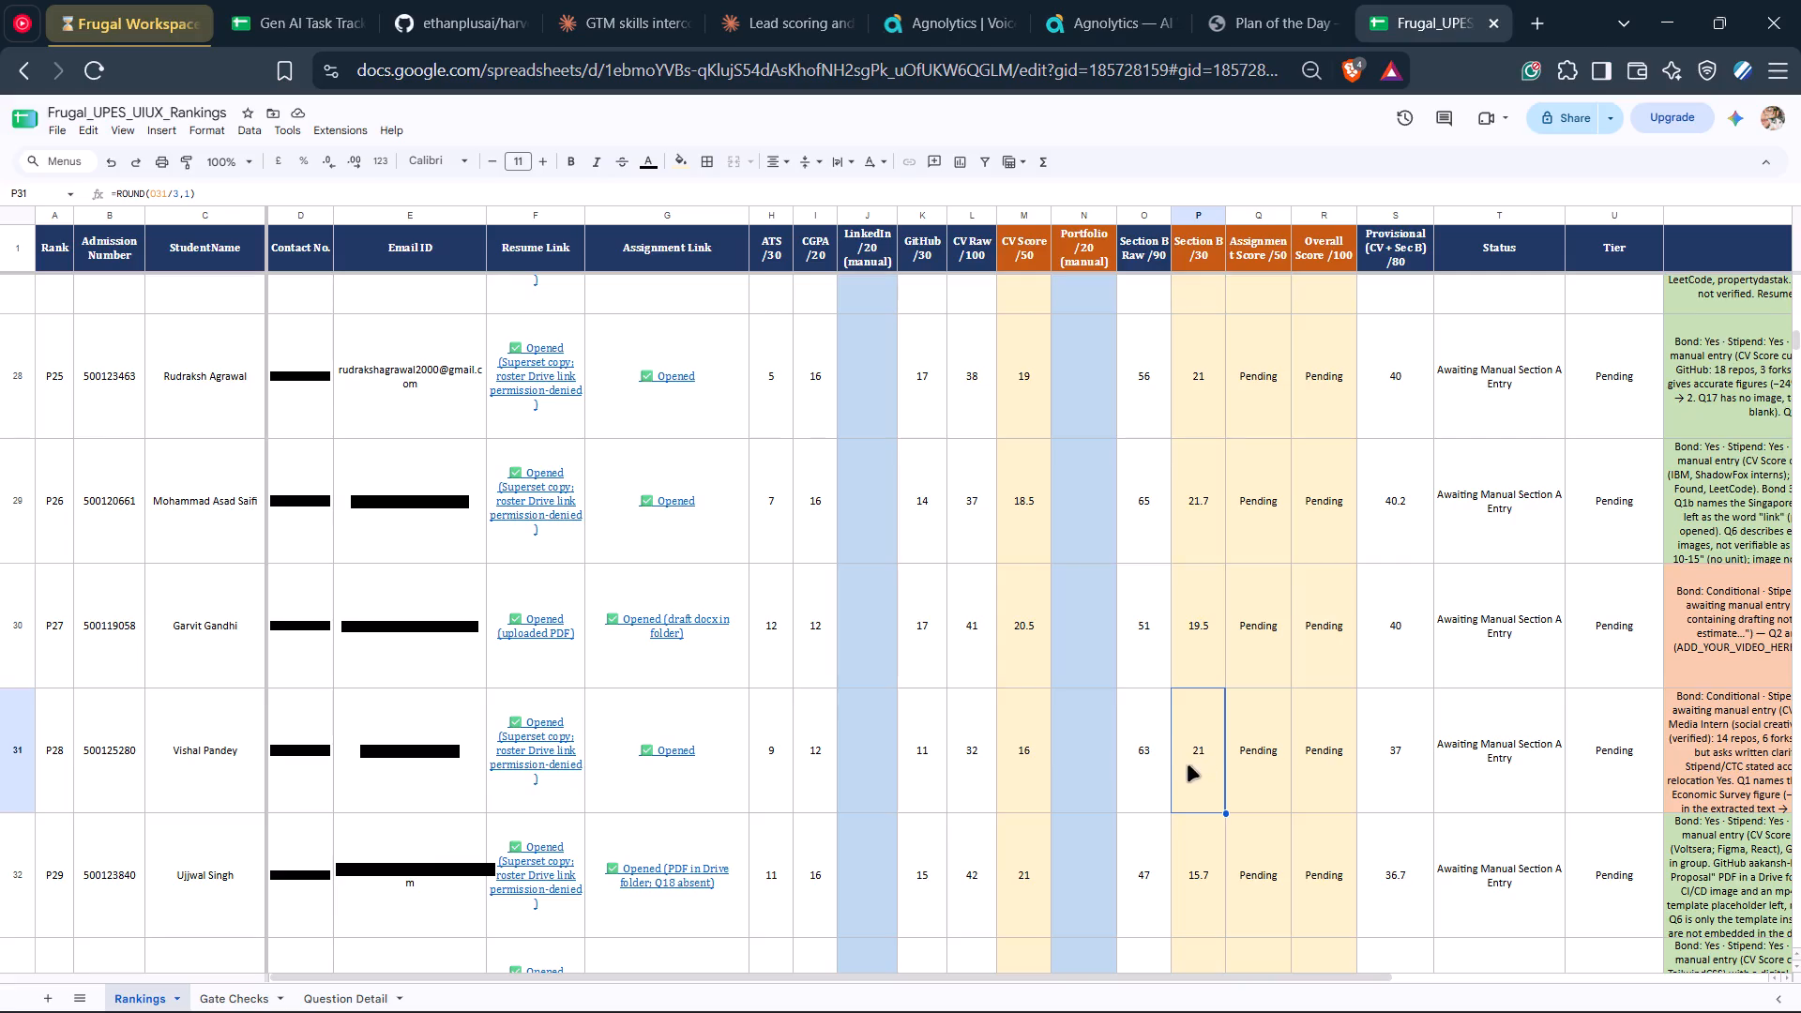
click(780, 763)
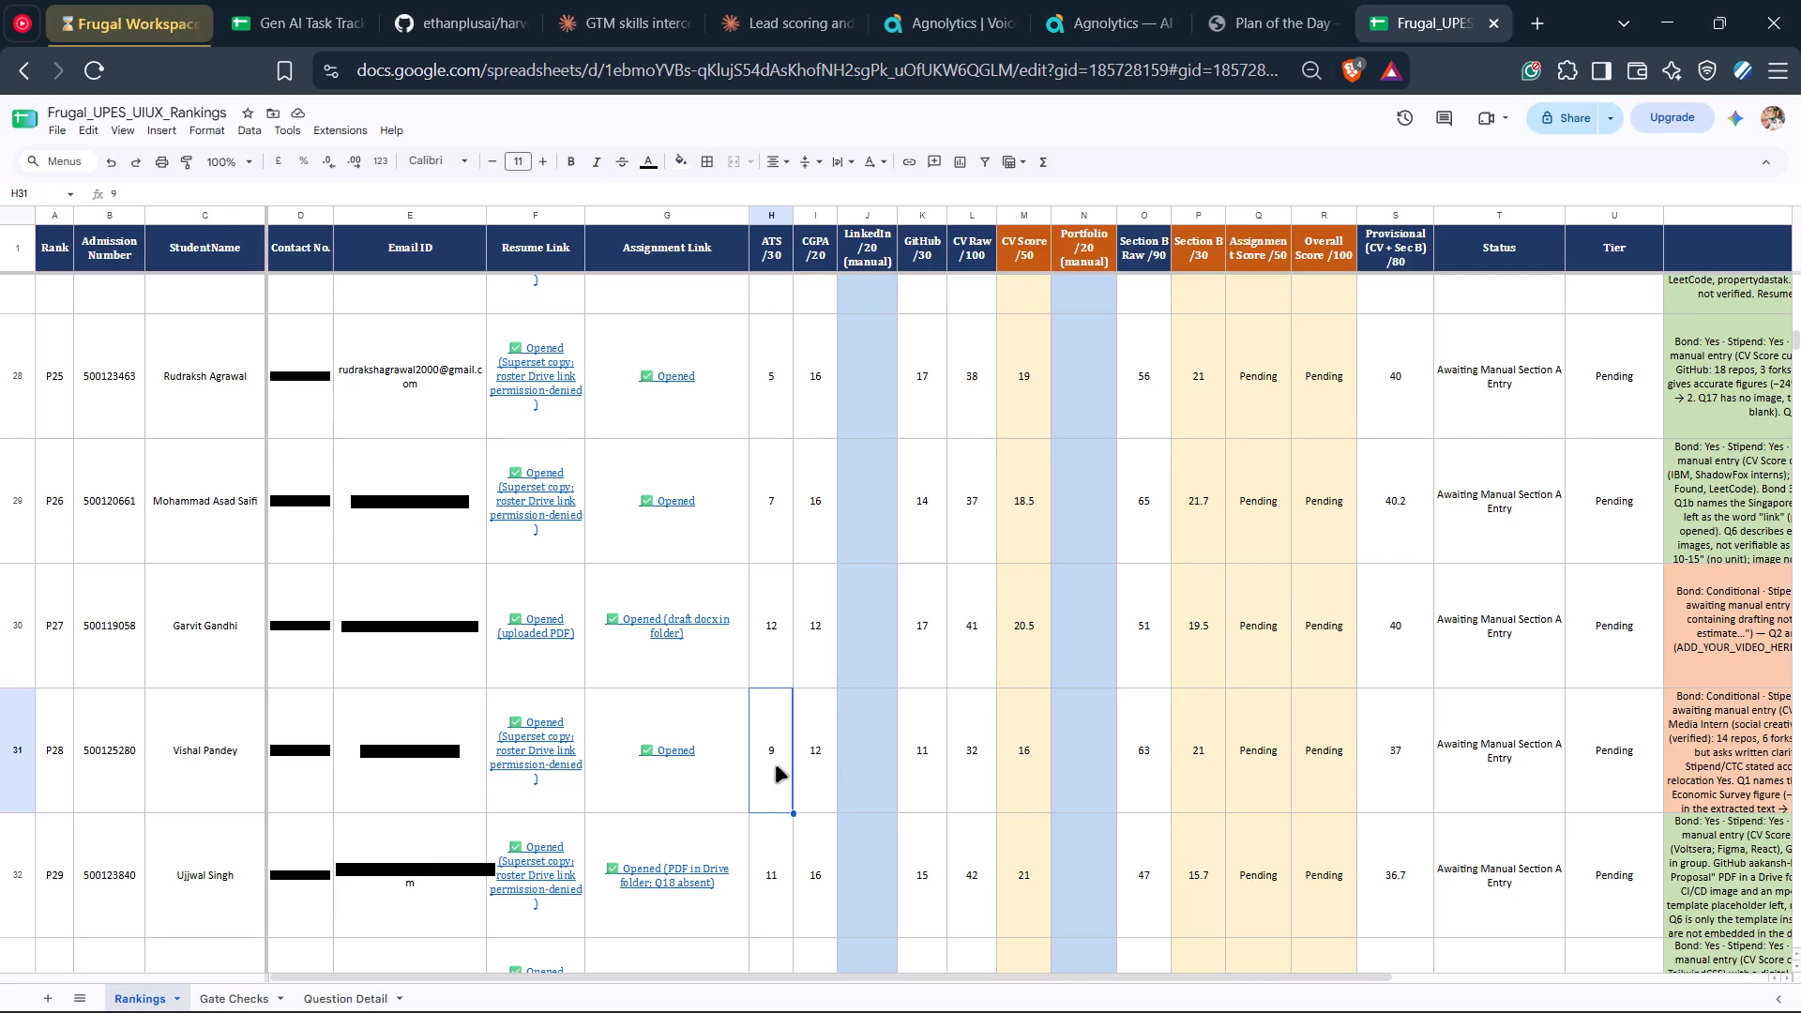
text(10)
key(Return)
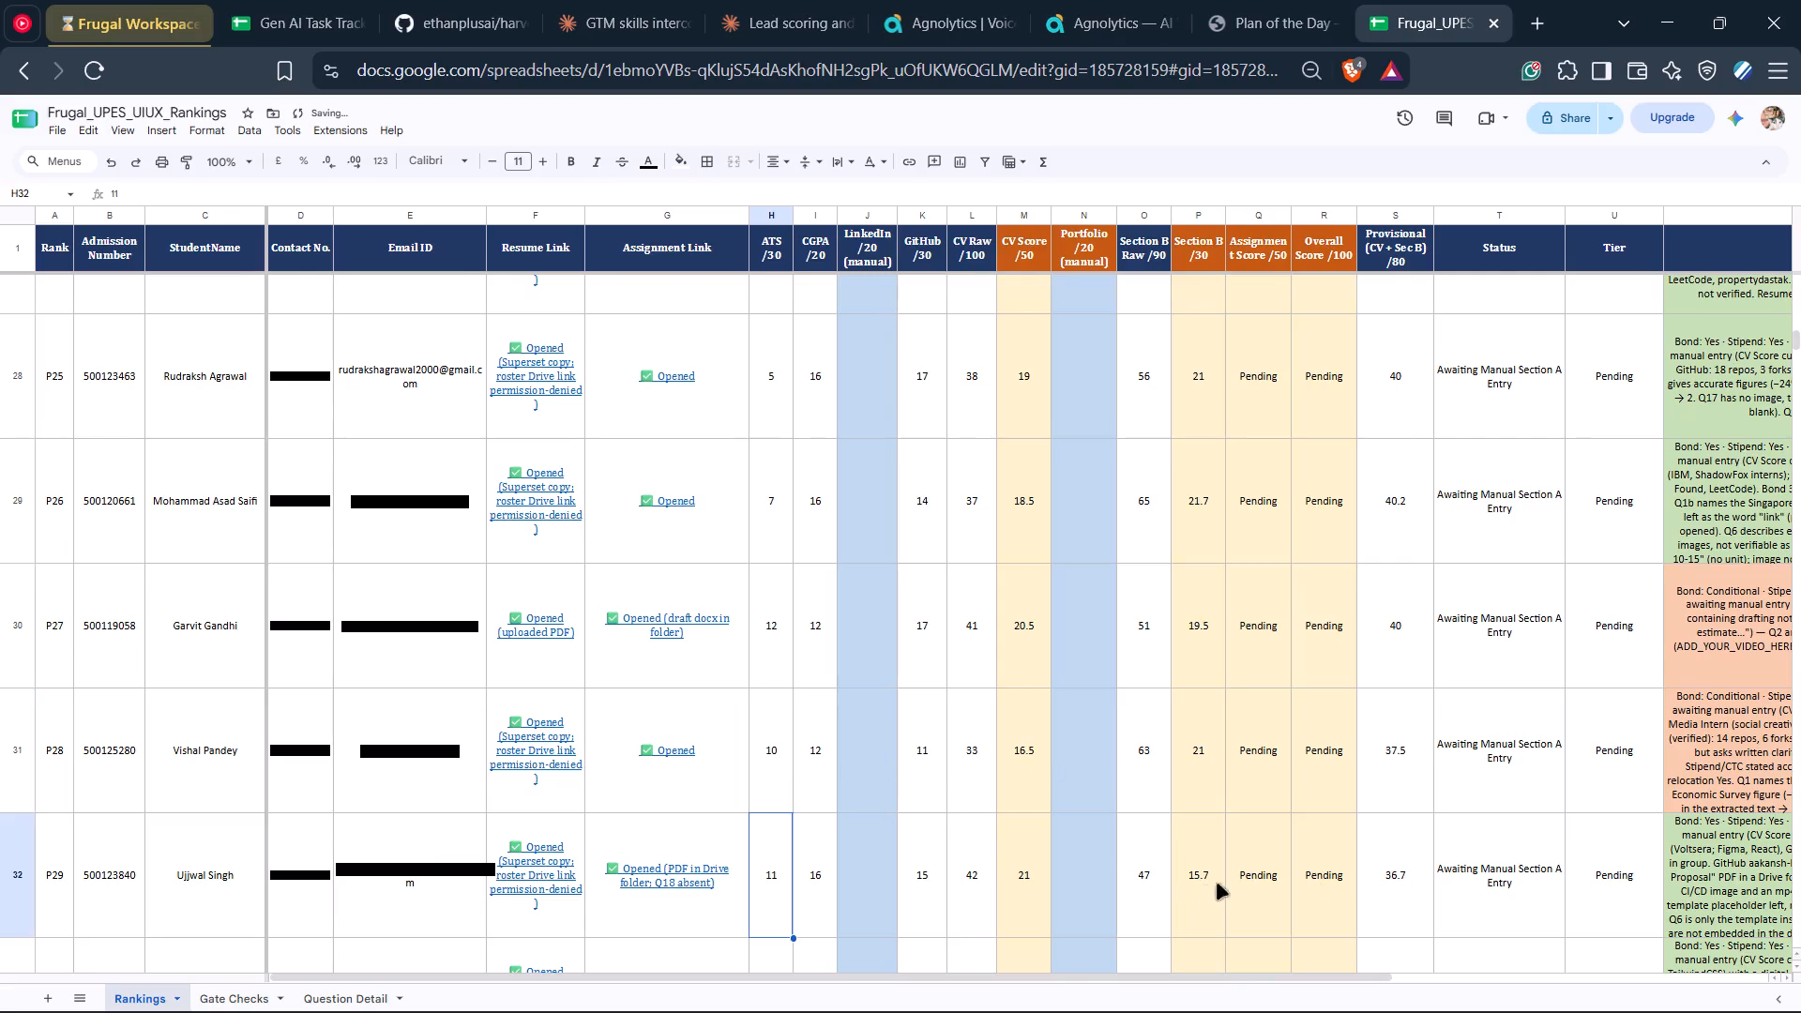
Review the provisional scores of the candidates below P28 and back up to P1.
scroll(1243, 841, down, 3)
scroll(1092, 771, up, 4)
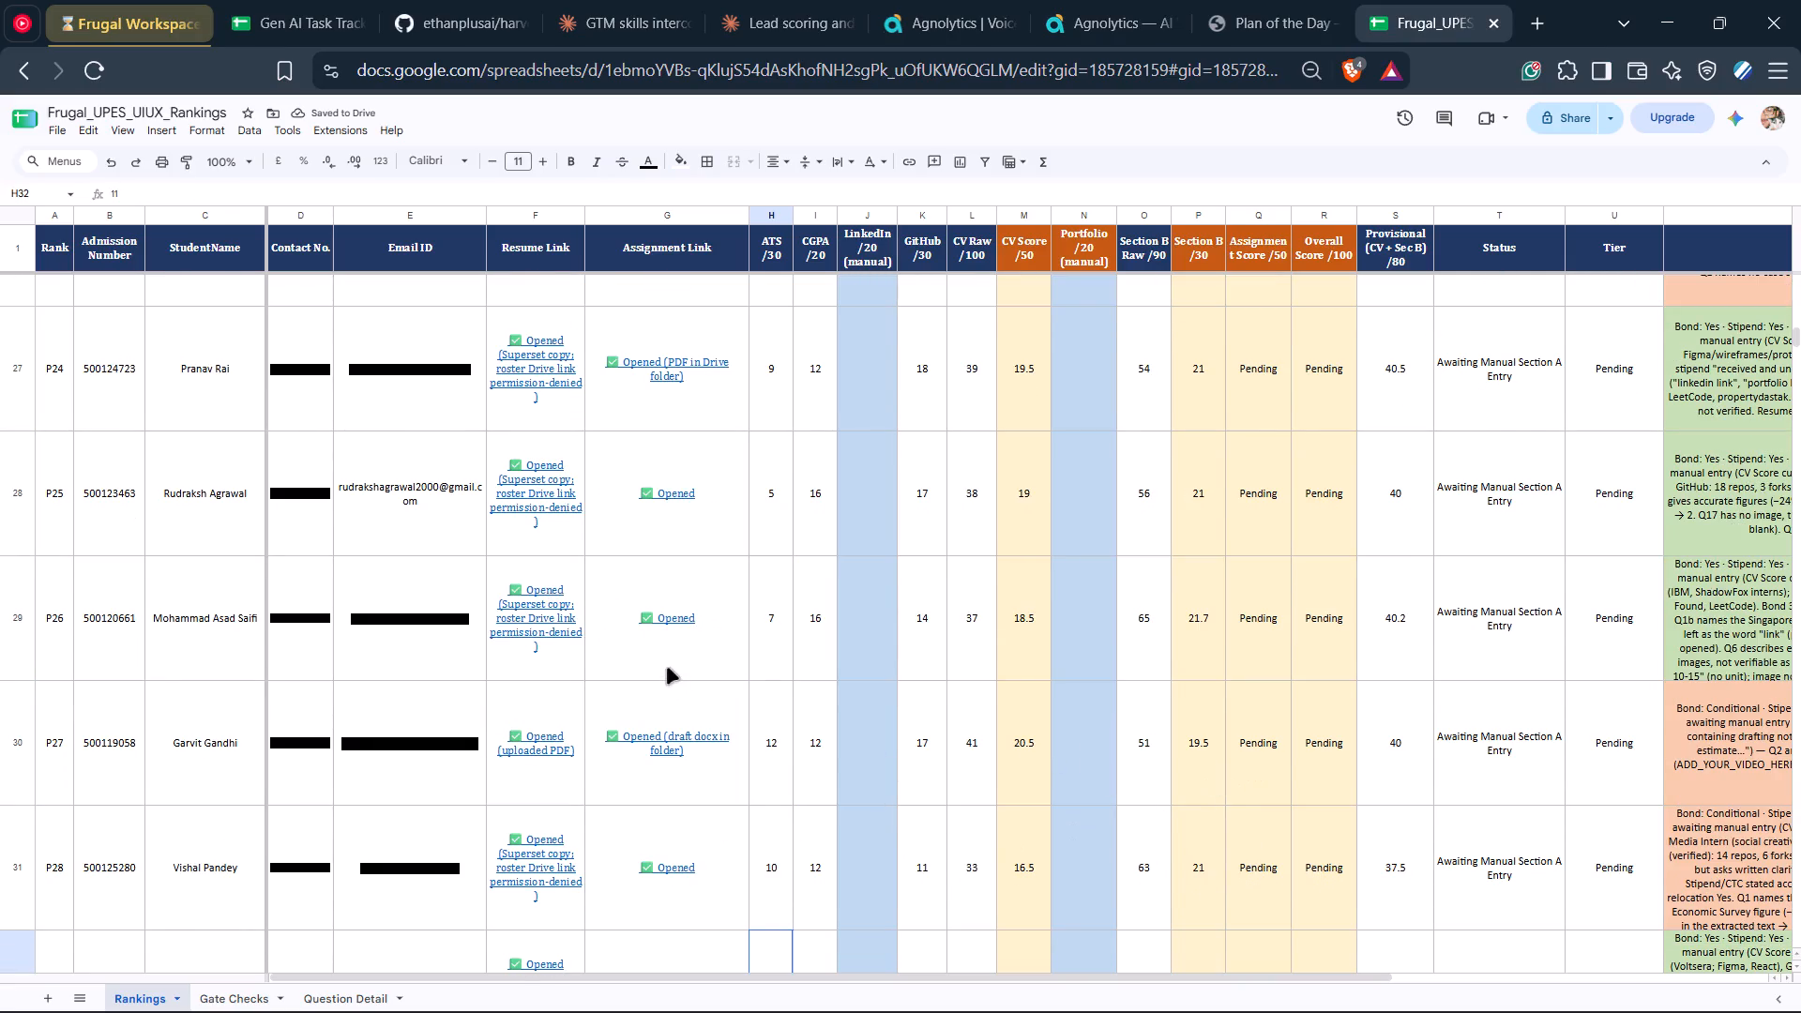
scroll(1196, 646, down, 4)
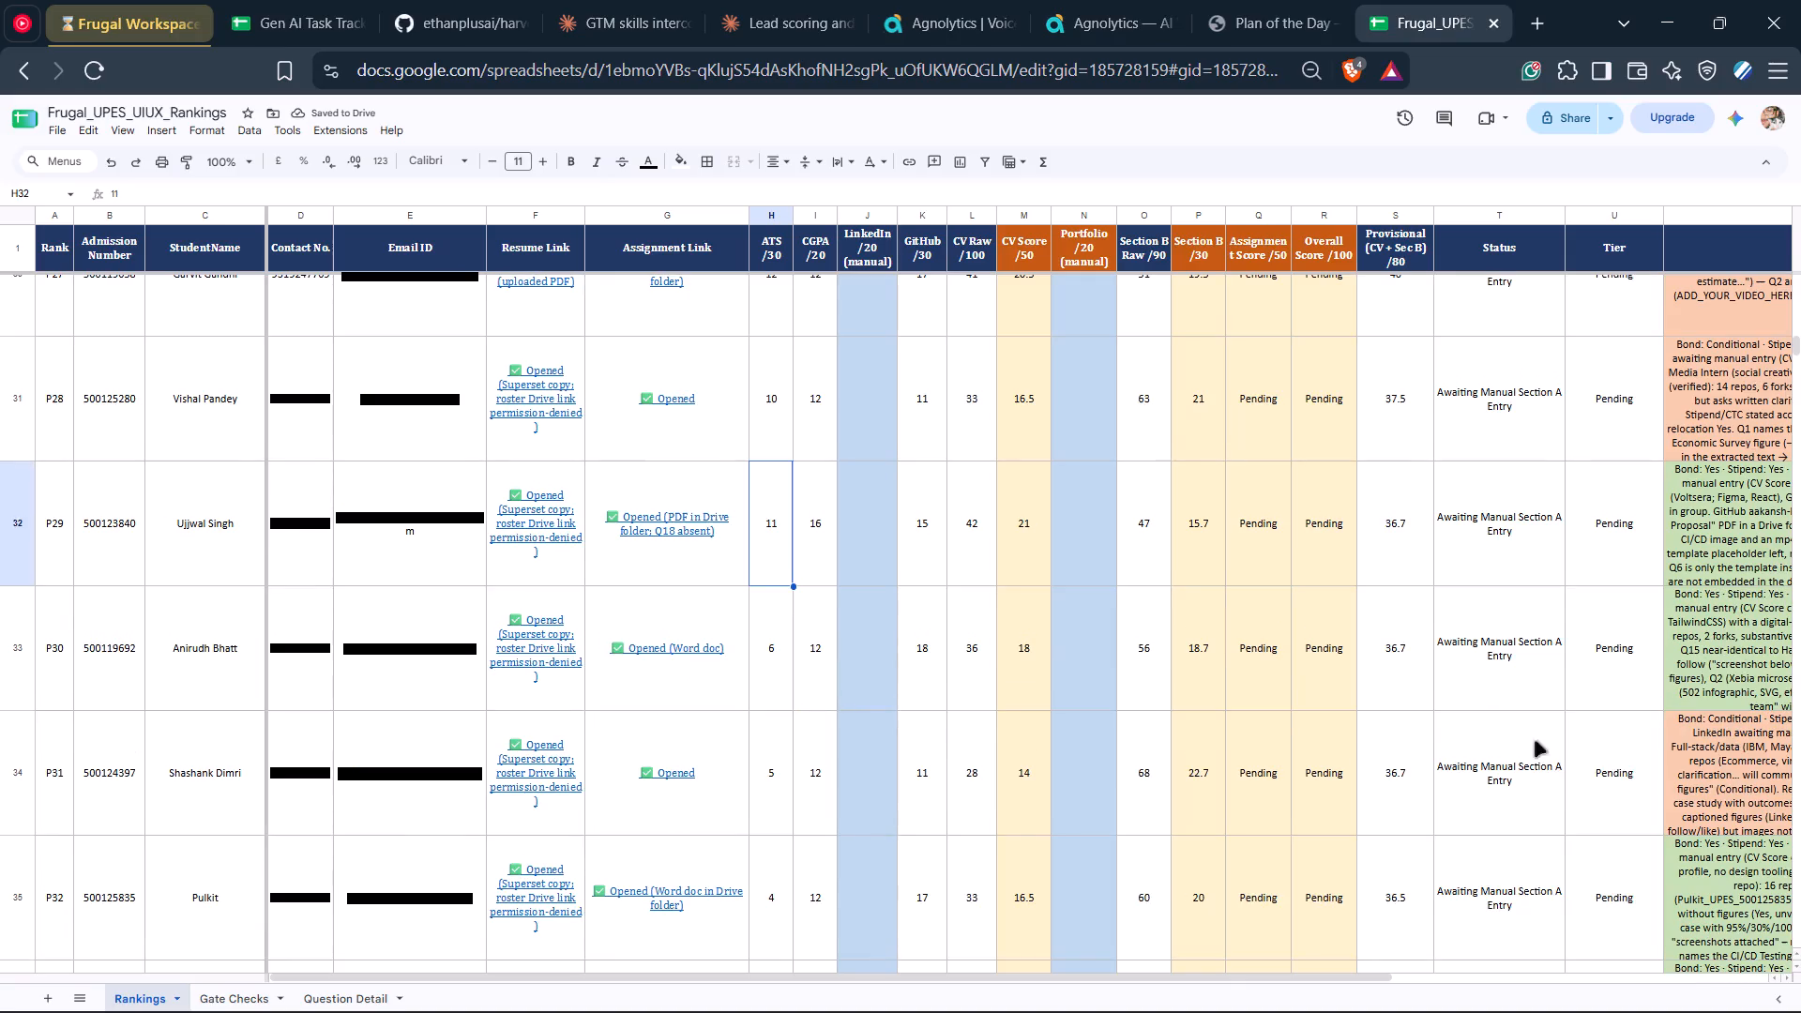
scroll(490, 602, down, 4)
scroll(540, 609, up, 2)
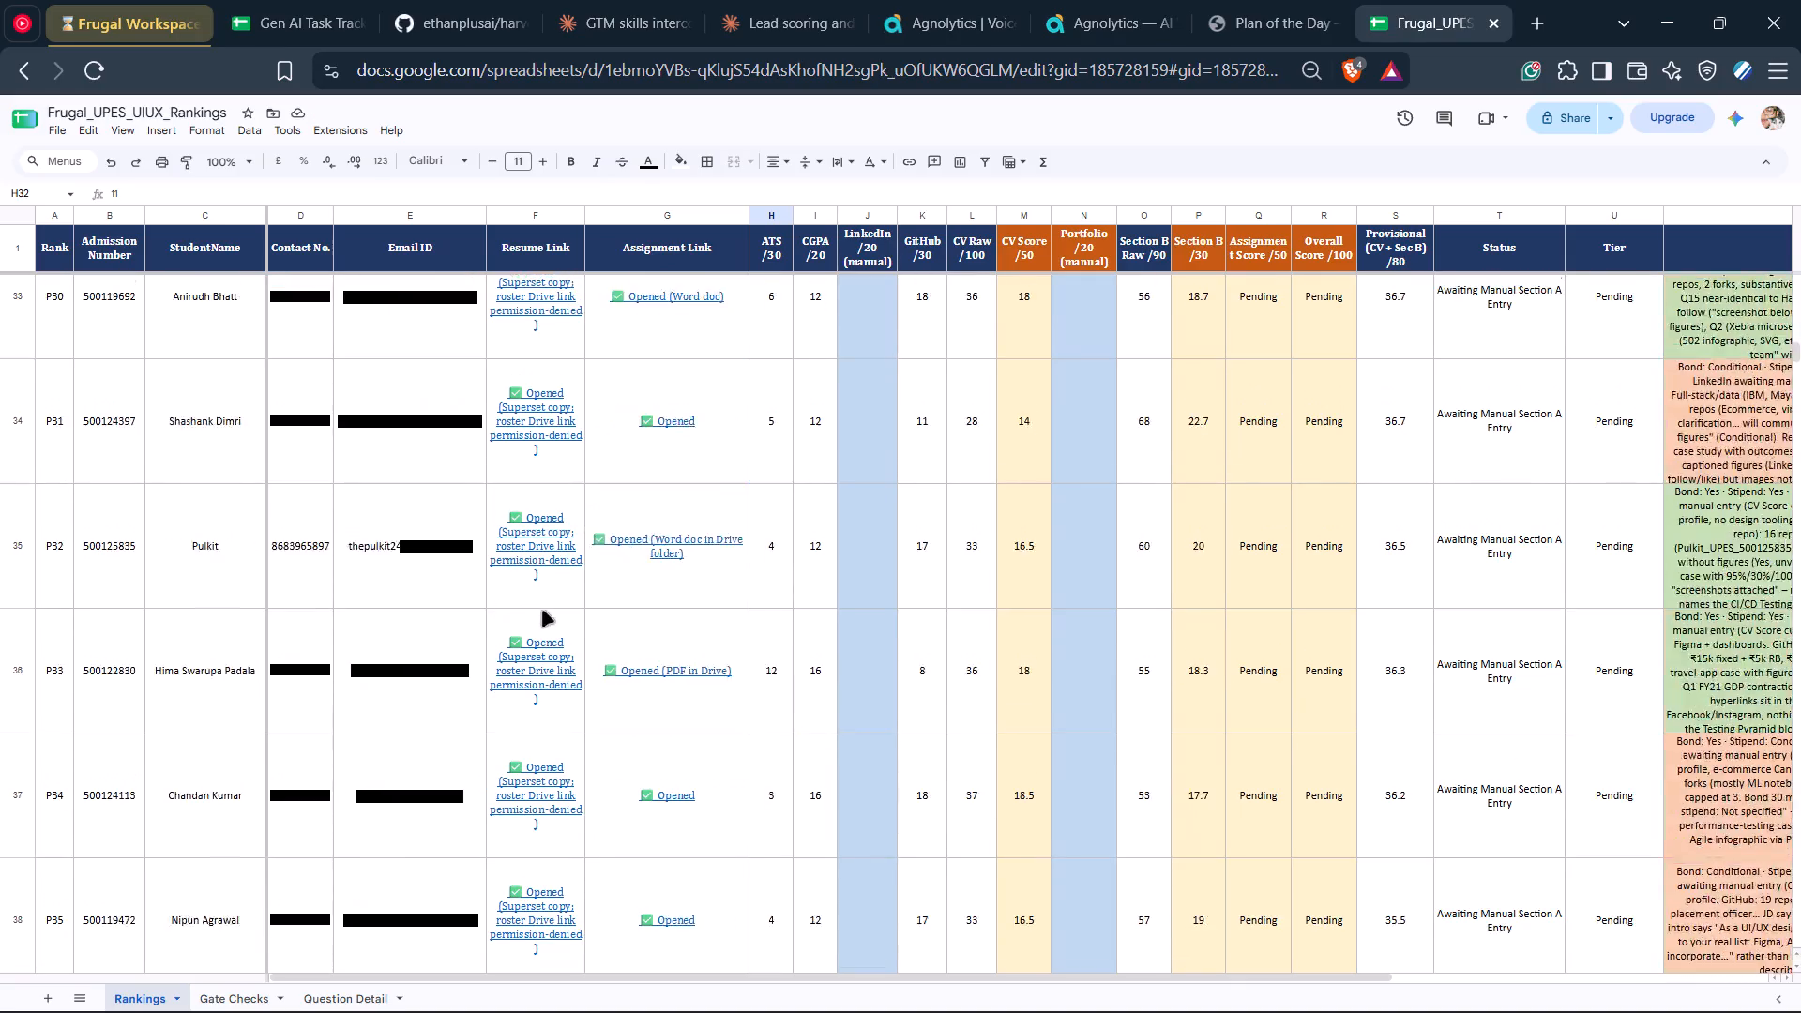
scroll(542, 611, up, 17)
scroll(552, 617, up, 8)
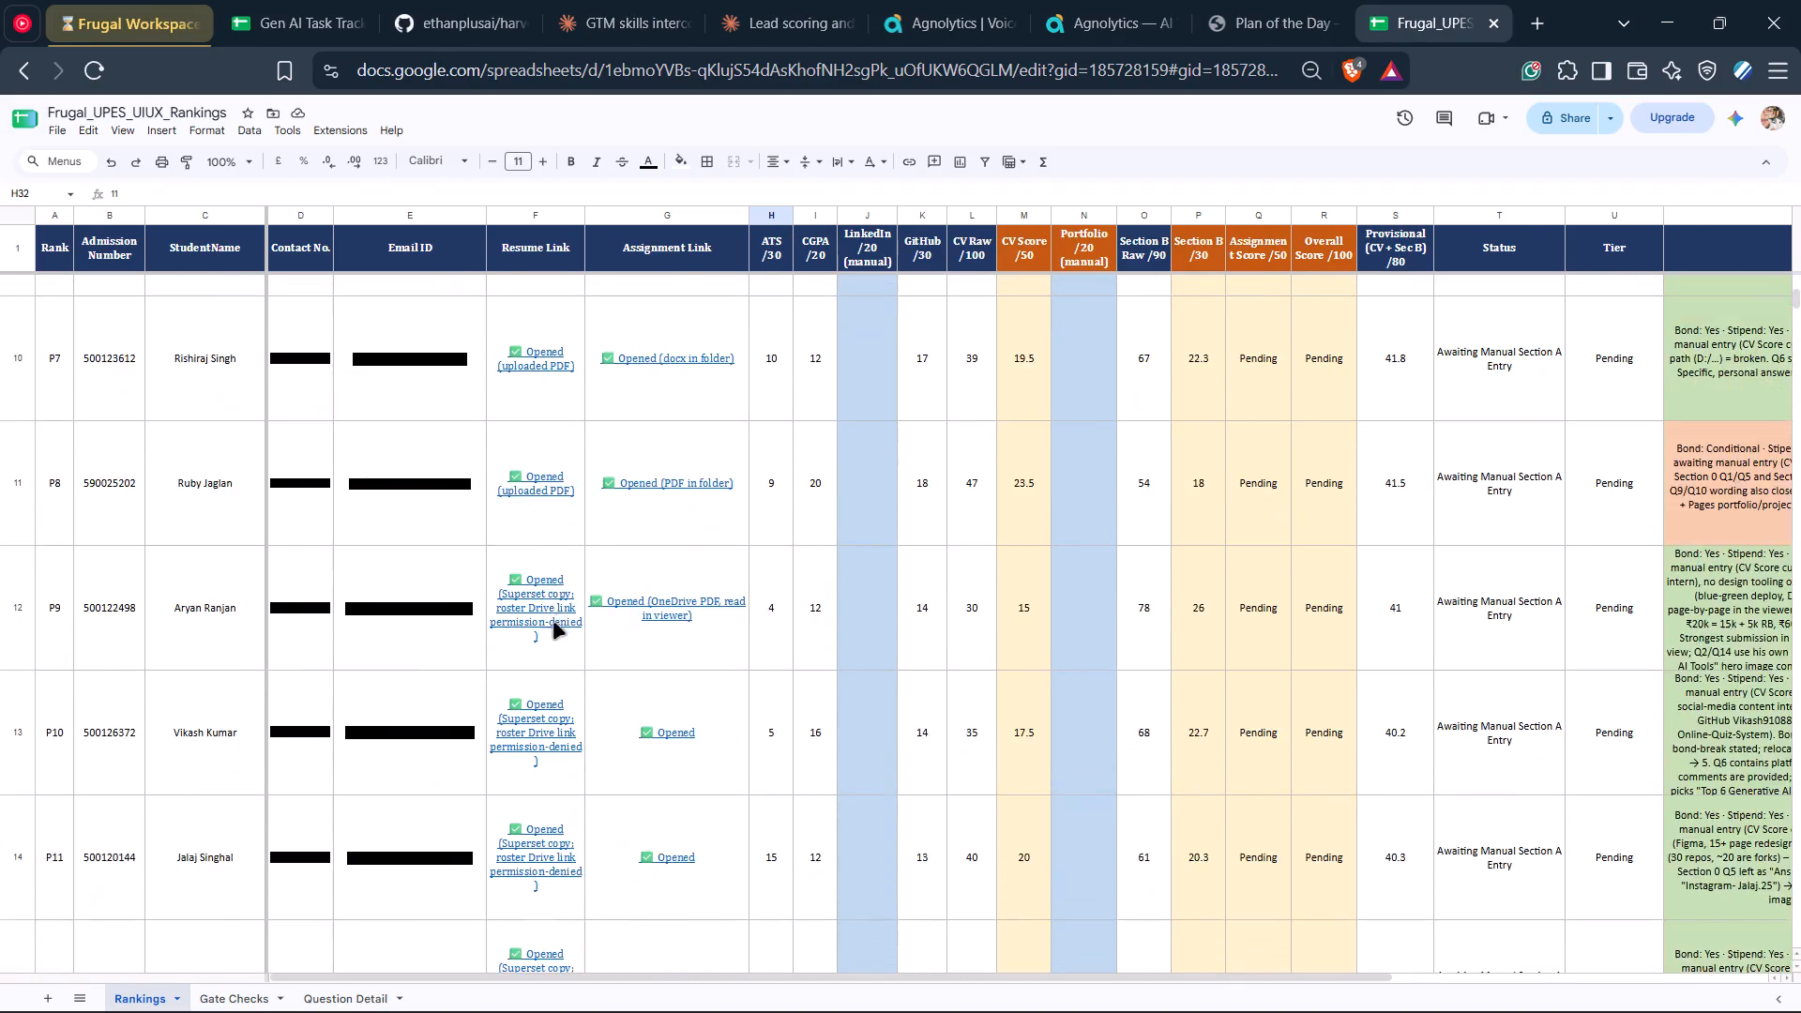
scroll(553, 623, up, 12)
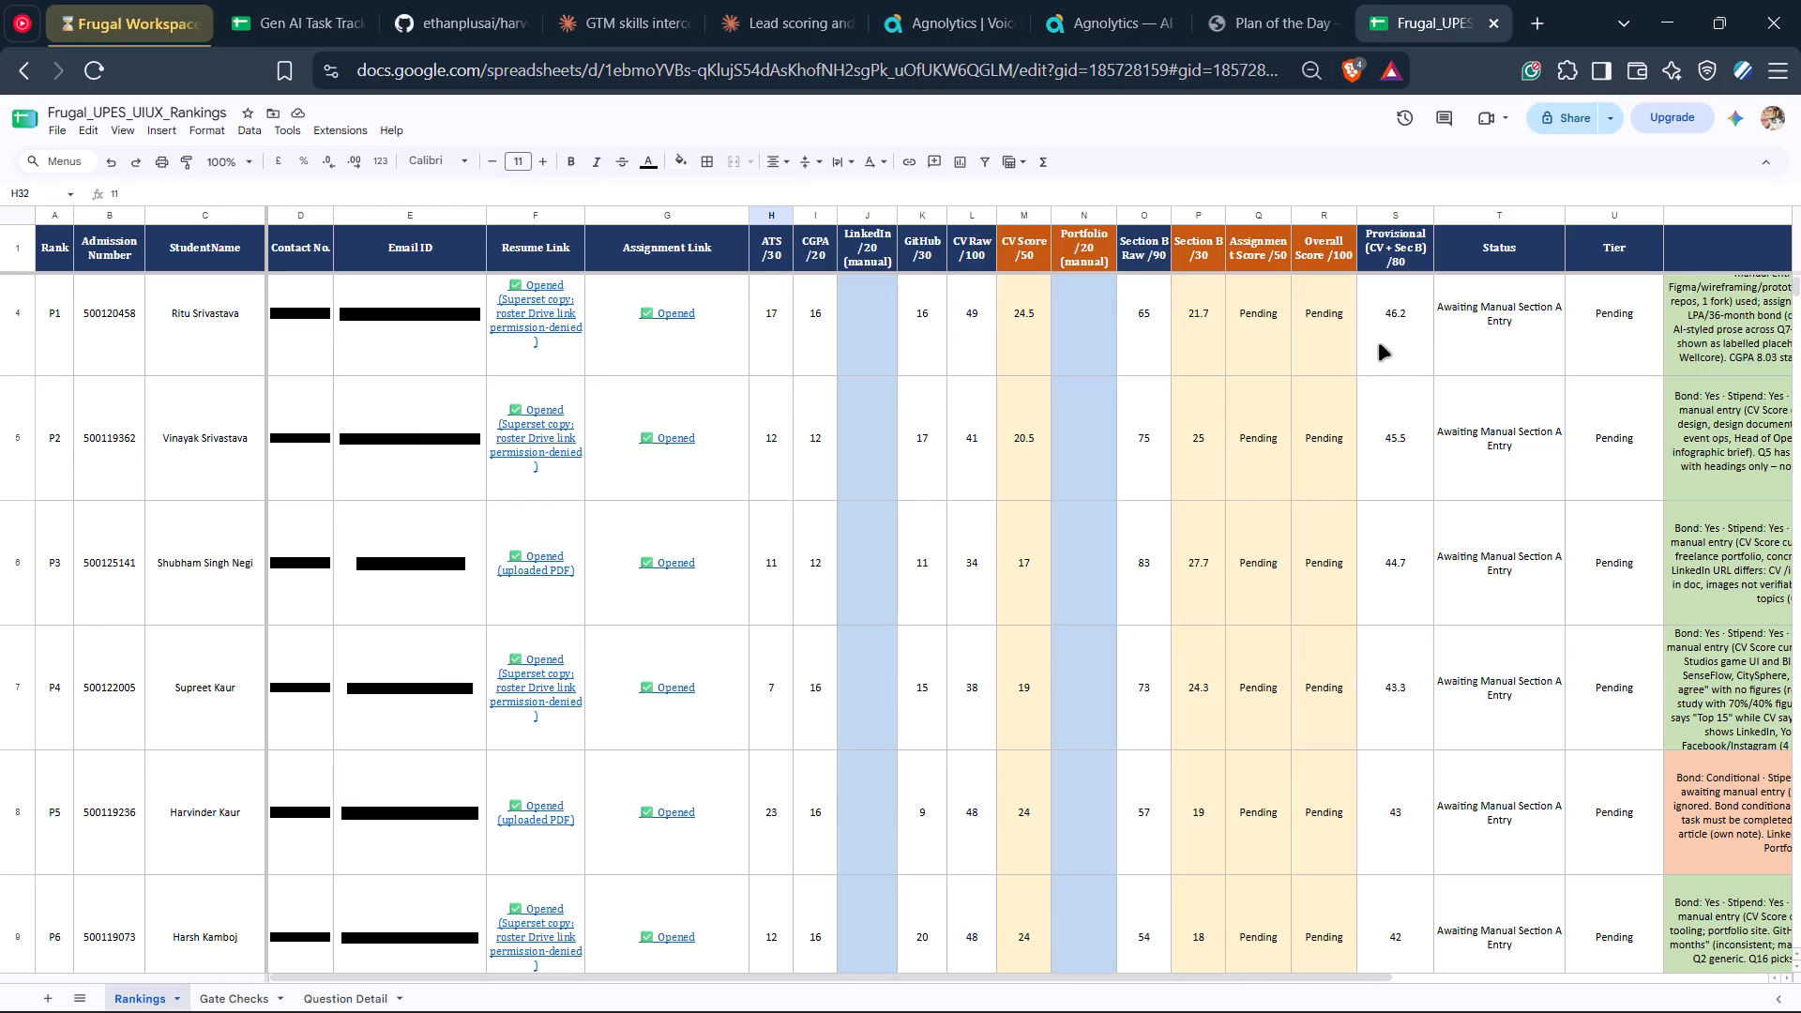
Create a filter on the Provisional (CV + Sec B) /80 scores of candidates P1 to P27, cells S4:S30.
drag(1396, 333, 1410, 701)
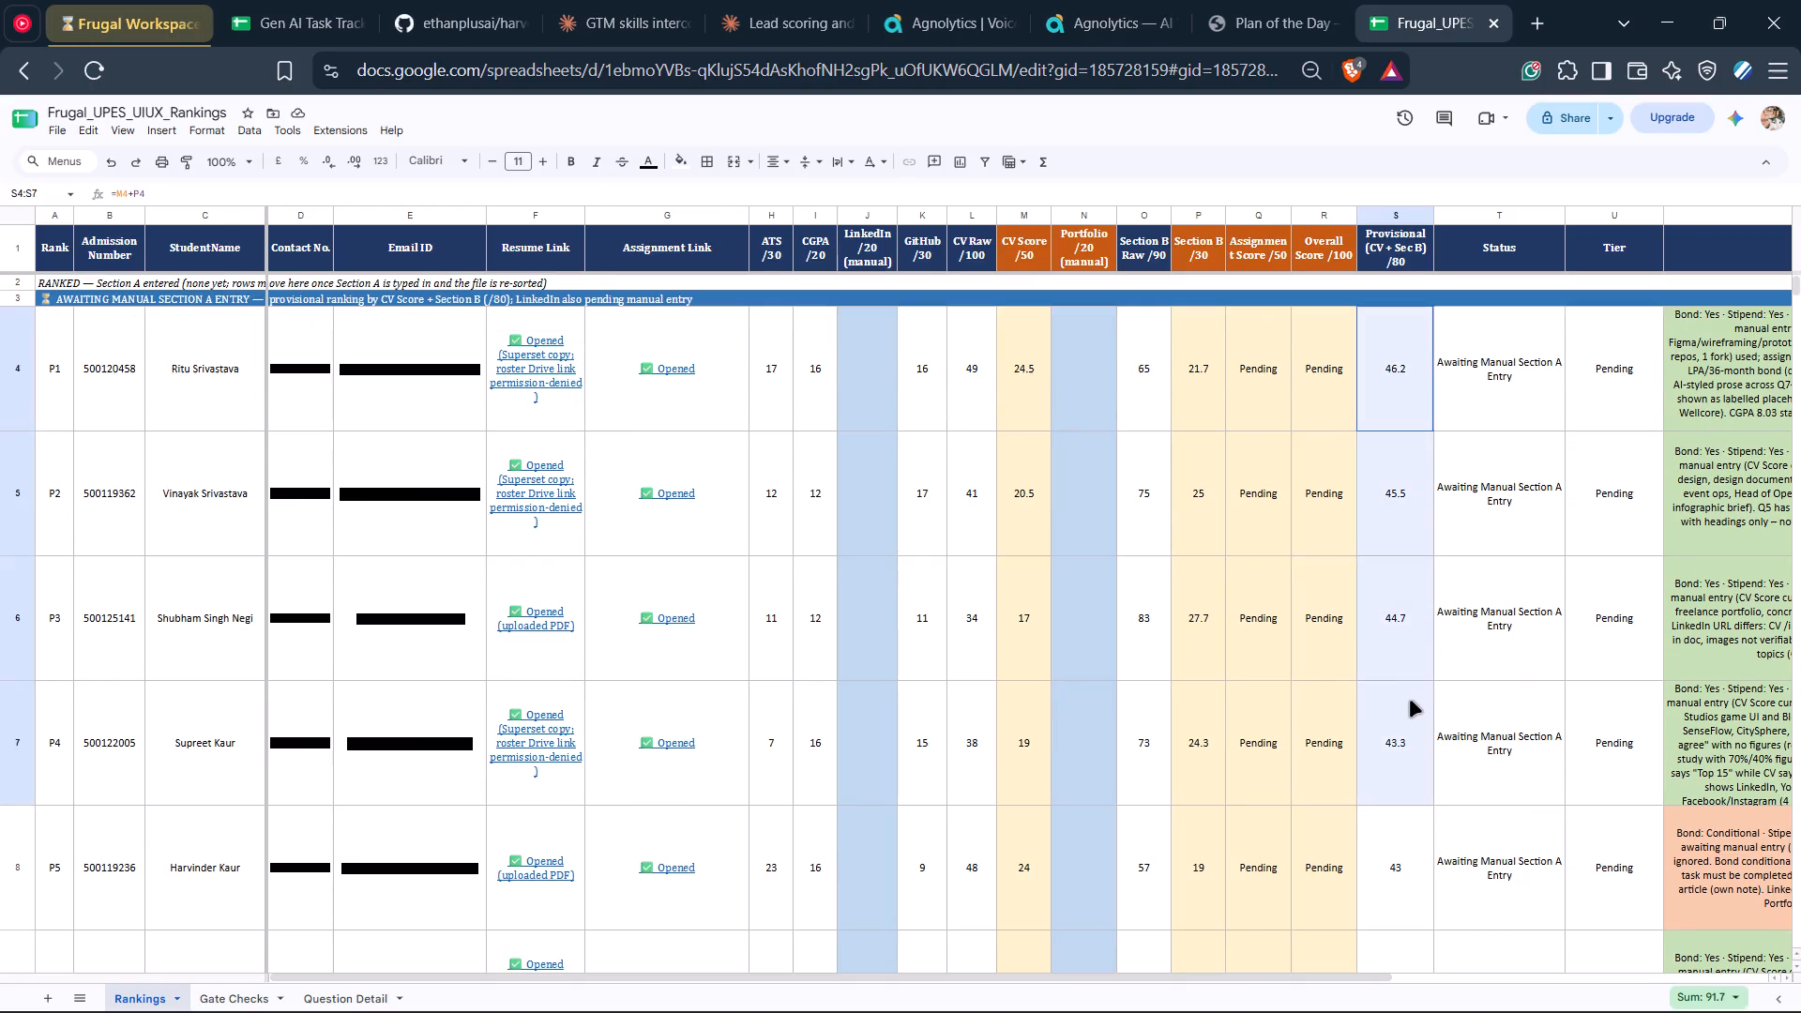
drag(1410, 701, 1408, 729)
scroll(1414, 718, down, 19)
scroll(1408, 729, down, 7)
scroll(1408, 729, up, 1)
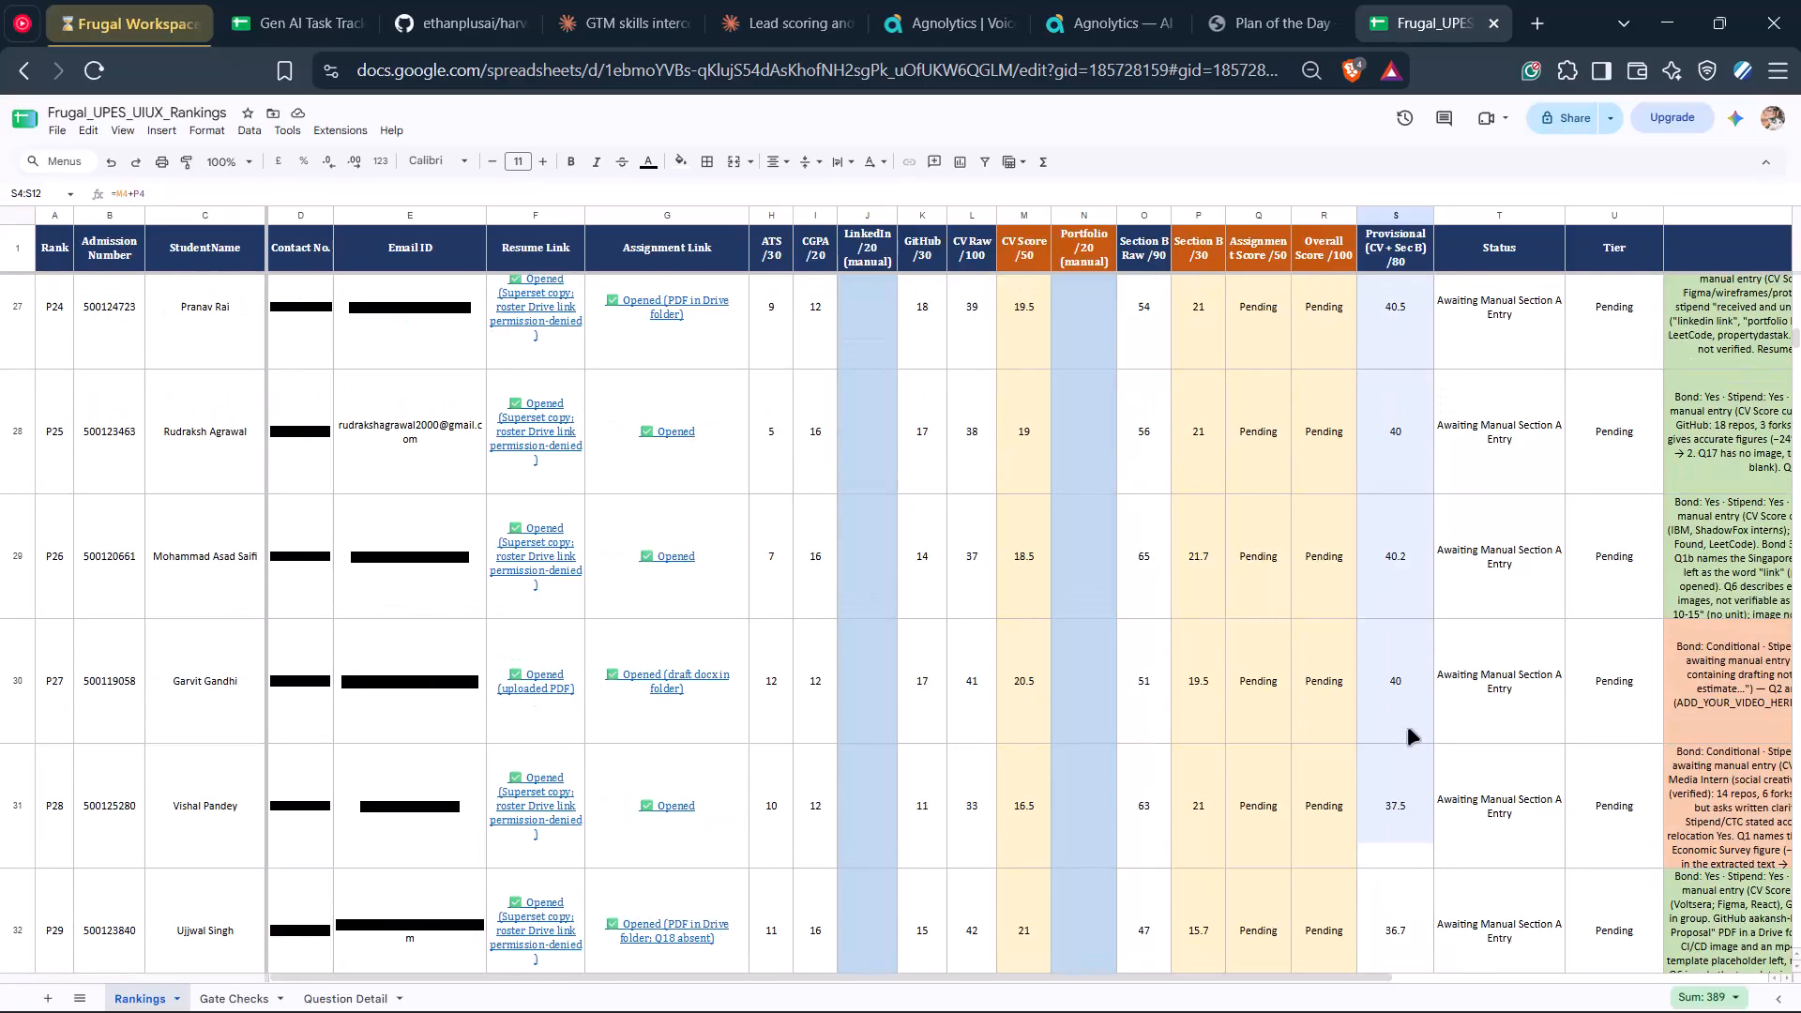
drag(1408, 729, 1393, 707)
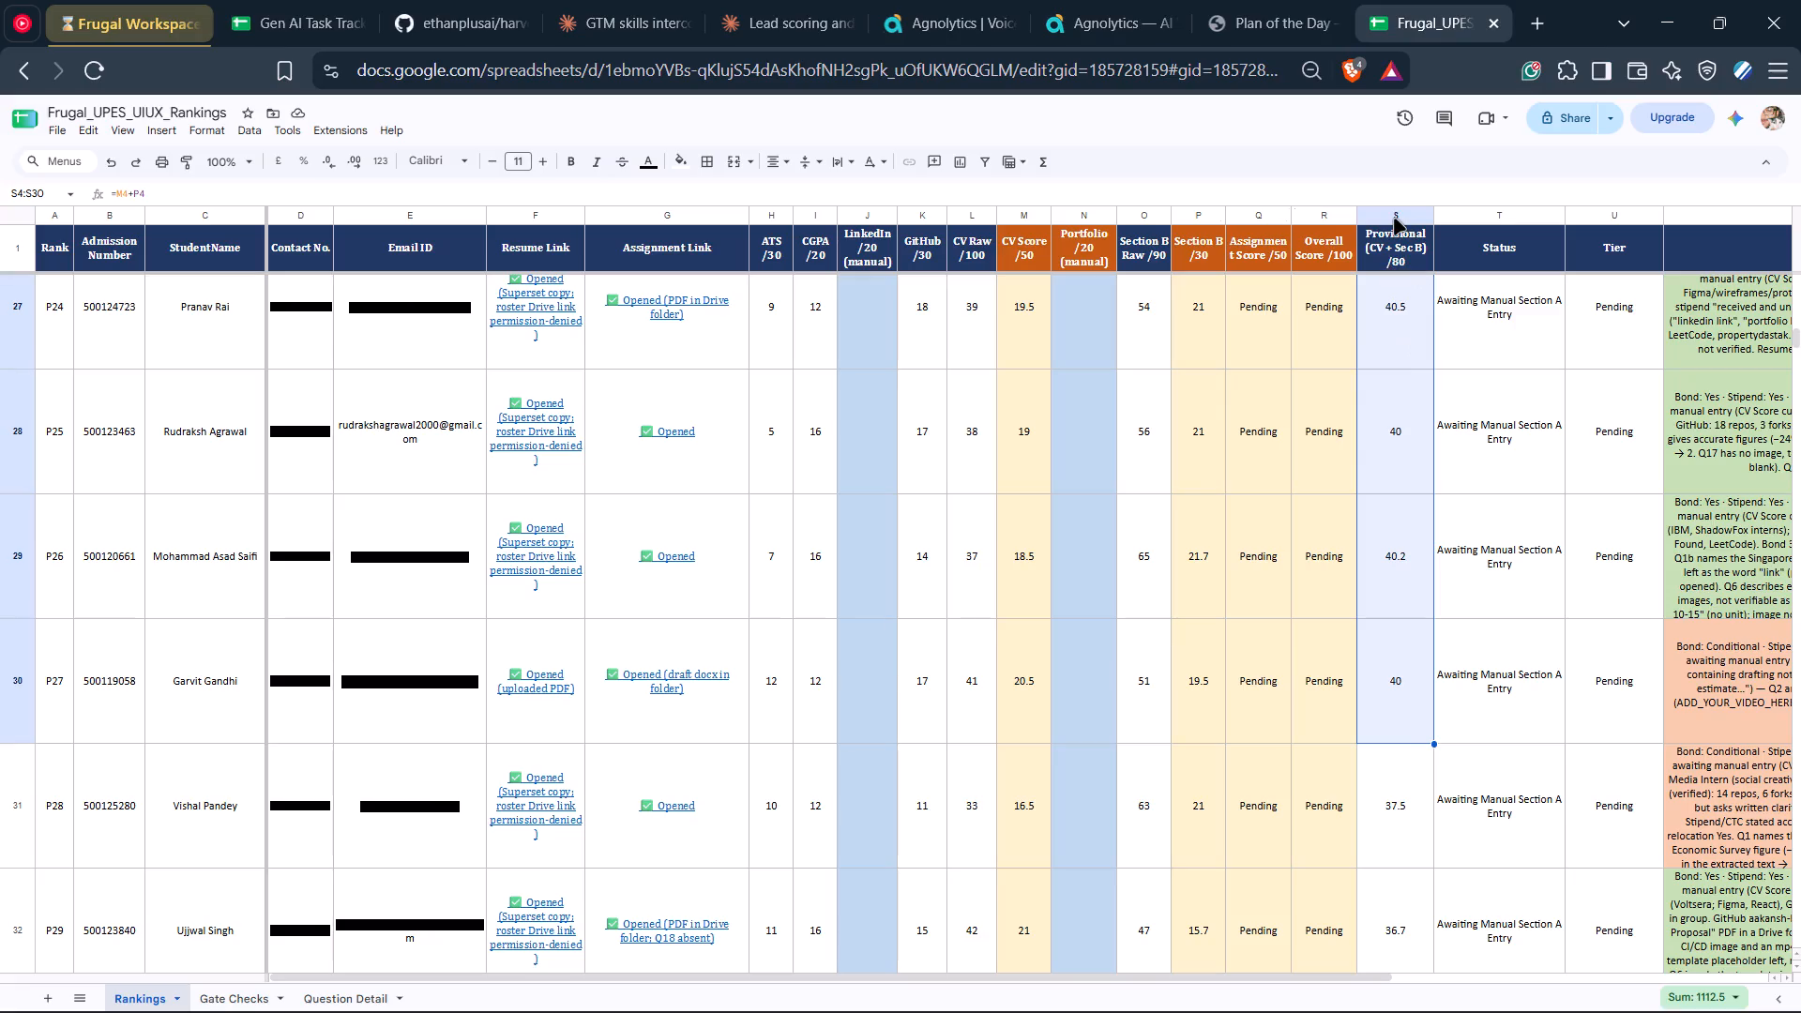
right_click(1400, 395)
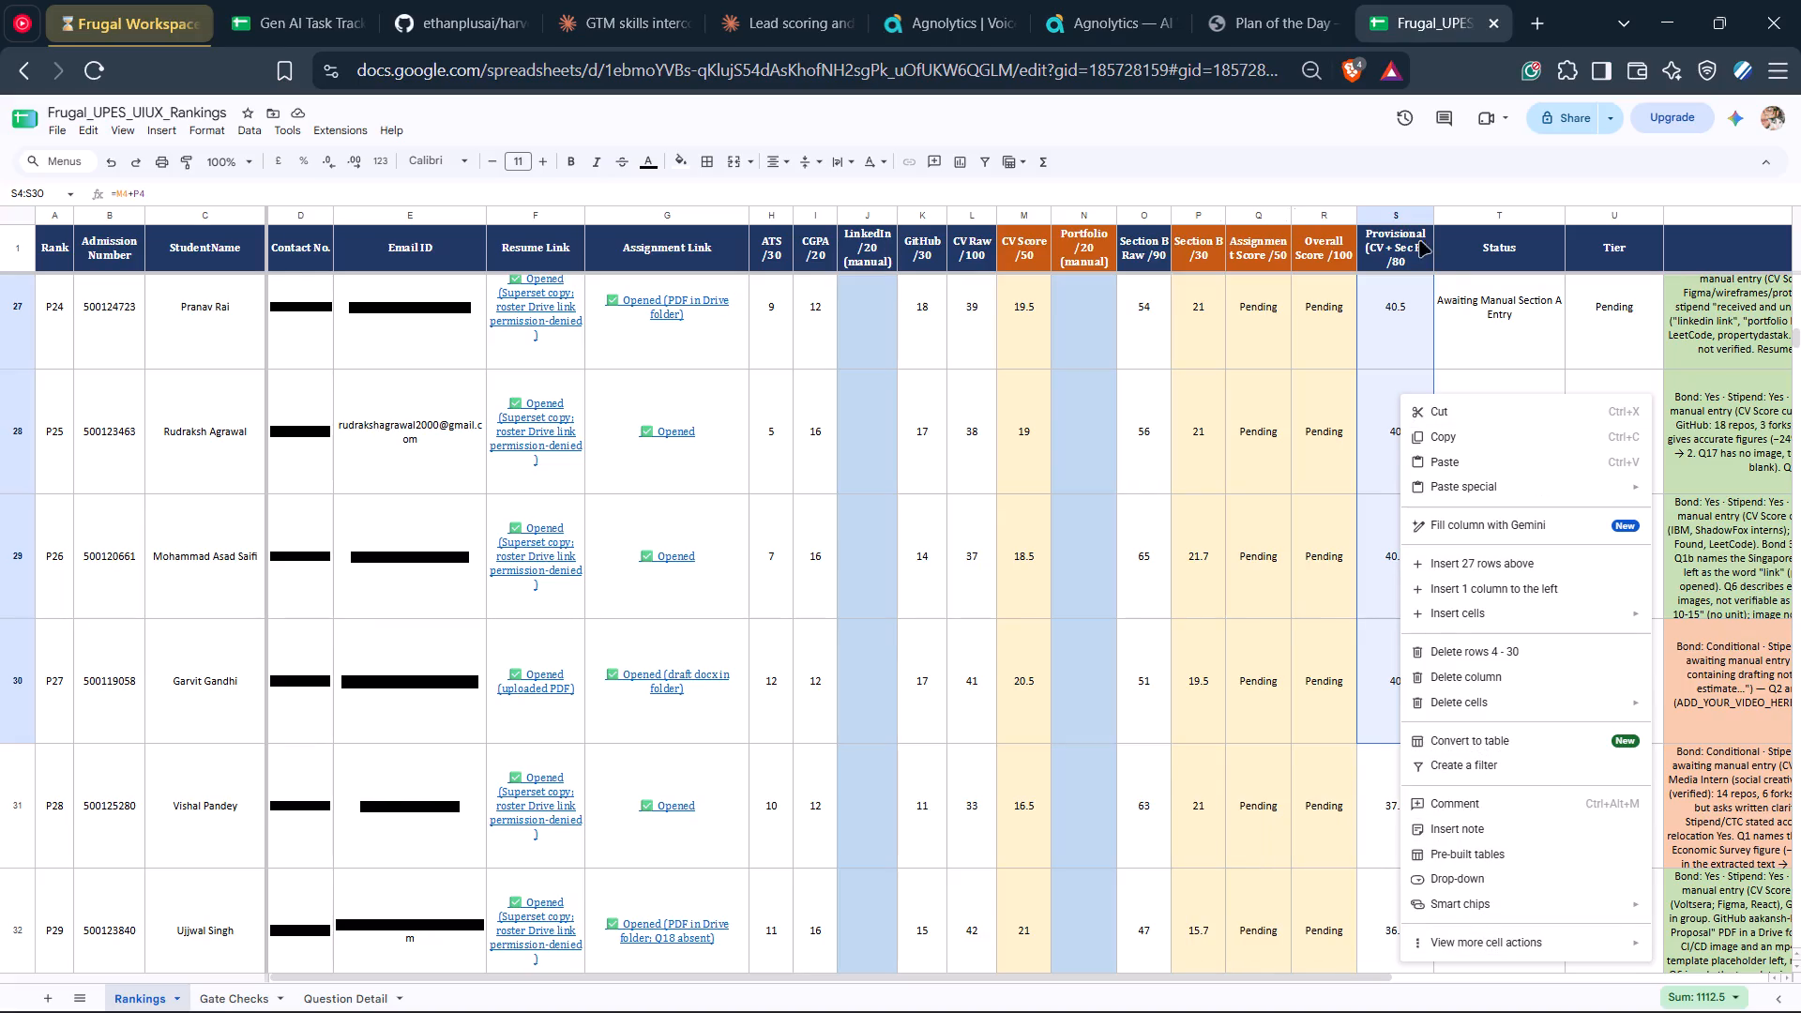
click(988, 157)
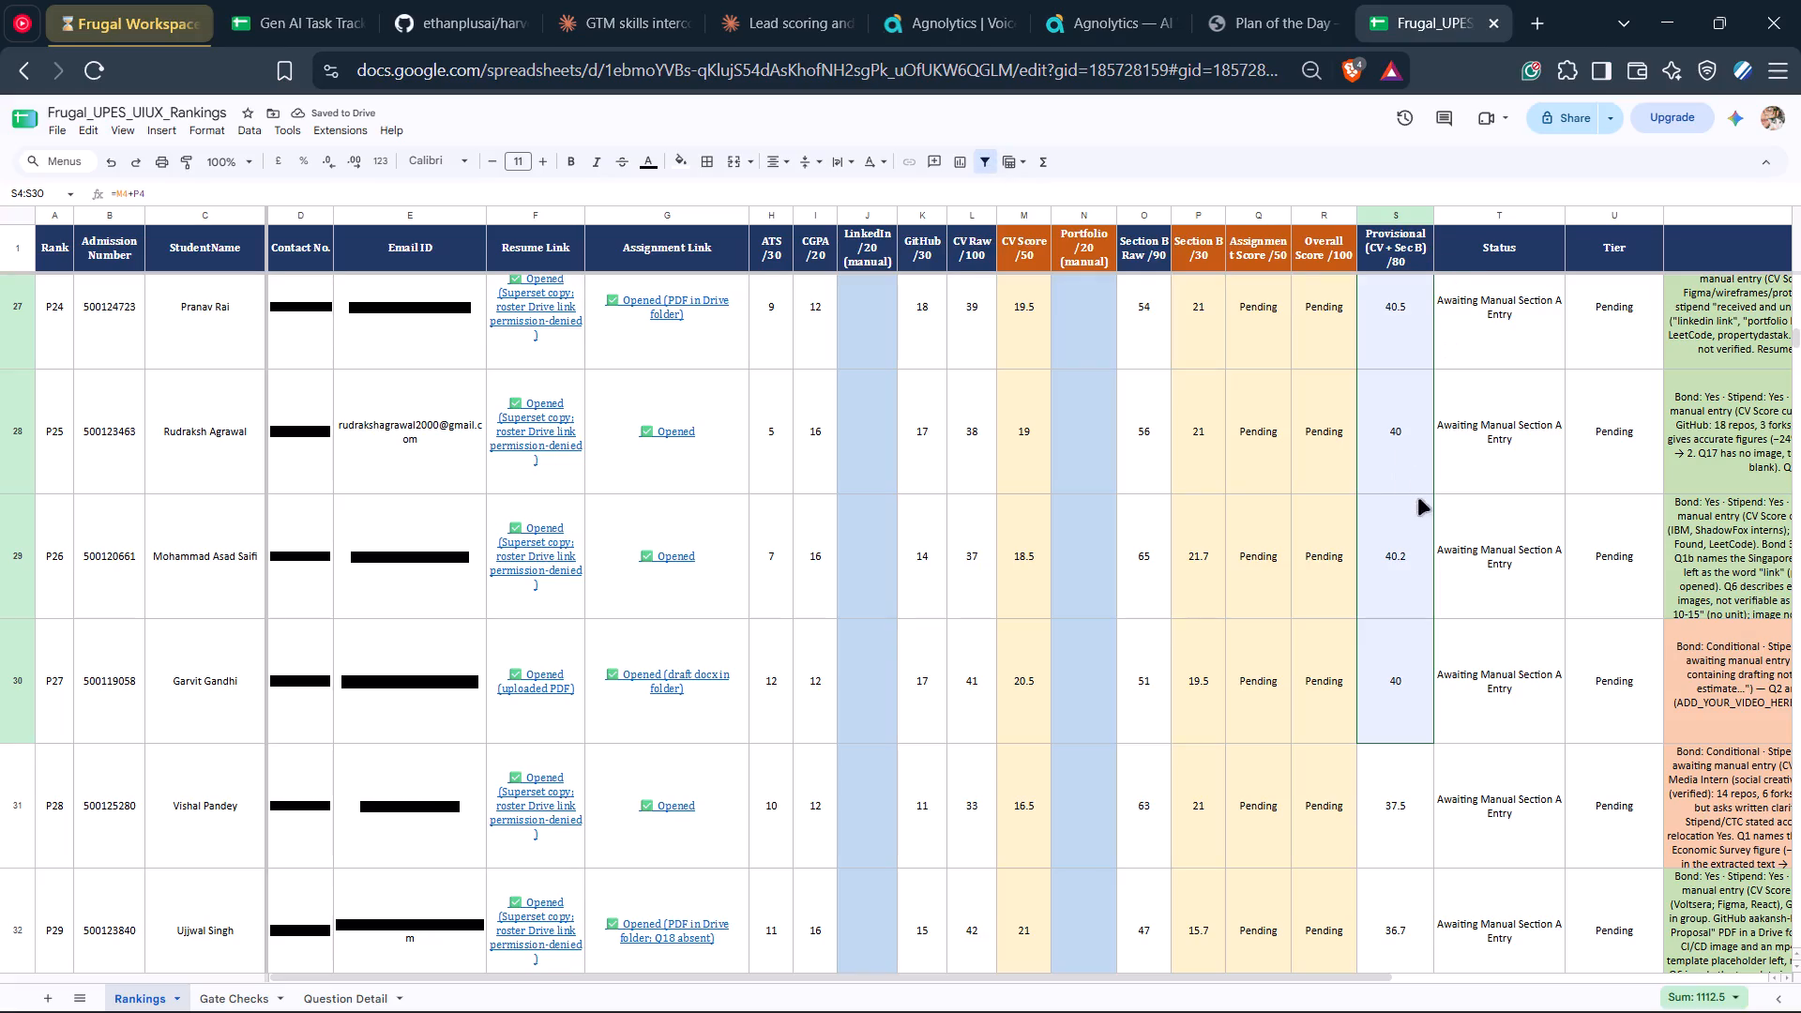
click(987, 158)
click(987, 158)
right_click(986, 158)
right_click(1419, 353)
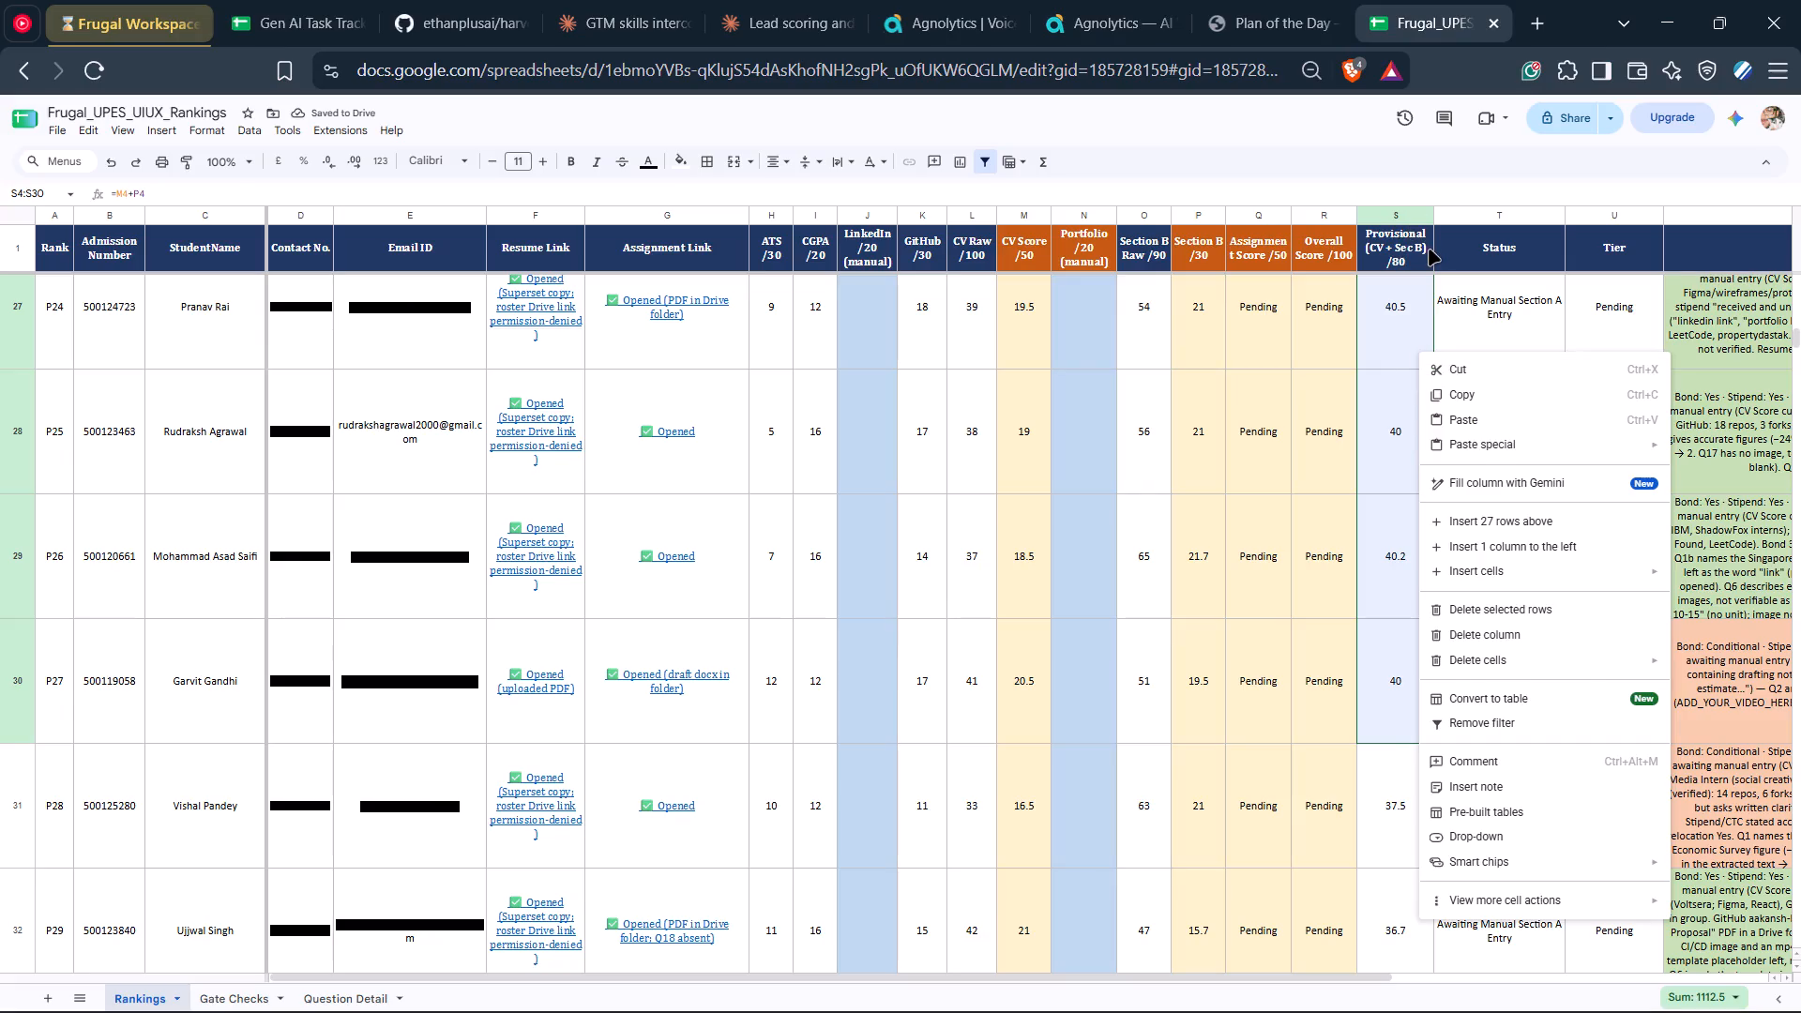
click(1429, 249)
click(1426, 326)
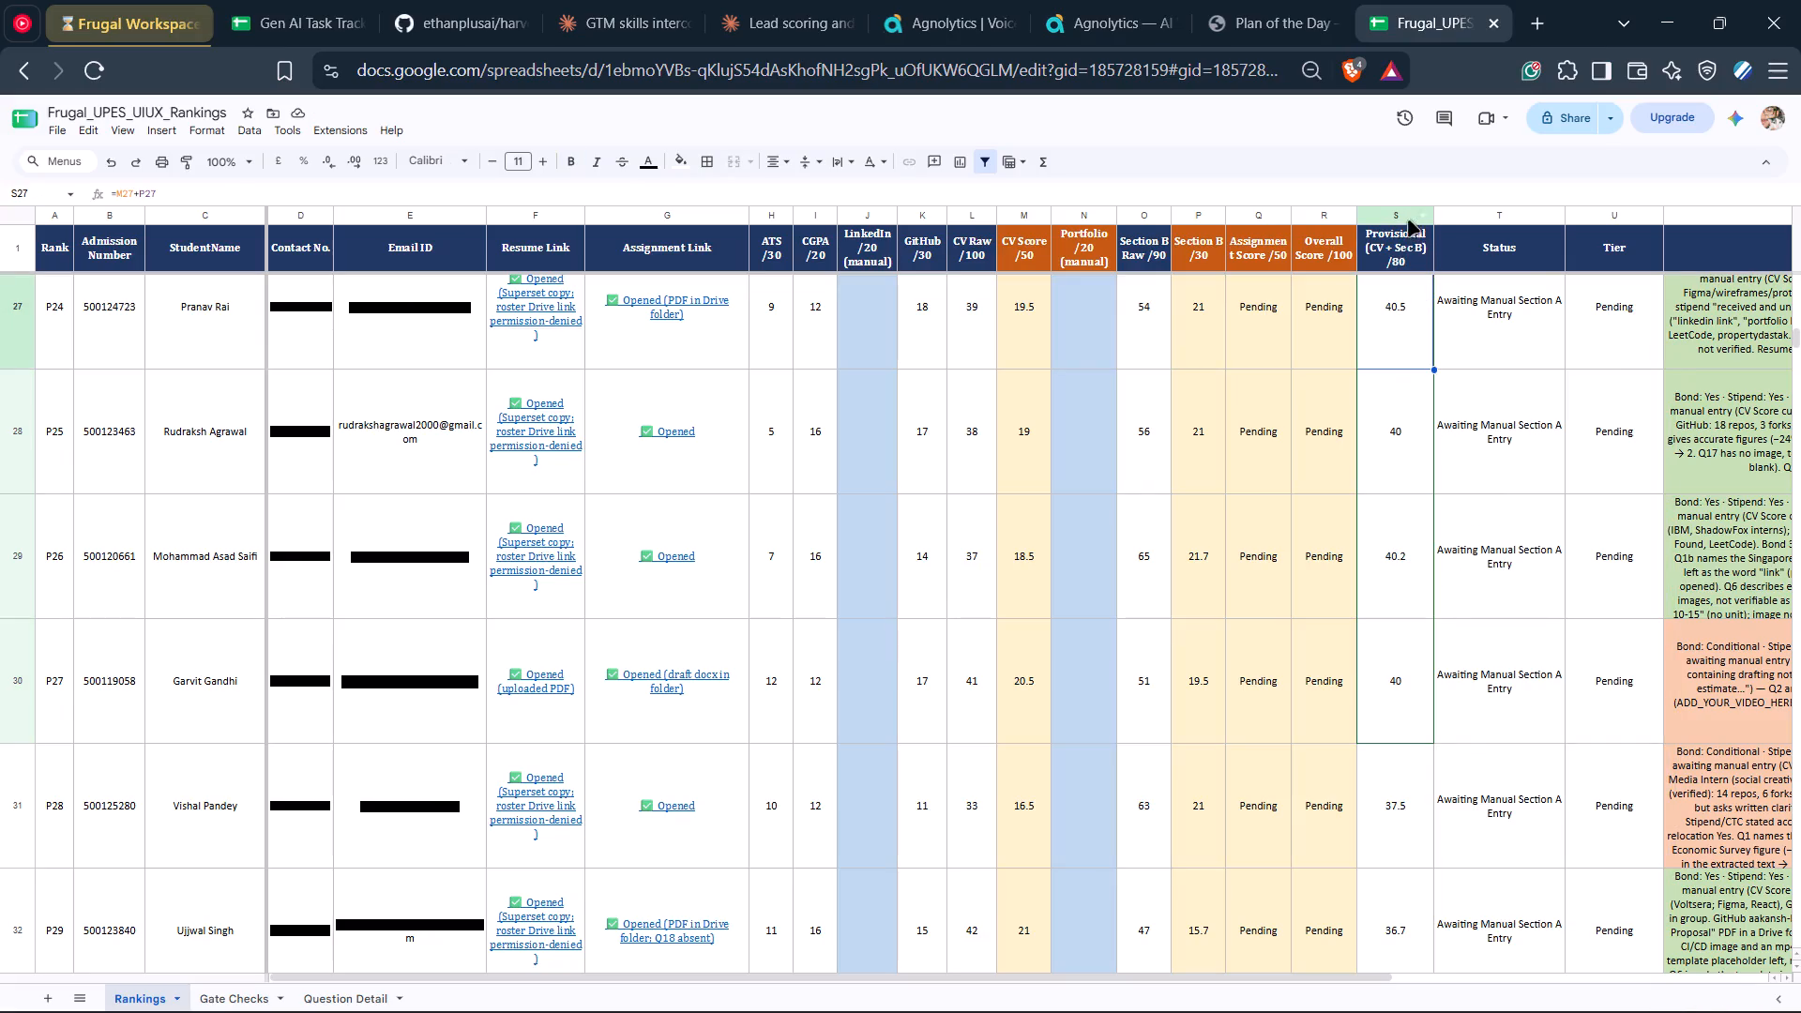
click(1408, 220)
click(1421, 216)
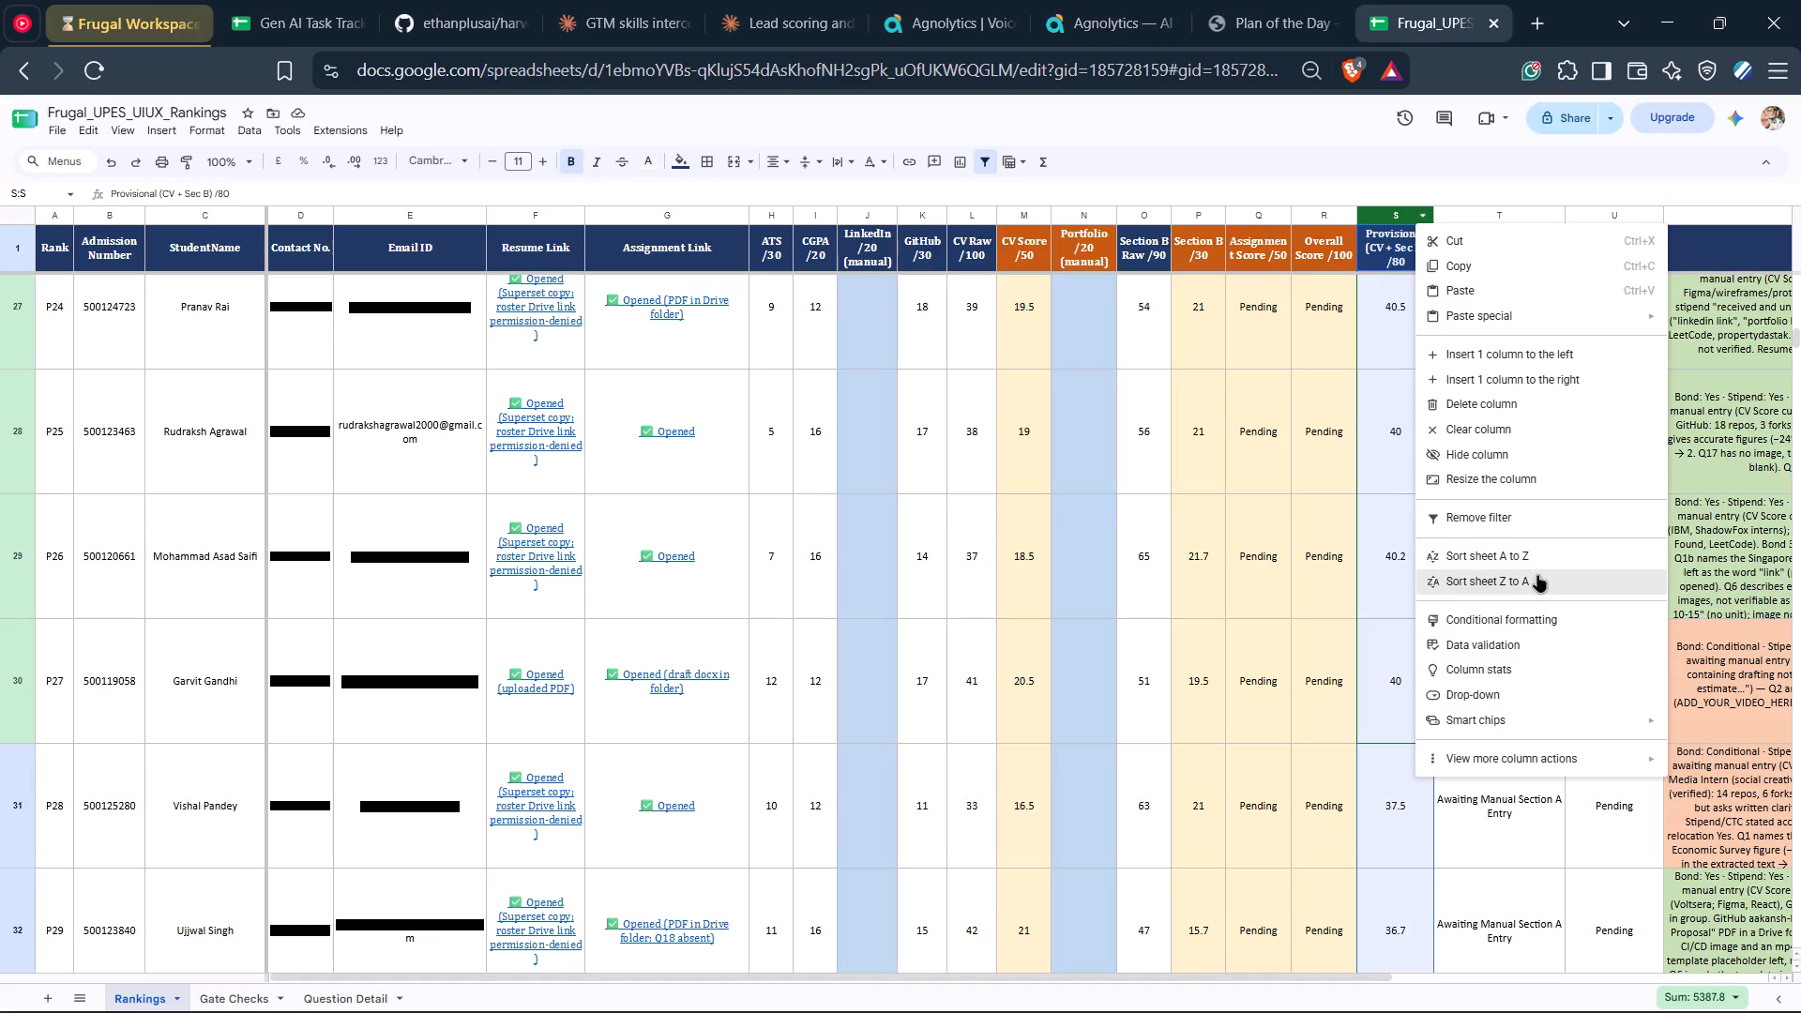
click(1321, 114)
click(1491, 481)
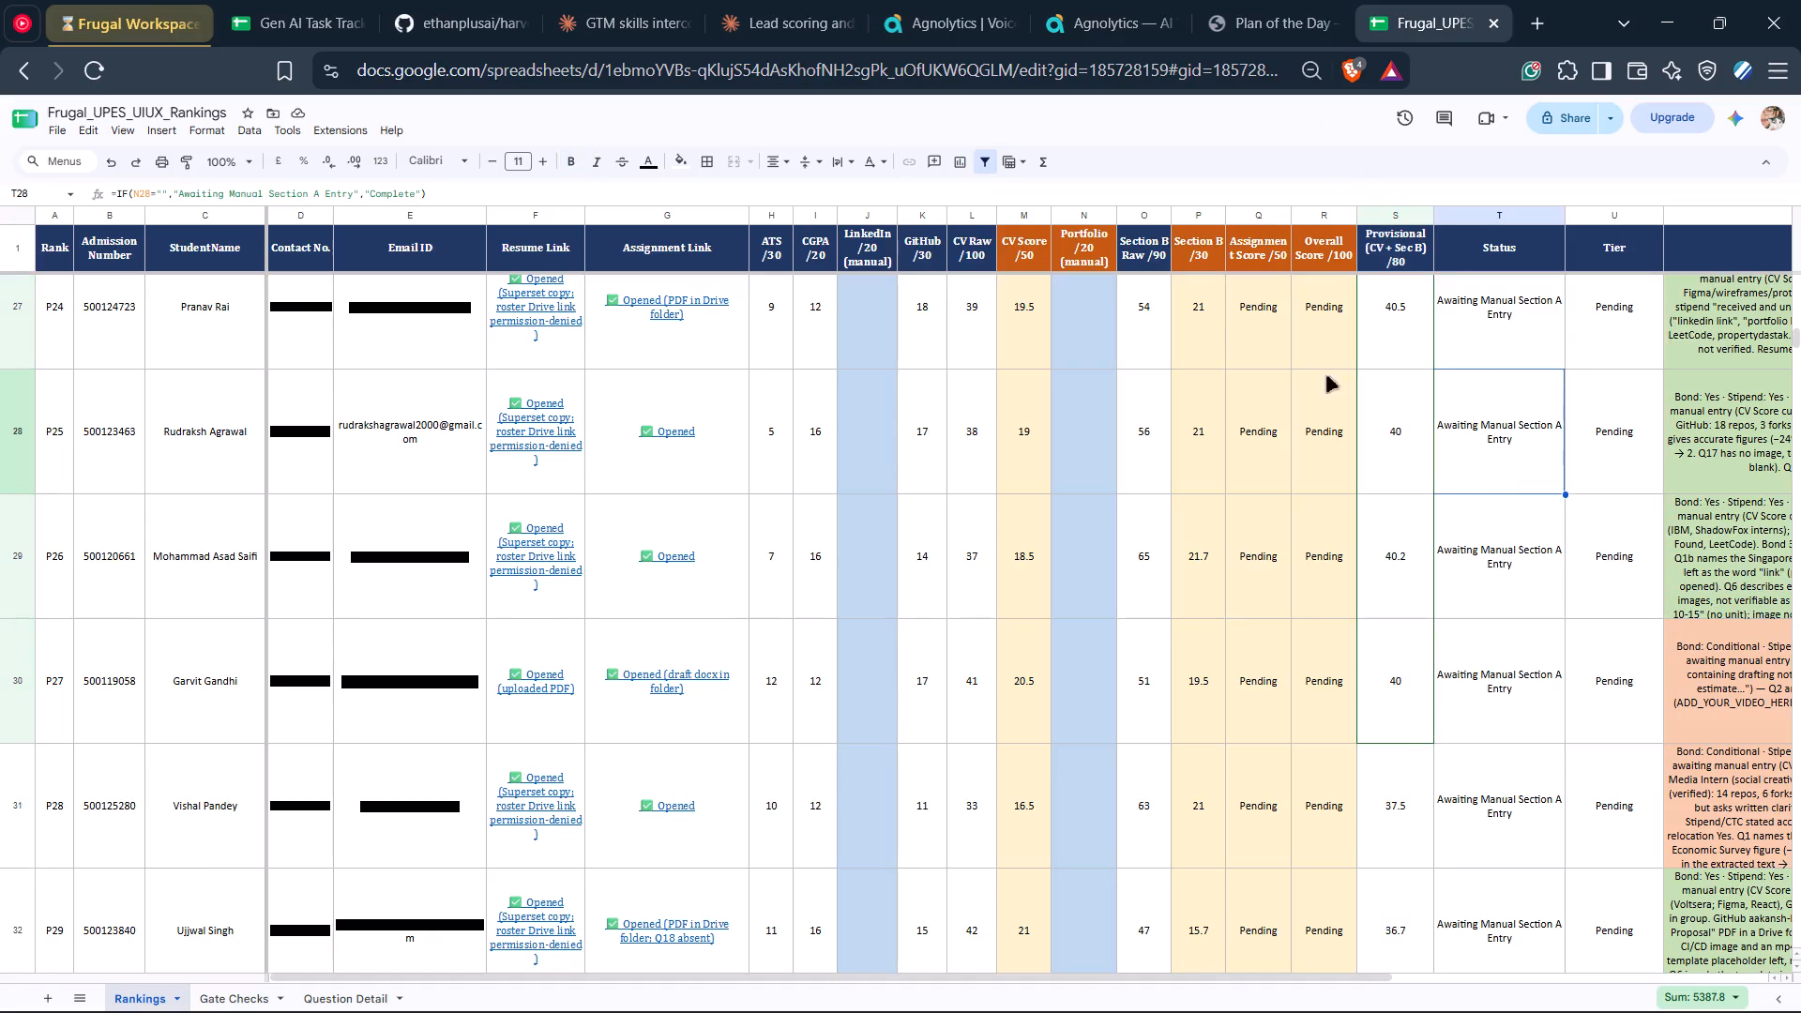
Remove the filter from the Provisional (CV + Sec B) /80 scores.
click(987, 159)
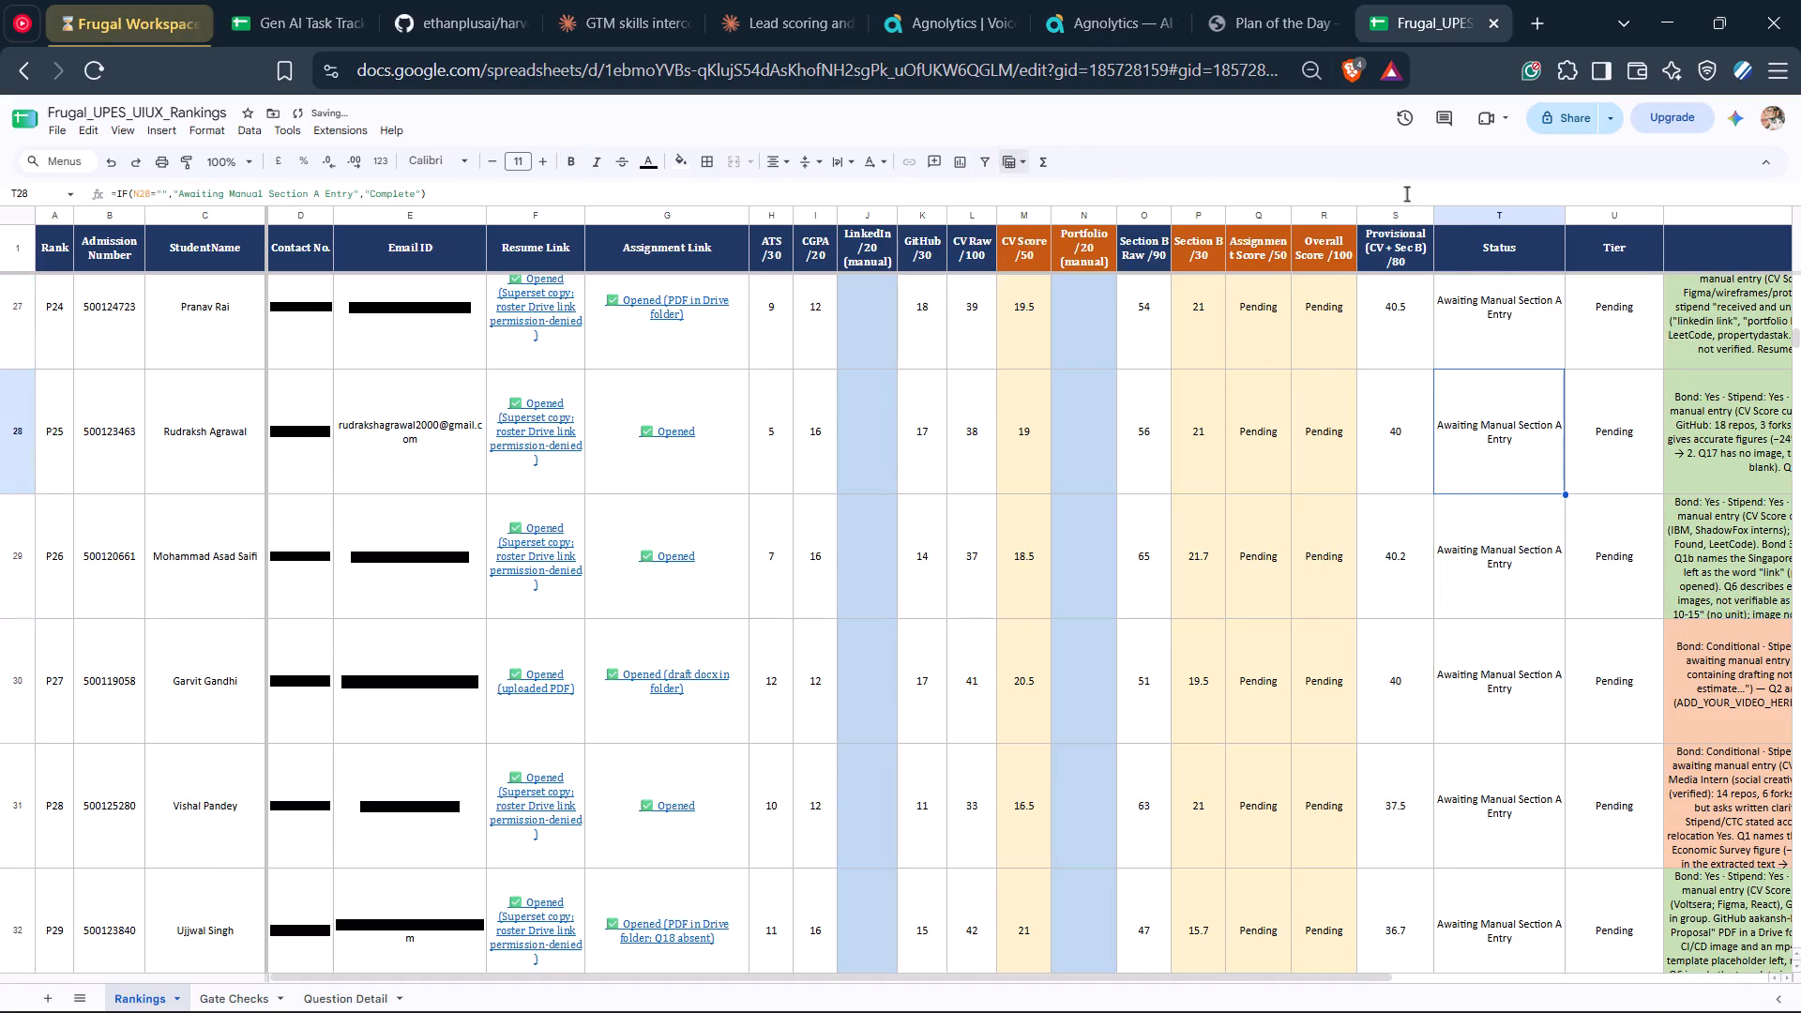
Sort the Rankings sheet Z to A by the Provisional (CV + Sec B) /80 column.
click(1422, 213)
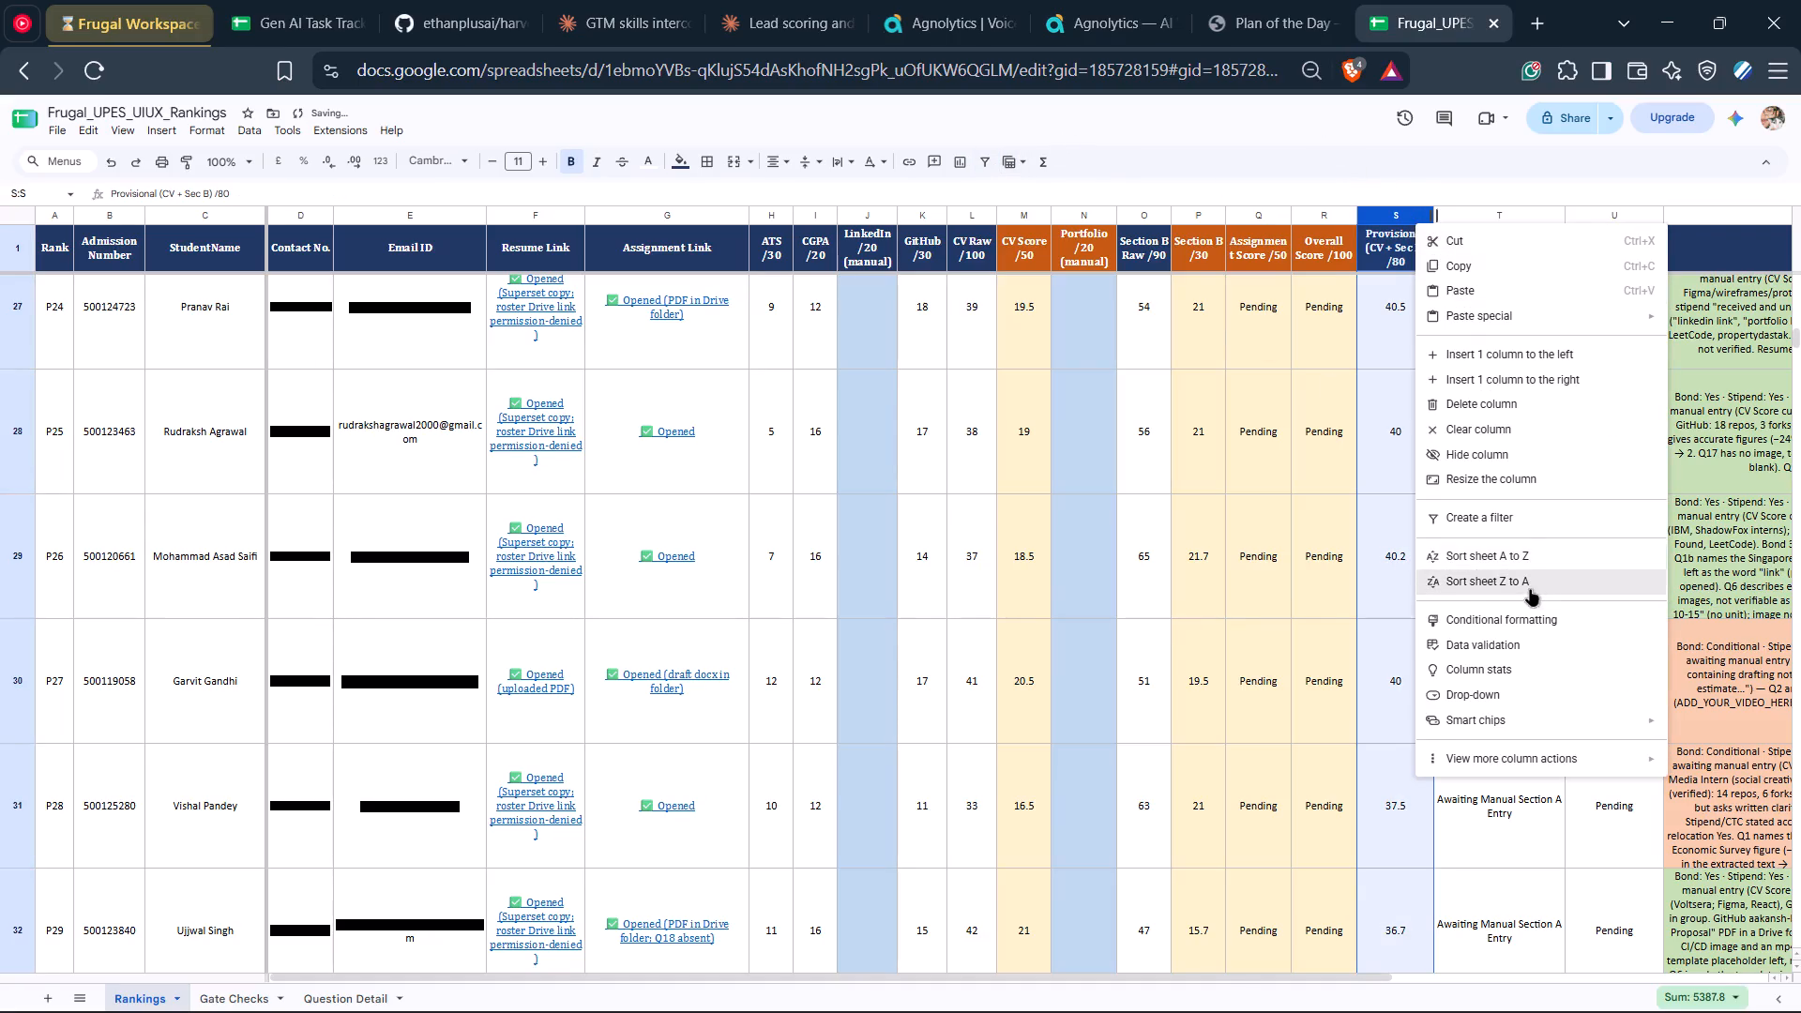
click(1534, 583)
Review the sorted candidate rows on the Rankings sheet, from P1 down past P57 and across to the Flag / Note column.
scroll(1523, 660, up, 18)
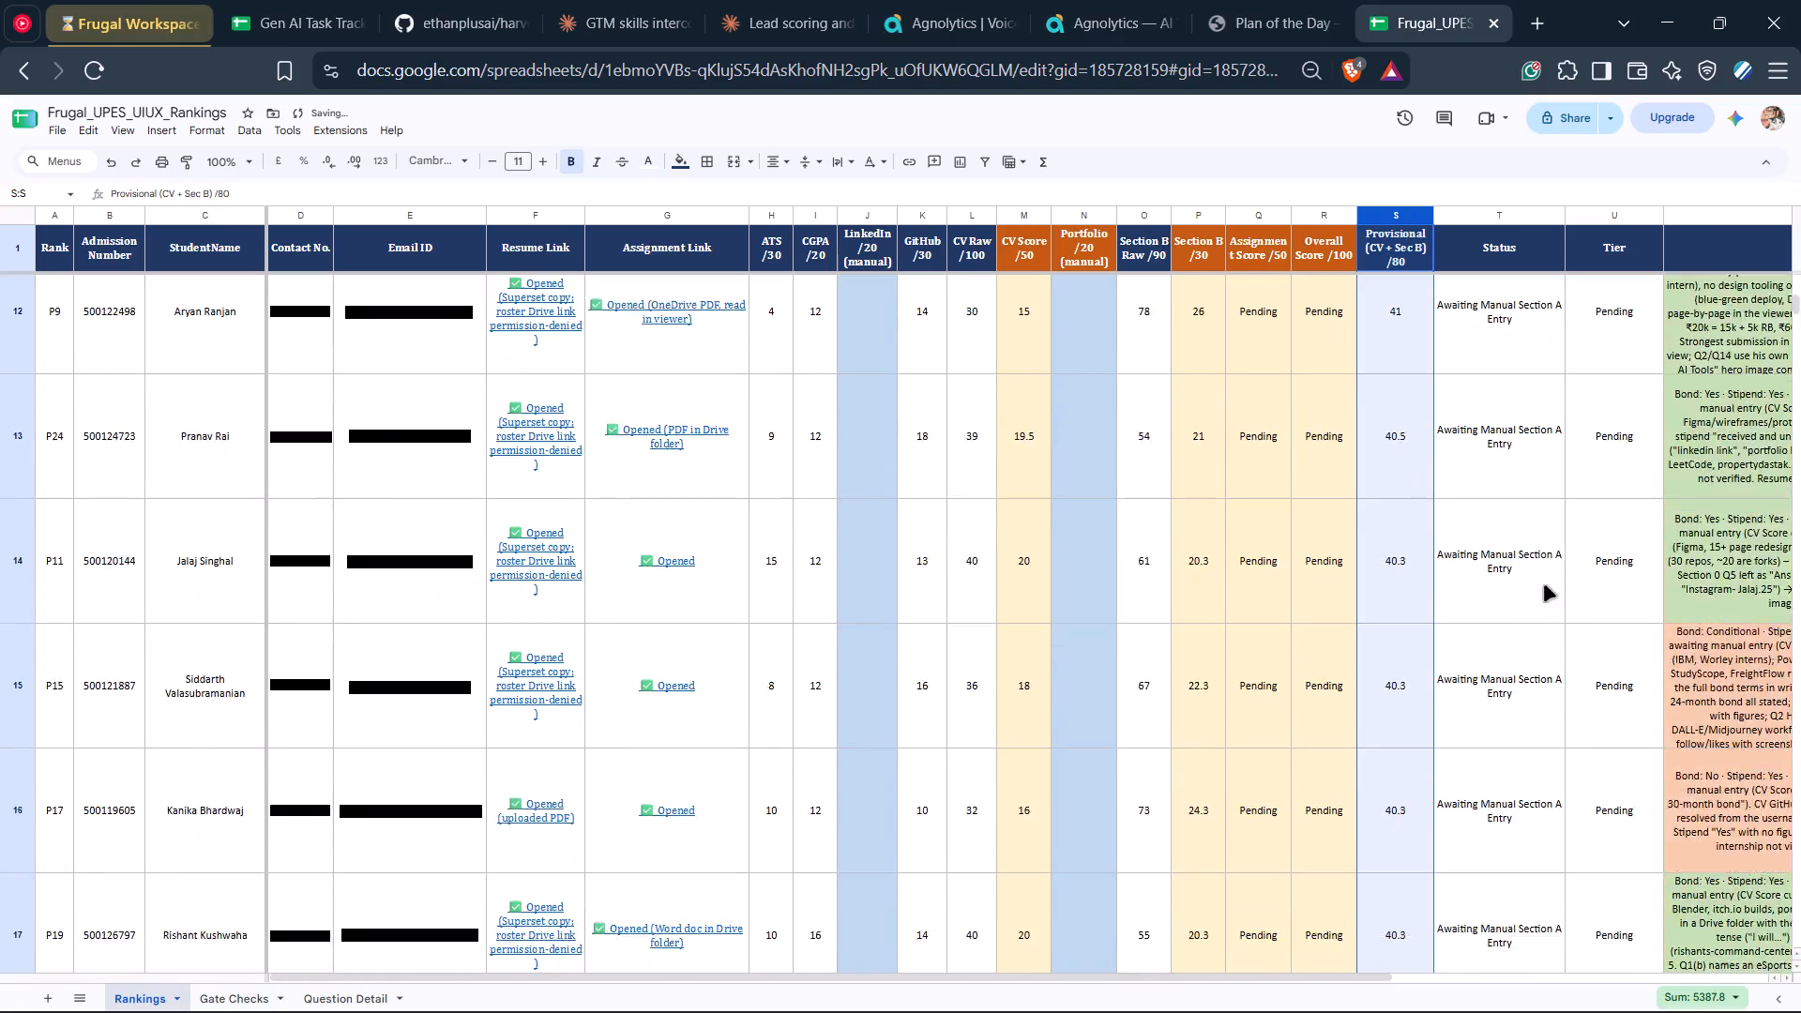
scroll(1544, 585, up, 18)
click(1582, 553)
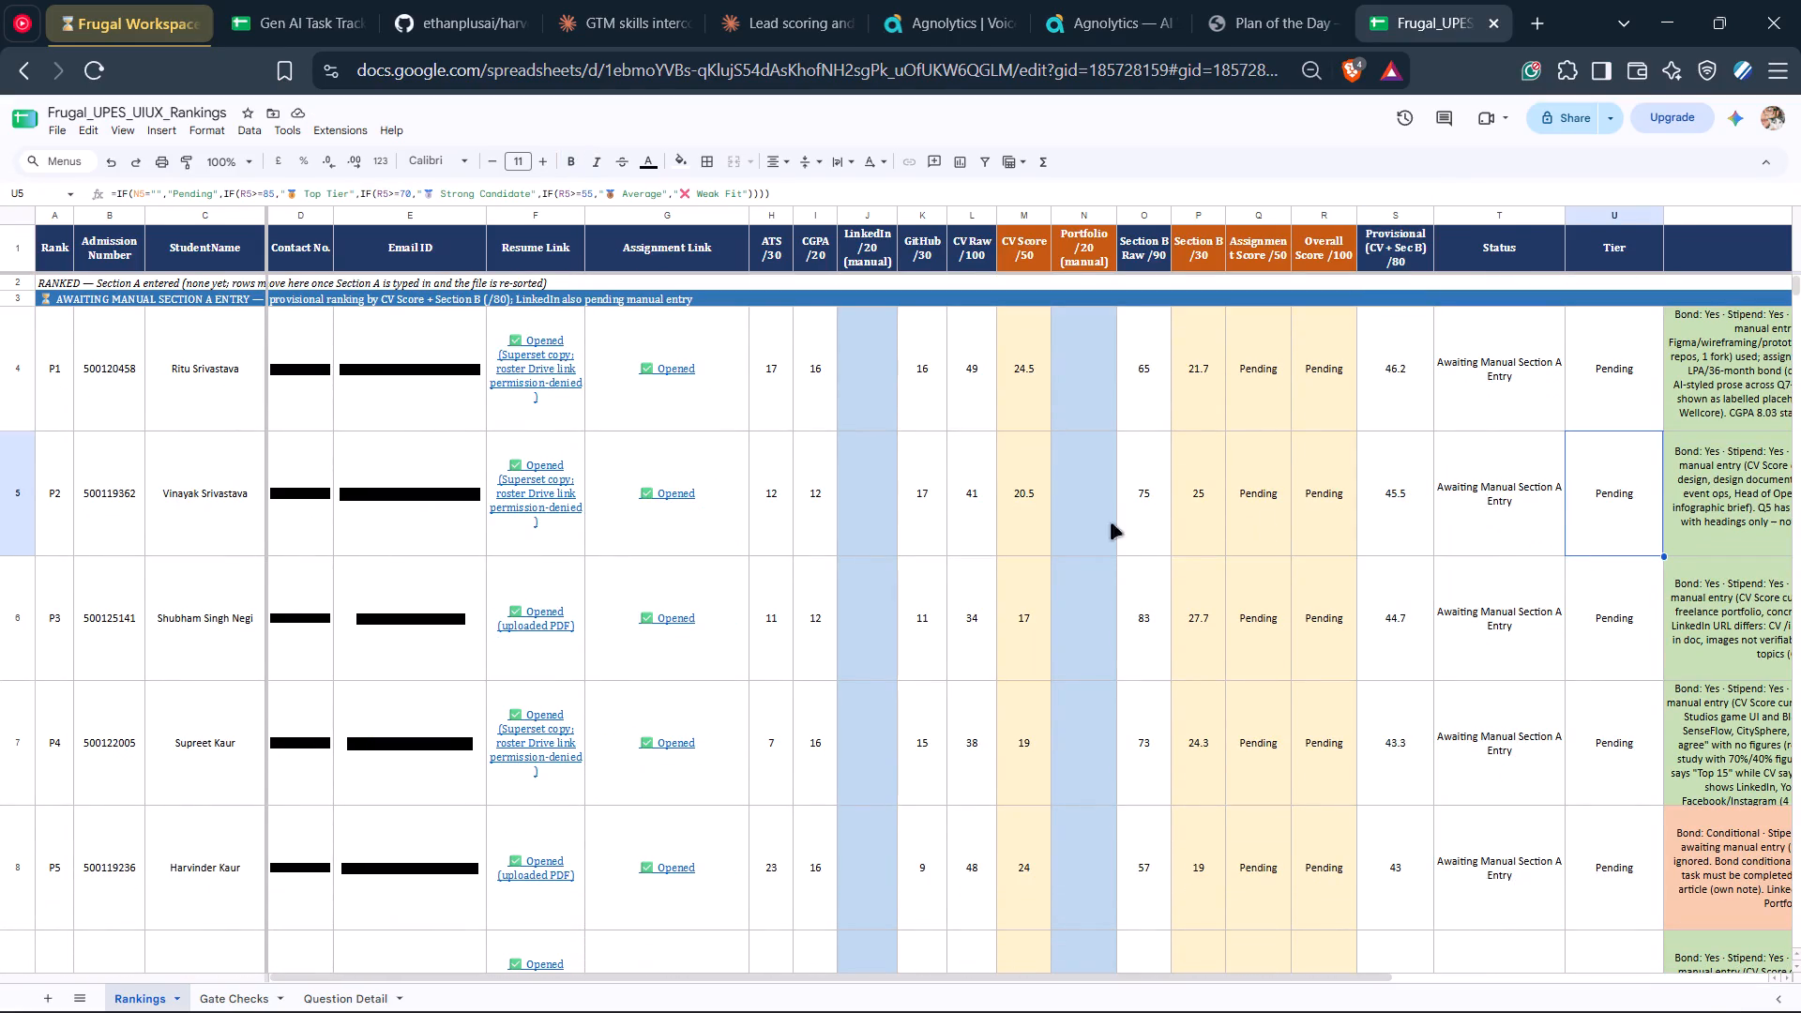
scroll(181, 543, down, 11)
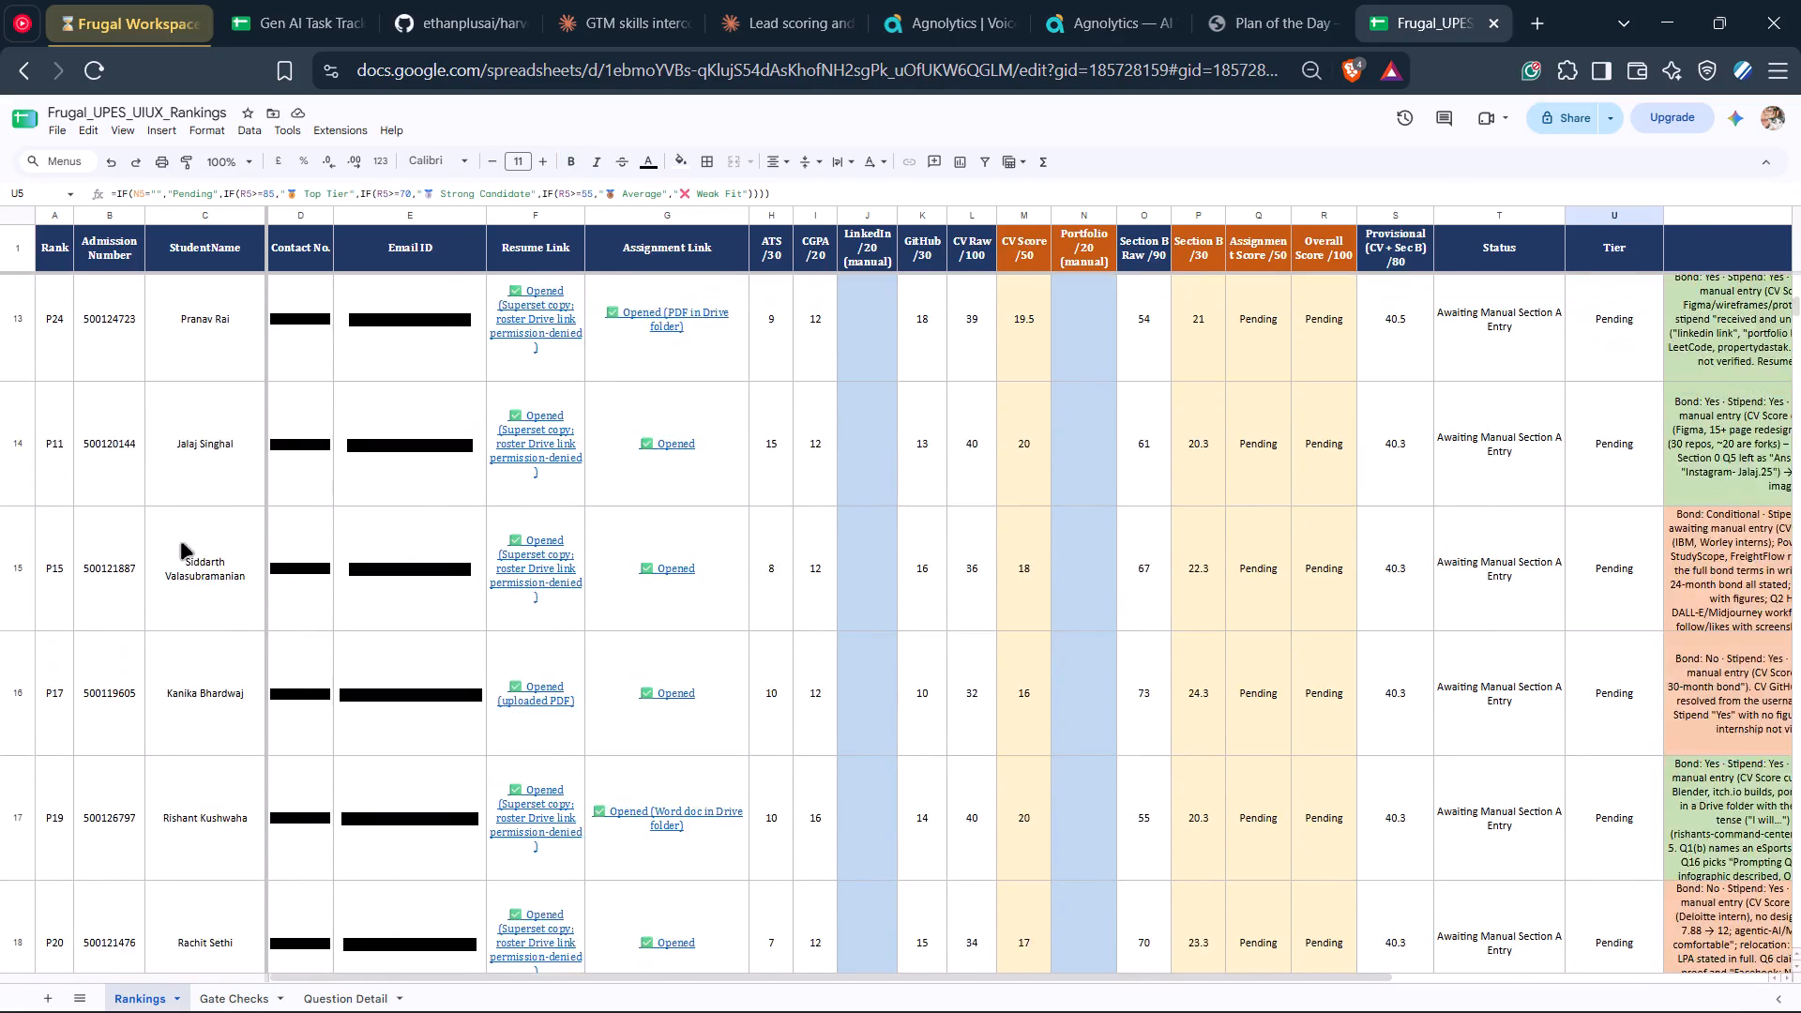
scroll(181, 543, down, 3)
scroll(178, 646, up, 10)
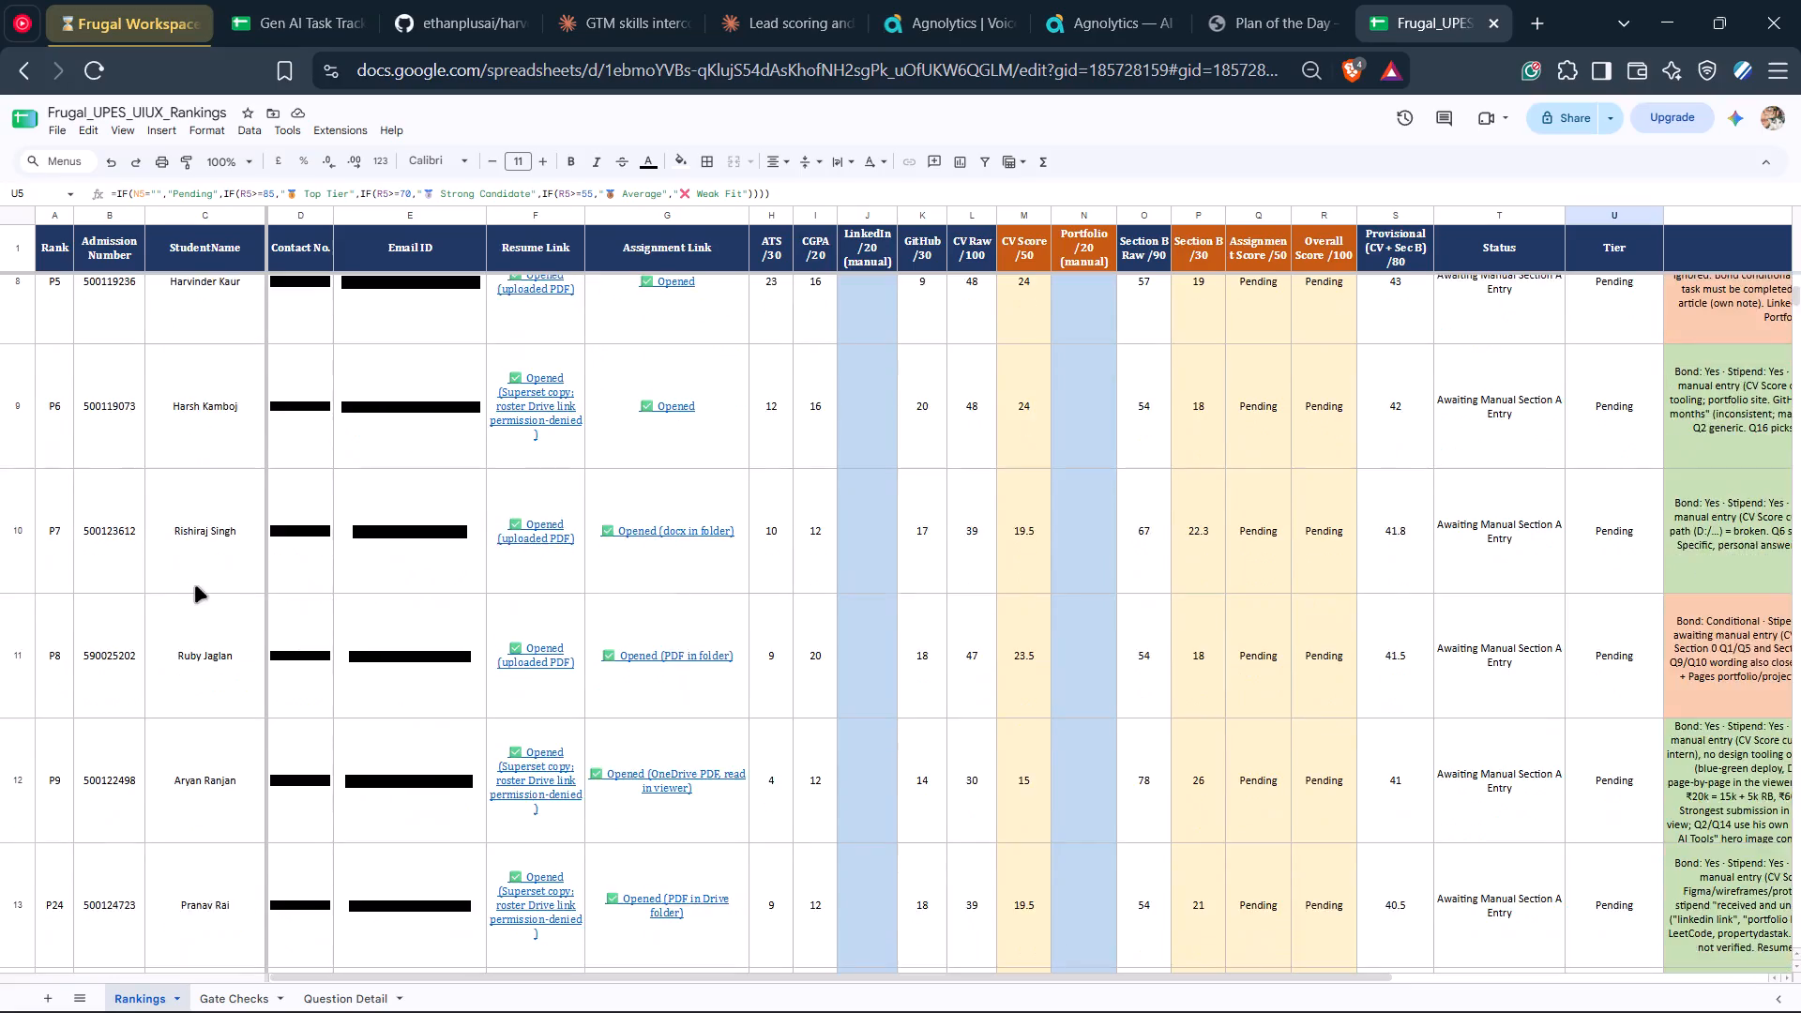
scroll(195, 586, up, 11)
click(60, 371)
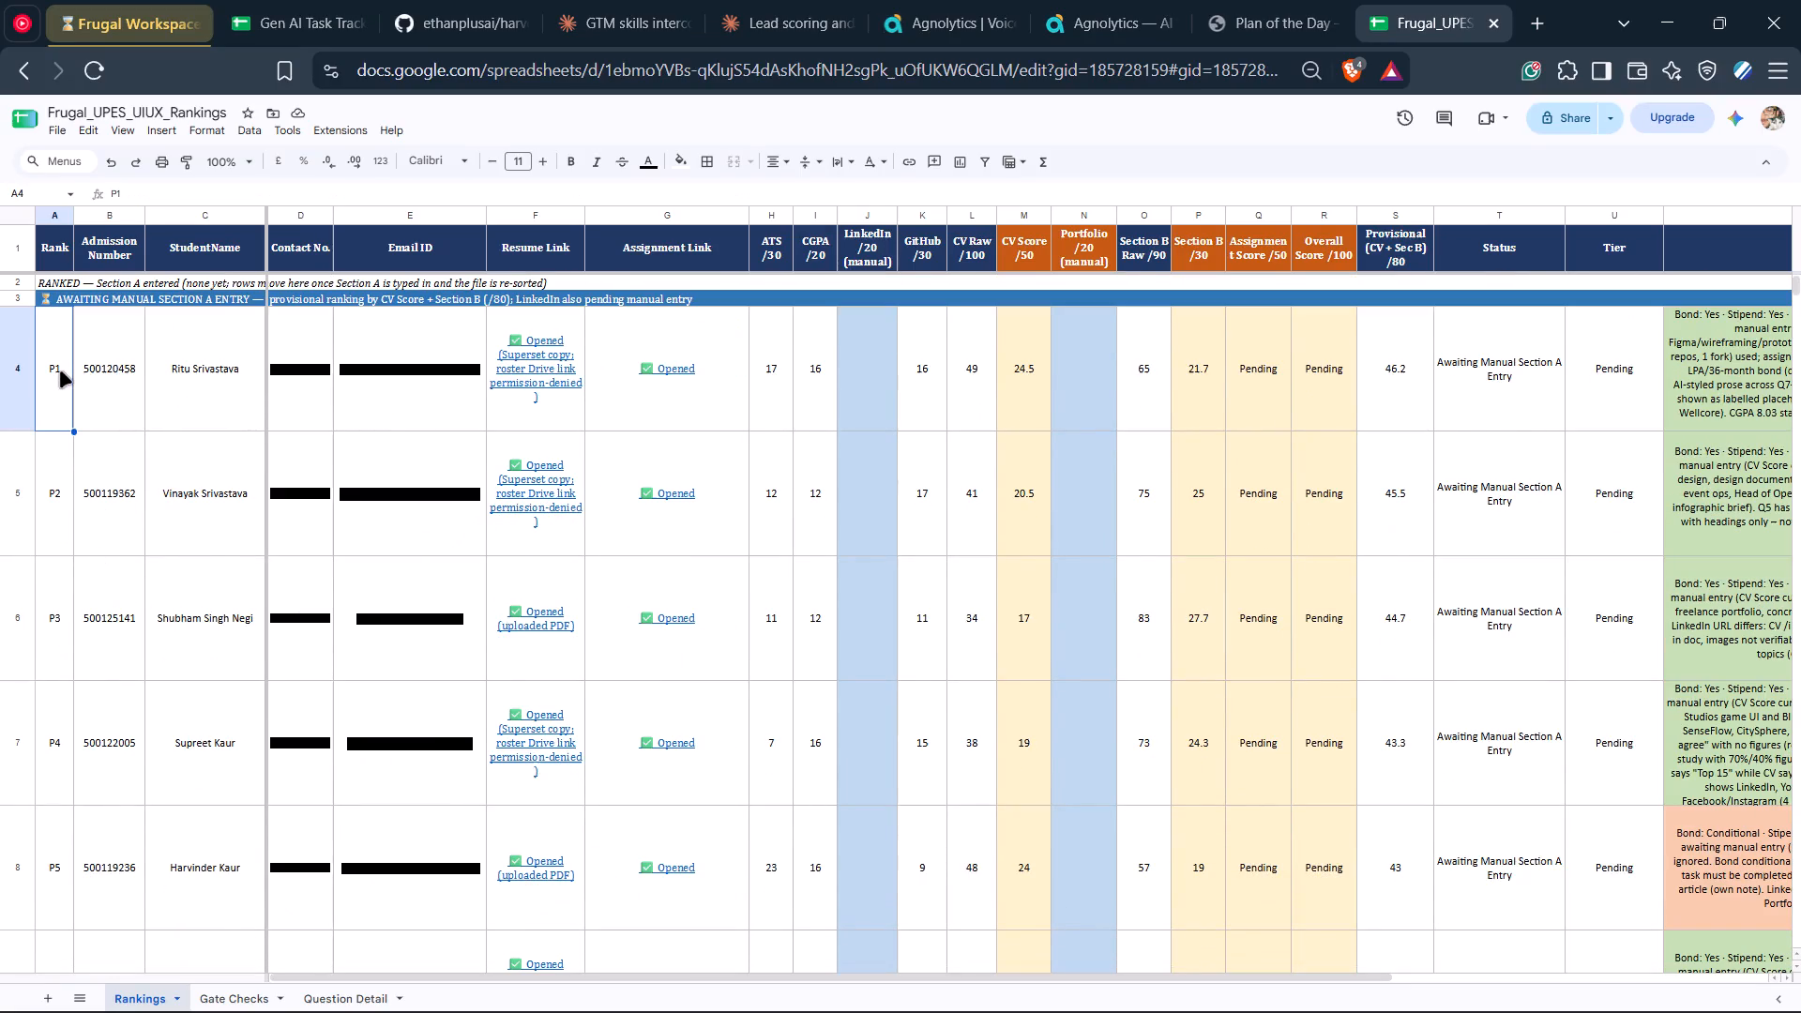
scroll(194, 793, down, 20)
scroll(194, 793, down, 18)
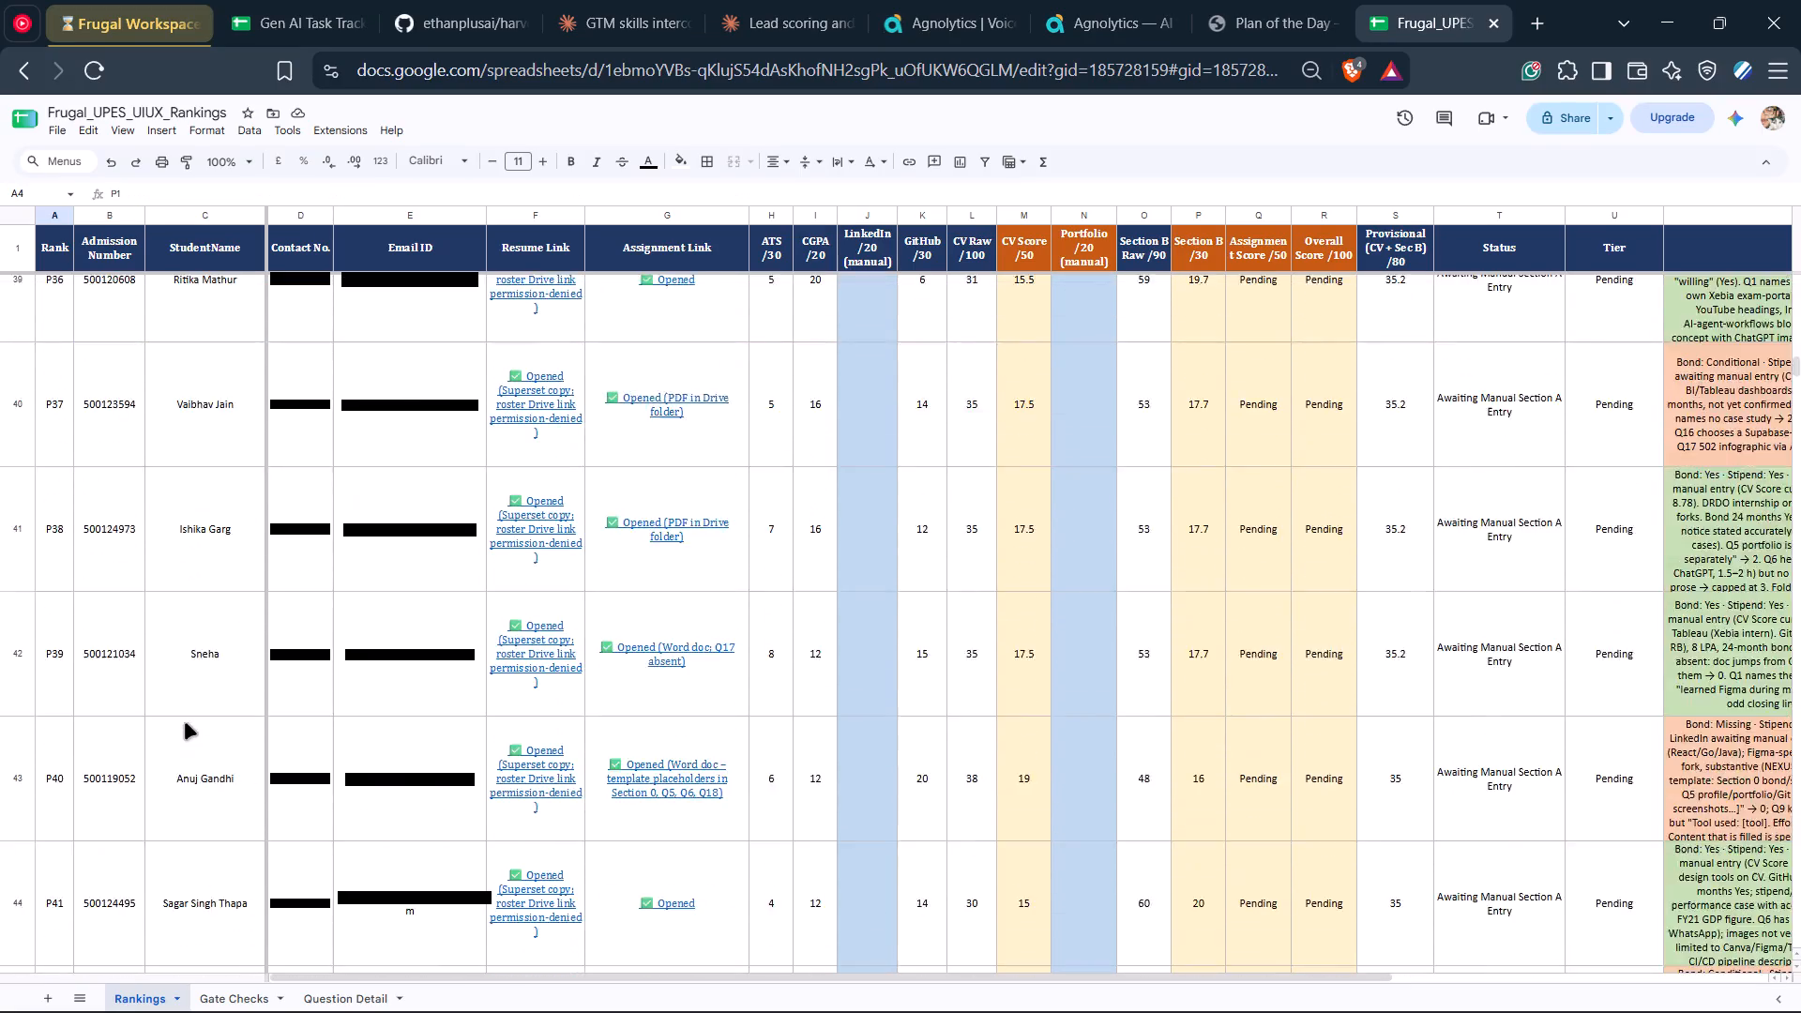
scroll(185, 723, down, 20)
scroll(185, 723, down, 1)
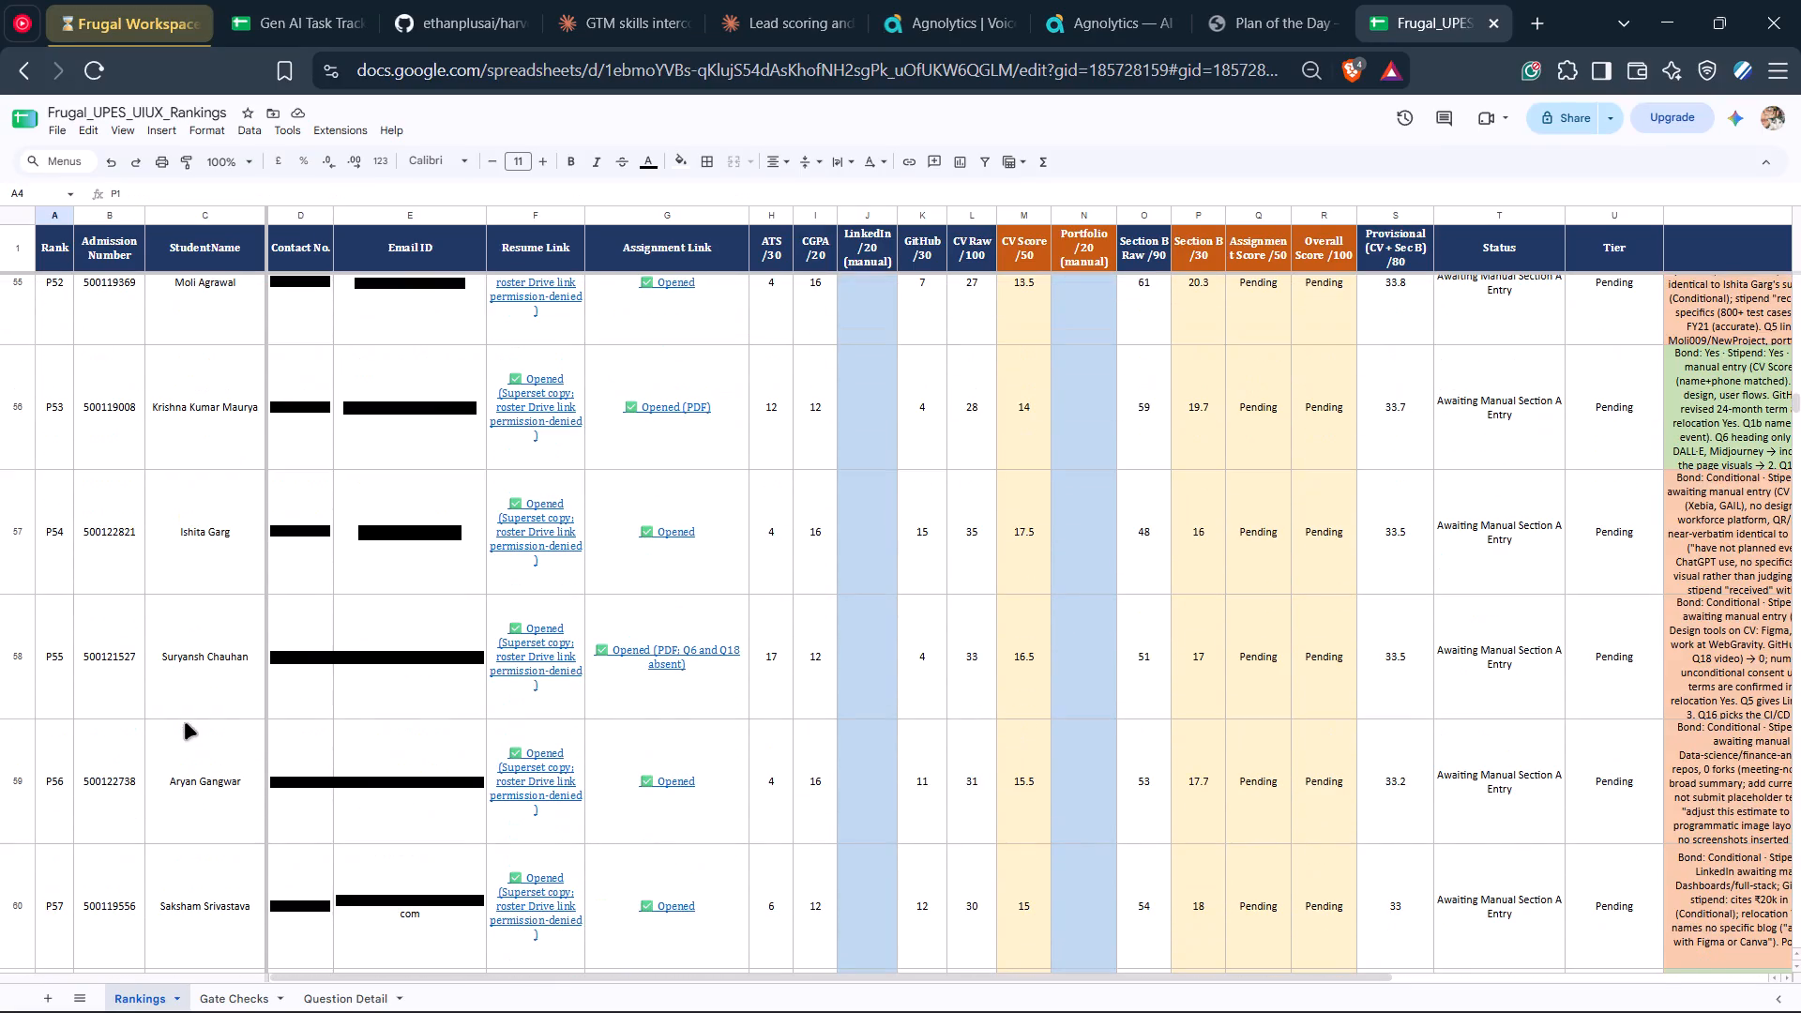
scroll(832, 893, up, 20)
scroll(832, 893, up, 11)
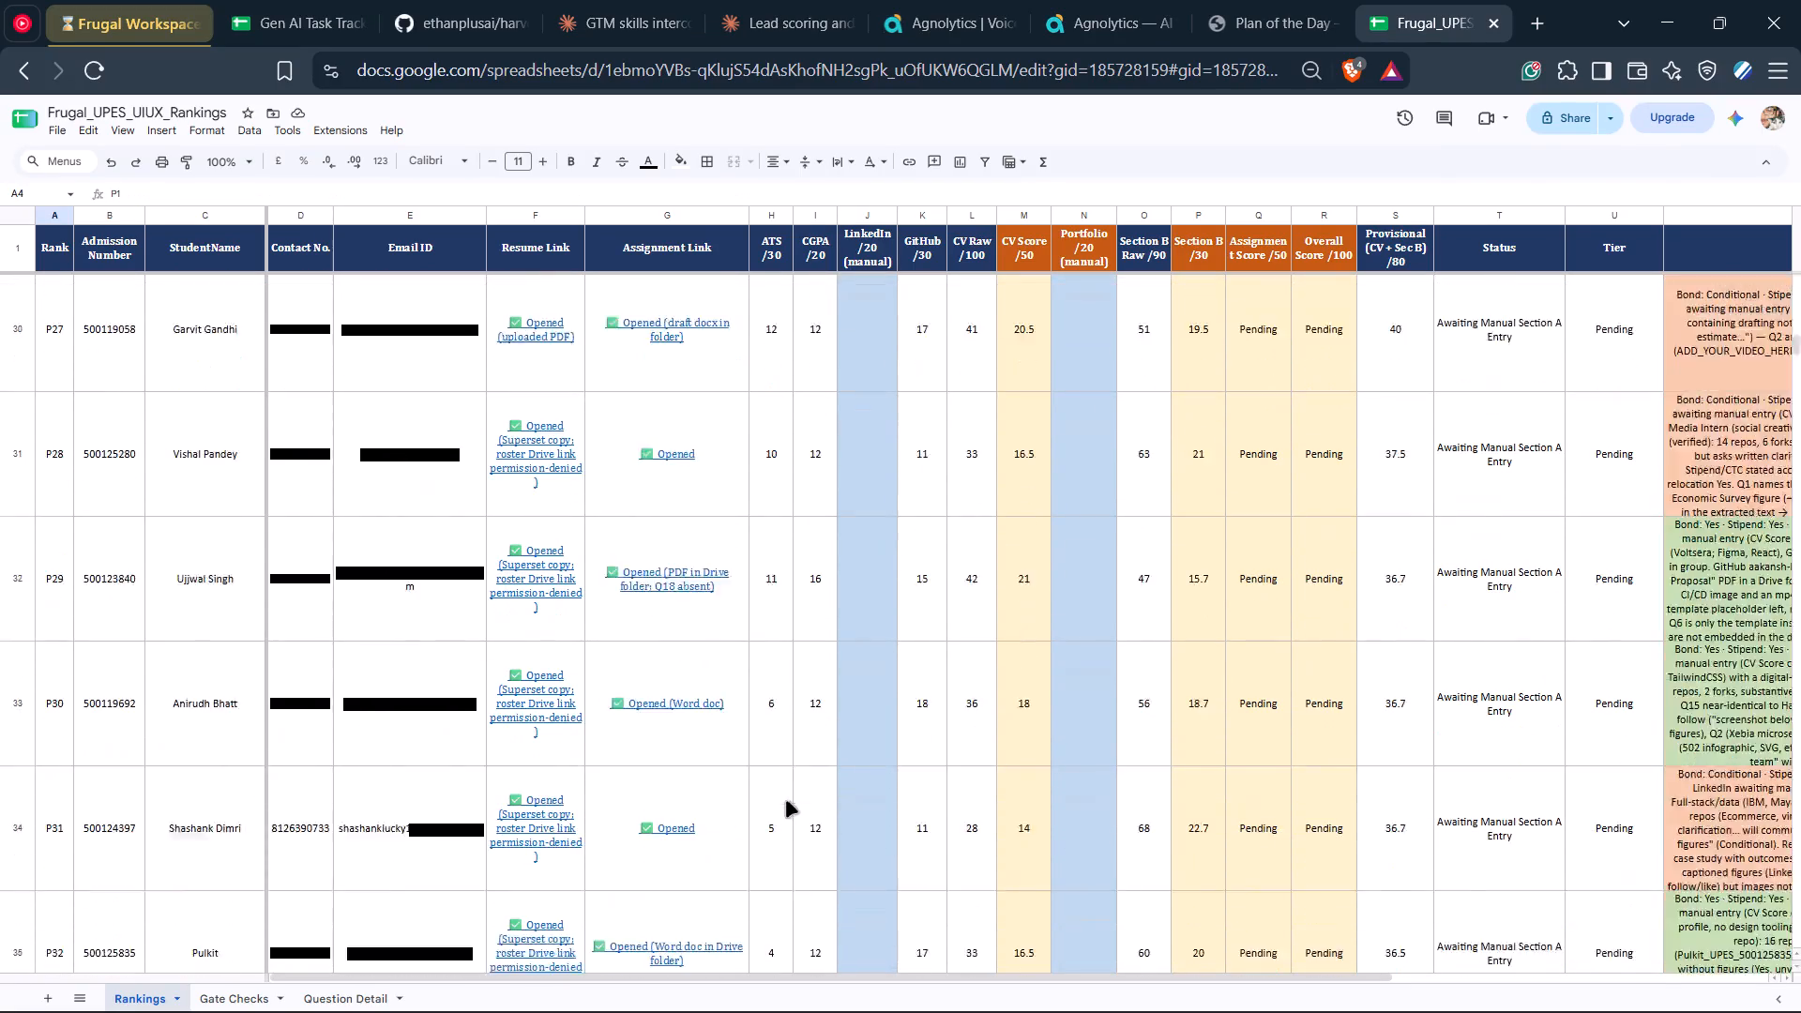
scroll(786, 801, up, 20)
scroll(786, 801, up, 15)
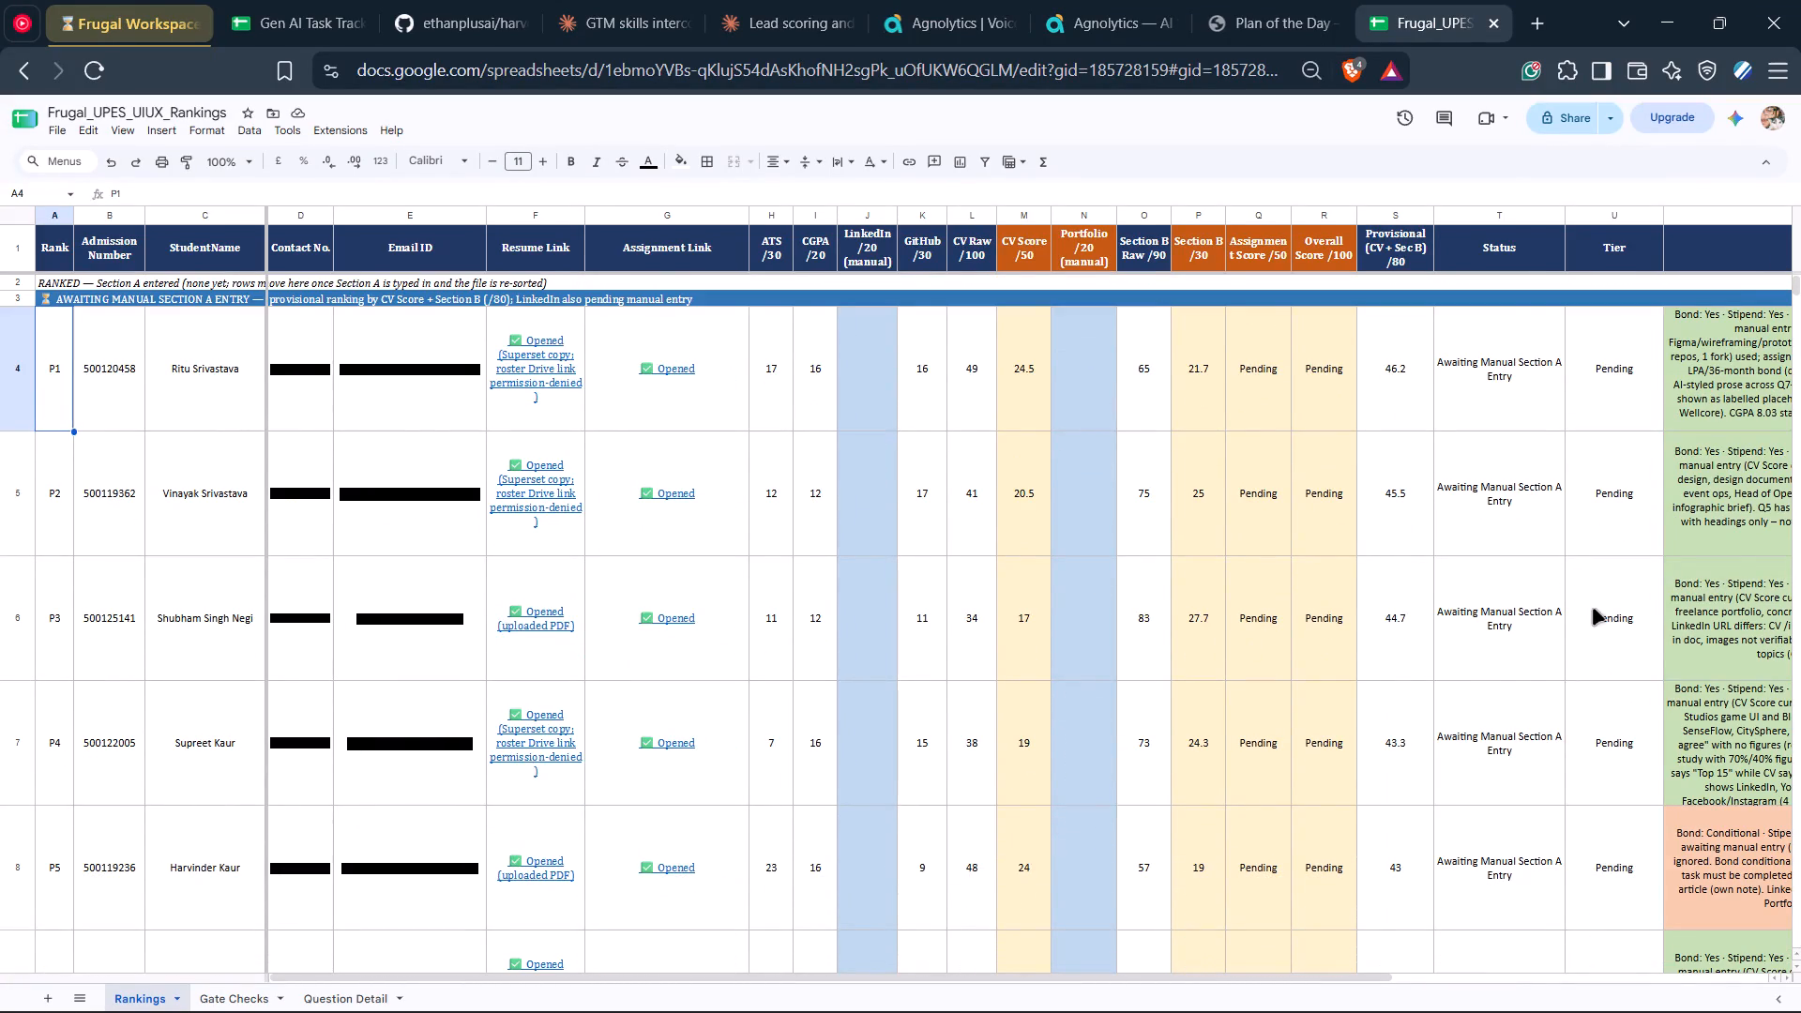
scroll(1593, 608, left, 5)
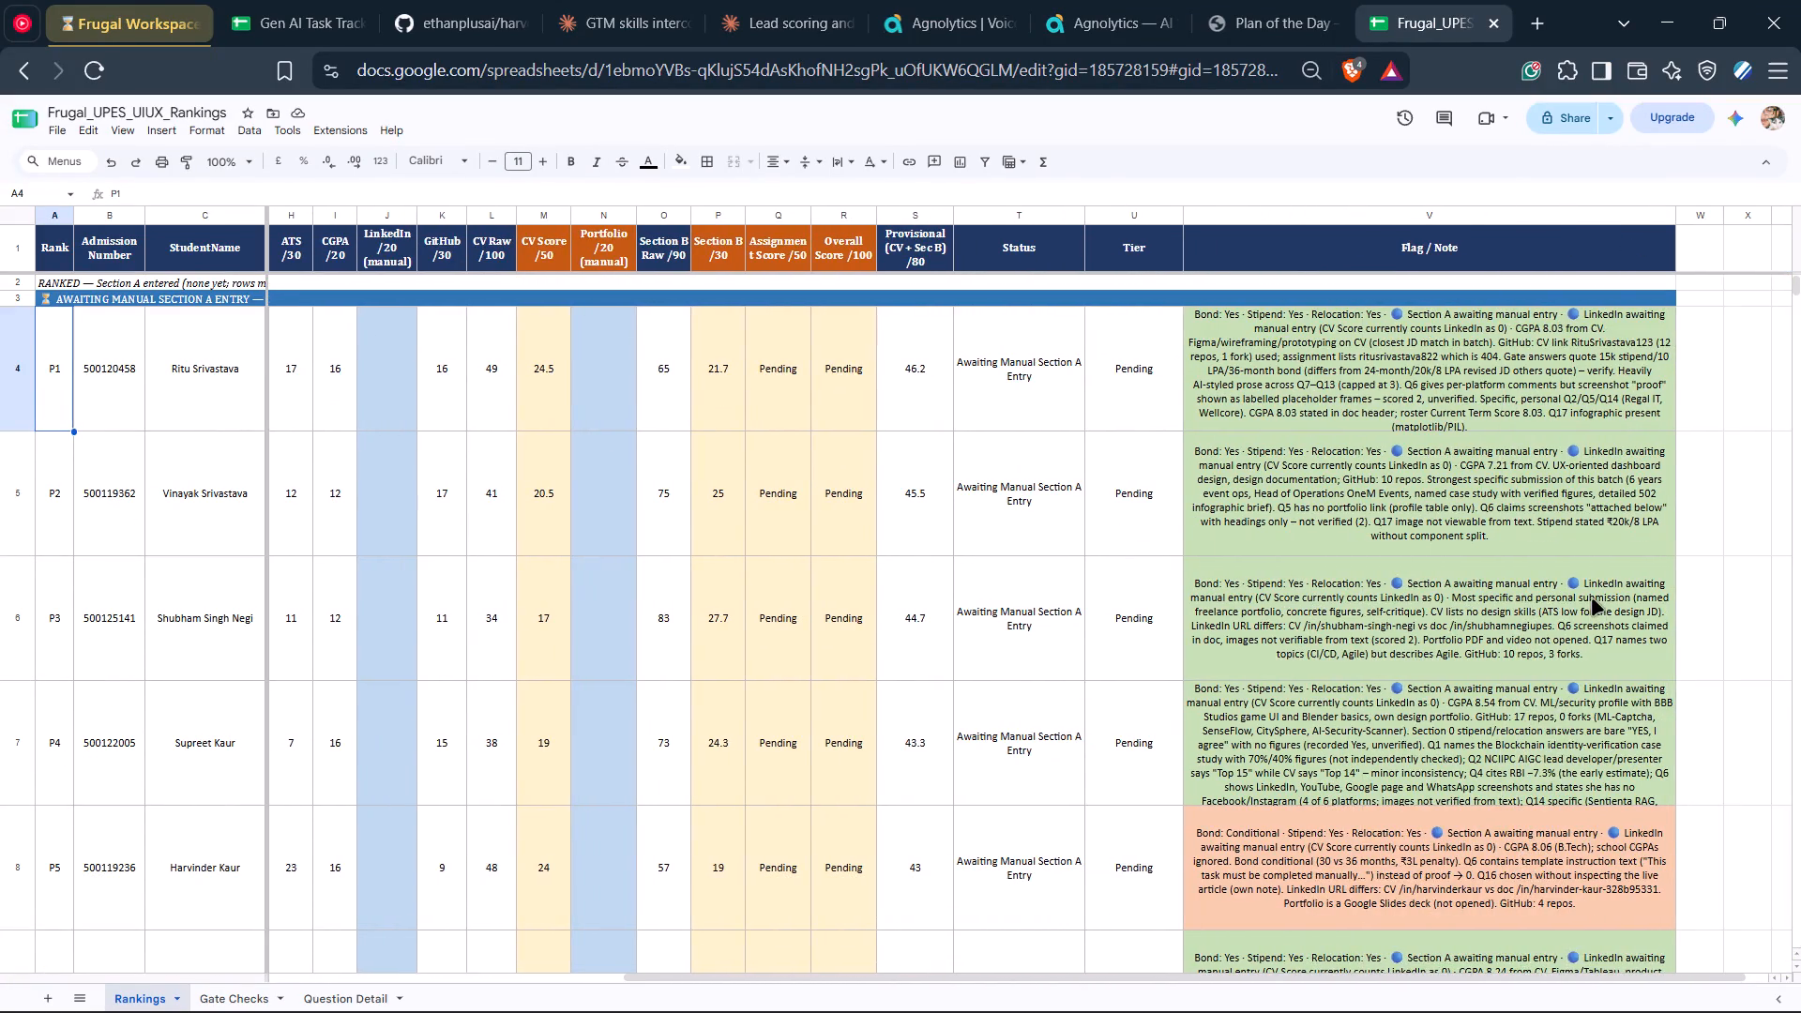
scroll(1592, 598, right, 8)
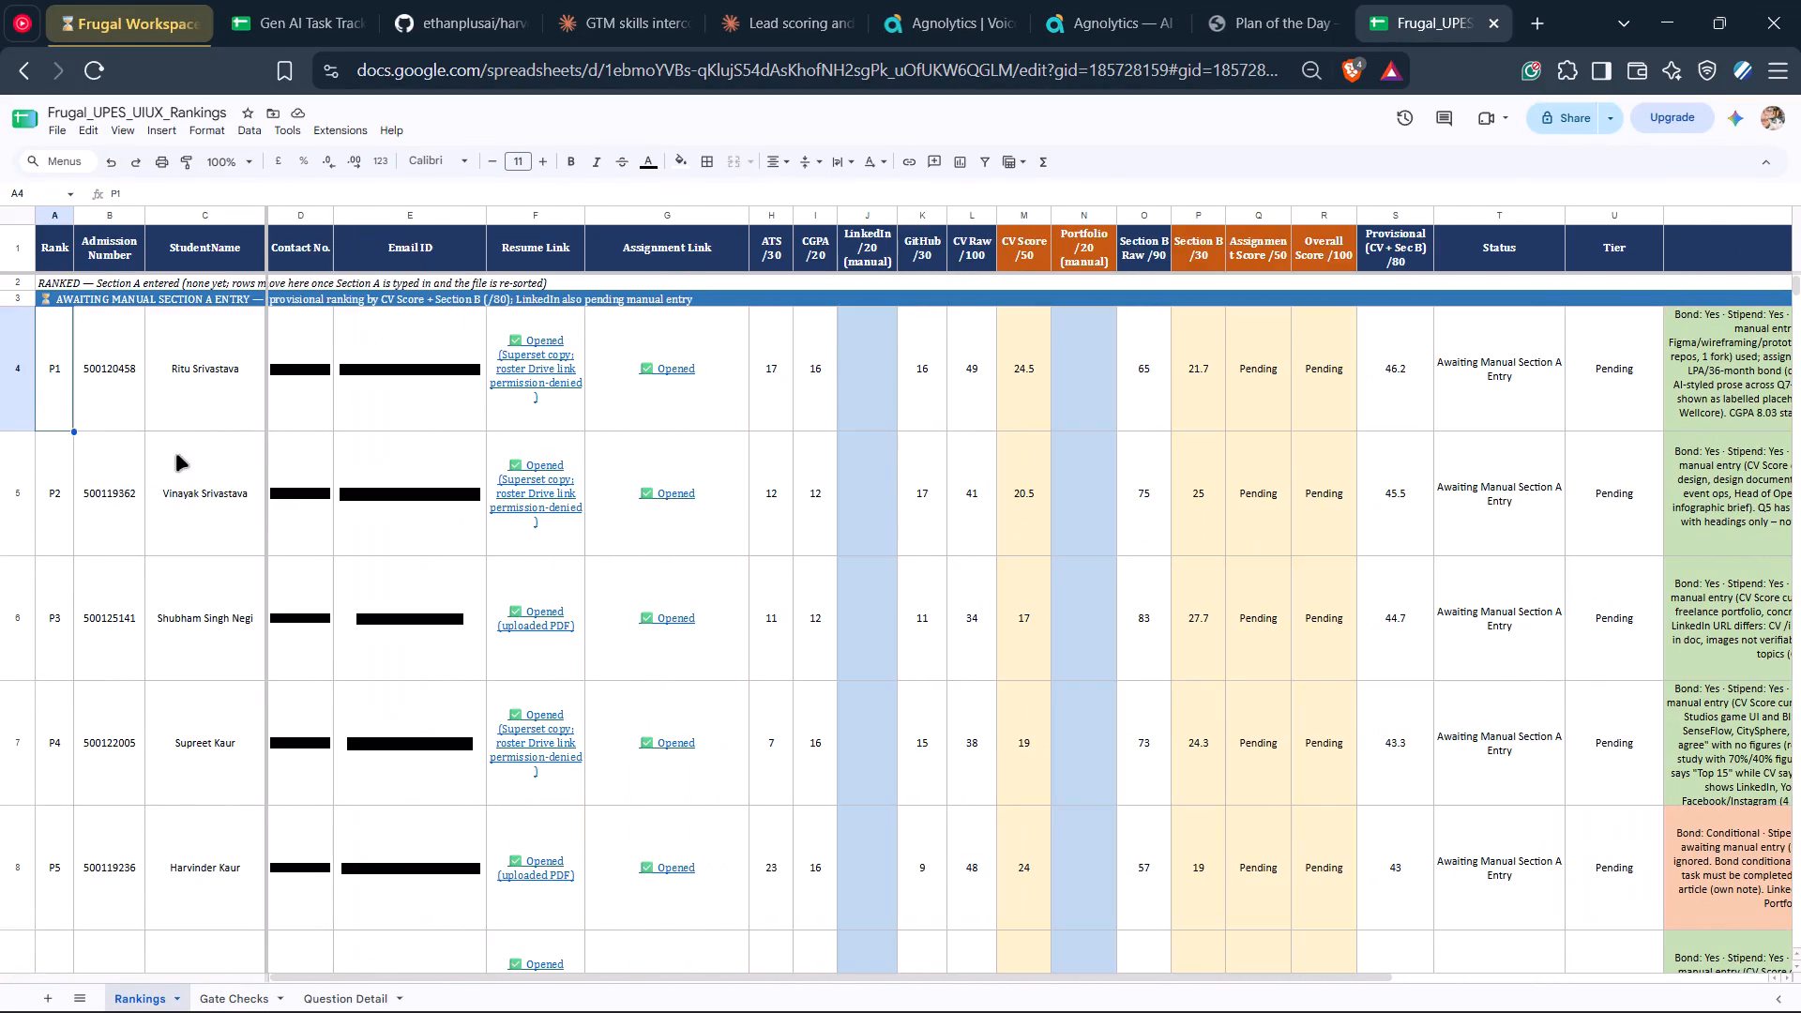
Examine the order of the Rank labels in column A from P1 down to P31, including the P24 label in row 13.
scroll(80, 419, down, 4)
scroll(86, 731, down, 2)
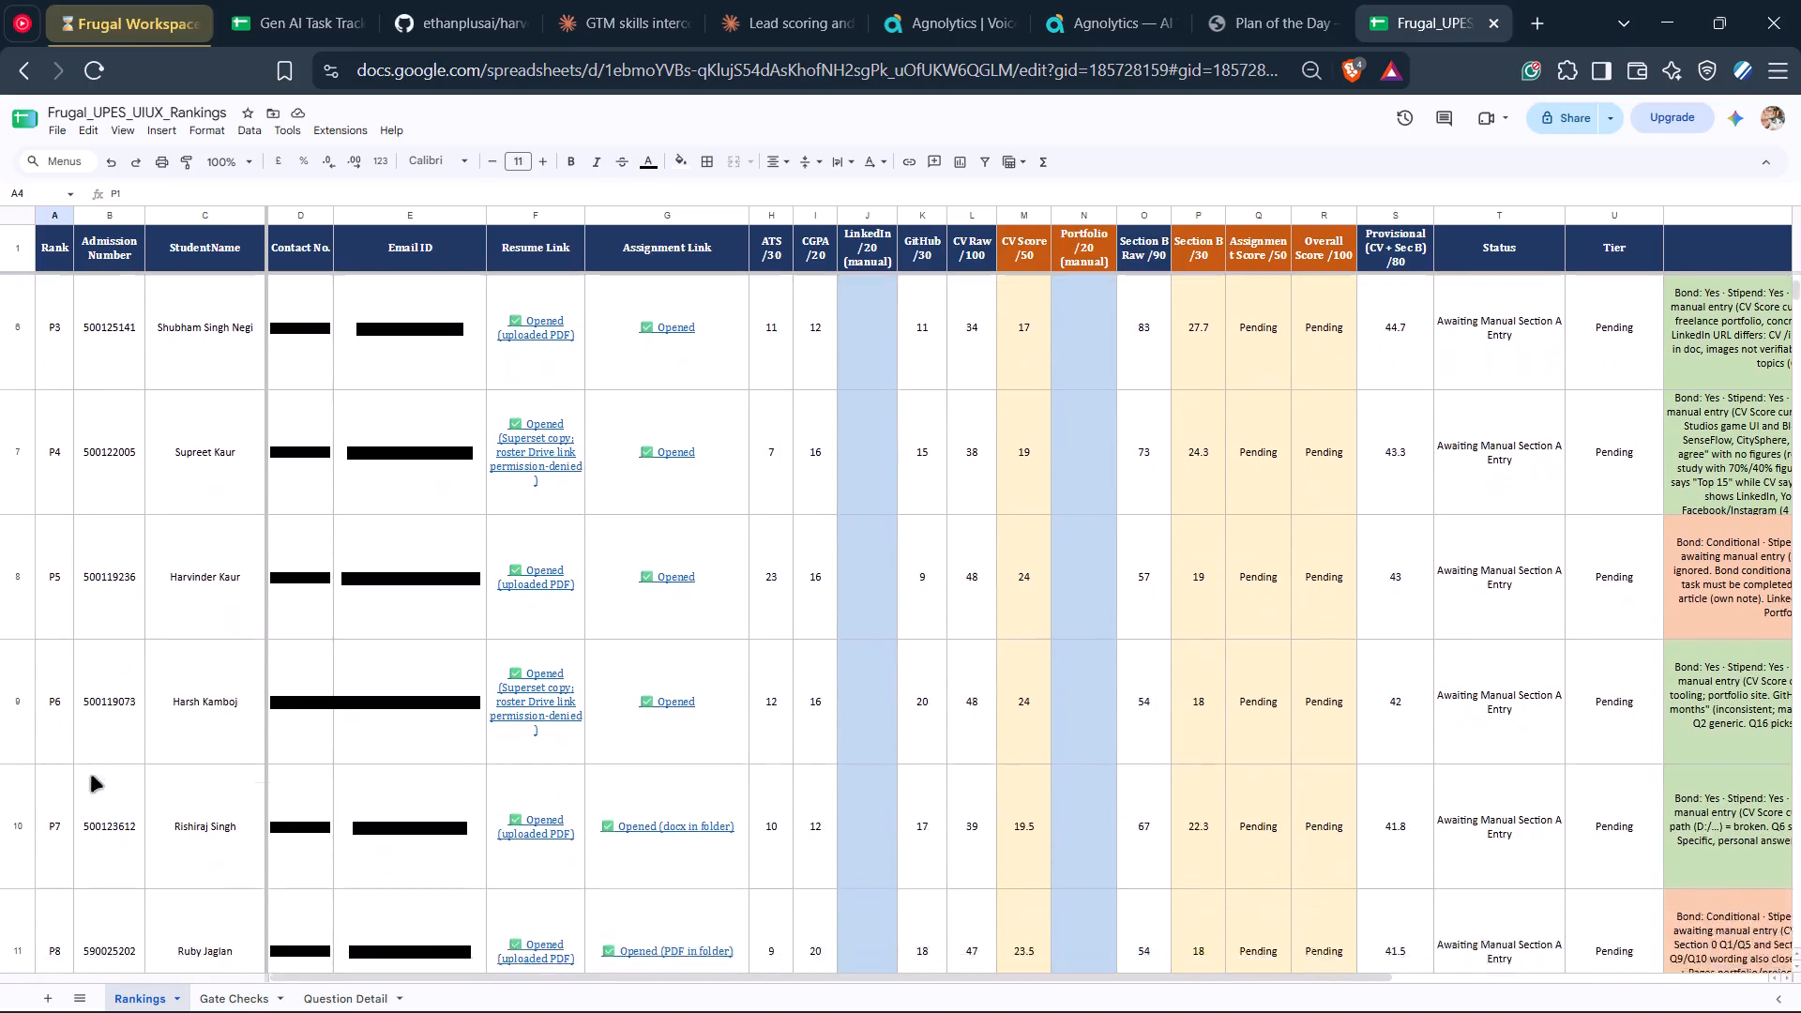
scroll(91, 776, down, 2)
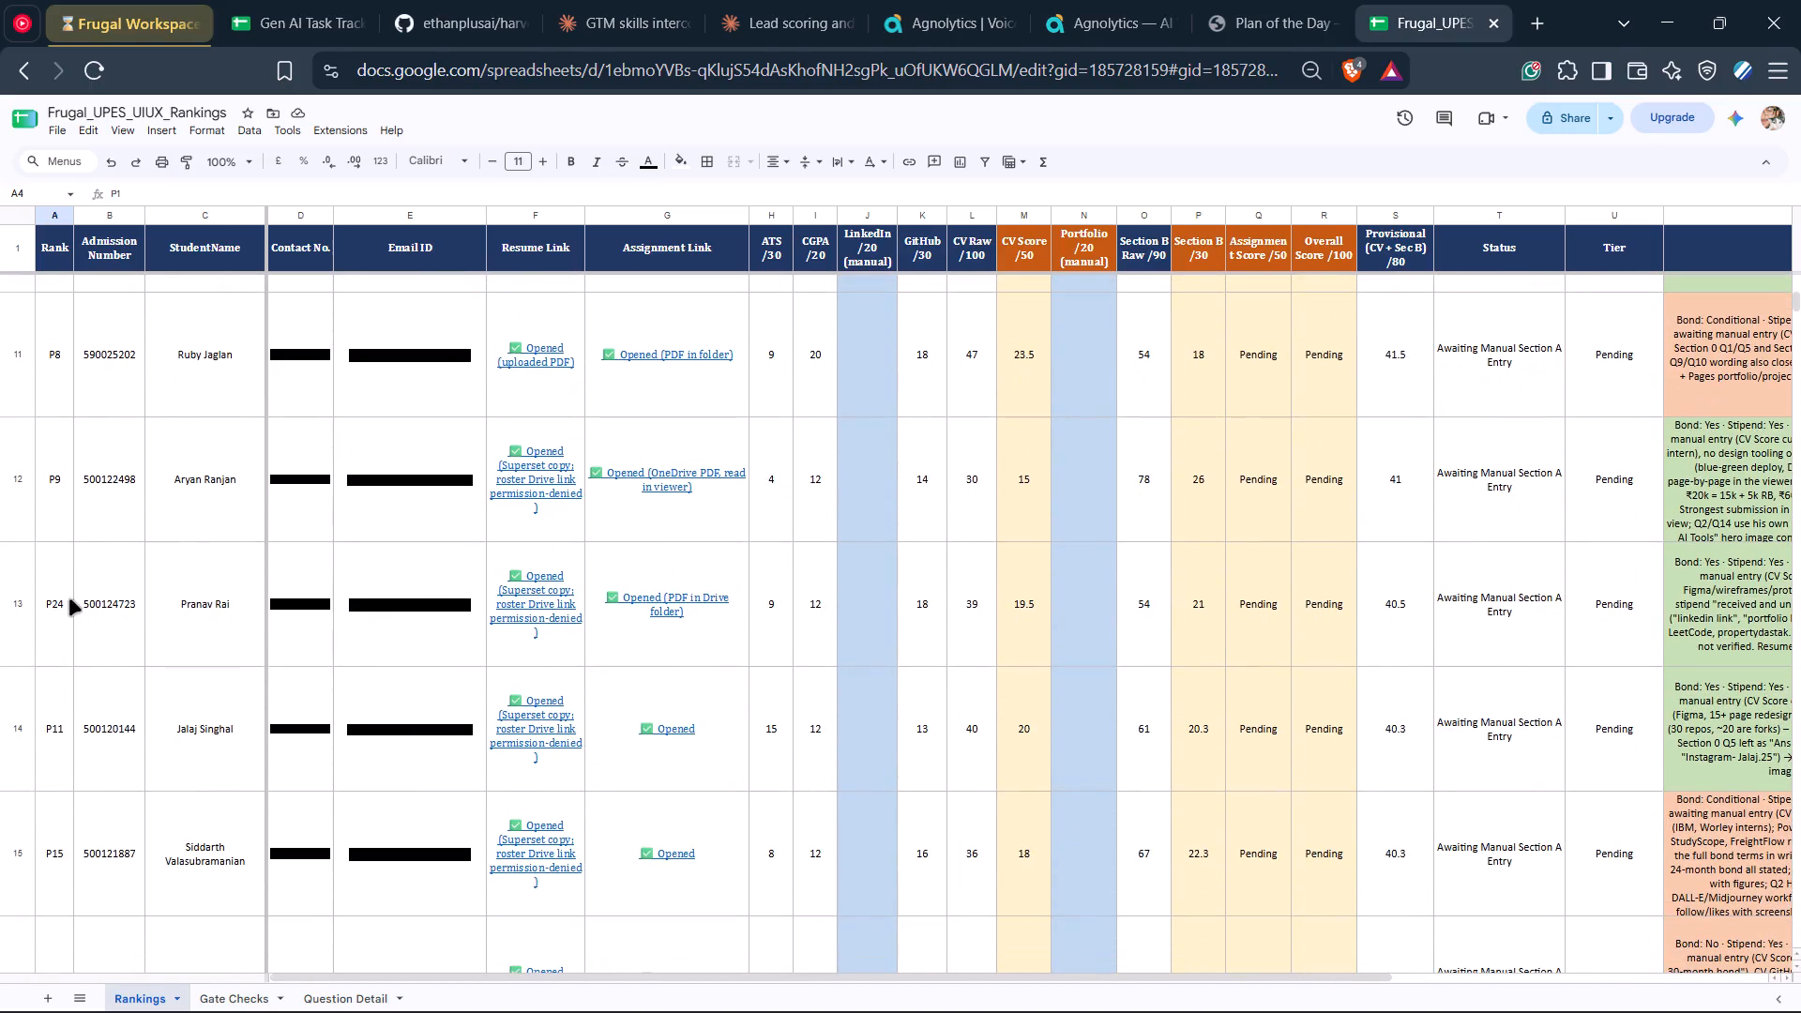
click(55, 606)
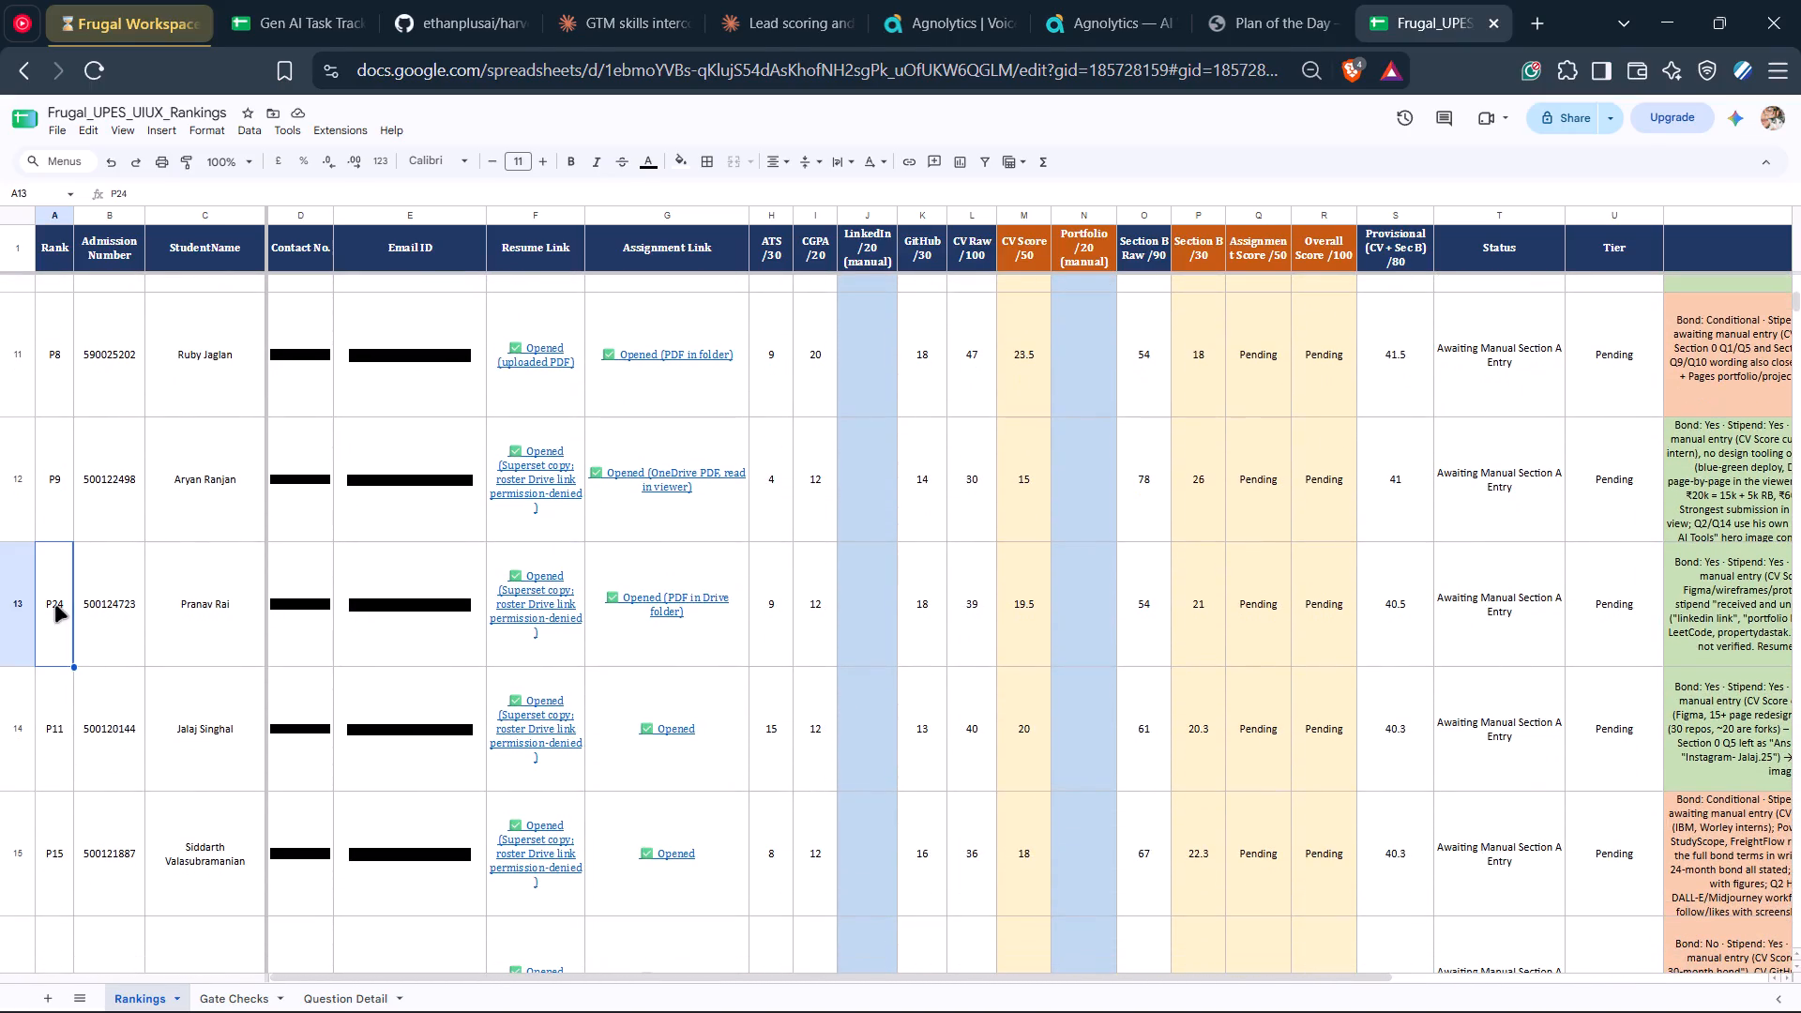
scroll(93, 653, down, 2)
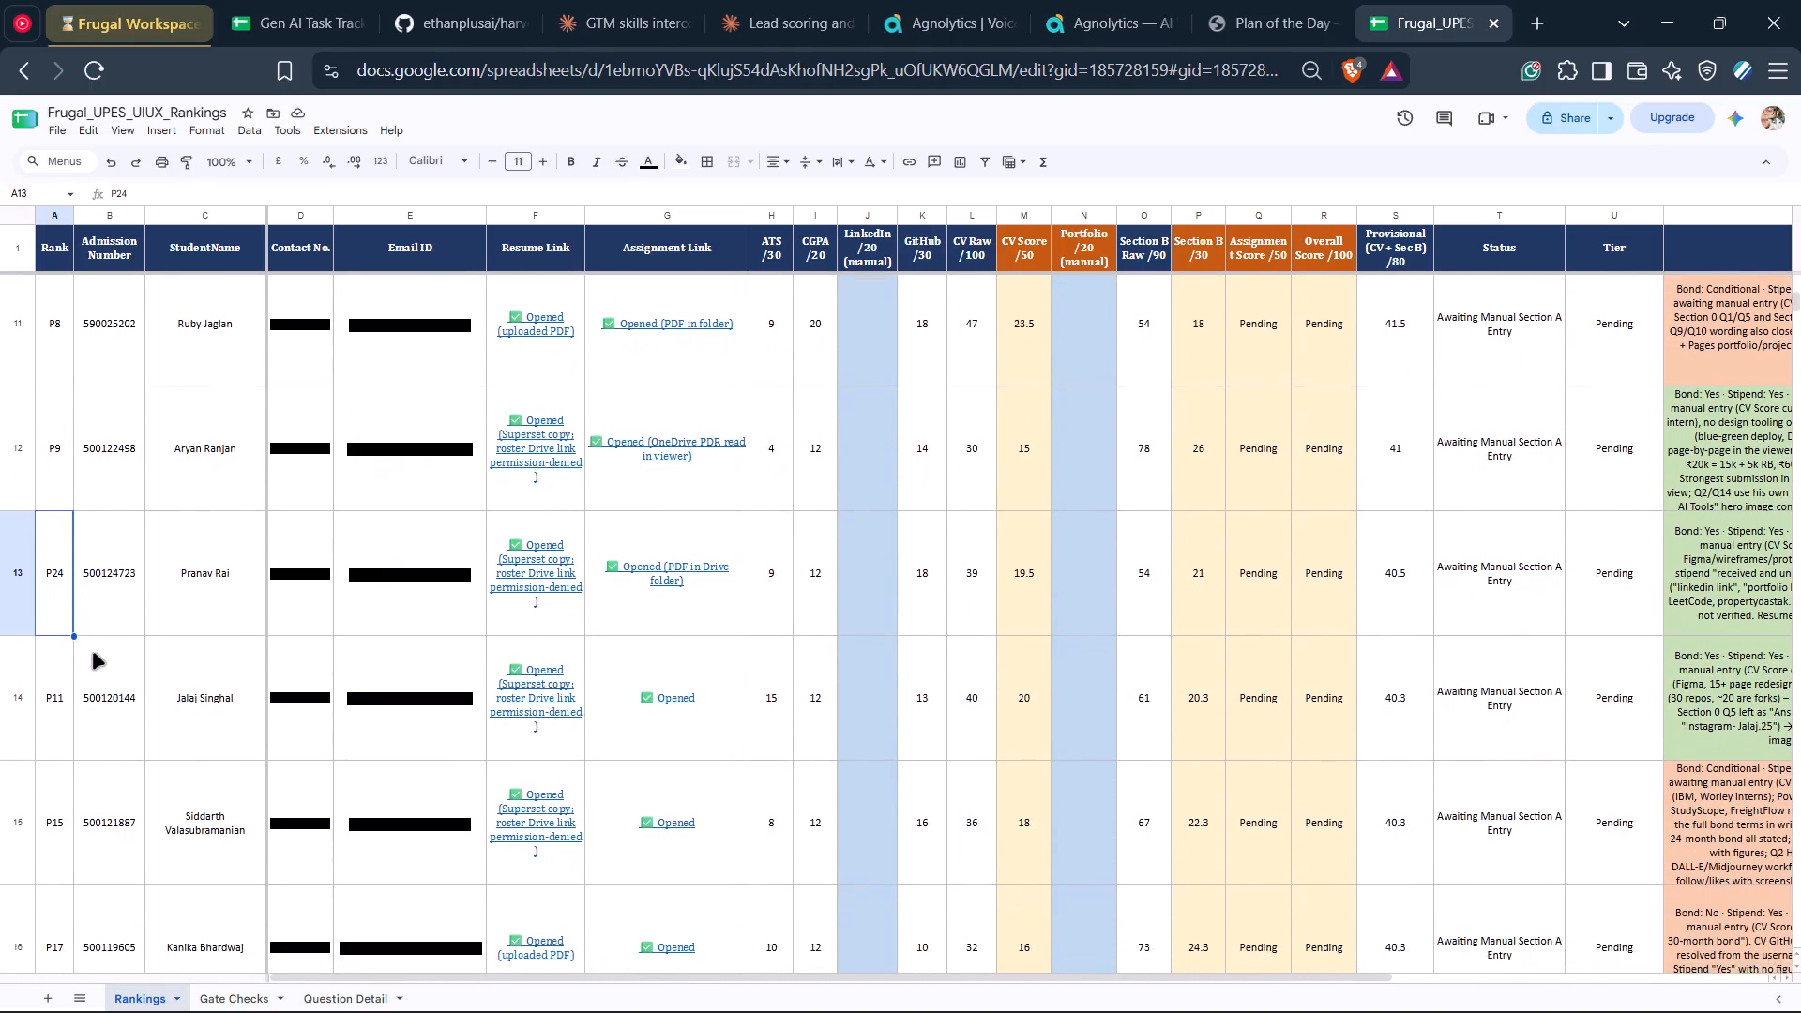
scroll(93, 653, down, 2)
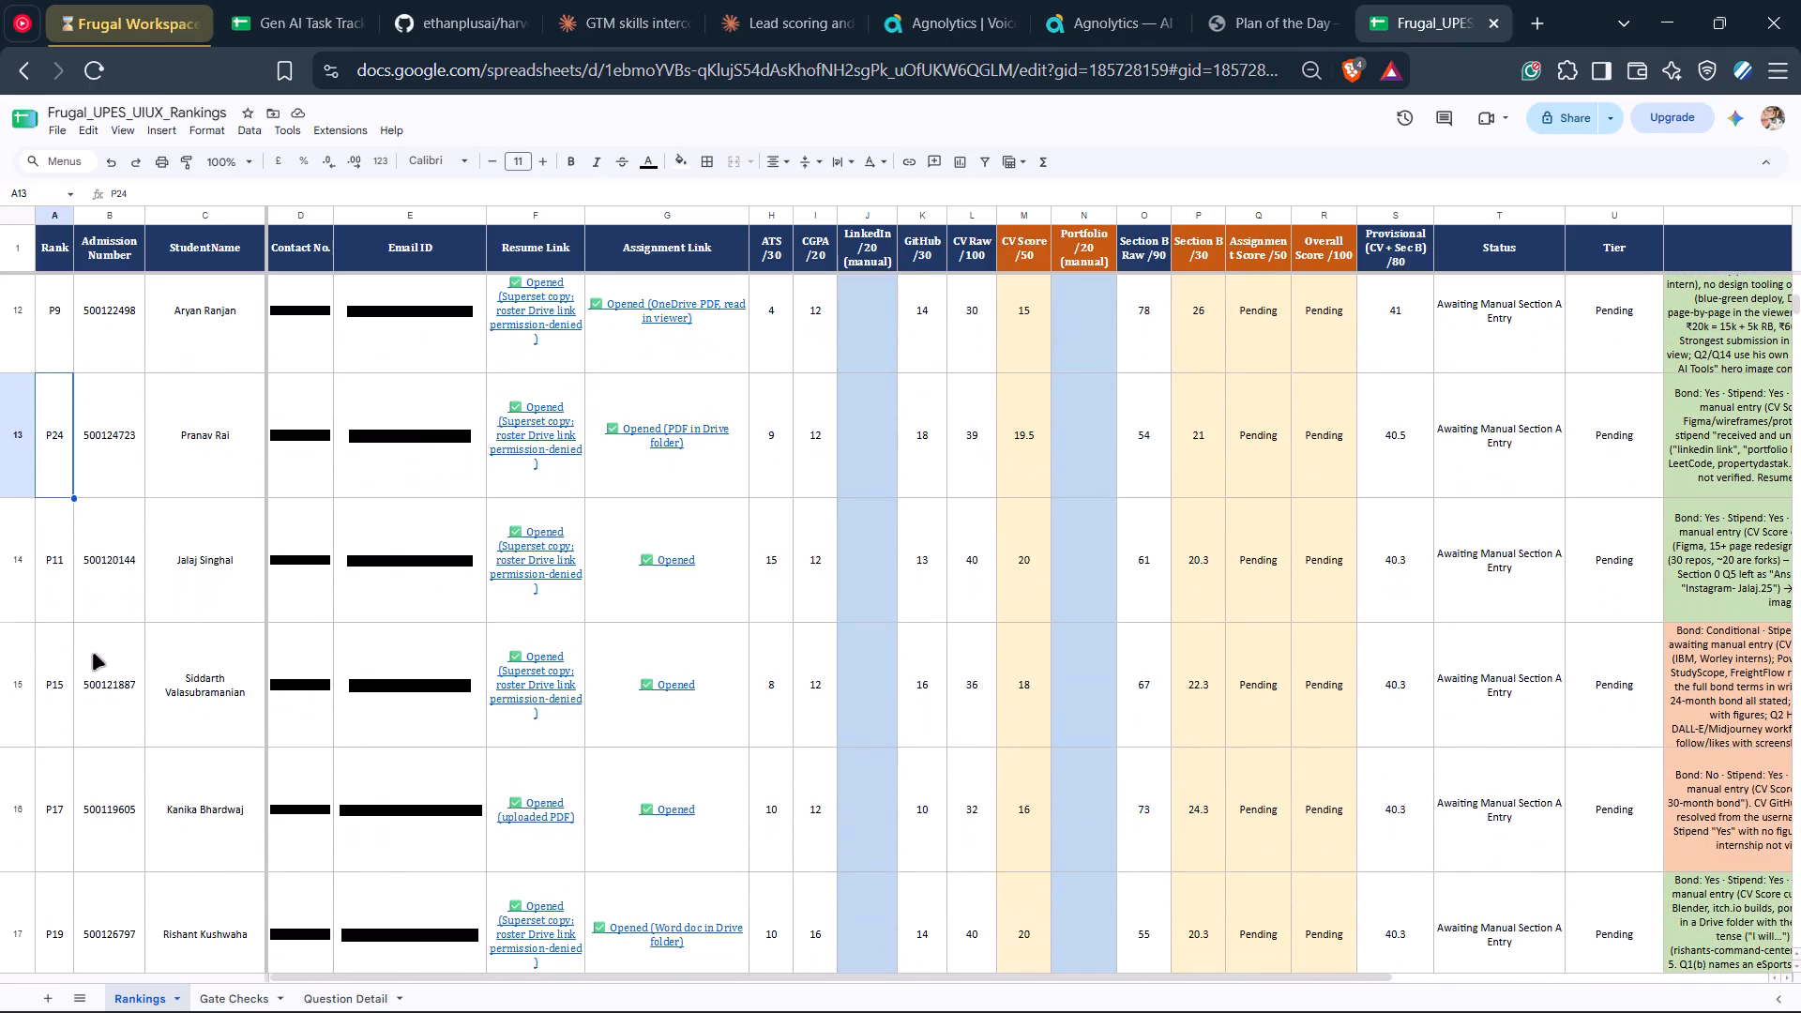
scroll(93, 654, down, 10)
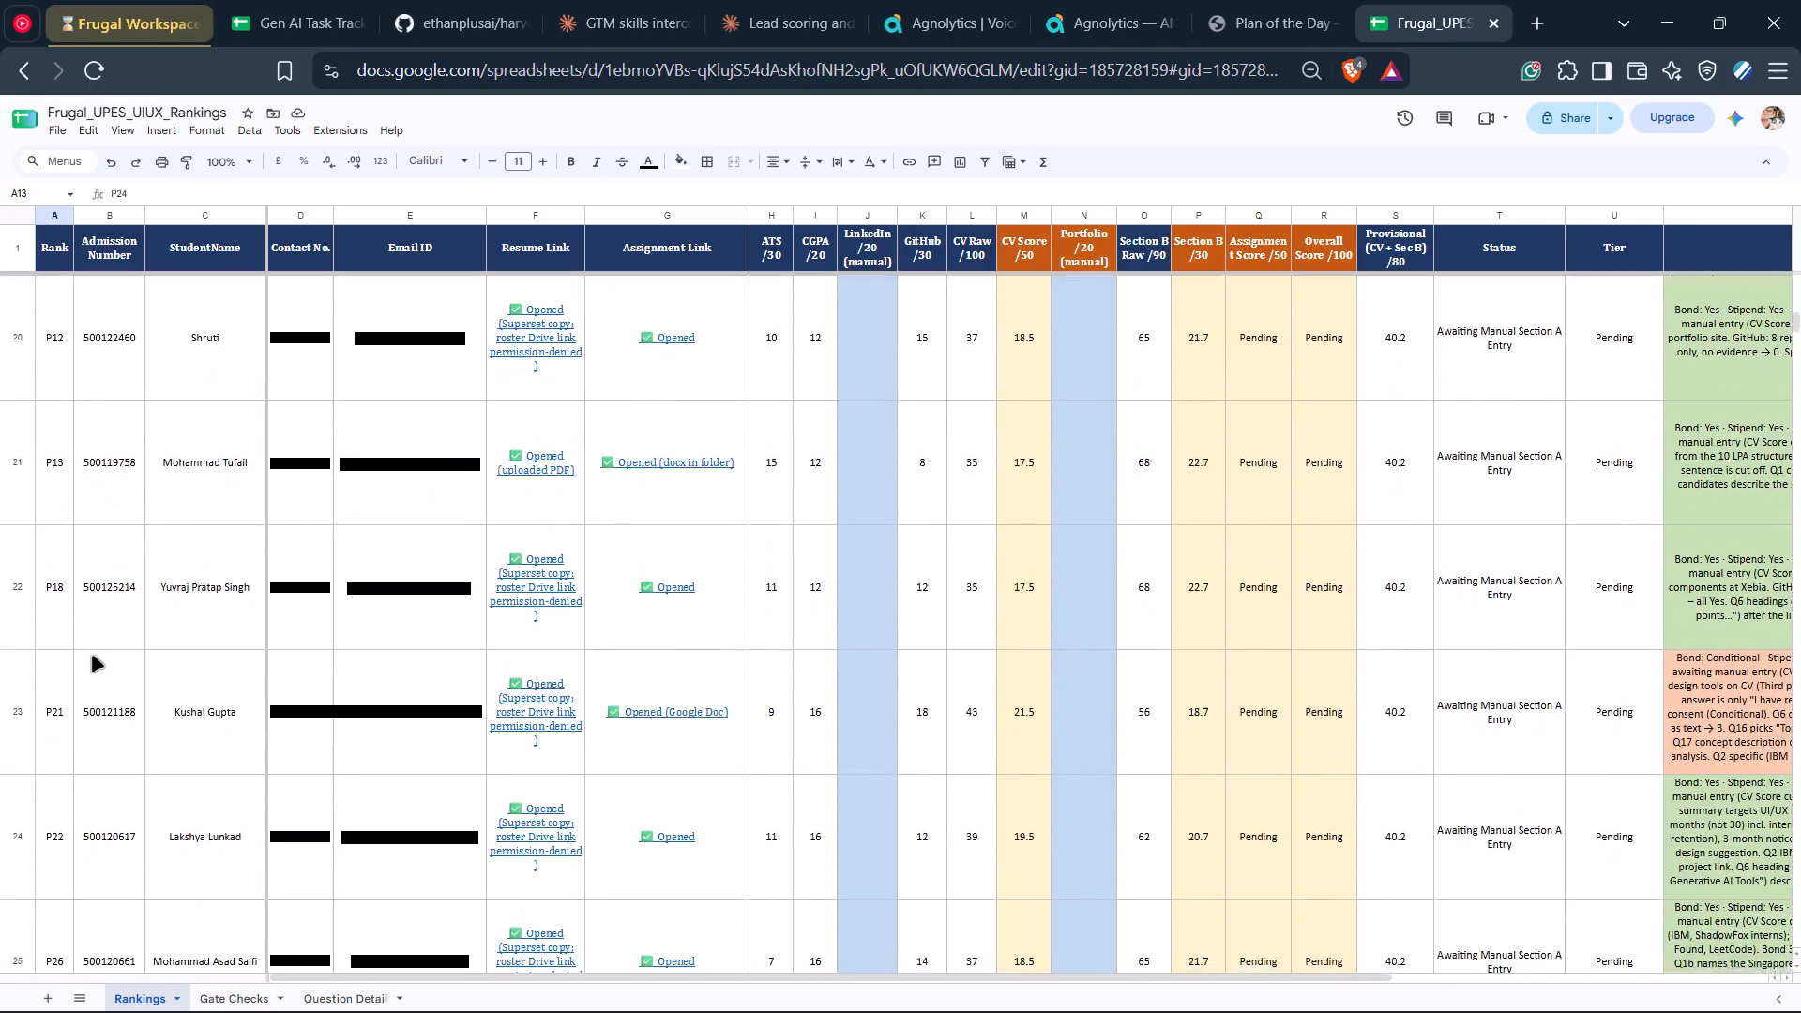
scroll(92, 656, down, 4)
scroll(91, 658, up, 1)
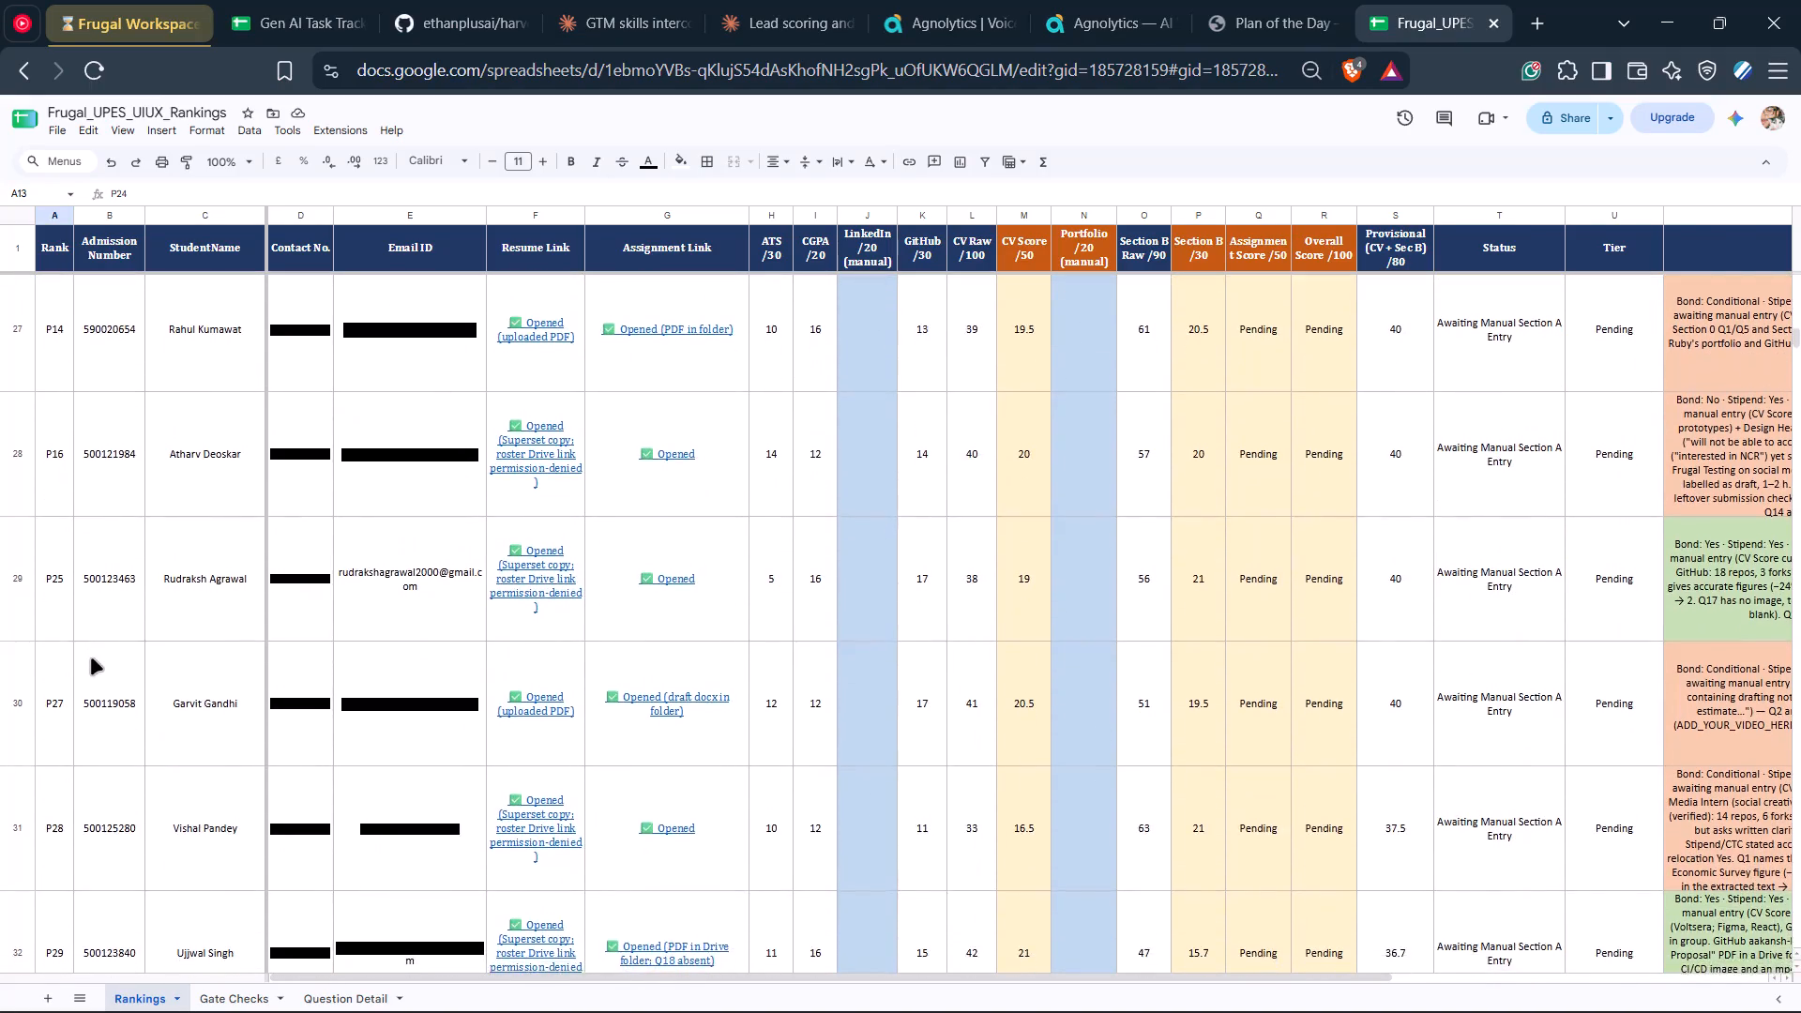
scroll(91, 658, up, 1)
scroll(117, 727, down, 1)
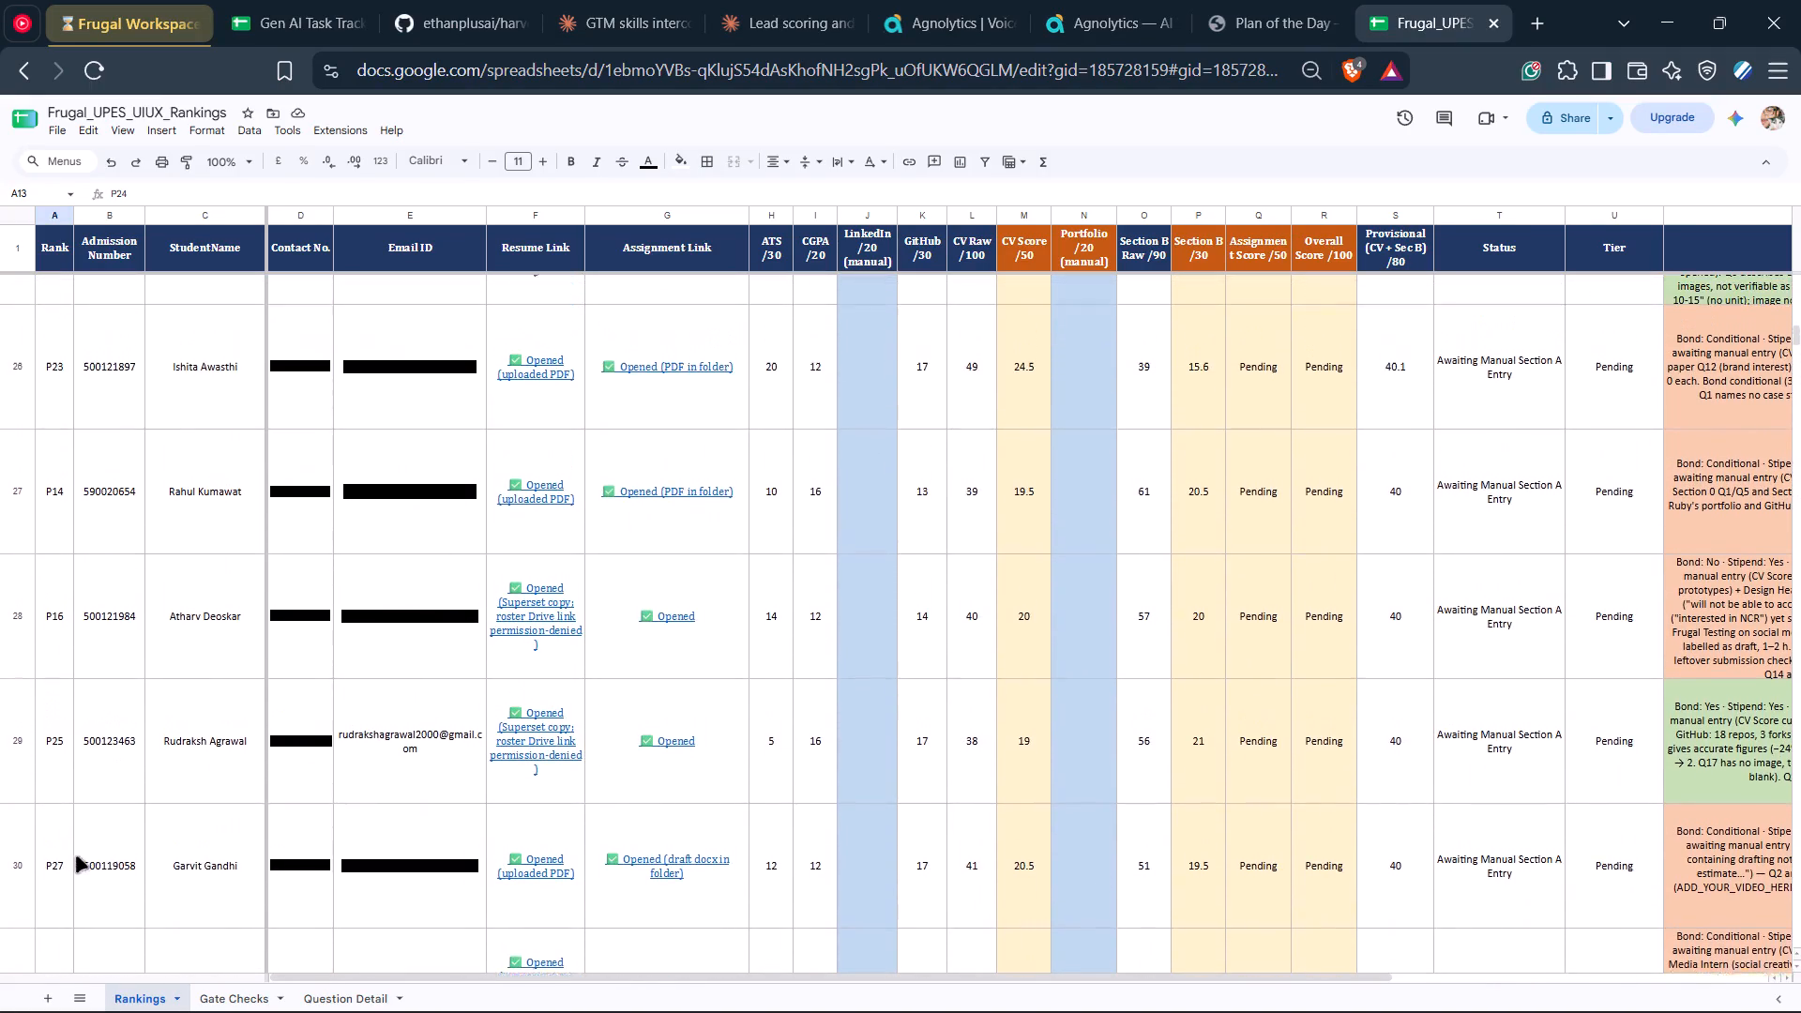
scroll(76, 856, down, 1)
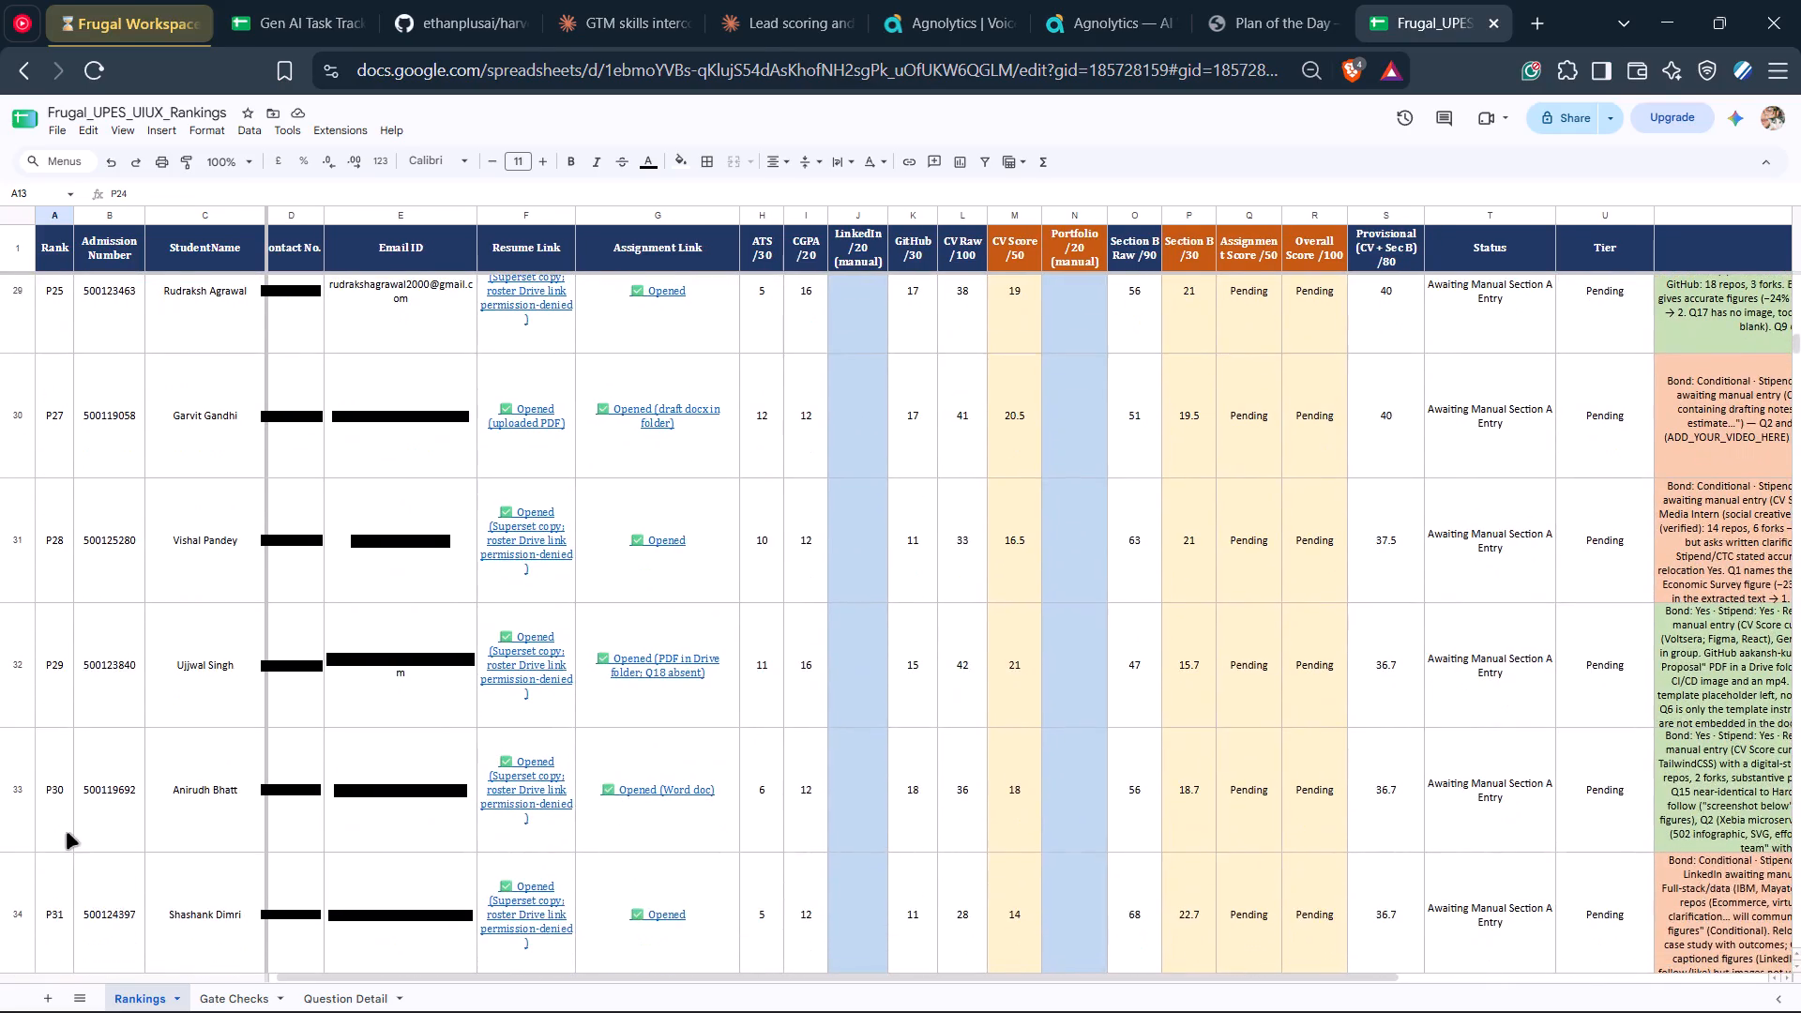
scroll(67, 827, right, 2)
scroll(81, 753, up, 3)
scroll(81, 559, up, 1)
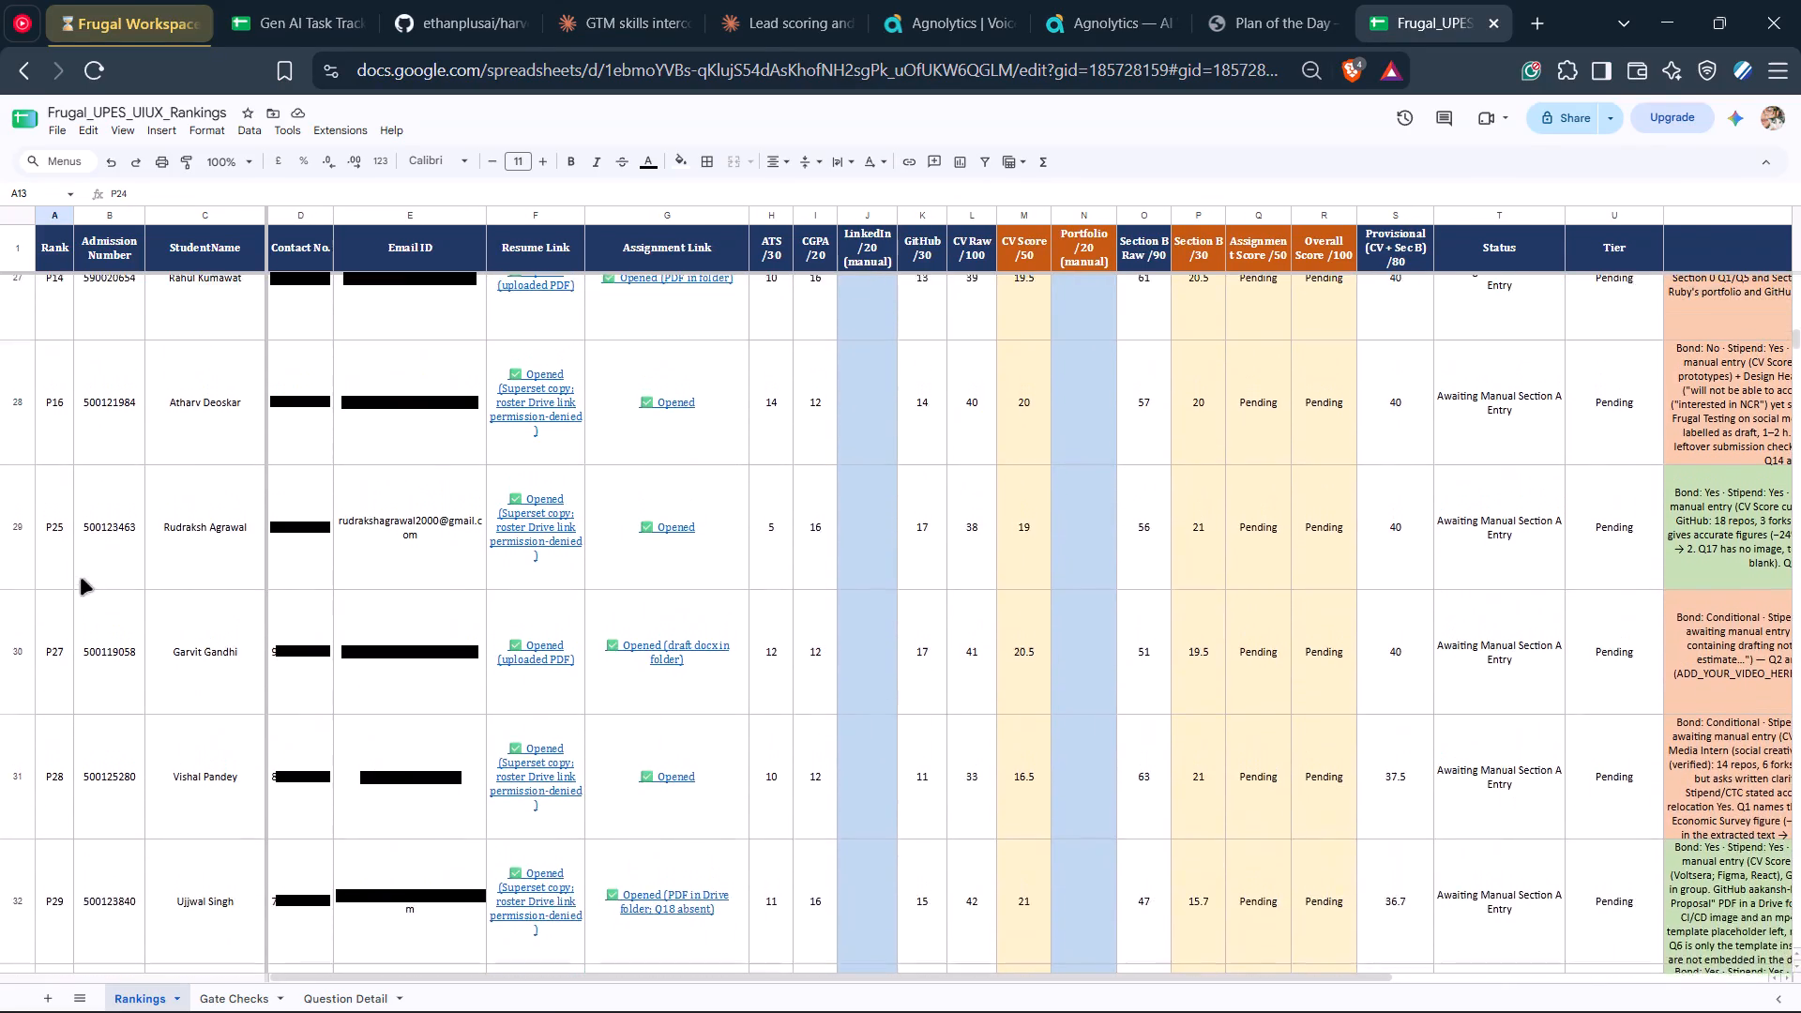
scroll(81, 579, up, 1)
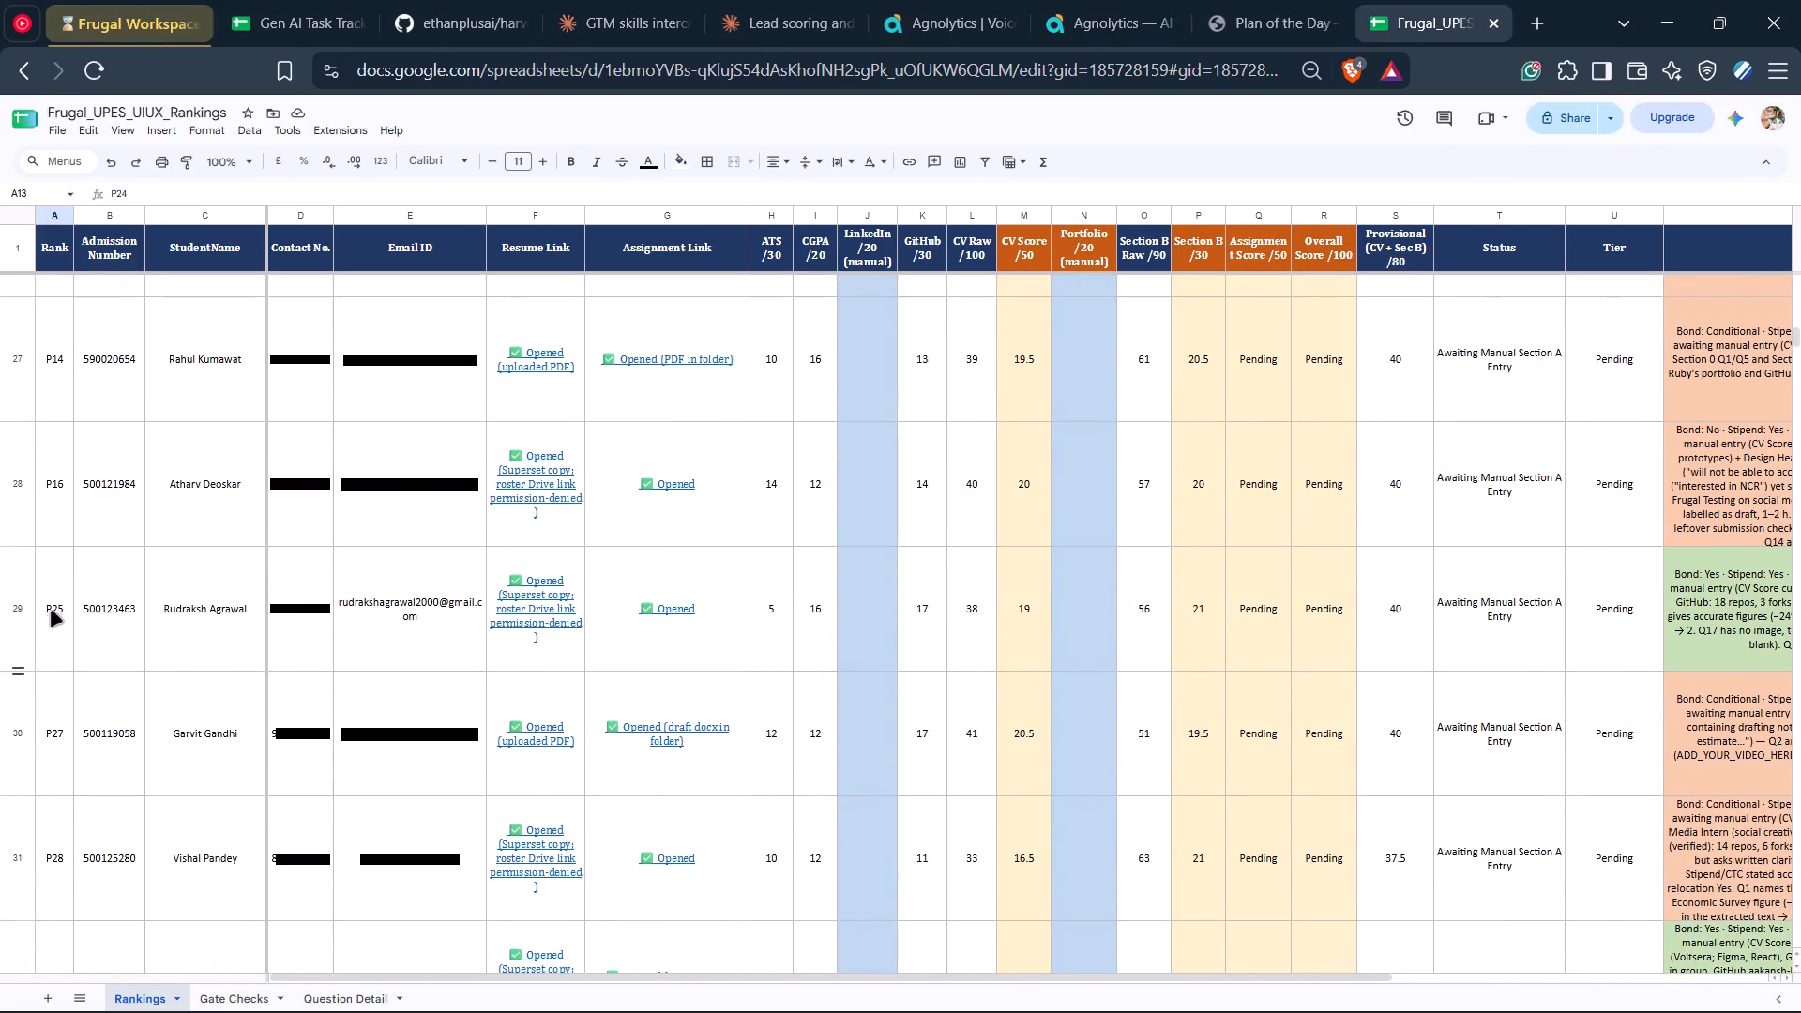
Renumber the Rank column in cells A4:A31 consecutively from P1 to P28 by extending the series in A4:A7.
scroll(46, 582, up, 17)
drag(59, 407, 58, 431)
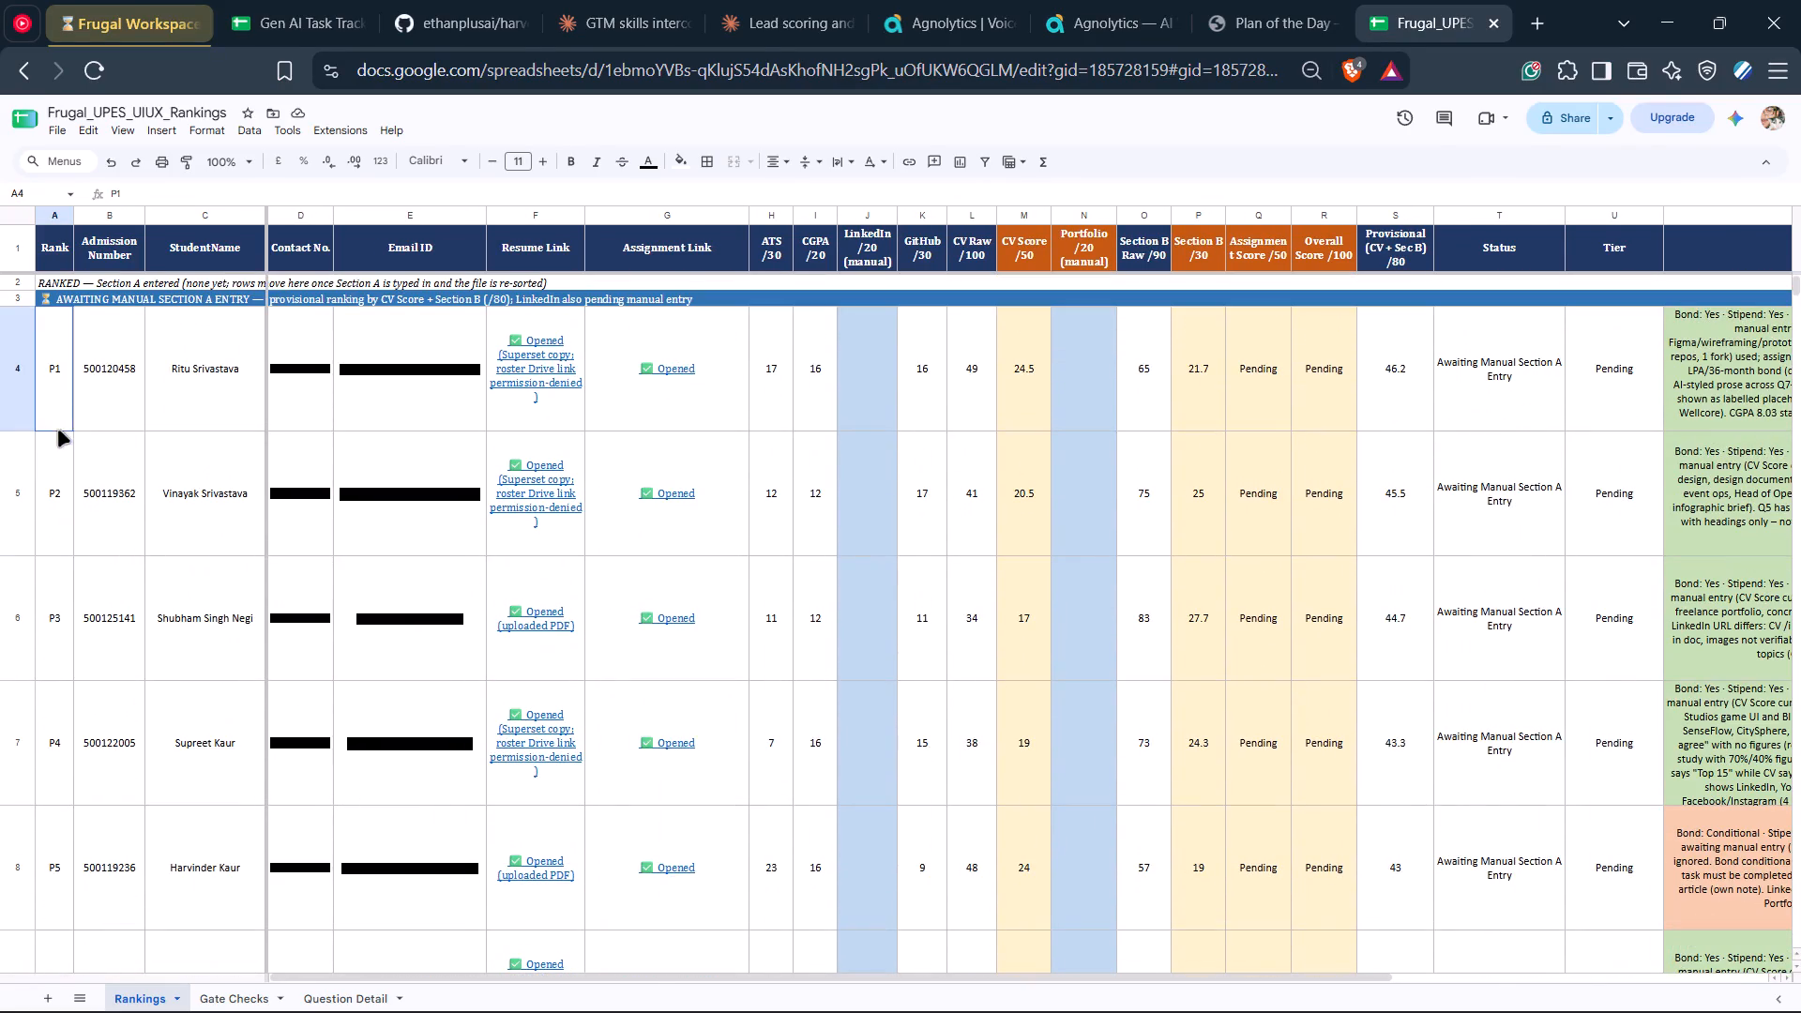
drag(58, 431, 56, 748)
scroll(101, 574, down, 5)
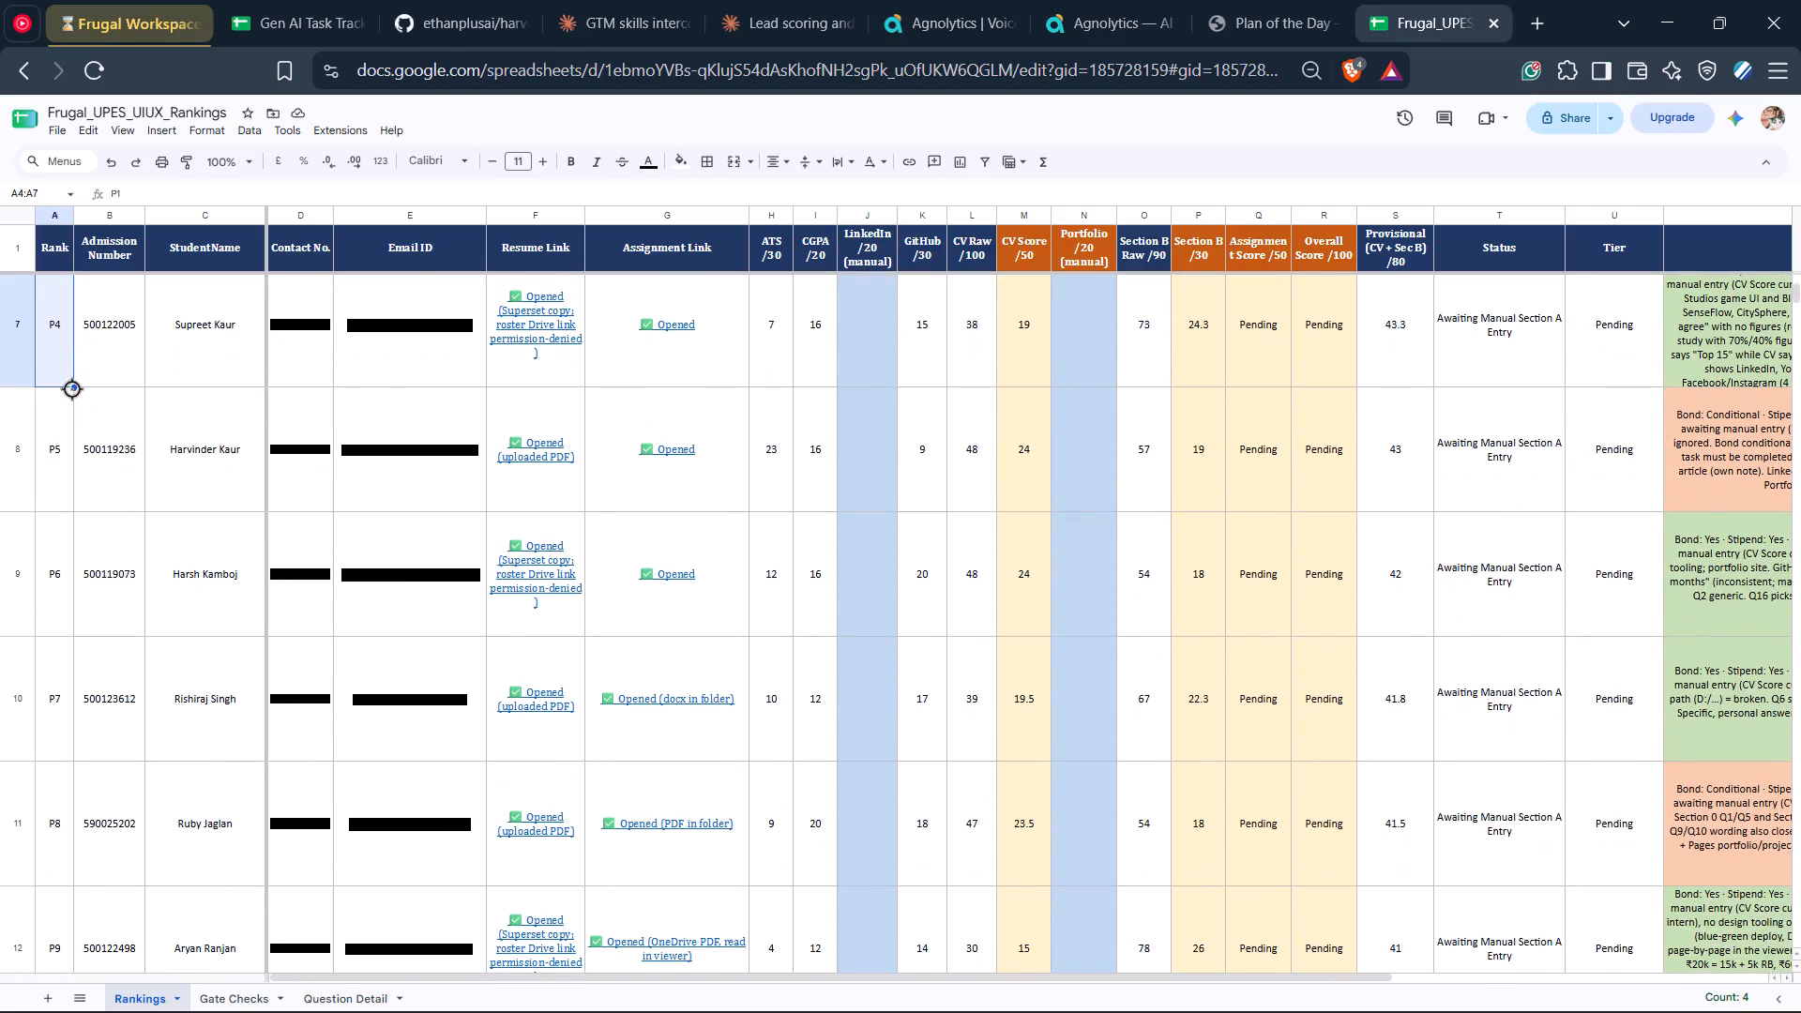
drag(73, 386, 83, 995)
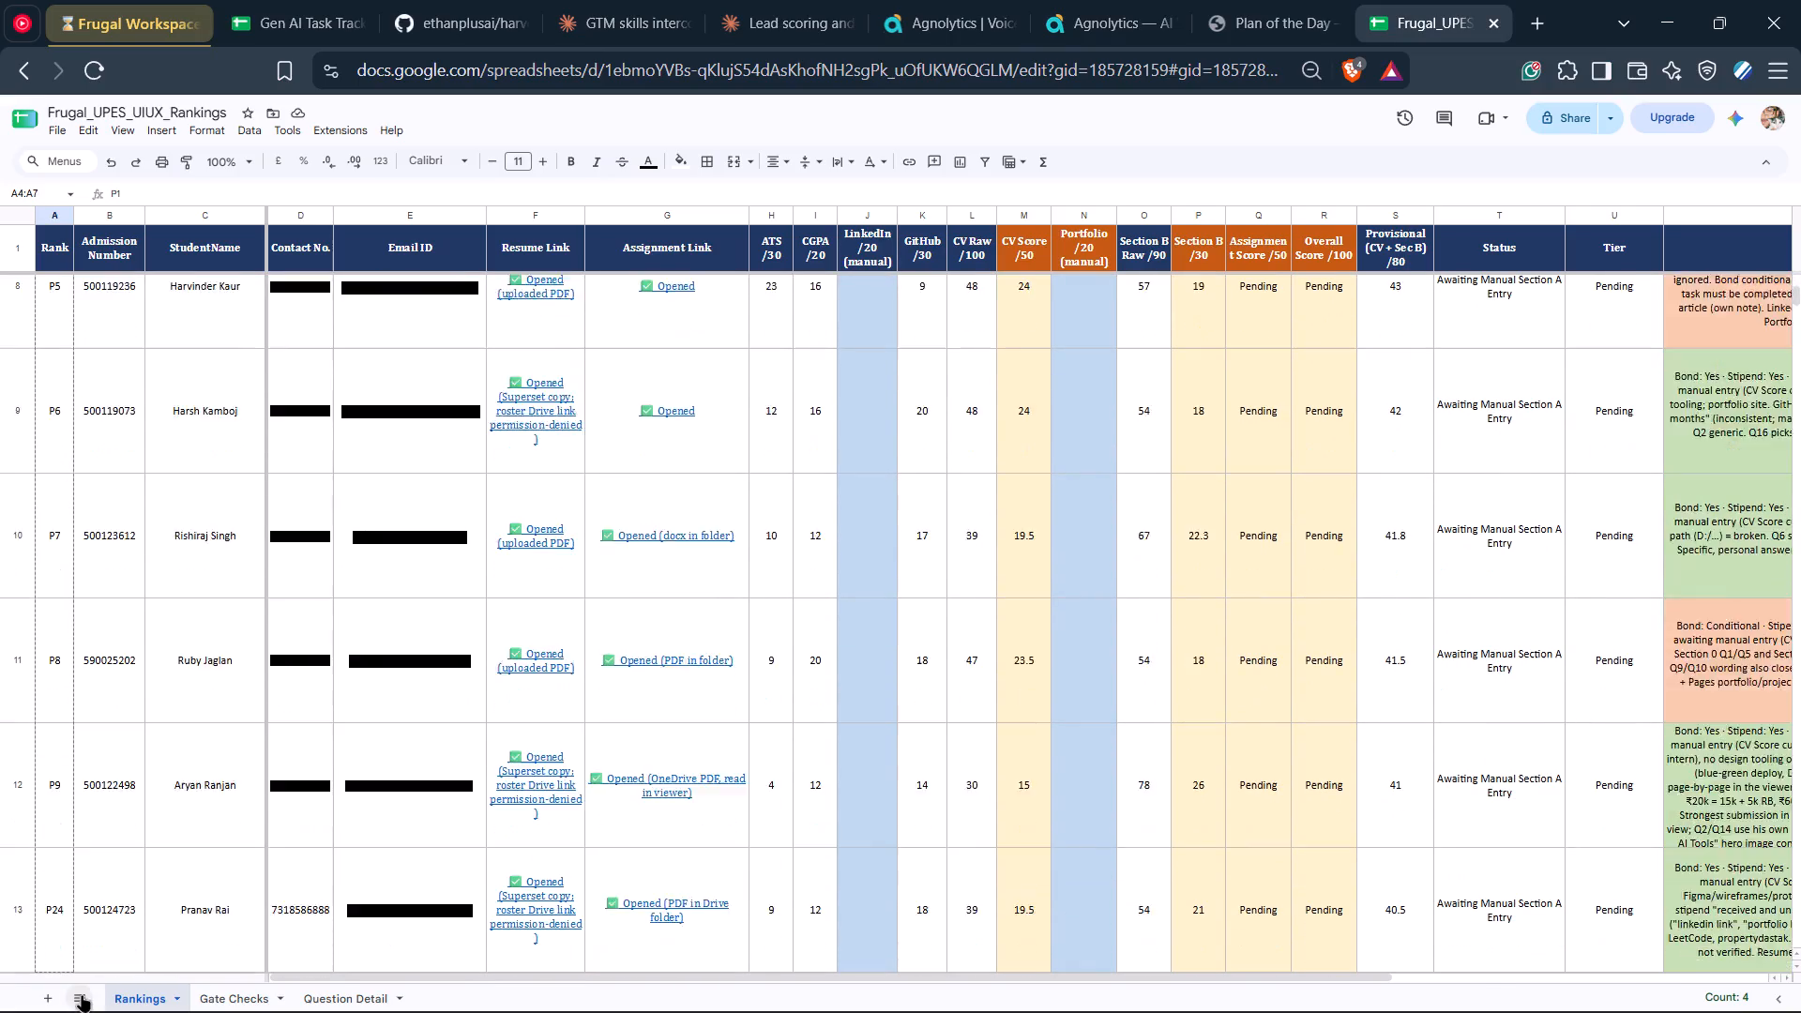
drag(83, 995, 59, 678)
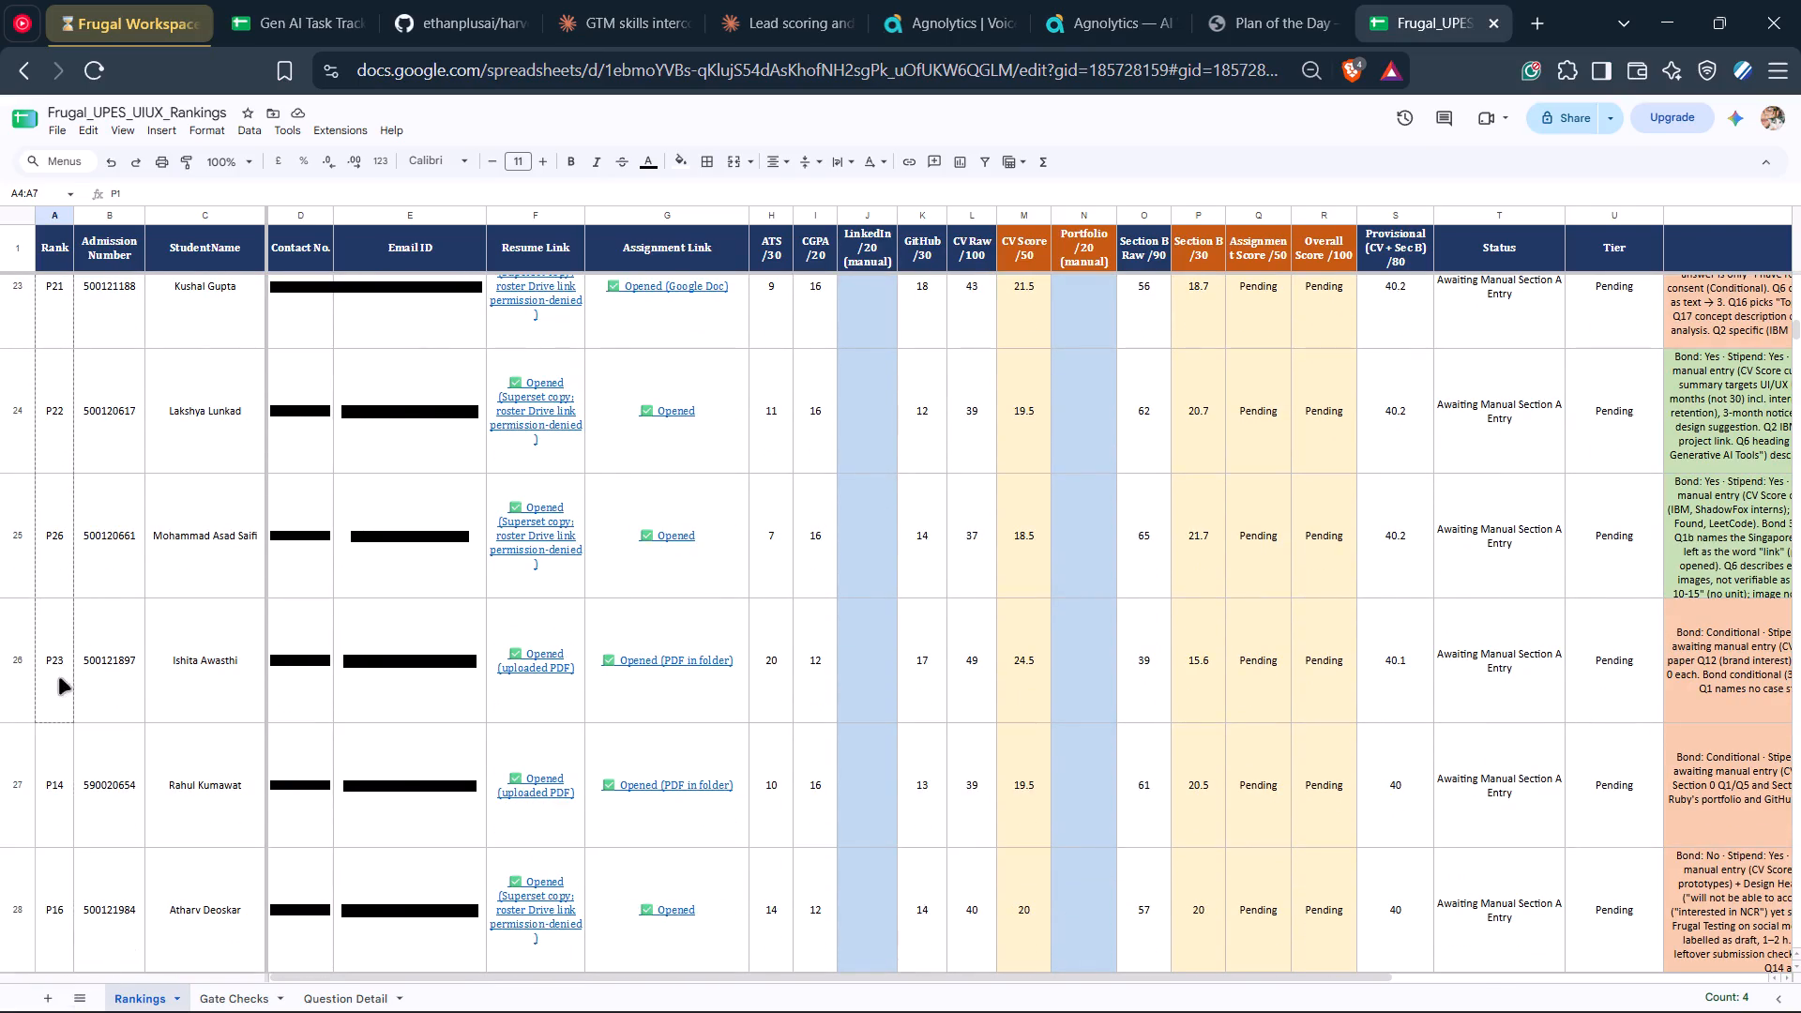
drag(59, 678, 58, 969)
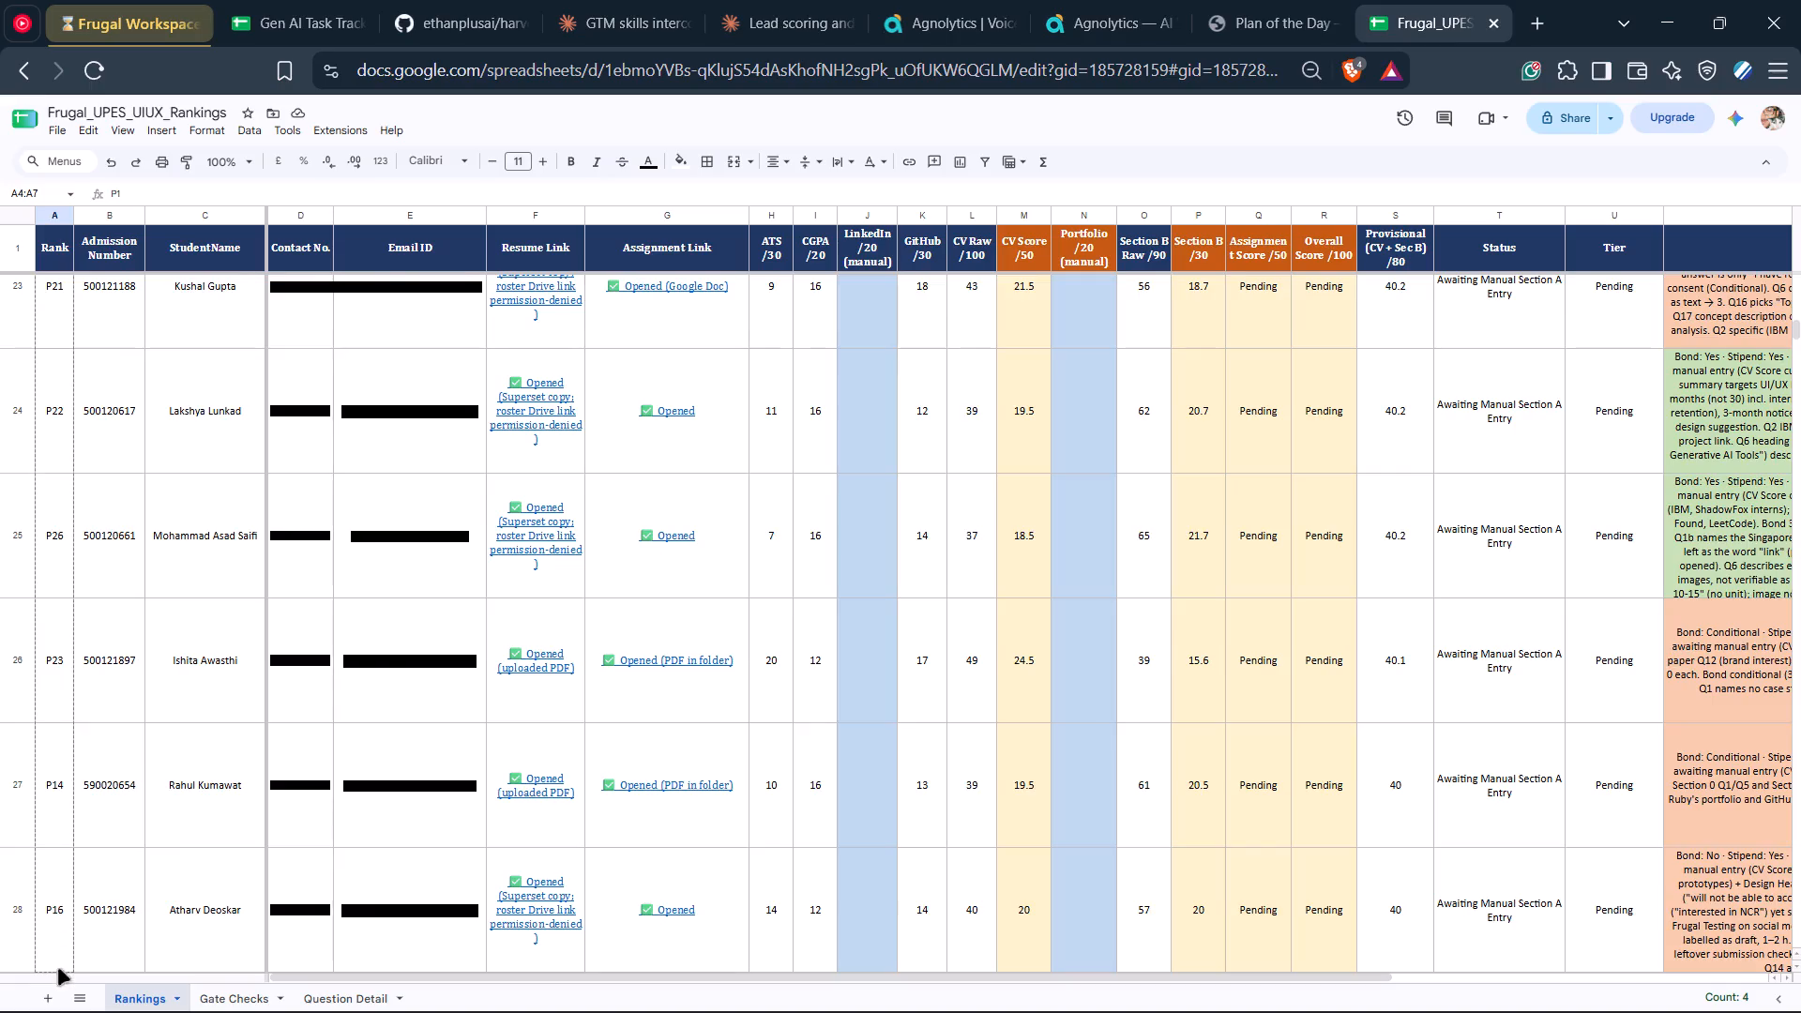
drag(58, 969, 56, 549)
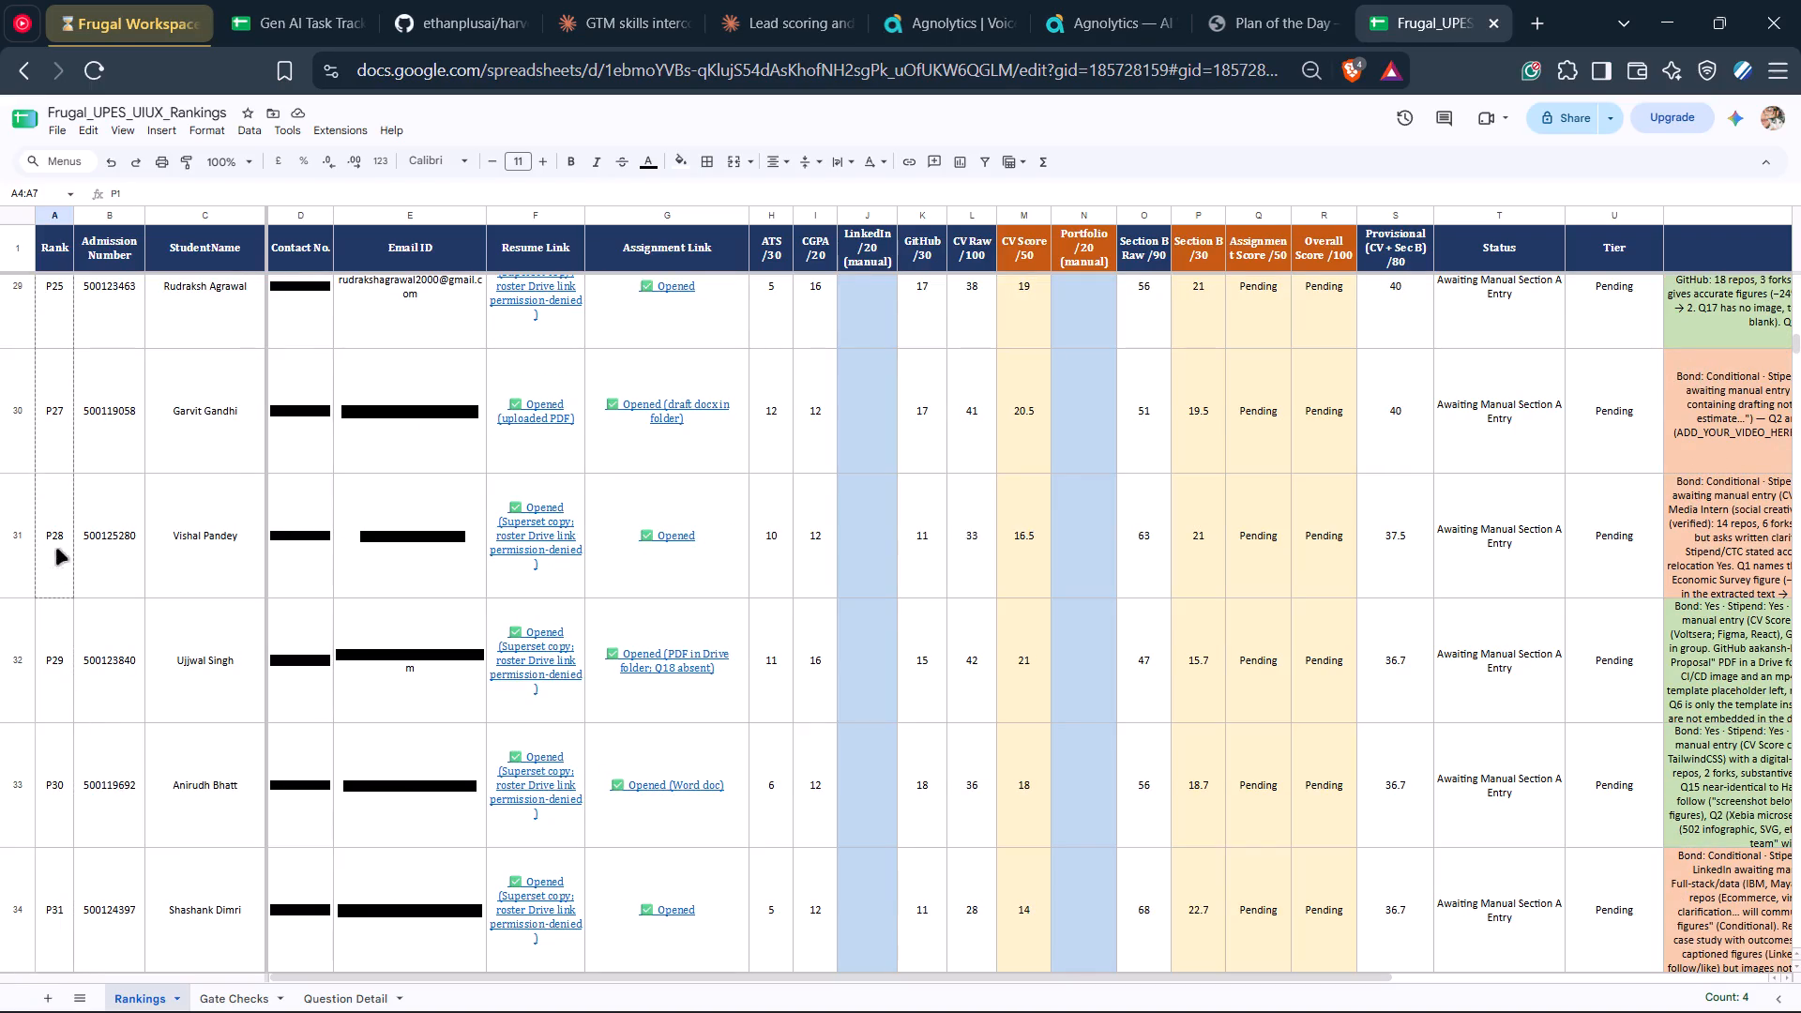
drag(56, 549, 68, 586)
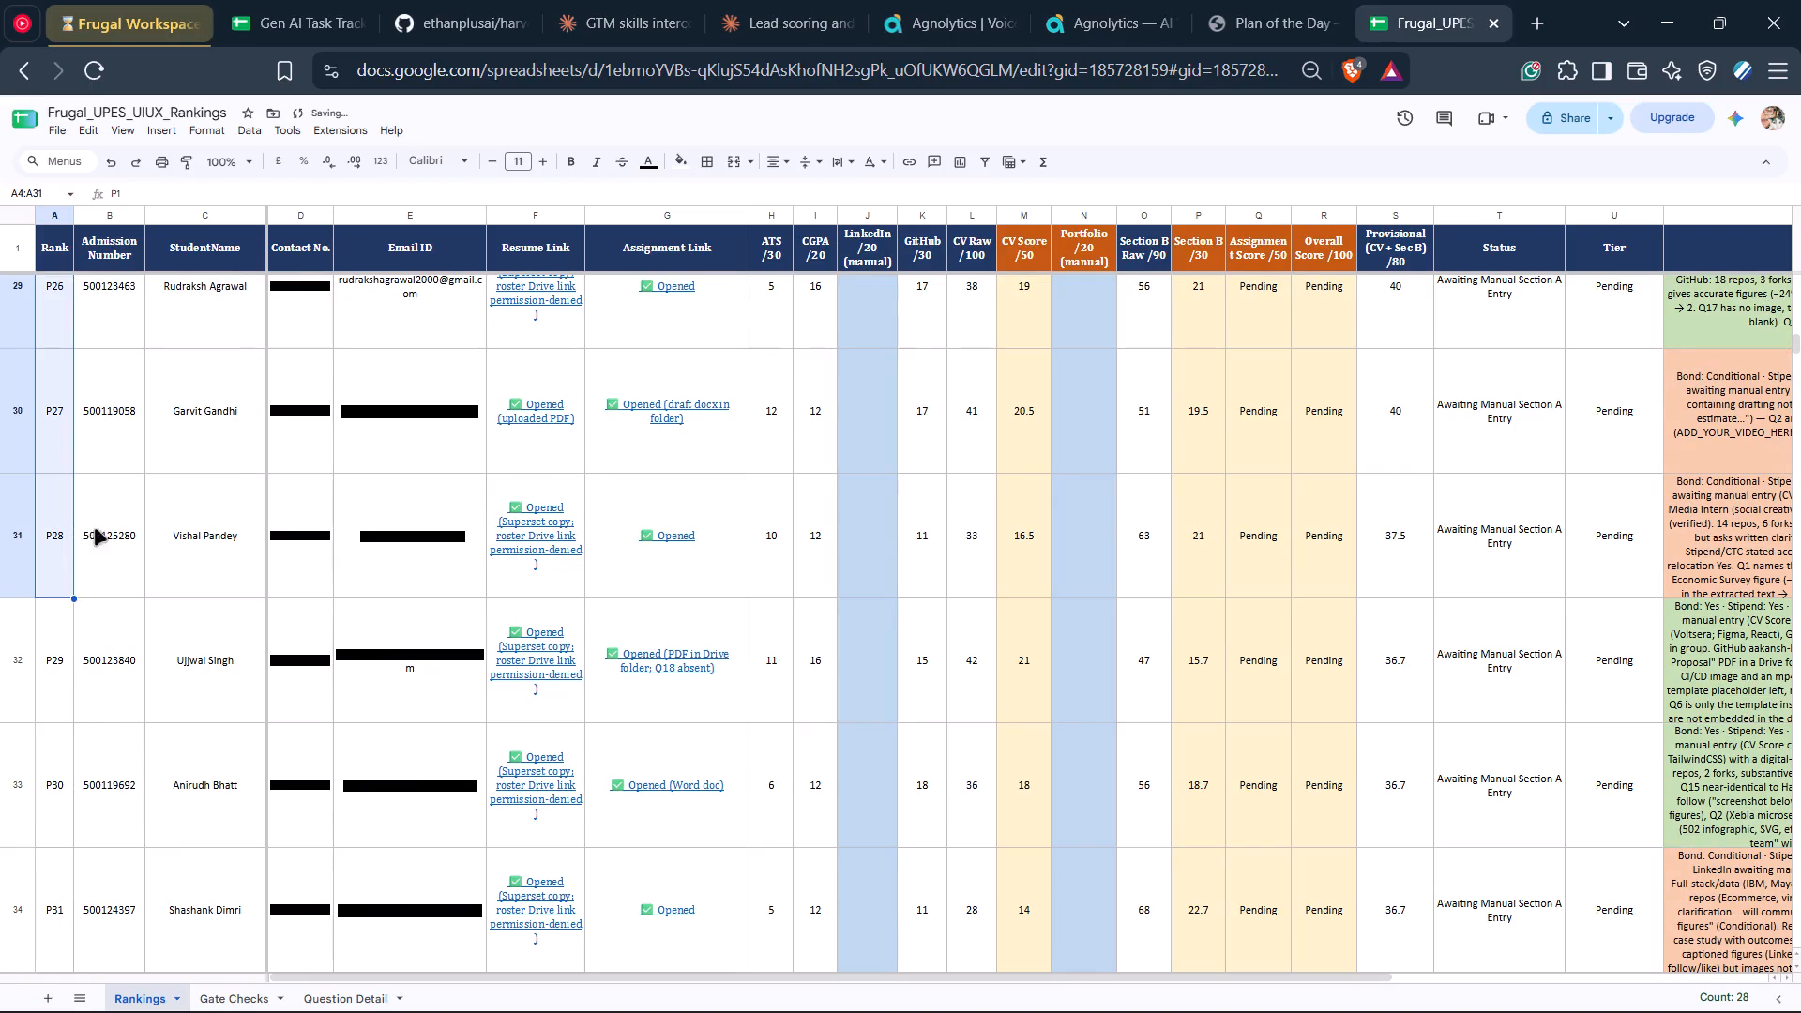
Check the renumbered Rank labels from P28 back up to P1 and the top candidates' Status, Tier and Flag / Note columns.
scroll(67, 537, up, 6)
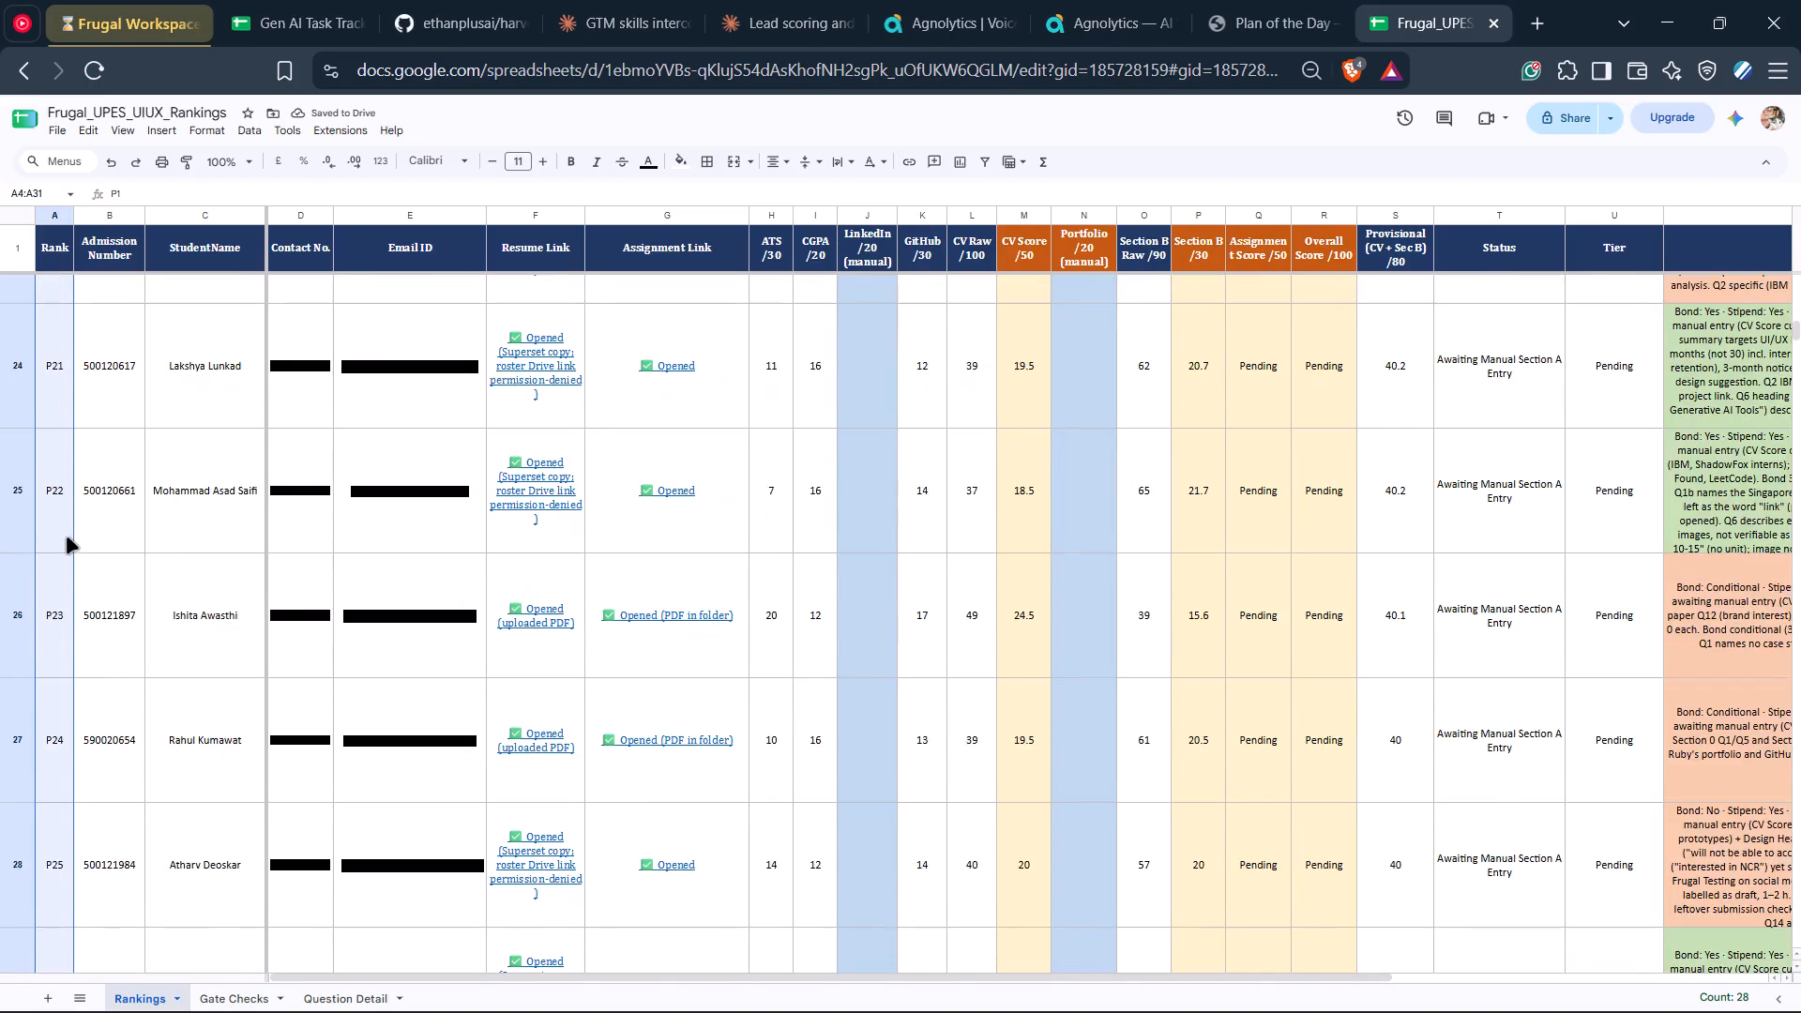
scroll(67, 537, up, 3)
click(133, 492)
scroll(80, 552, up, 11)
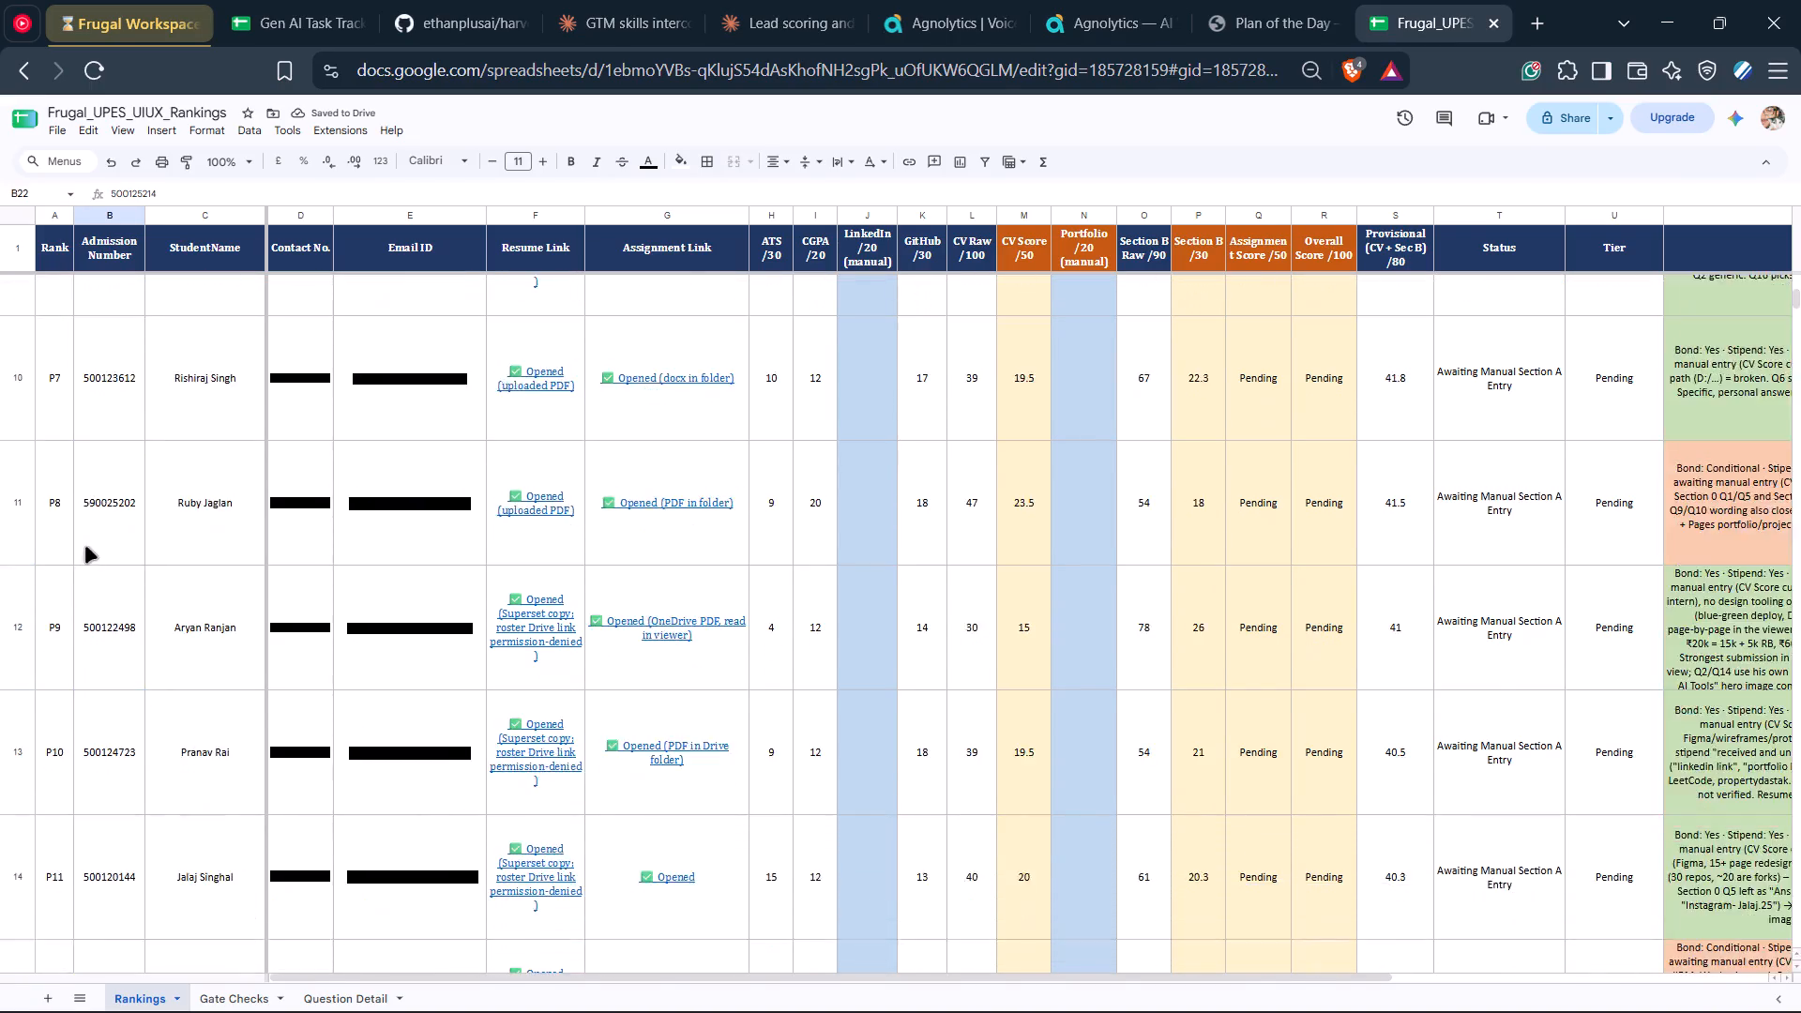
scroll(85, 547, up, 20)
scroll(85, 547, up, 3)
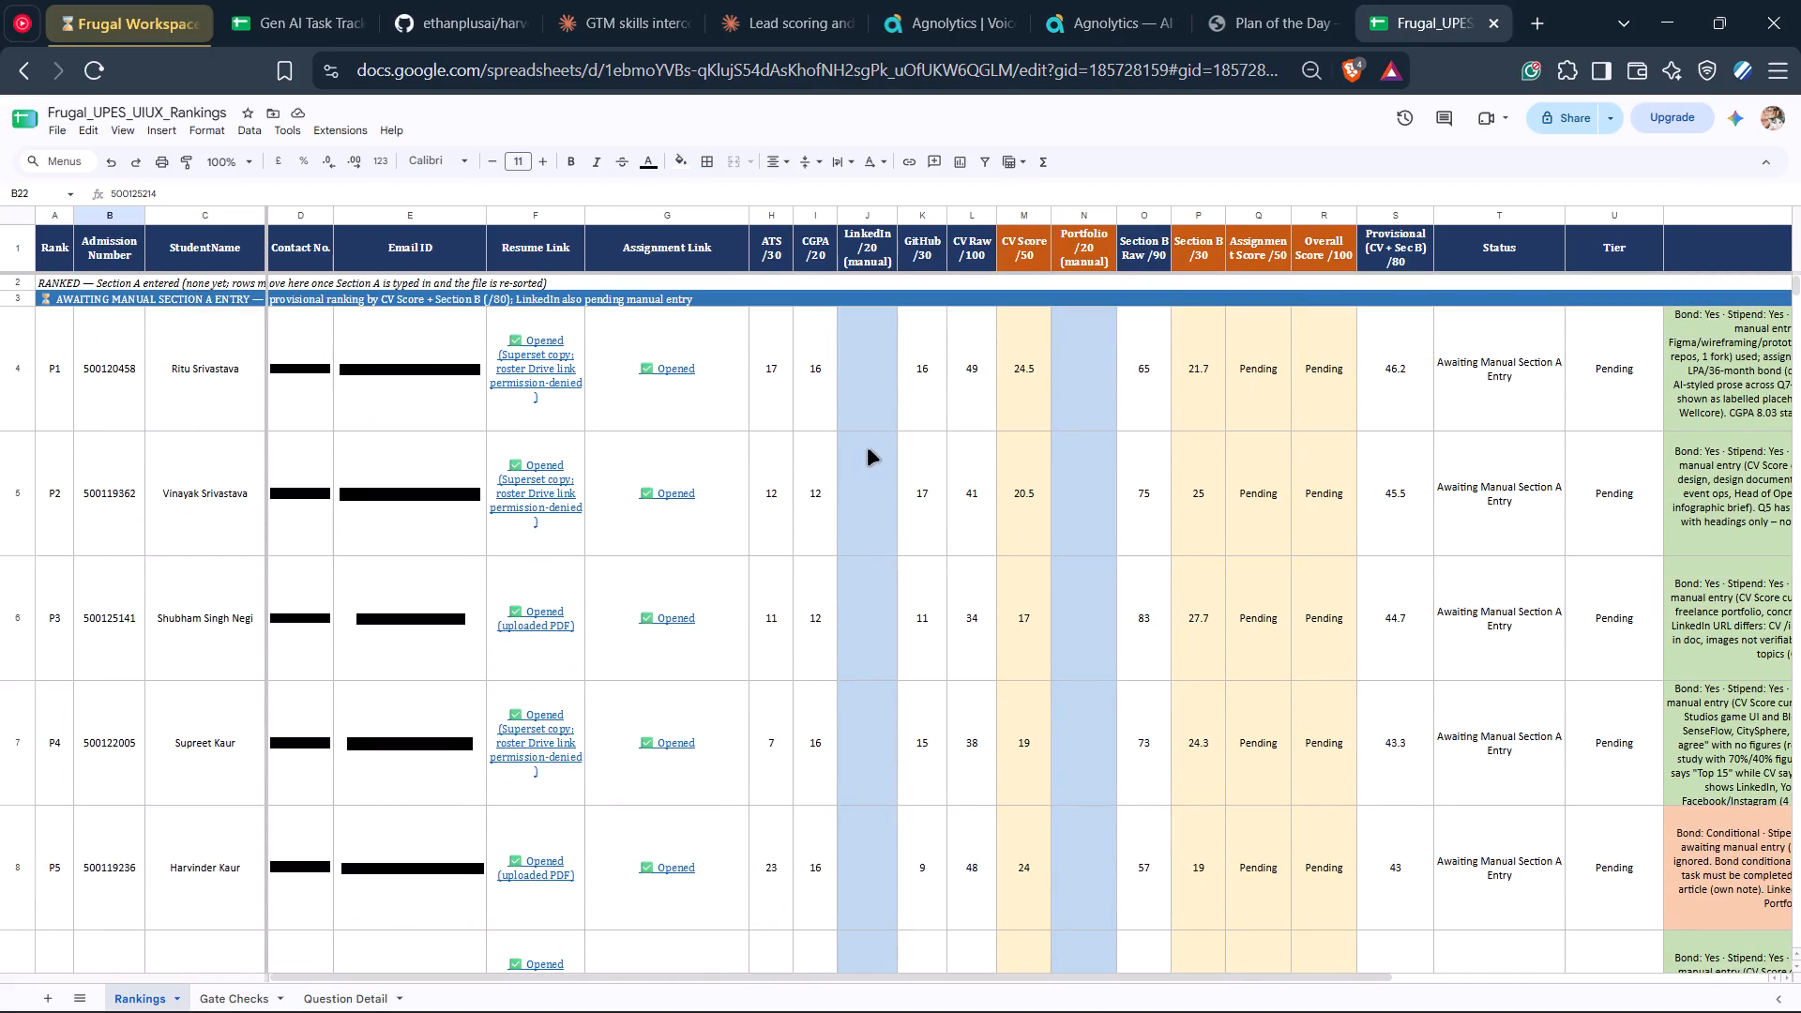
click(1535, 584)
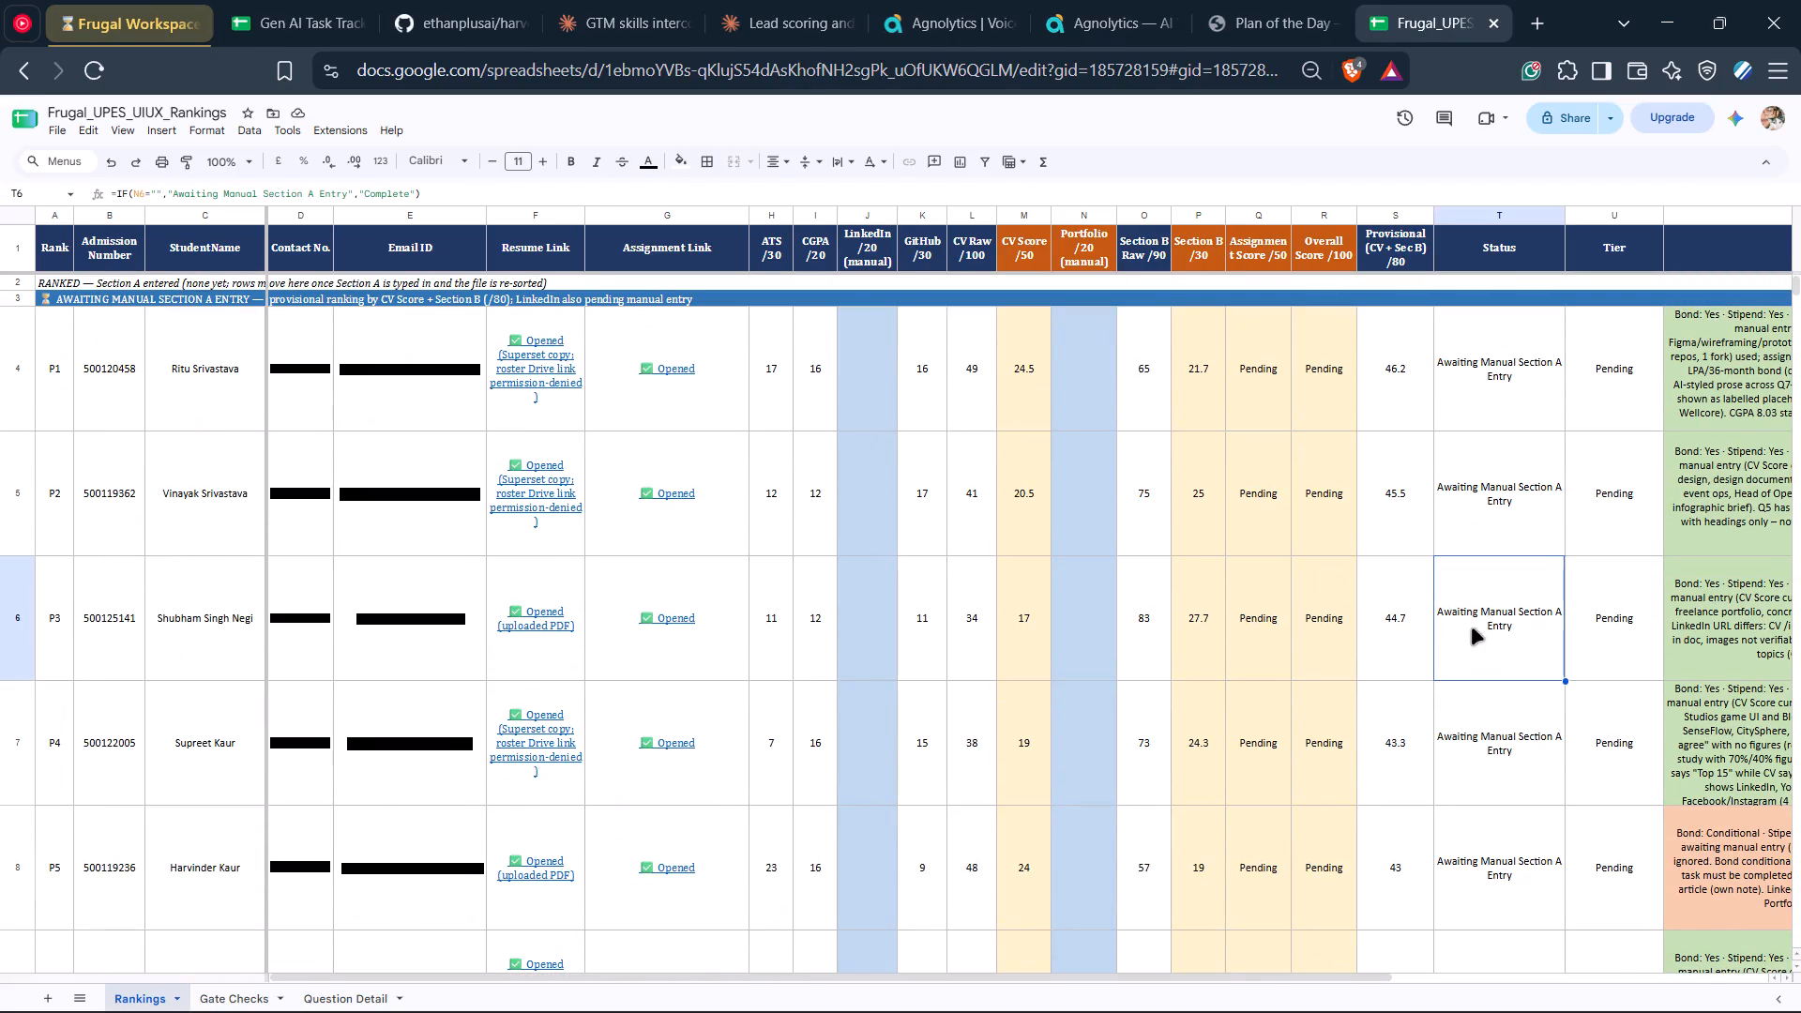
click(1641, 707)
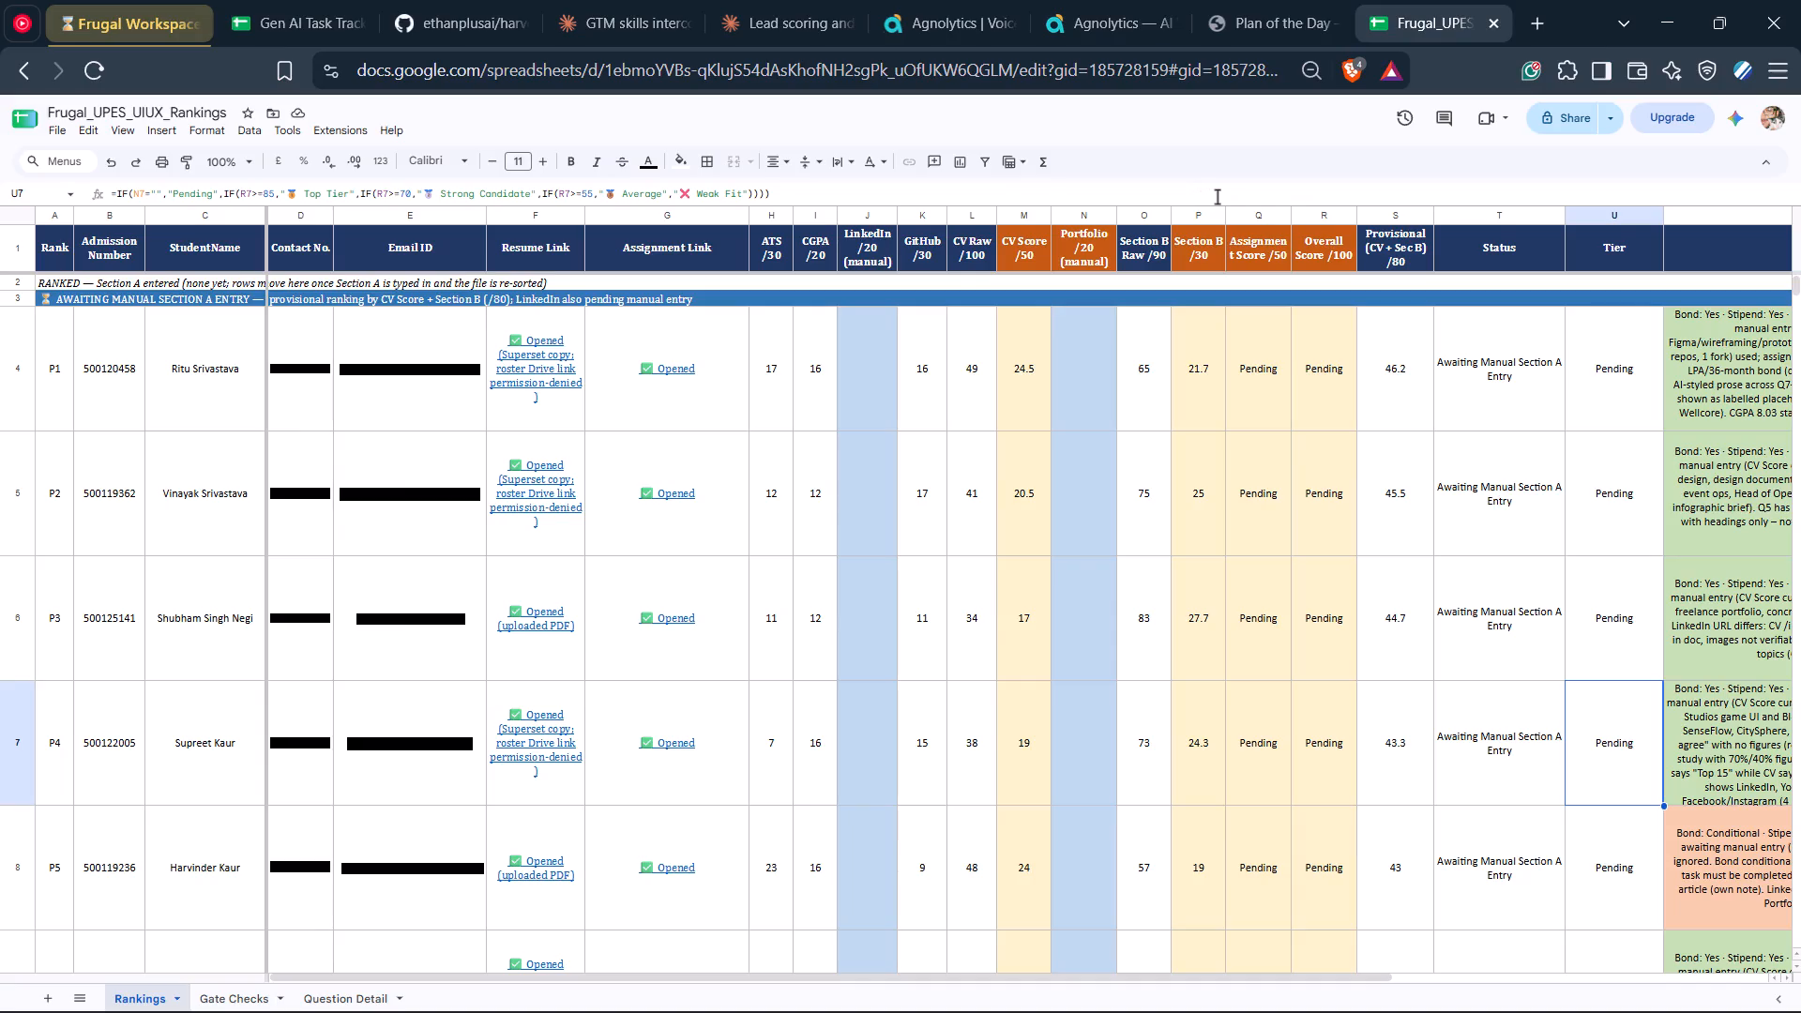
scroll(1710, 453, left, 4)
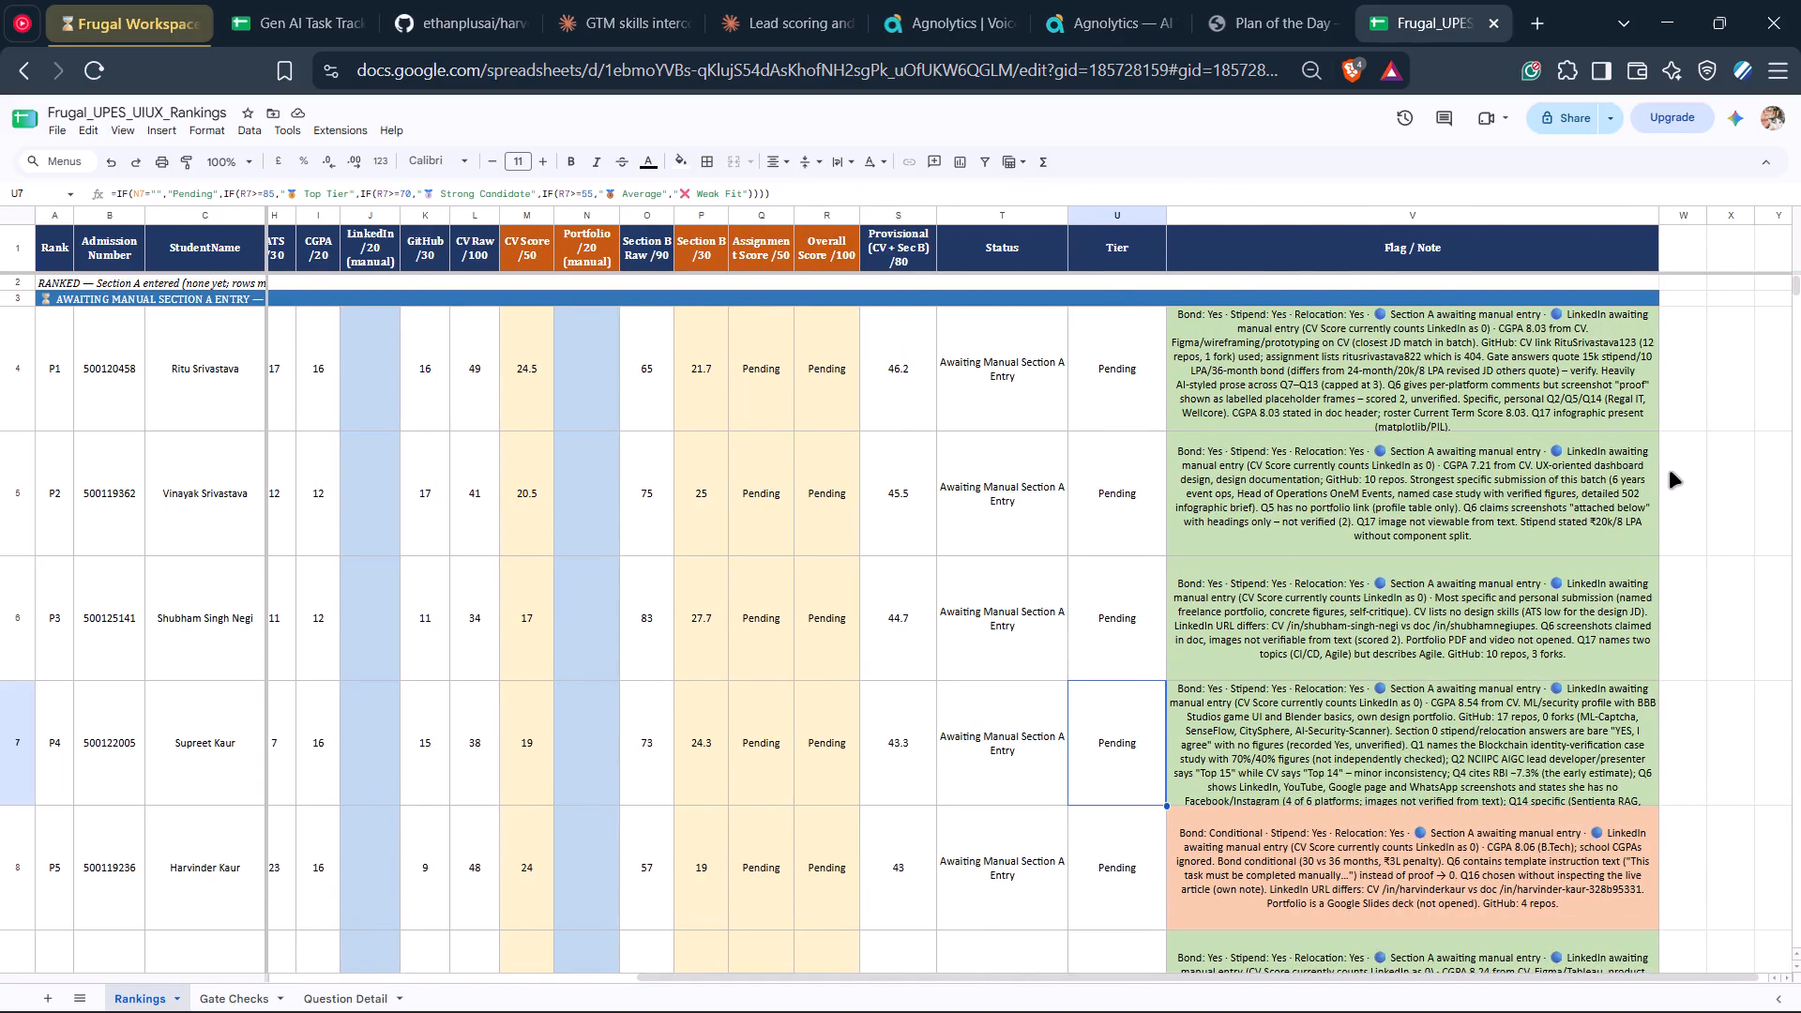
Examine the Flag / Note, Tier and score columns for the candidates ranked P4 to P9, including the notes in V8 and V11.
scroll(1631, 529, down, 6)
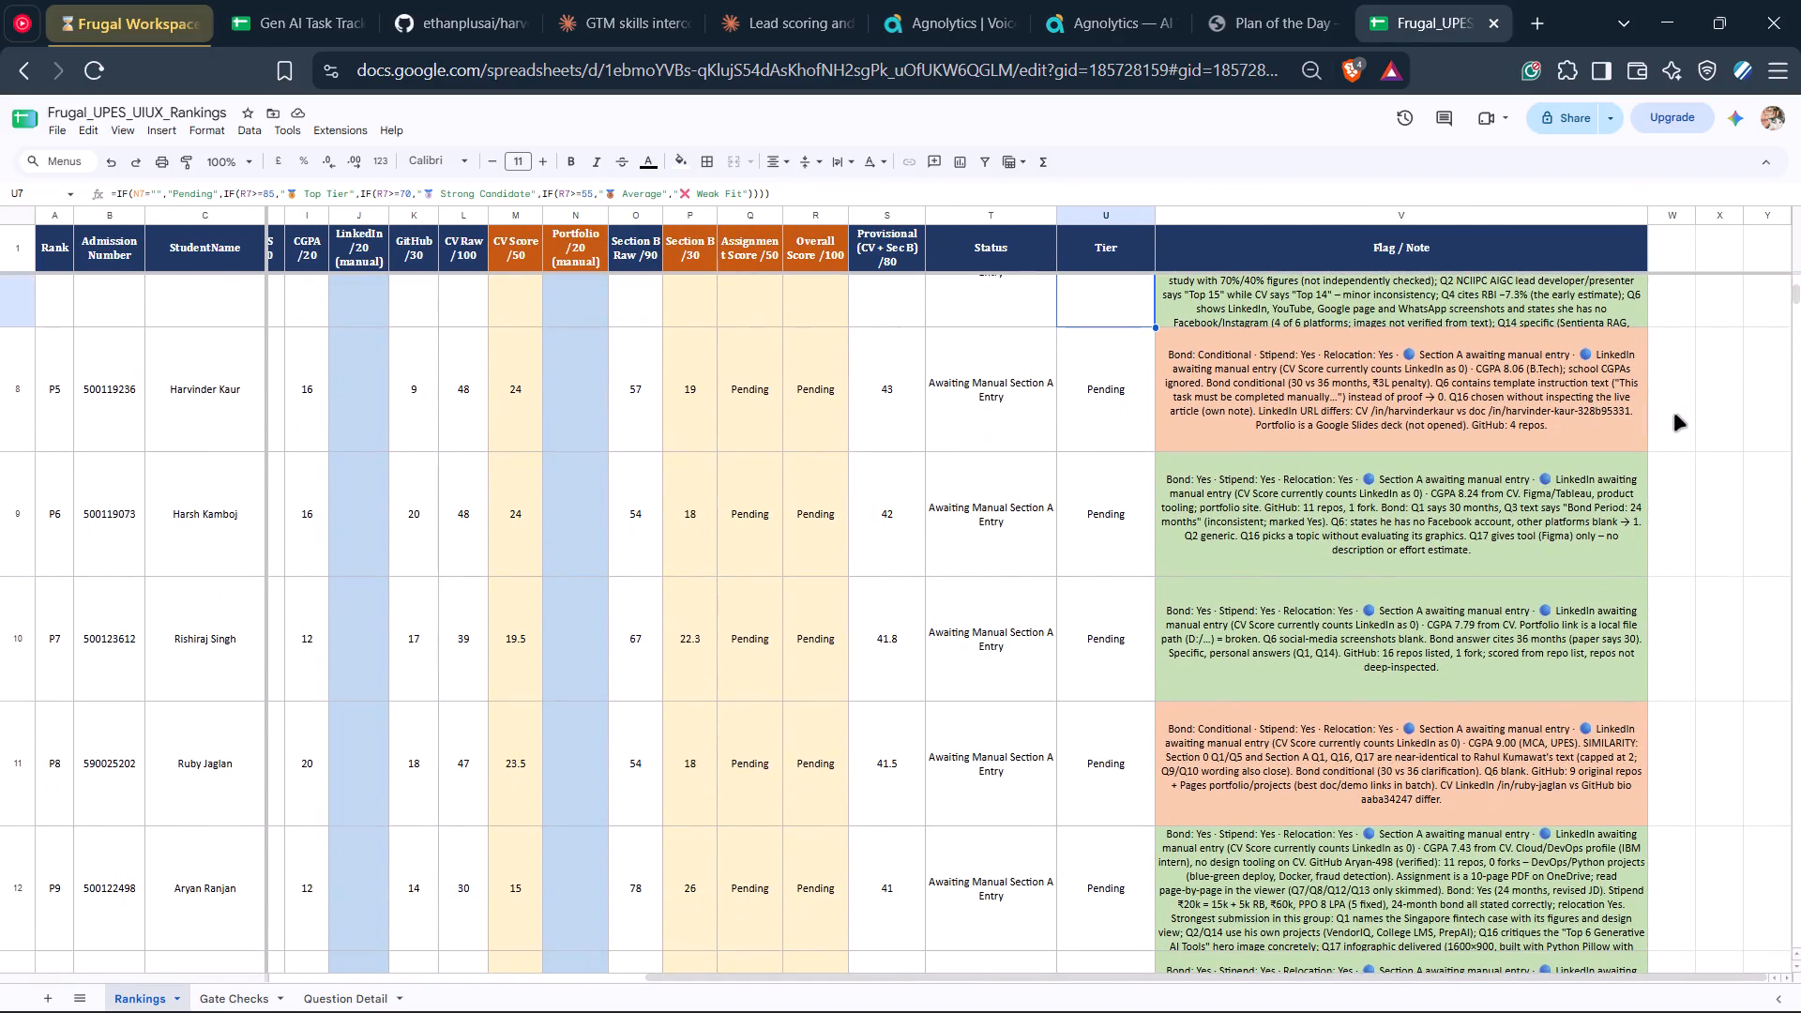
click(1674, 415)
scroll(878, 371, right, 5)
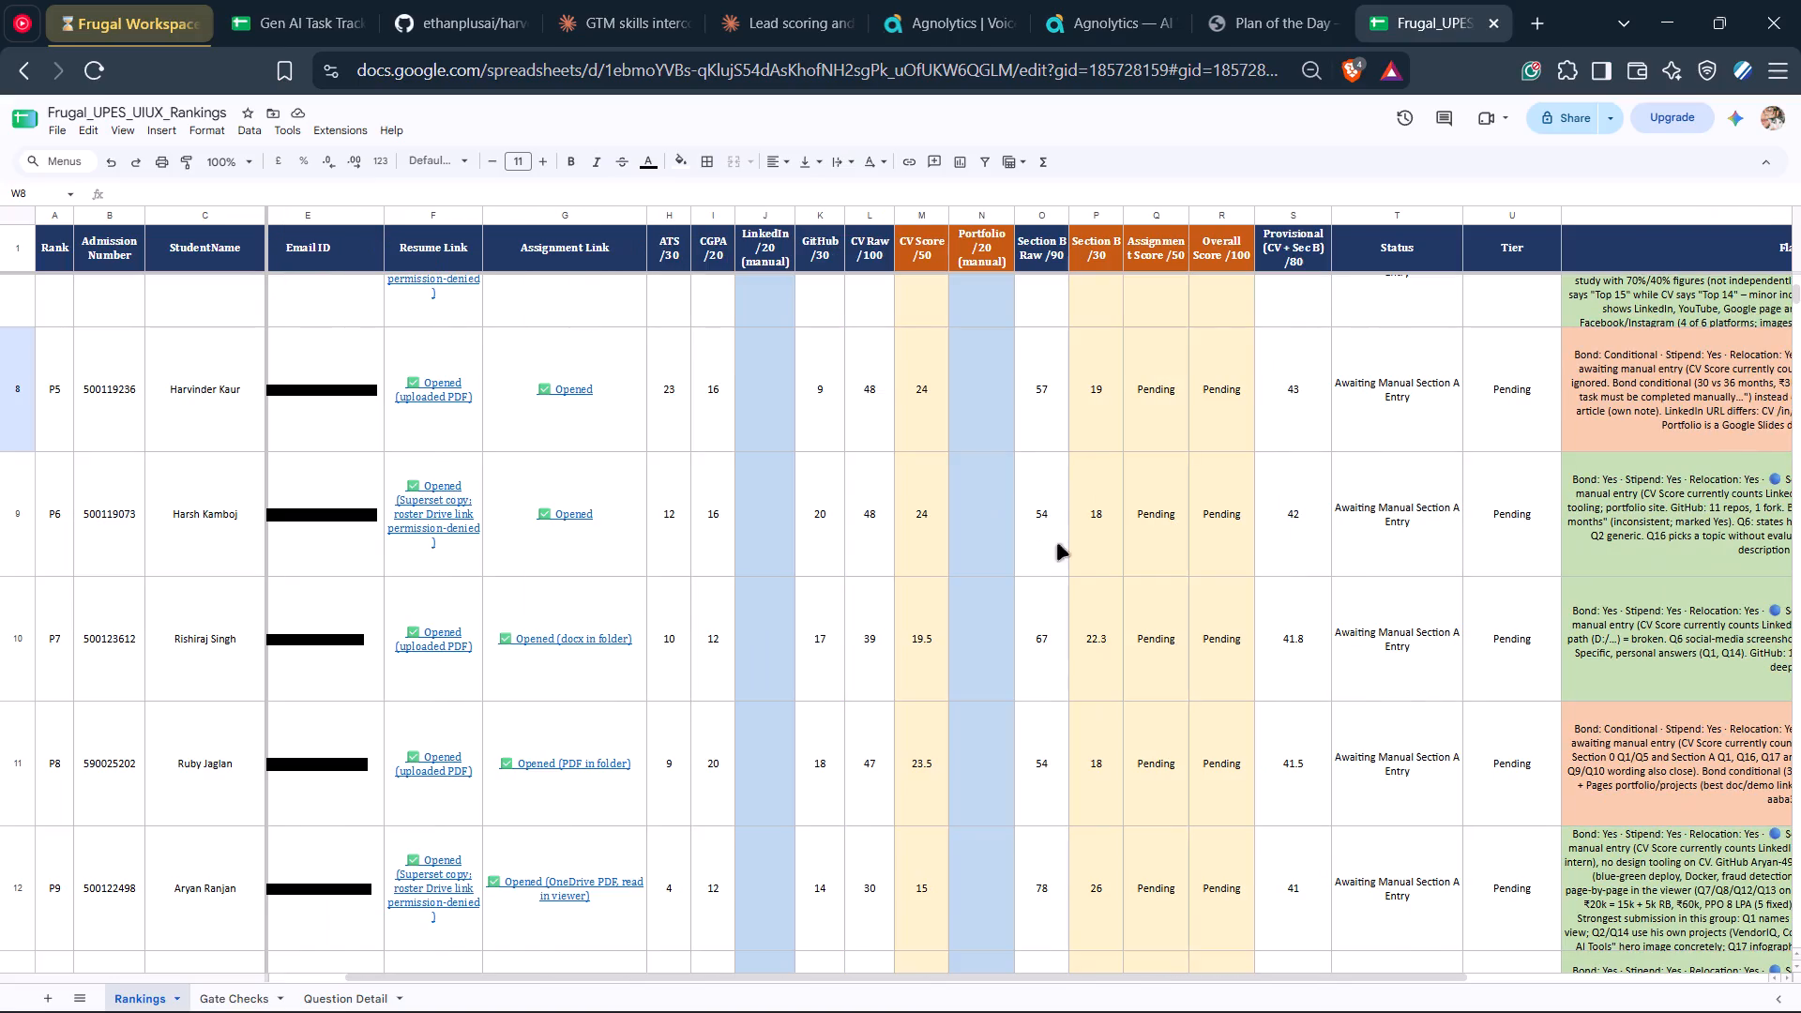
scroll(1597, 551, left, 11)
click(1546, 383)
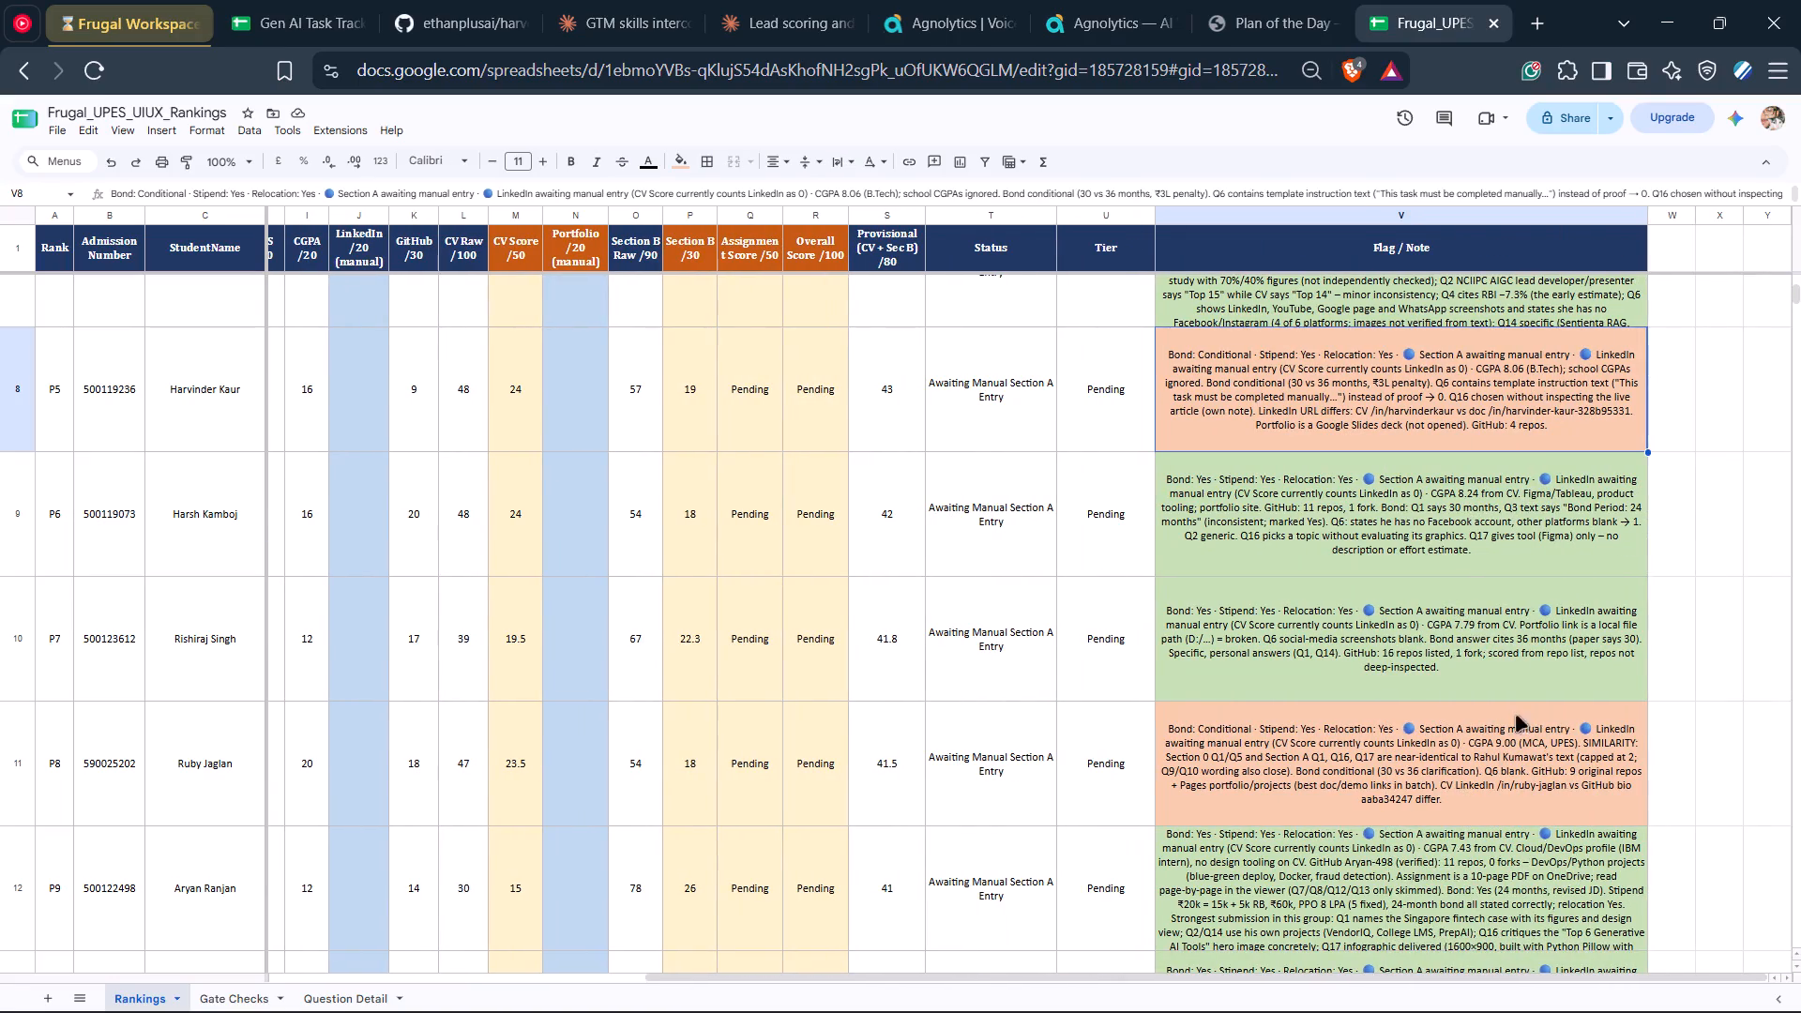
click(1528, 740)
scroll(1348, 541, right, 1)
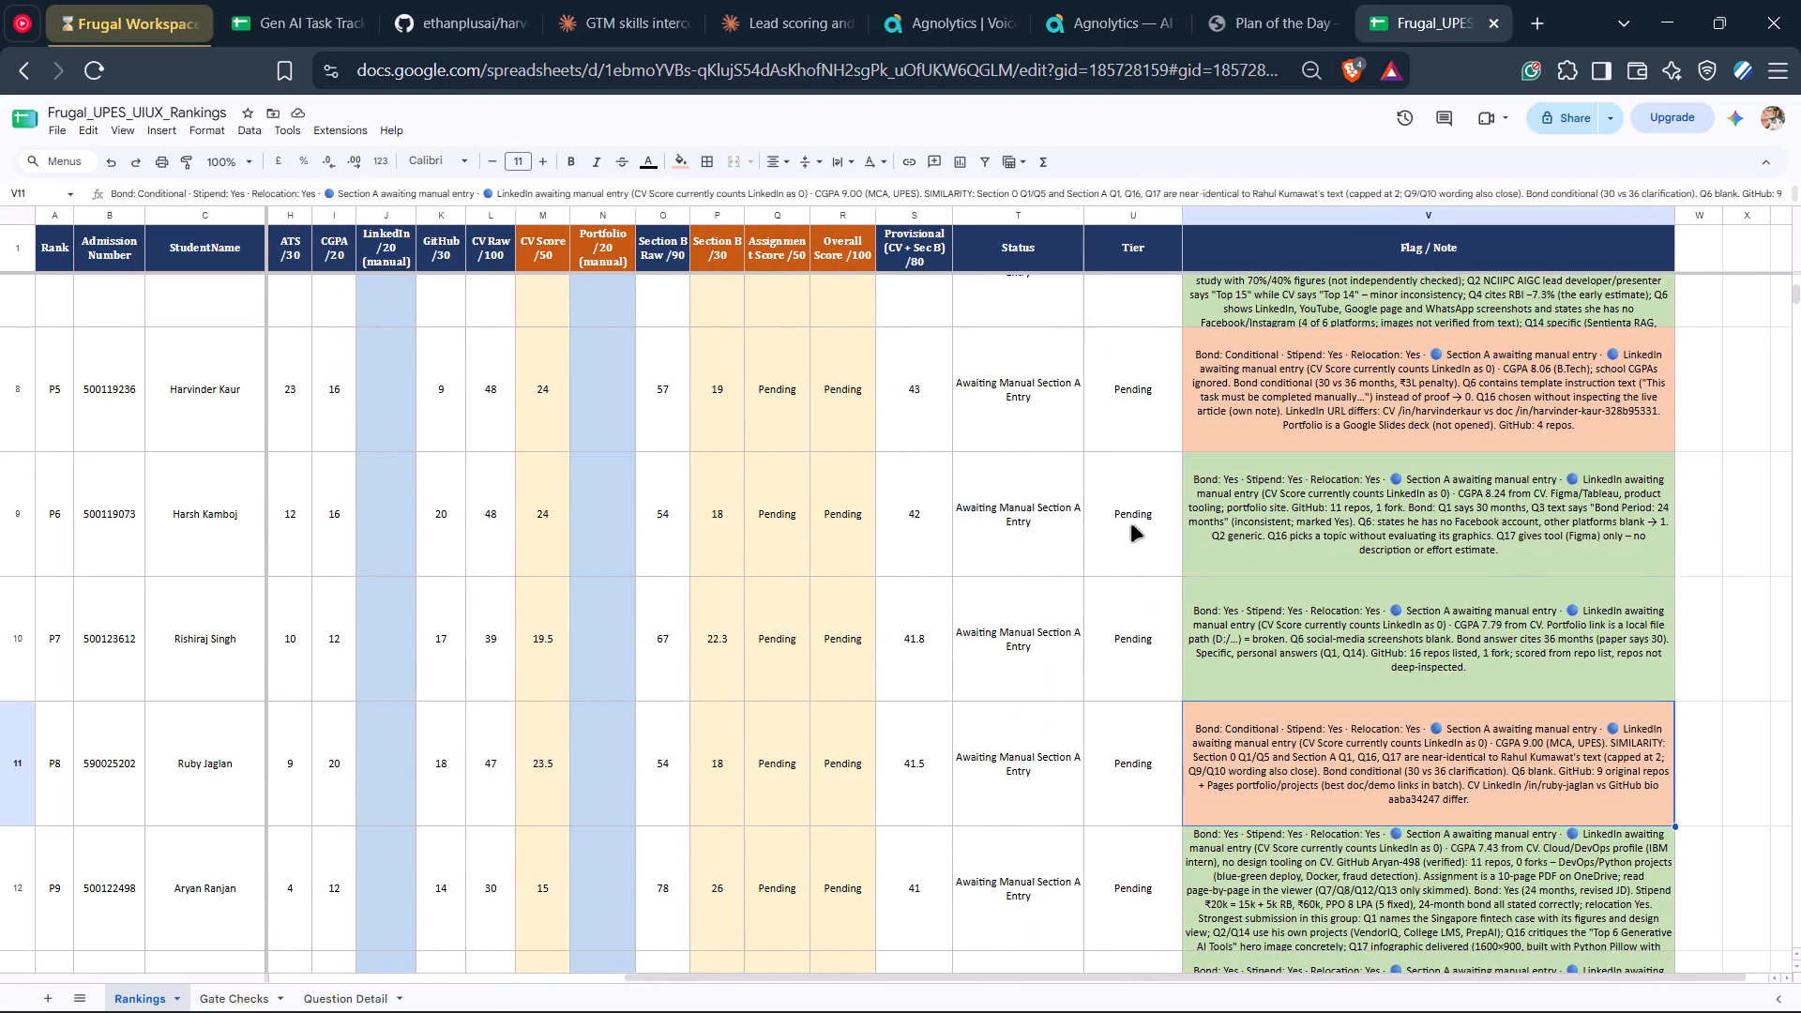
scroll(1131, 525, right, 1)
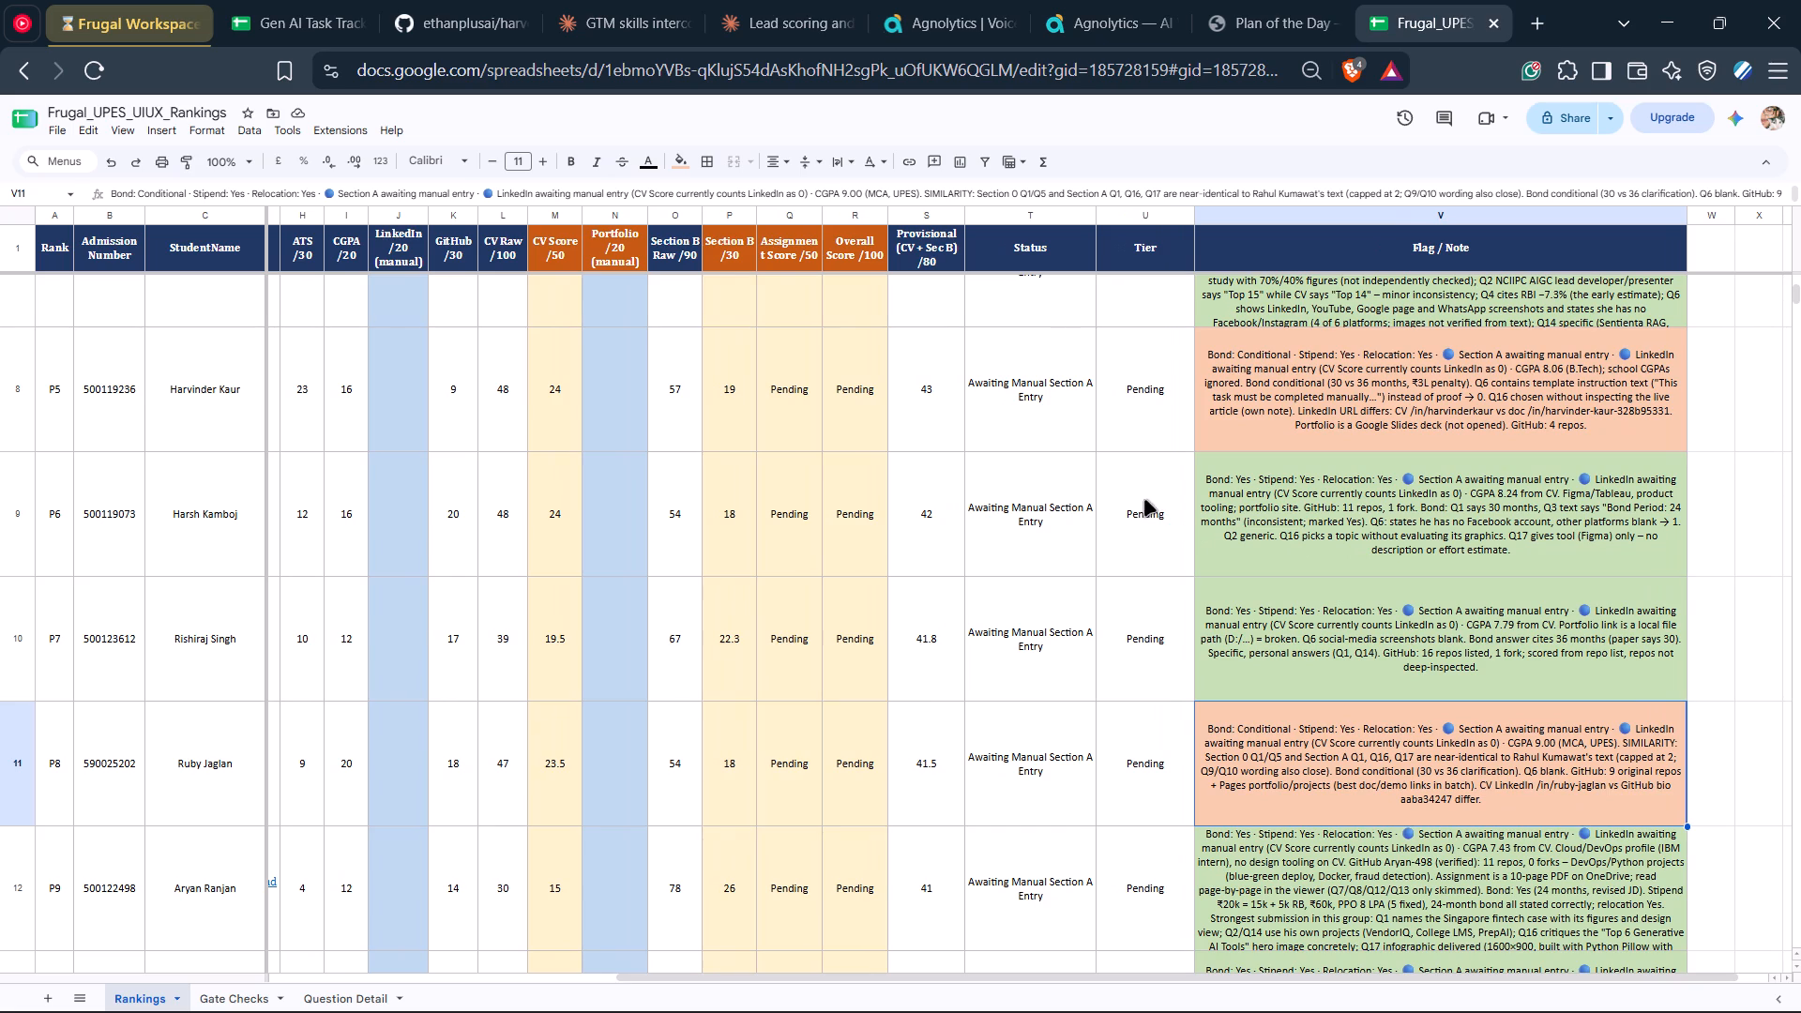
click(1173, 541)
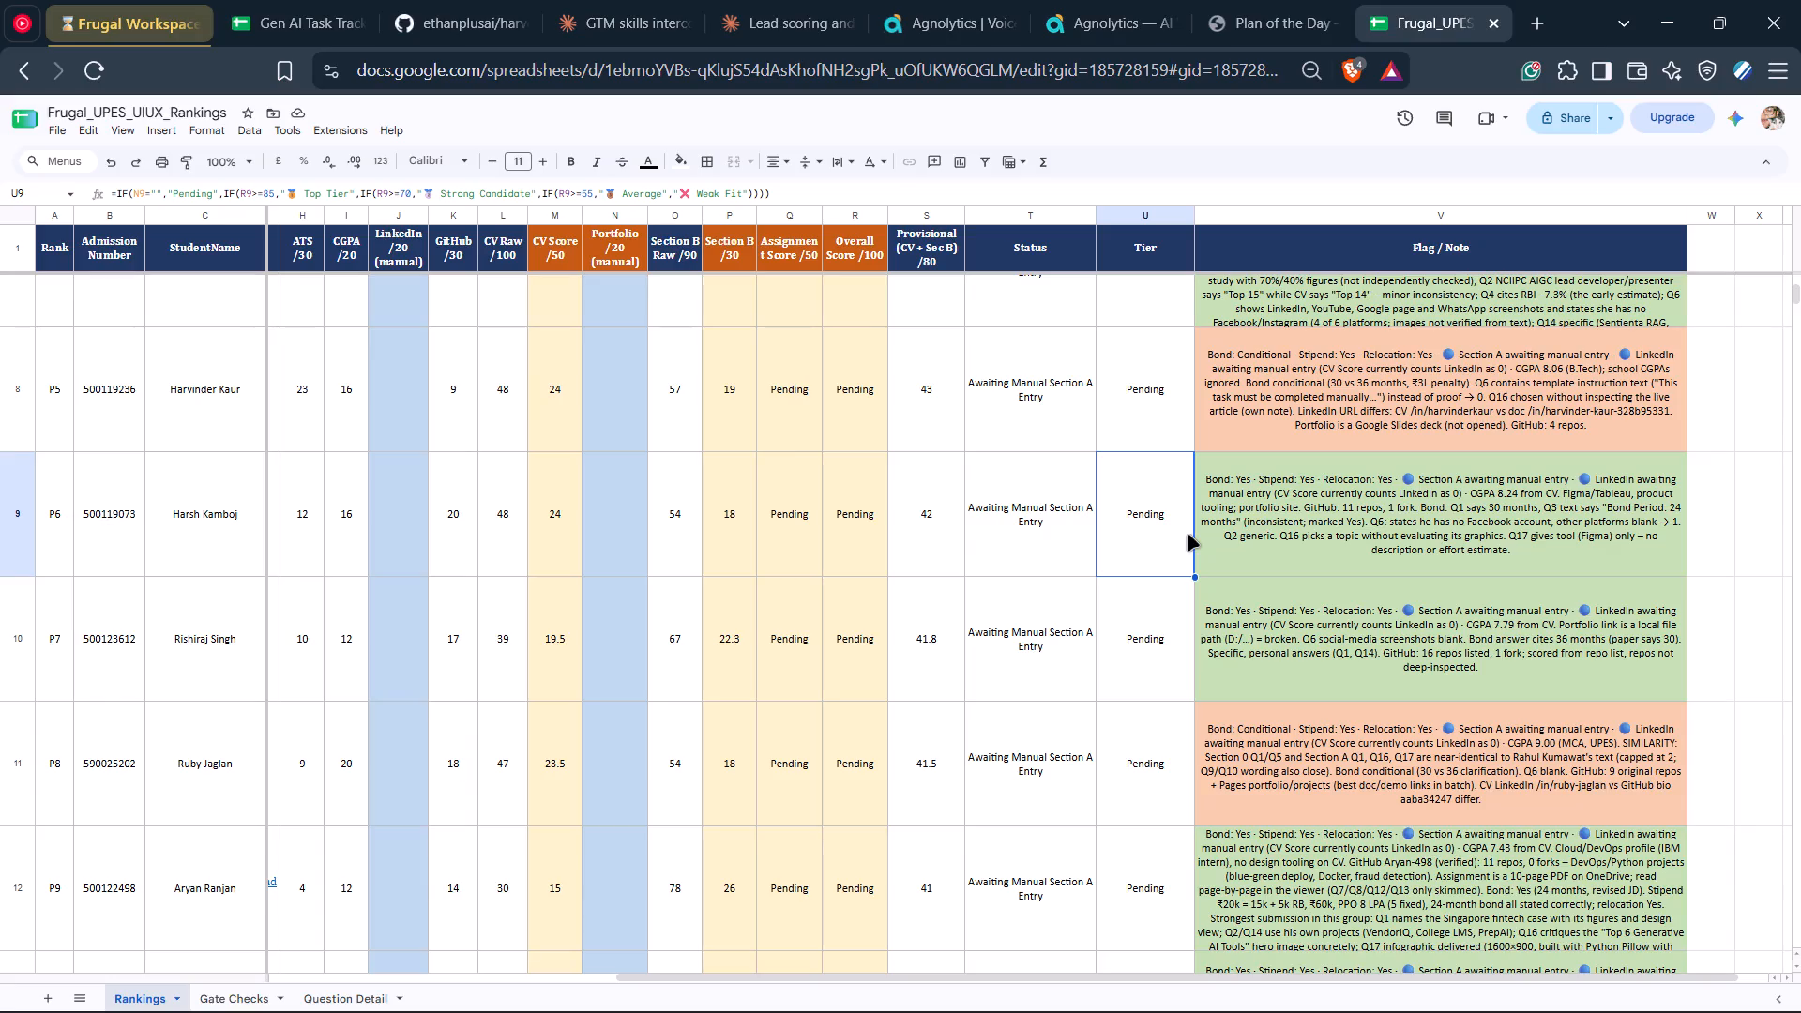
scroll(1117, 516, right, 5)
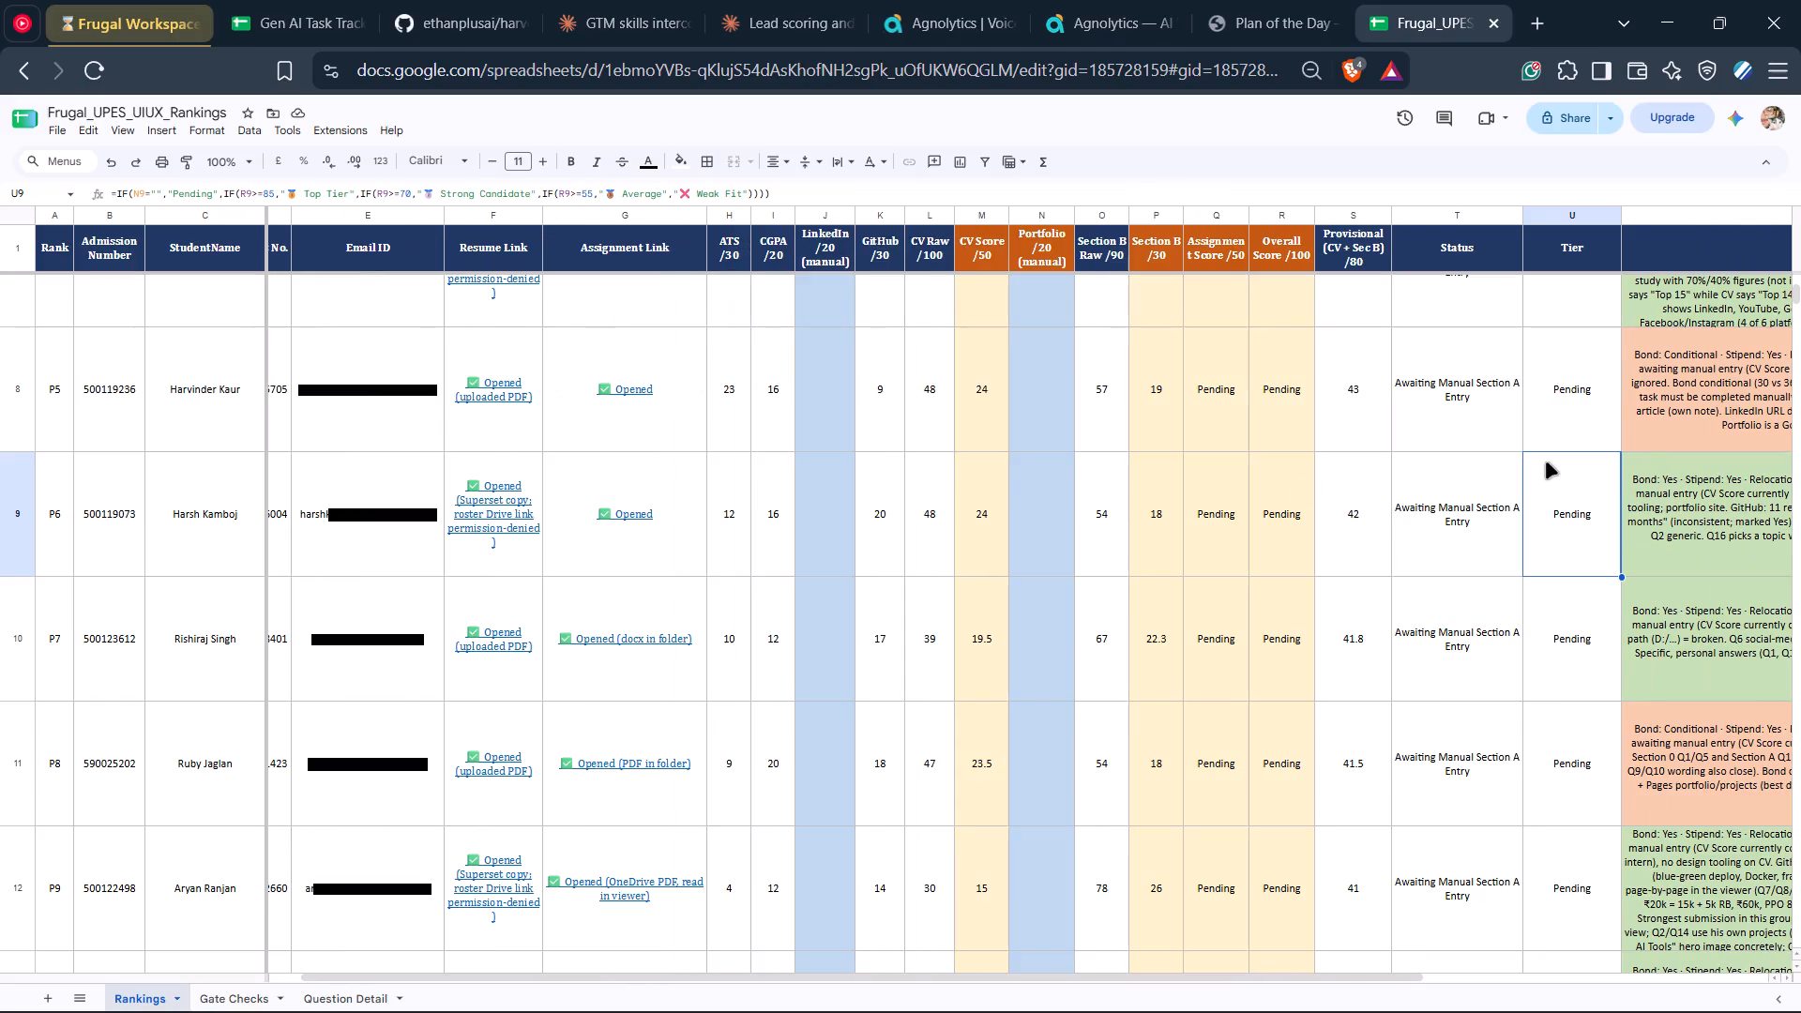
scroll(1538, 667, up, 9)
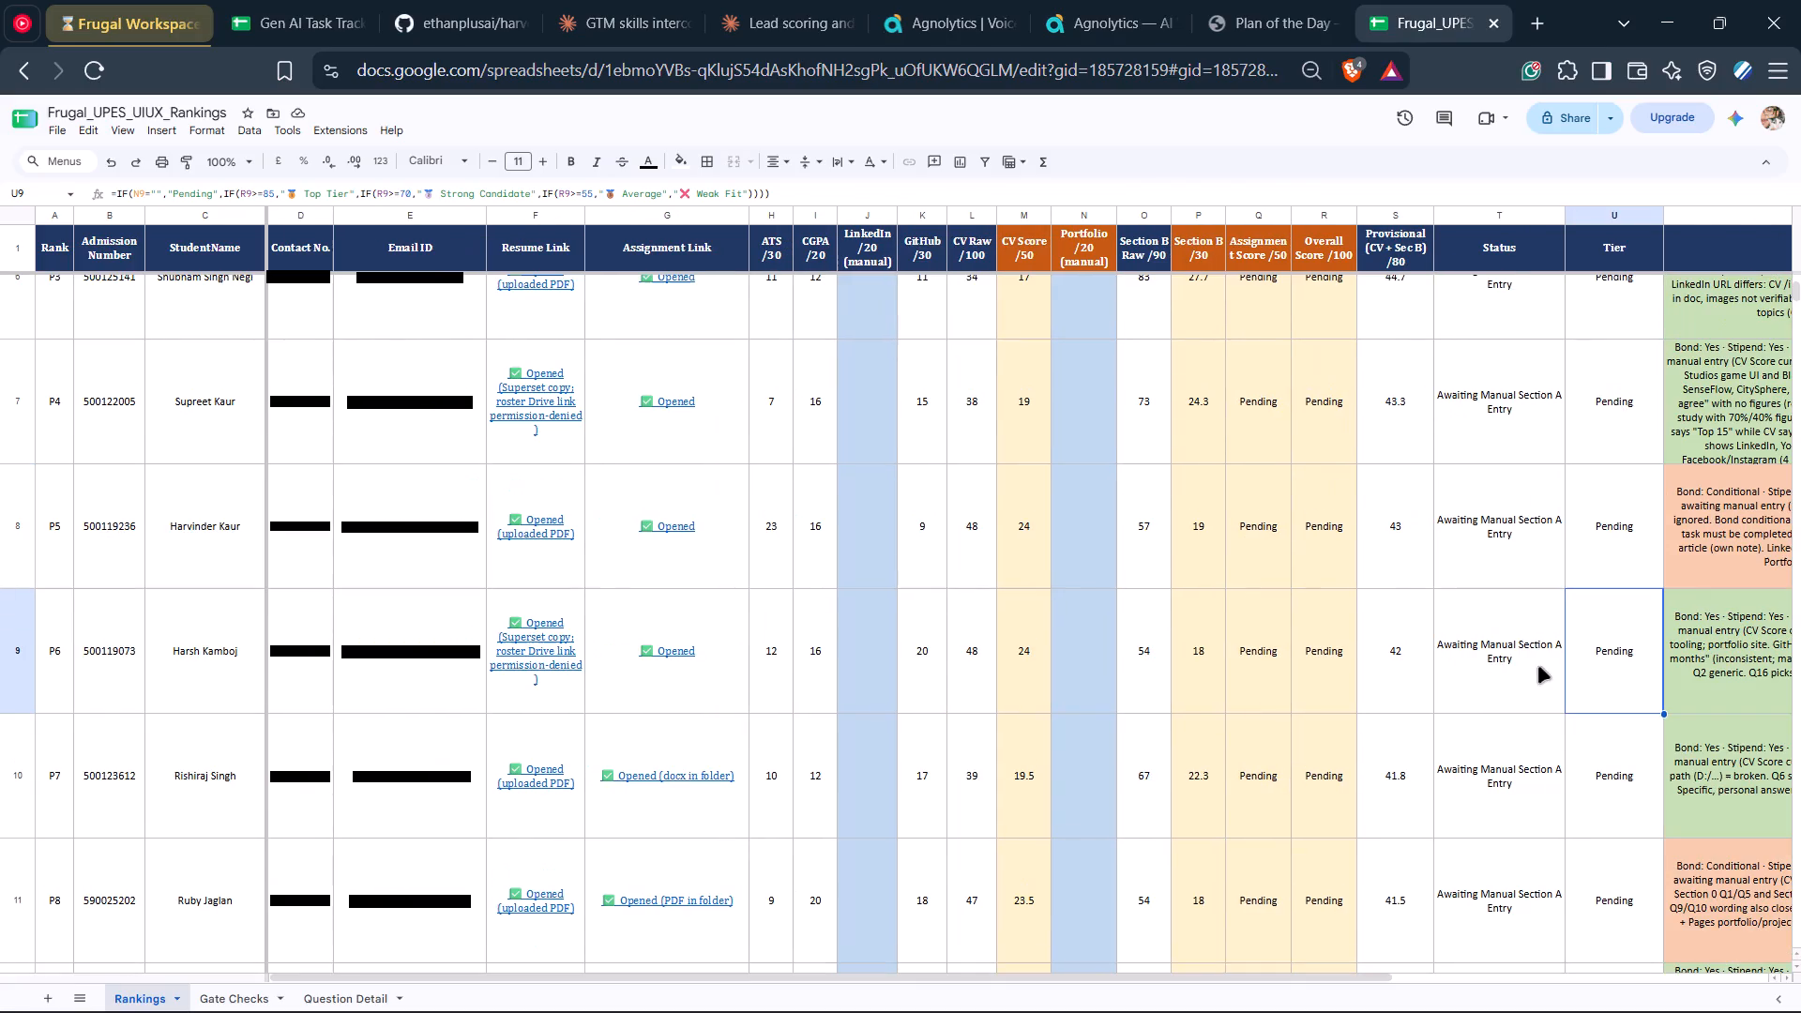
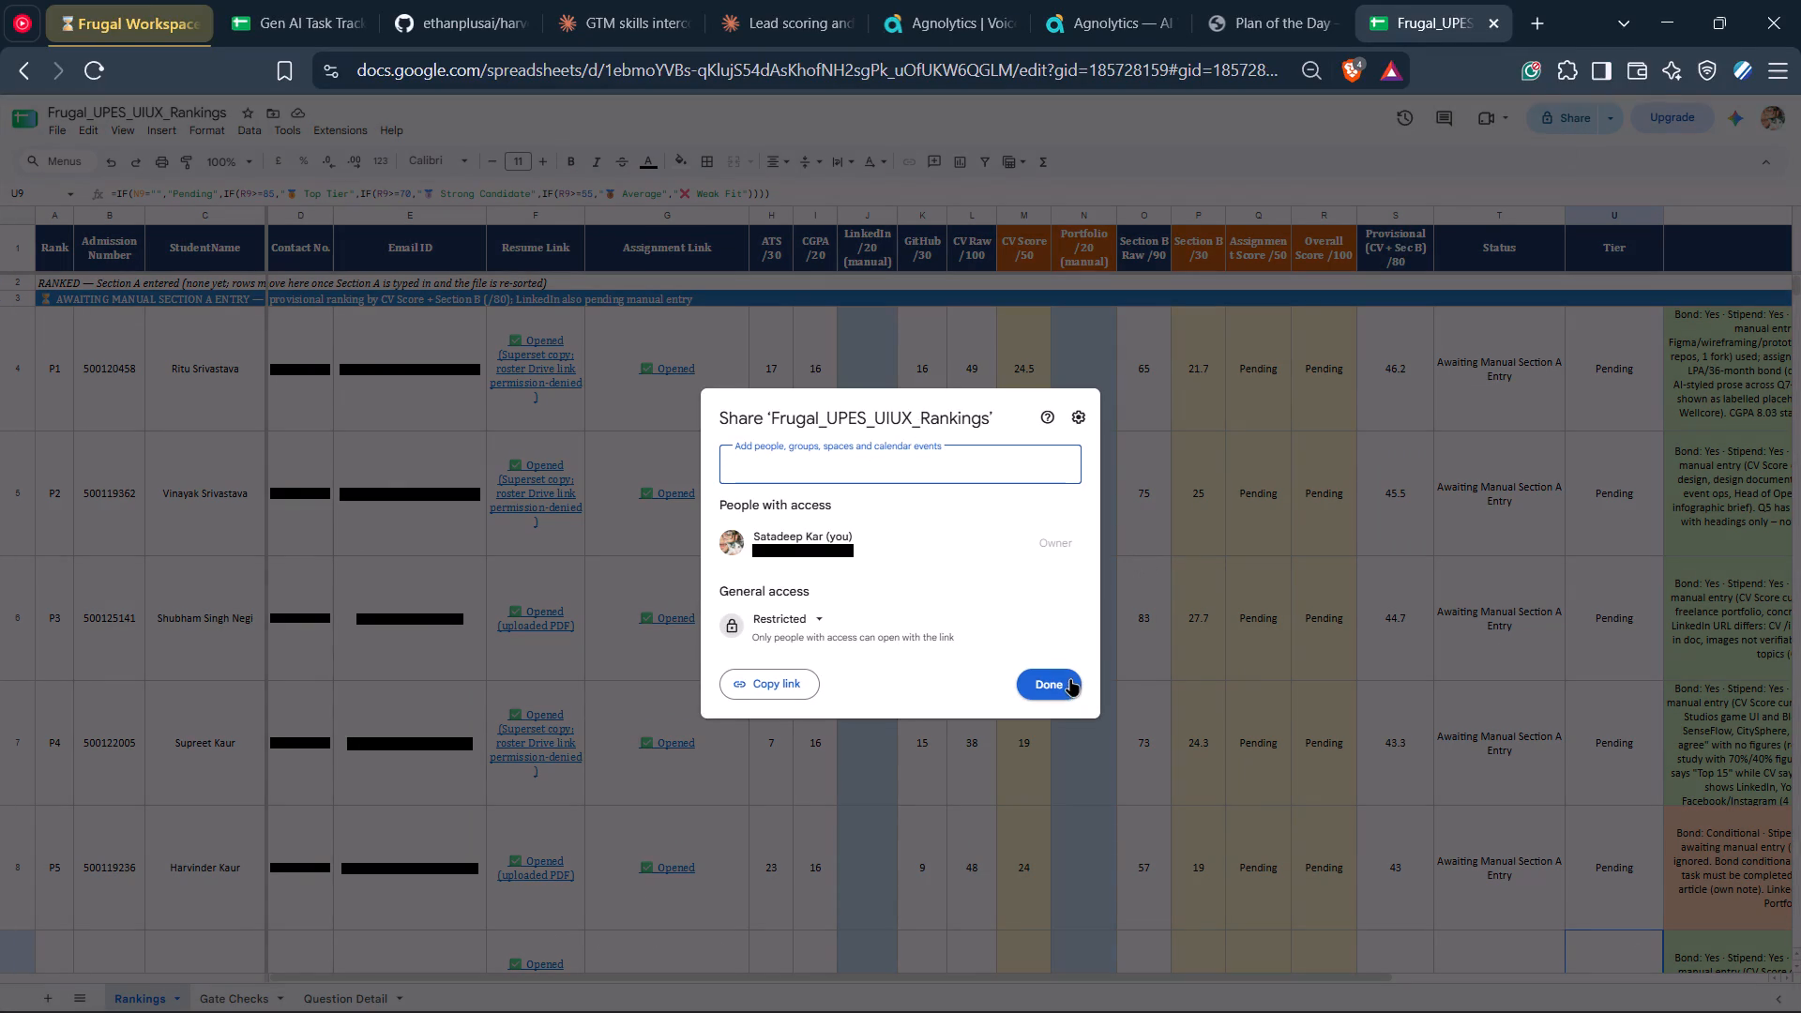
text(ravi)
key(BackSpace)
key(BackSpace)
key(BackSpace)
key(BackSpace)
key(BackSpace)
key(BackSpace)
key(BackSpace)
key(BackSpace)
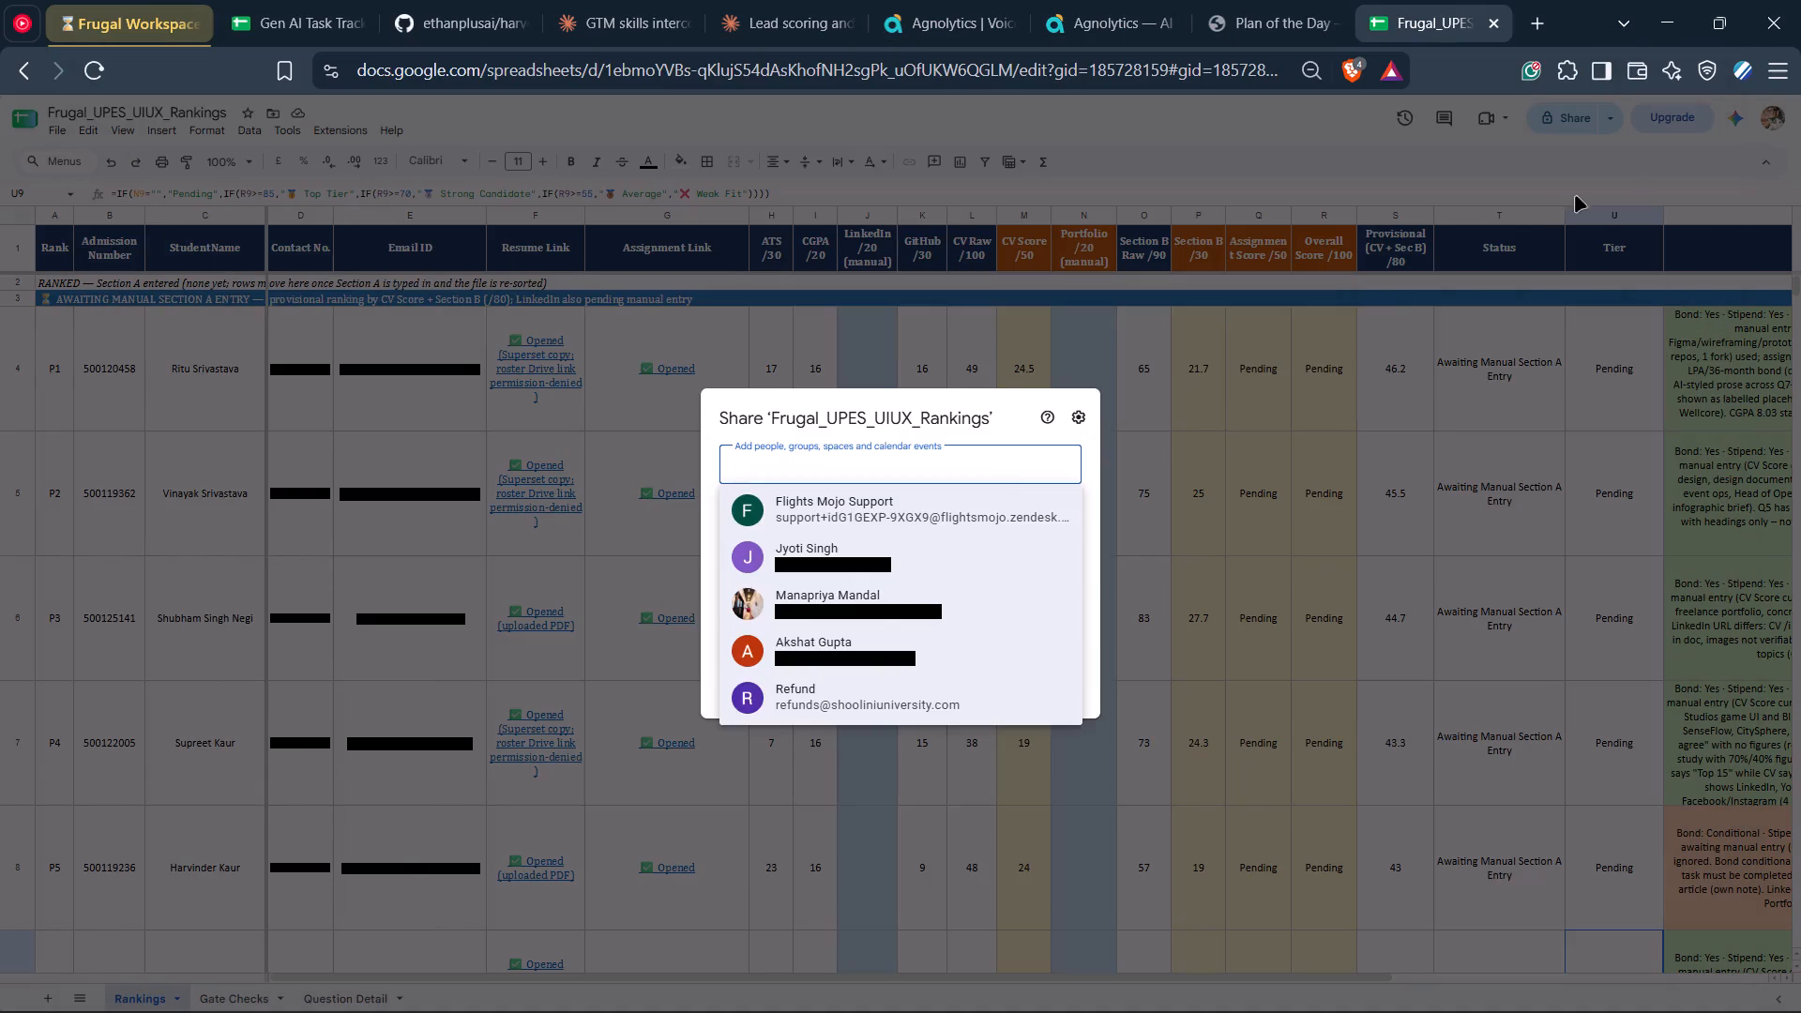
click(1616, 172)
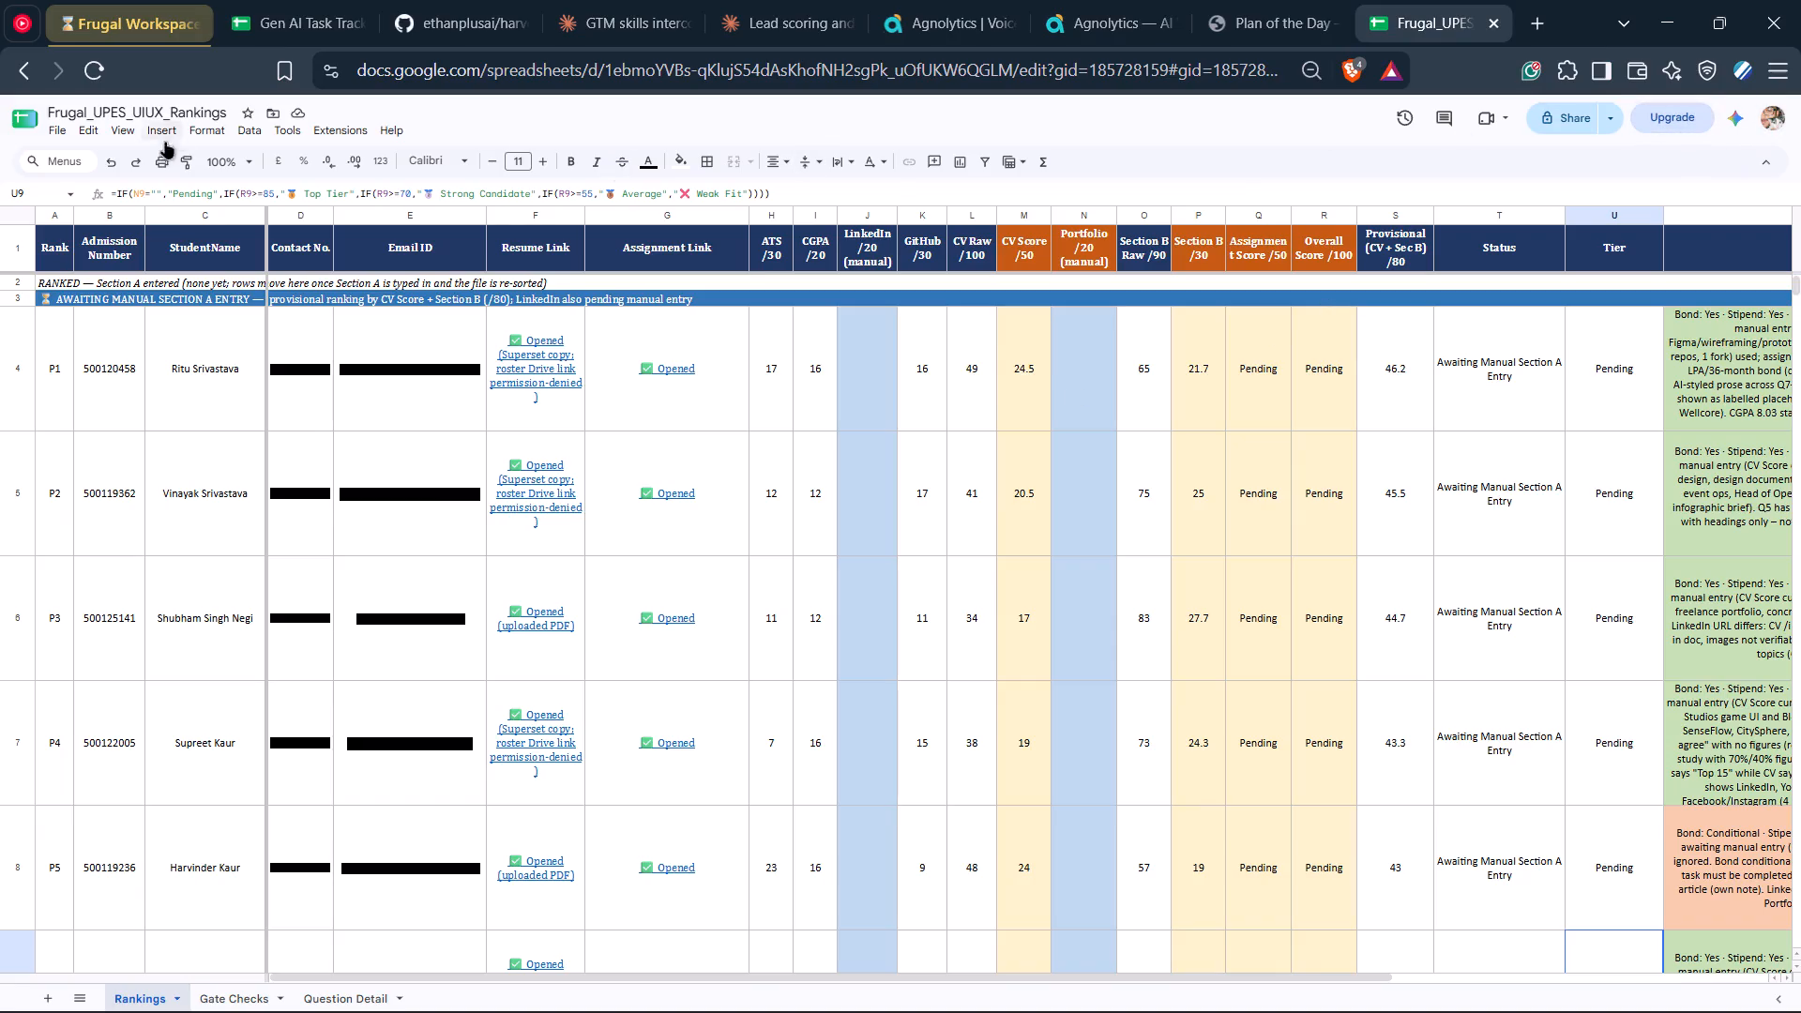
Copy the entire contents of the Rankings sheet.
click(675, 534)
click(1007, 578)
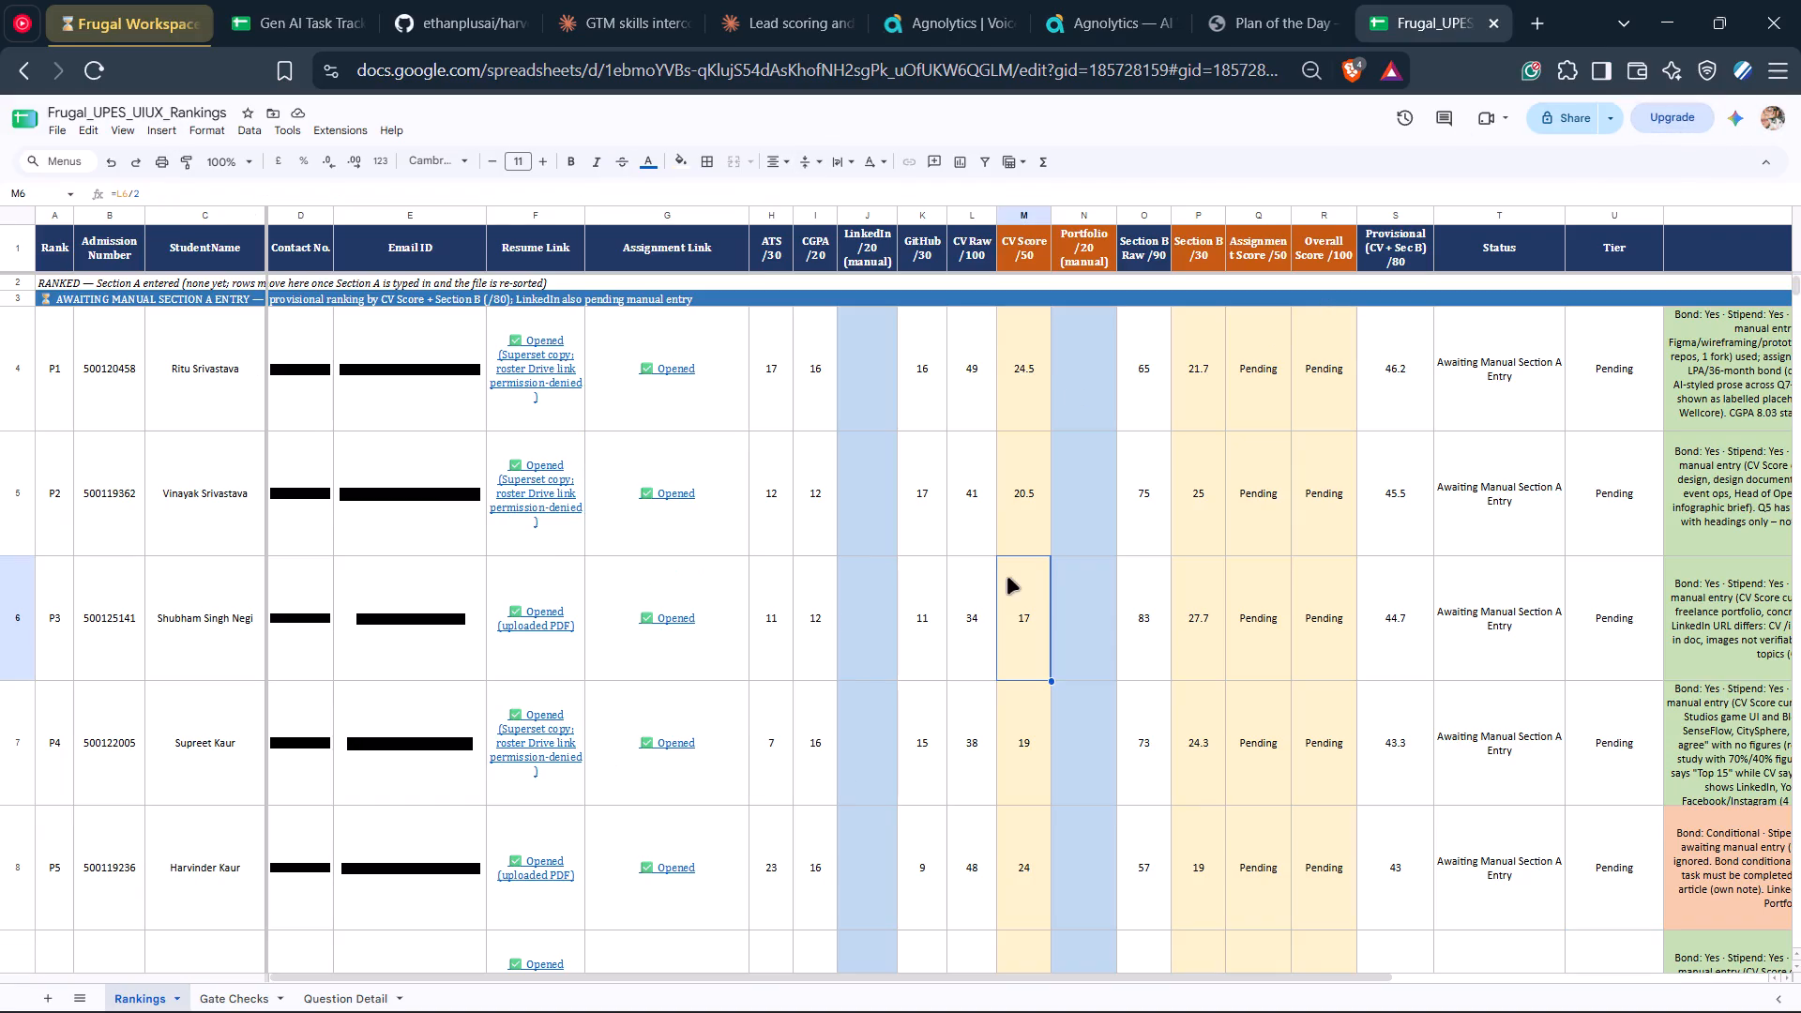
key(ctrl+a)
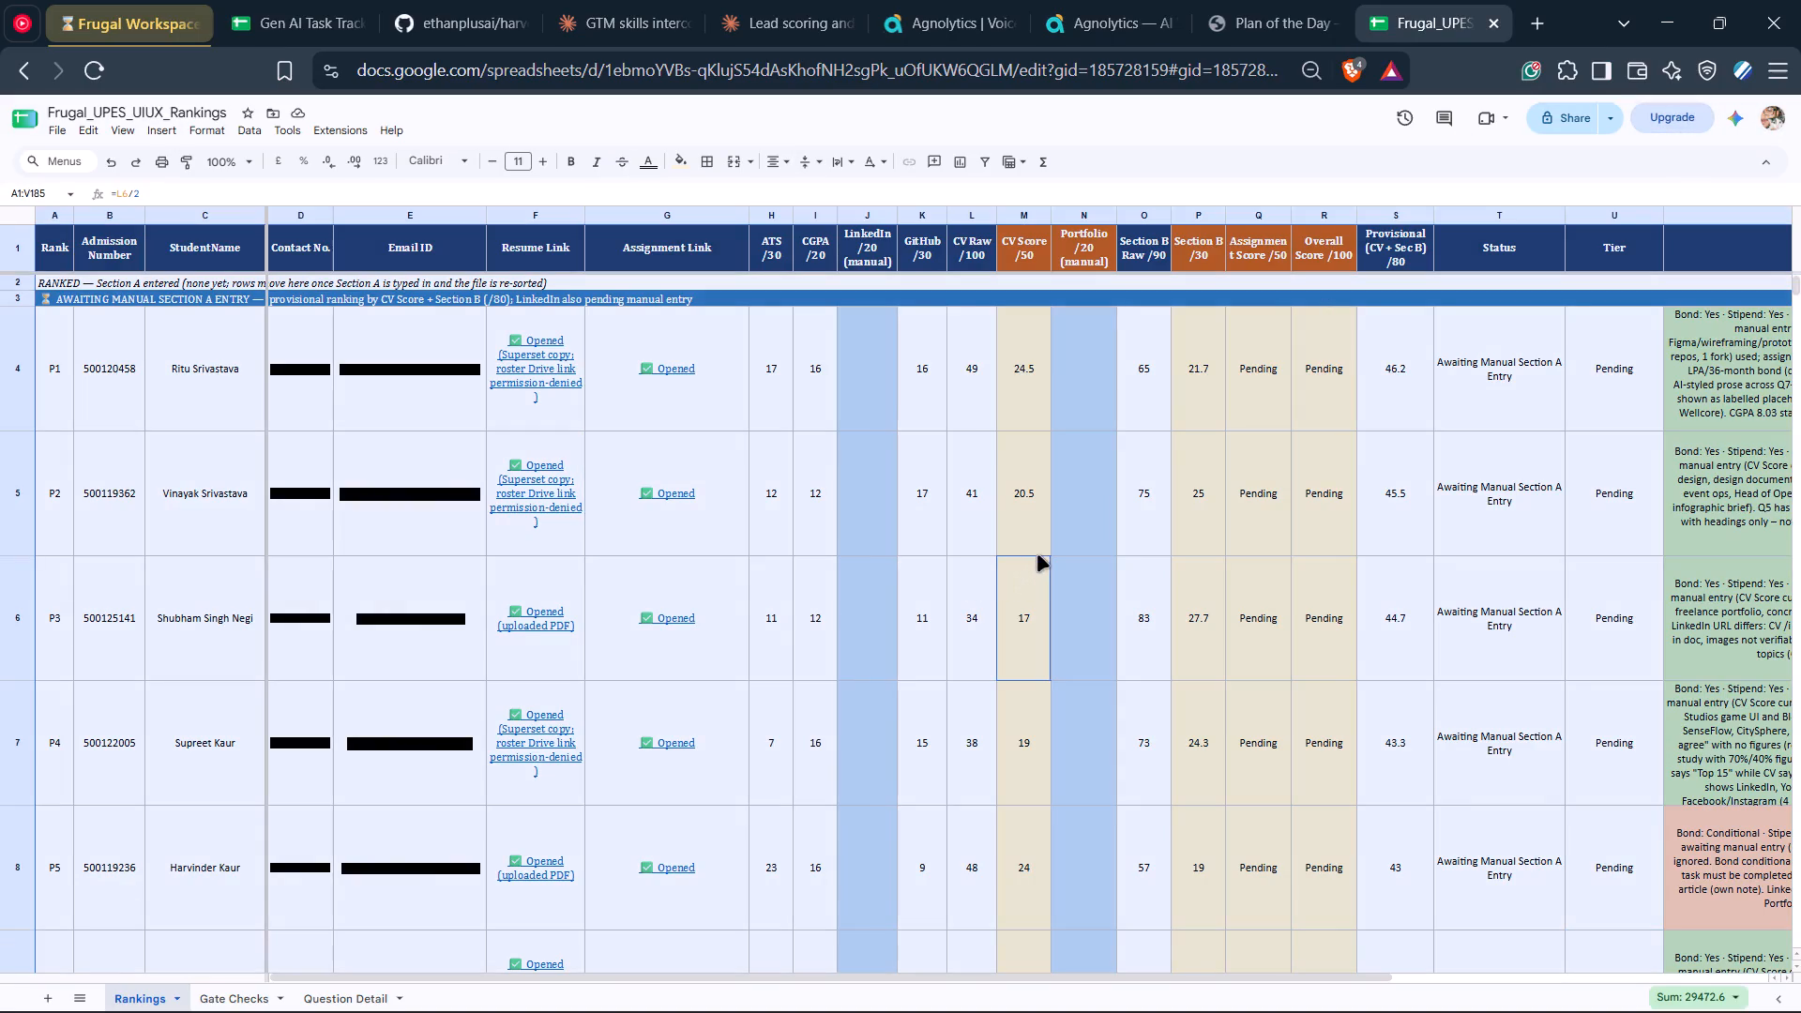
key(ctrl+c)
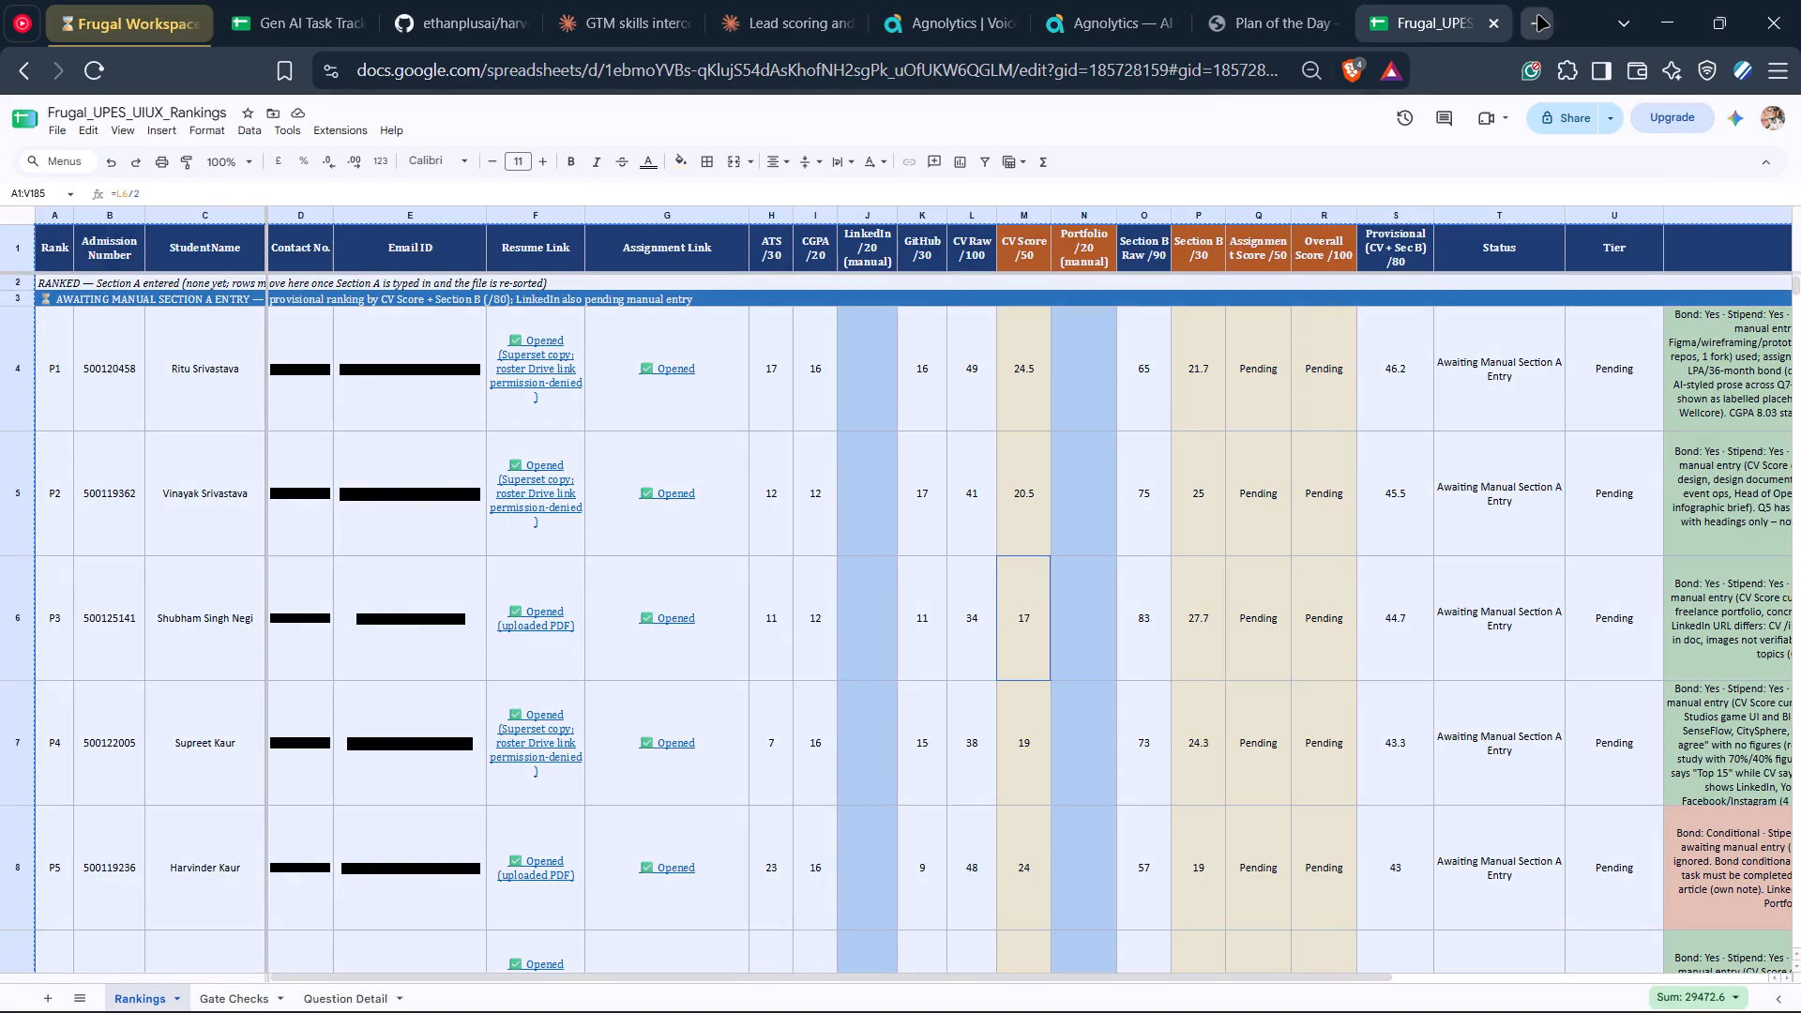
Open Google Sheets in a new browser tab, switch to the other Google account and create a blank spreadsheet.
click(1545, 23)
text(shee)
key(Return)
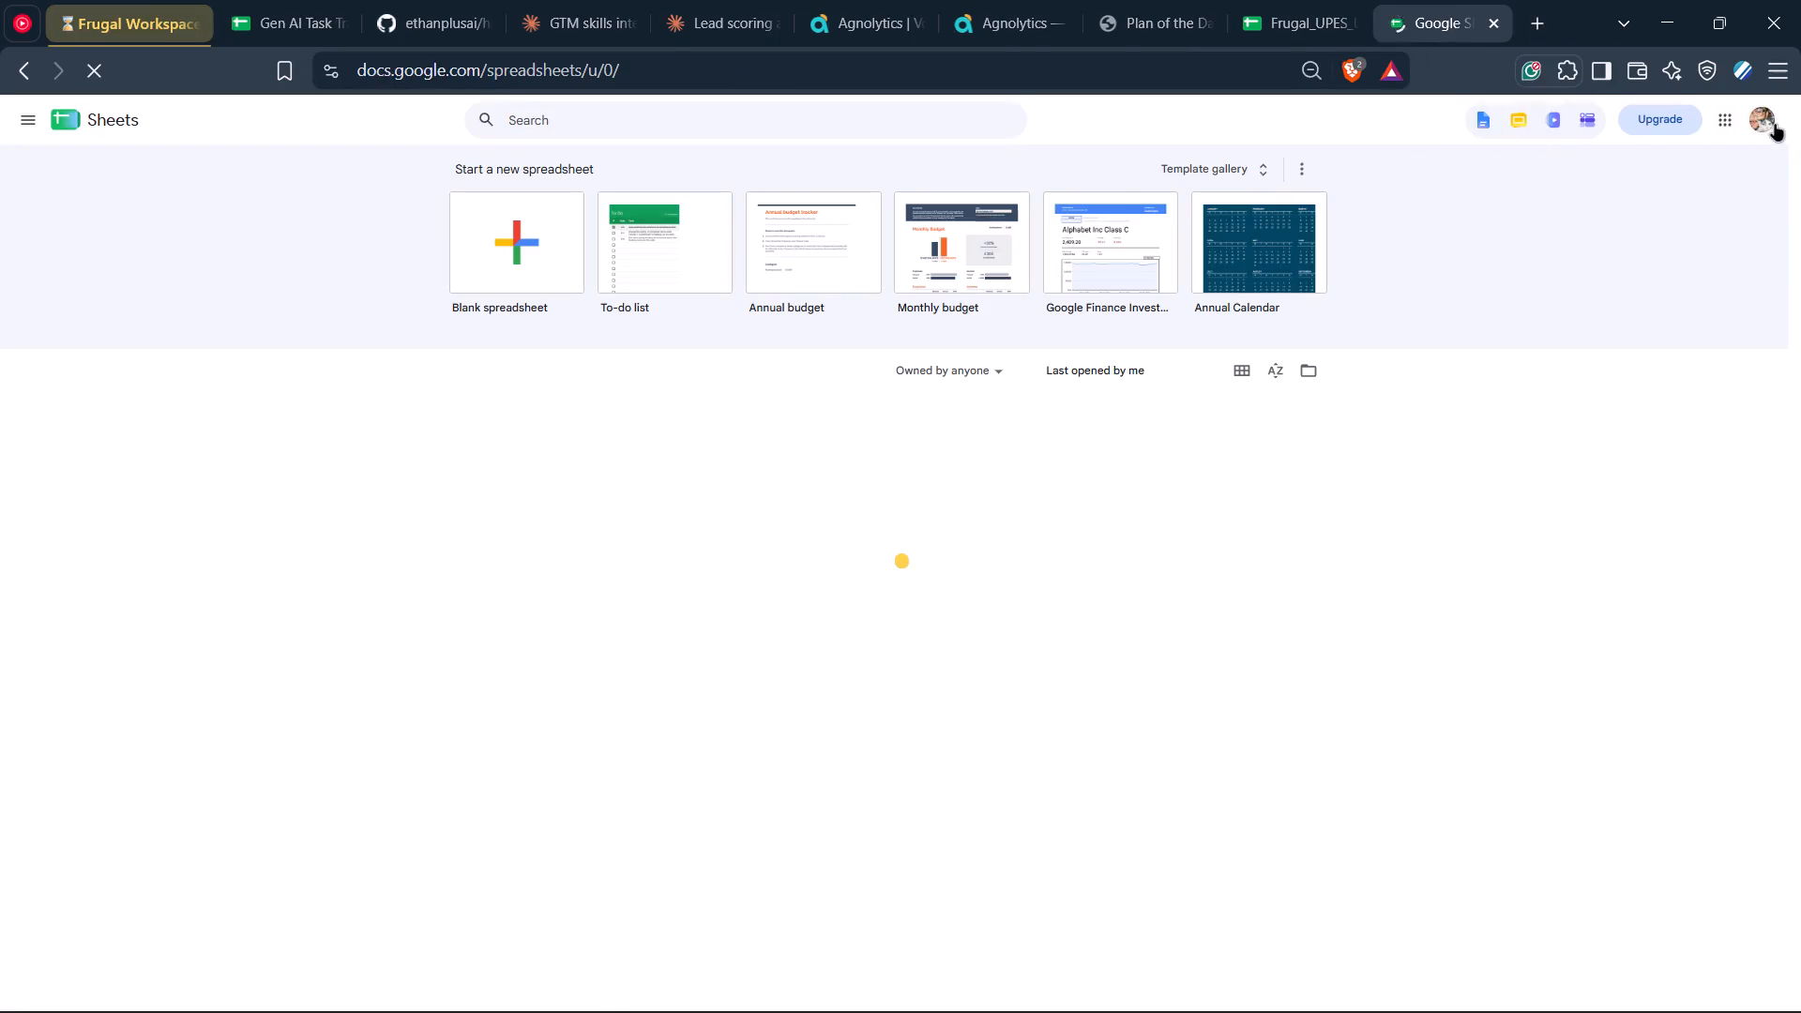
click(1776, 124)
click(1570, 272)
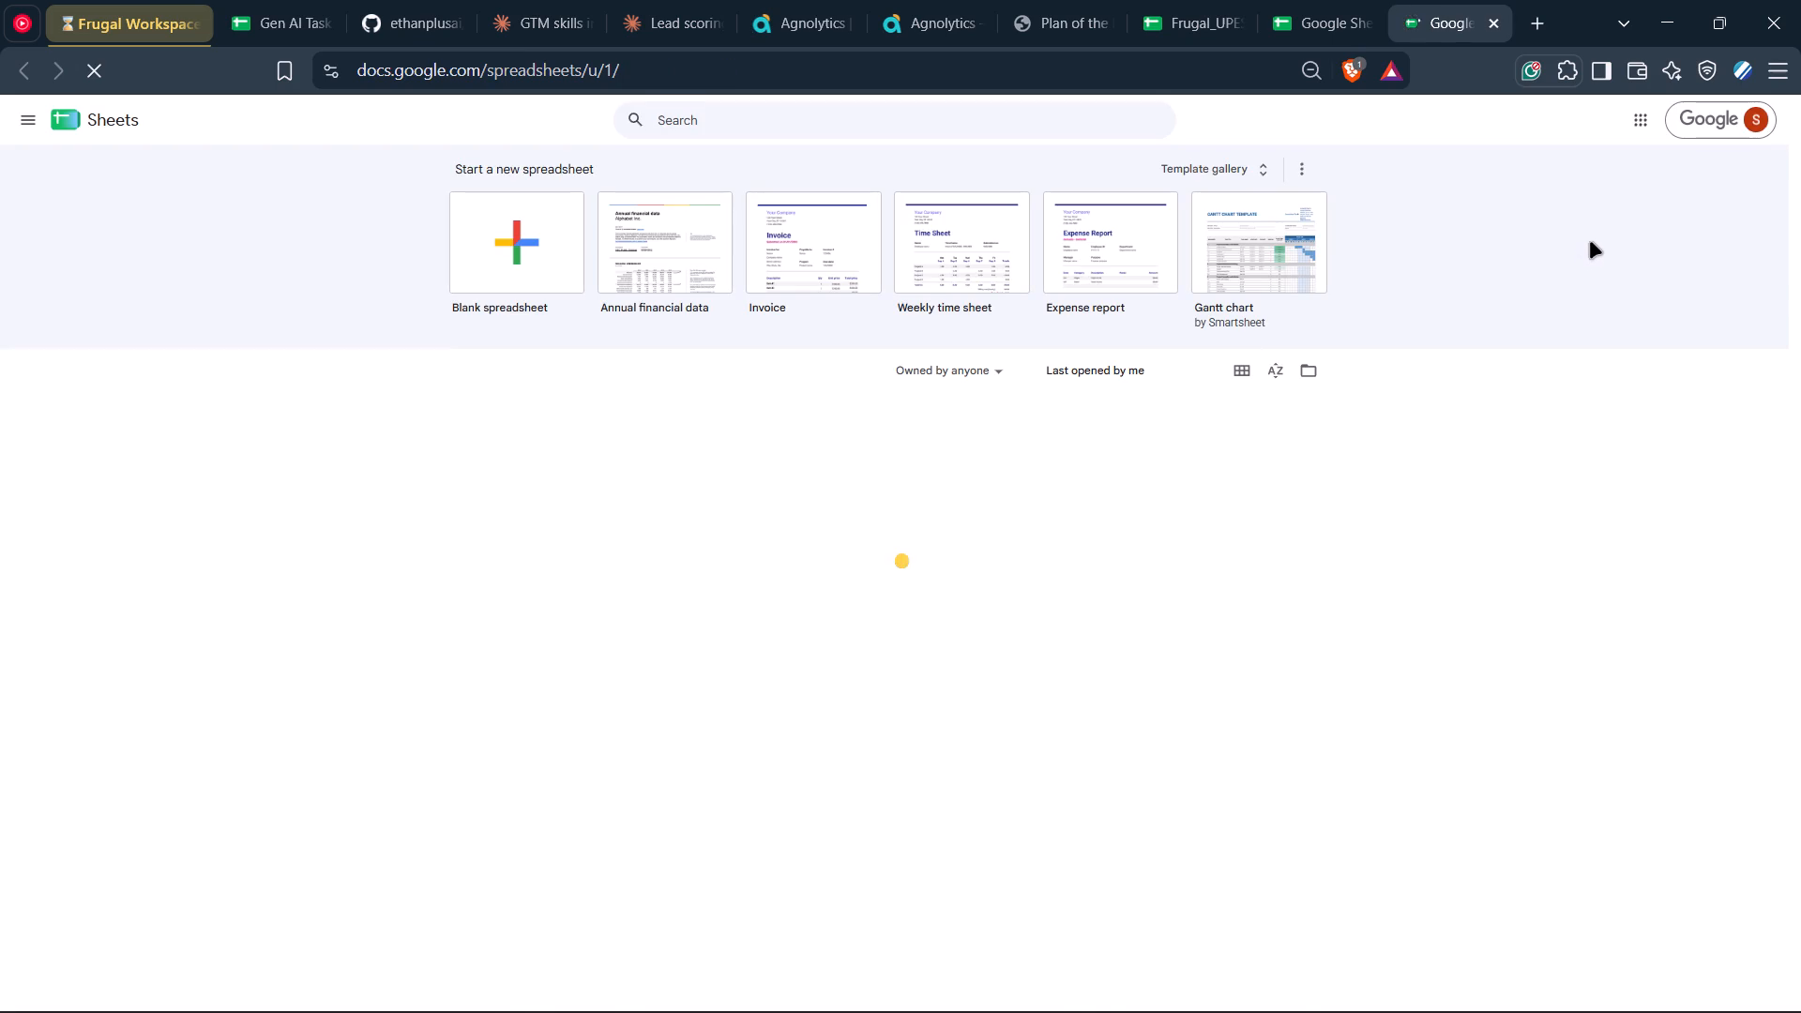
click(516, 234)
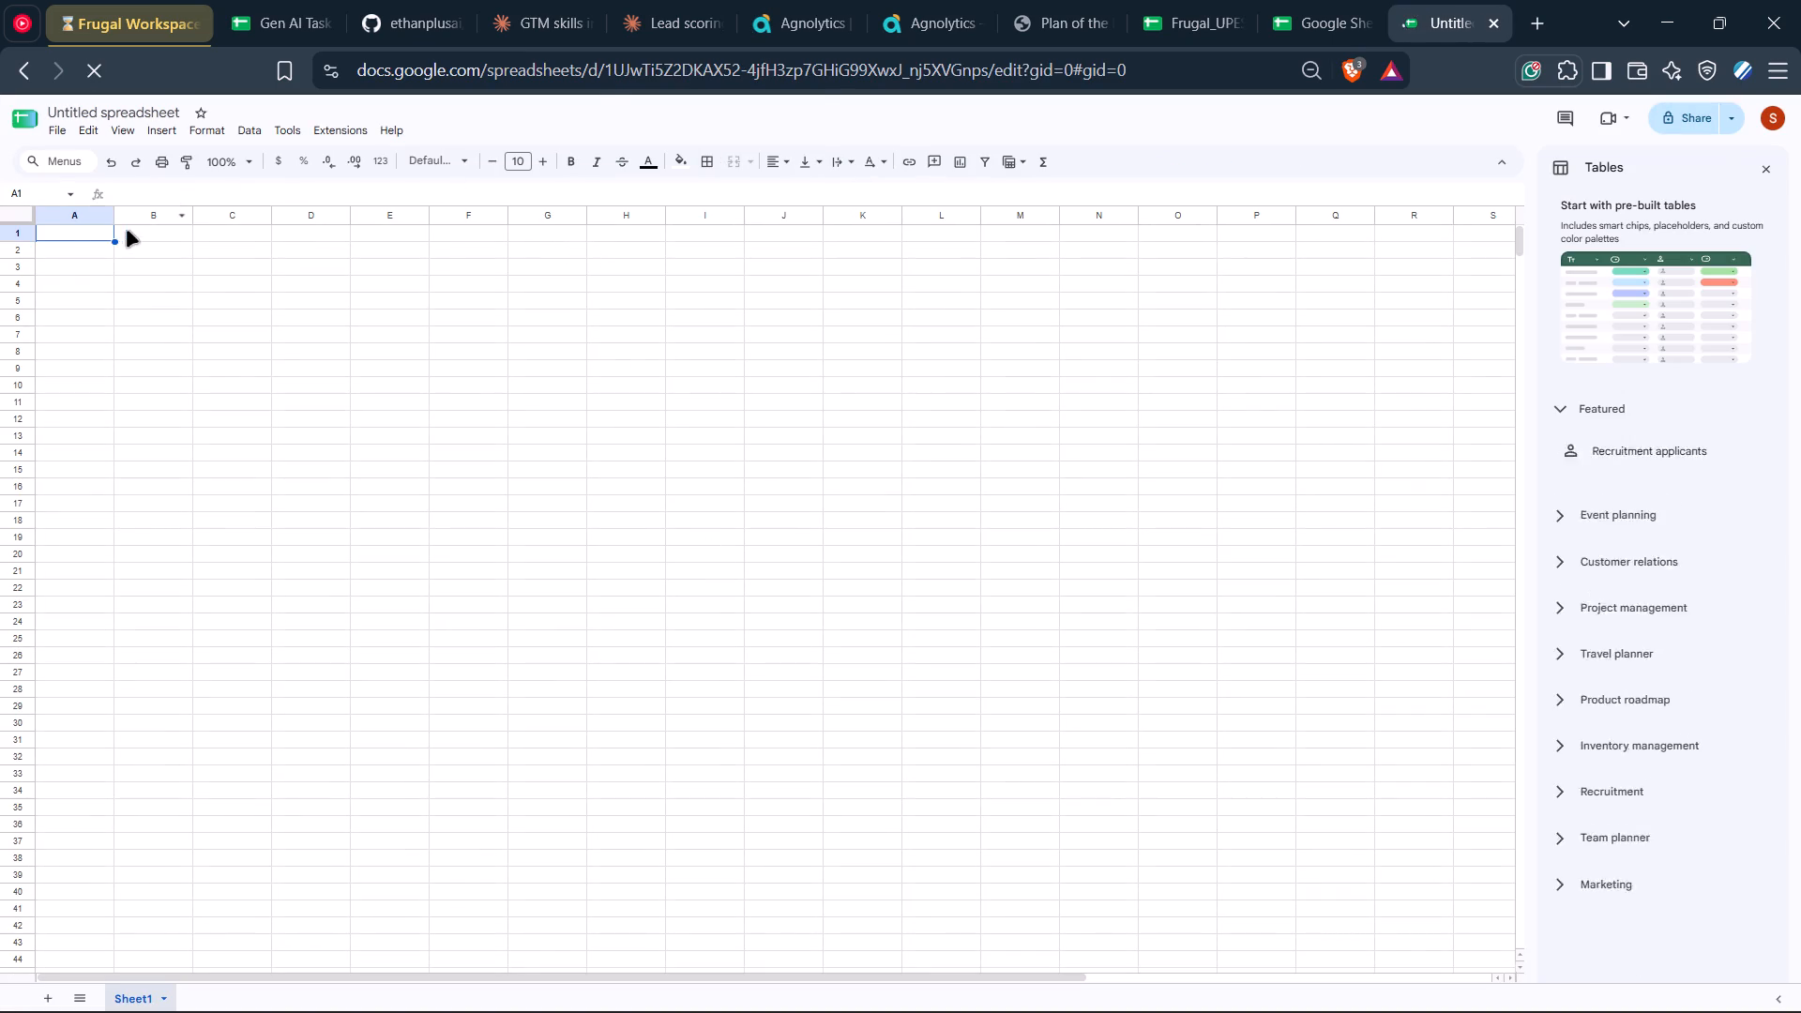
Paste the copied rankings into the blank spreadsheet starting at cell A1 and check how the rows and columns came across.
key(ctrl+v)
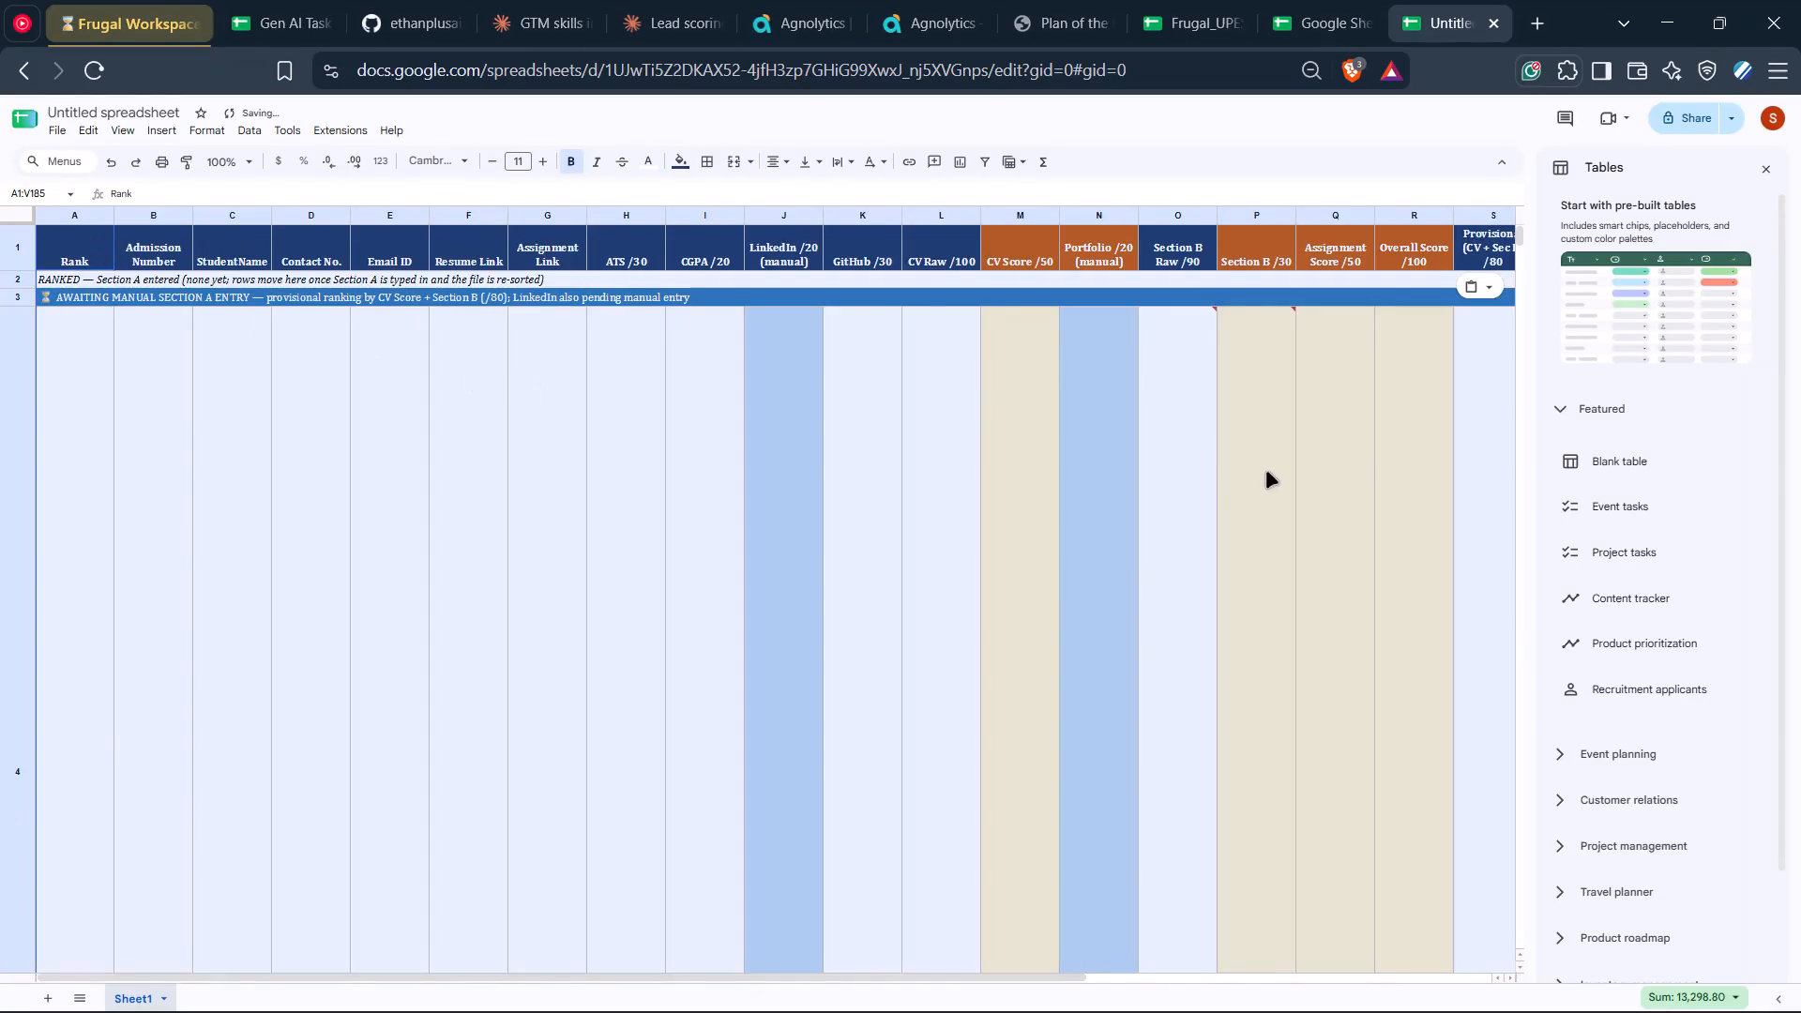
scroll(1266, 472, left, 5)
scroll(1266, 472, right, 6)
scroll(966, 479, down, 6)
scroll(967, 478, up, 8)
scroll(930, 413, up, 3)
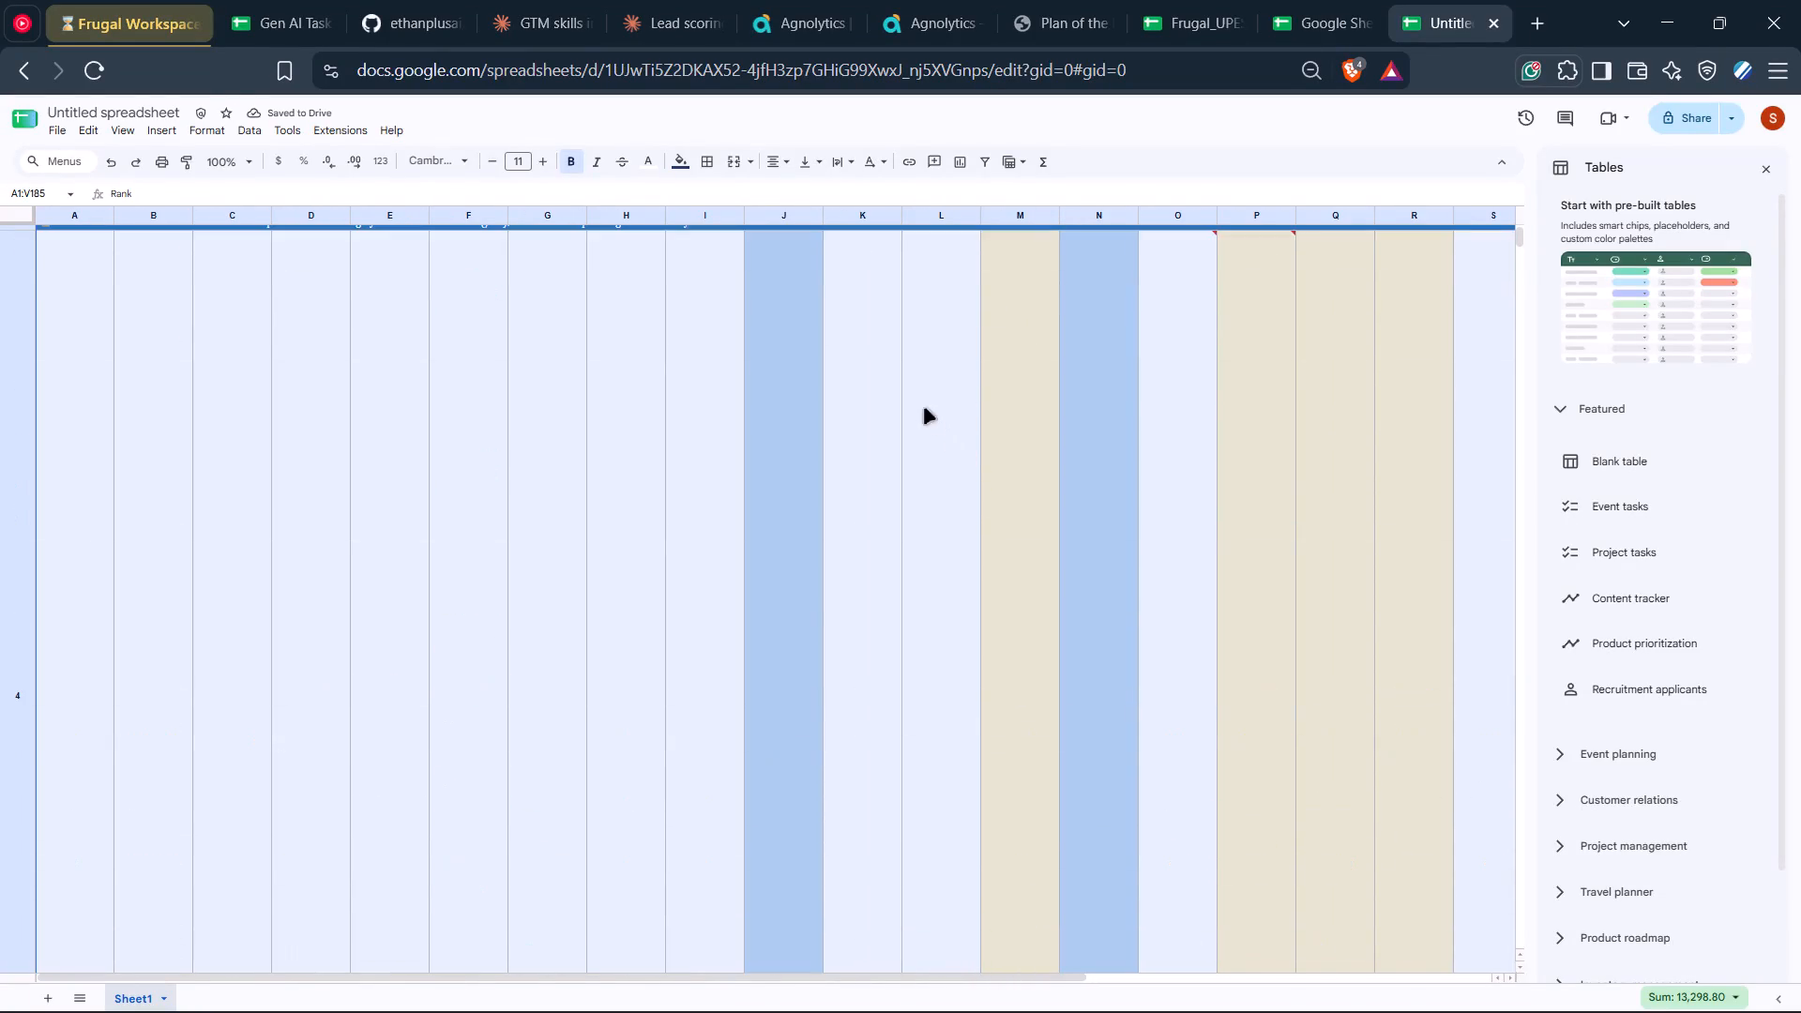
scroll(924, 408, up, 4)
click(1281, 411)
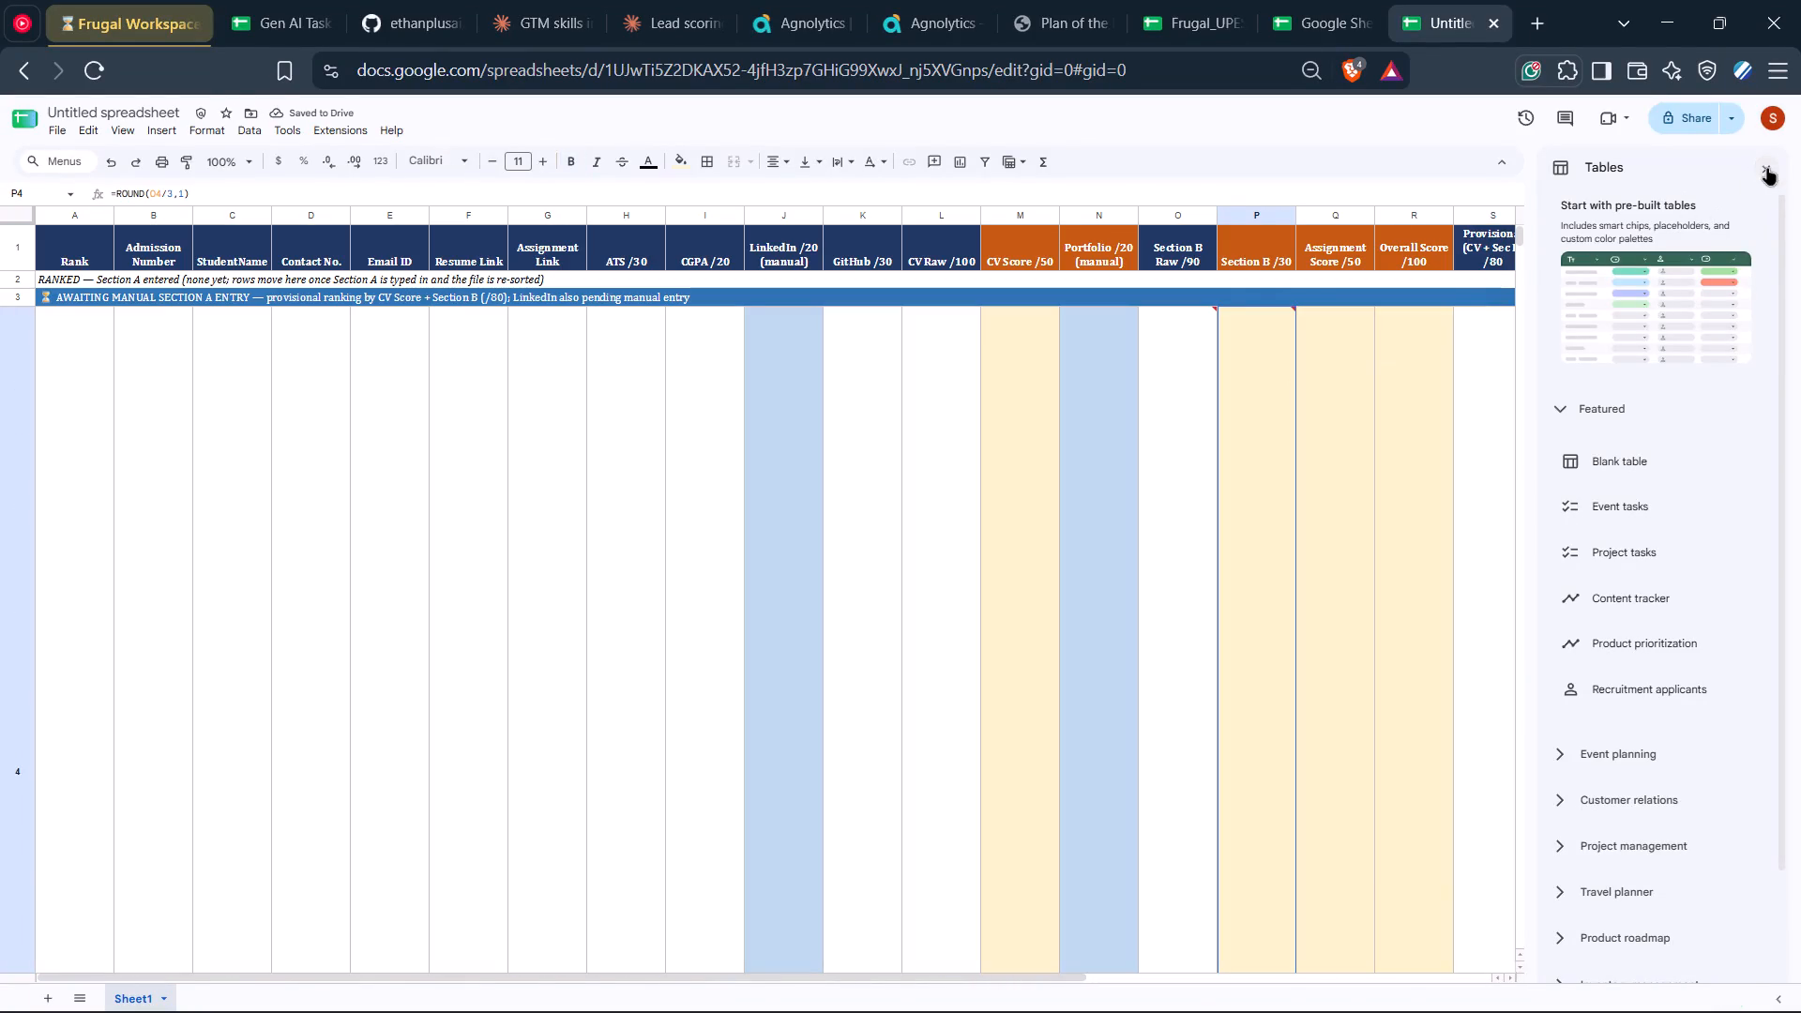
click(1768, 168)
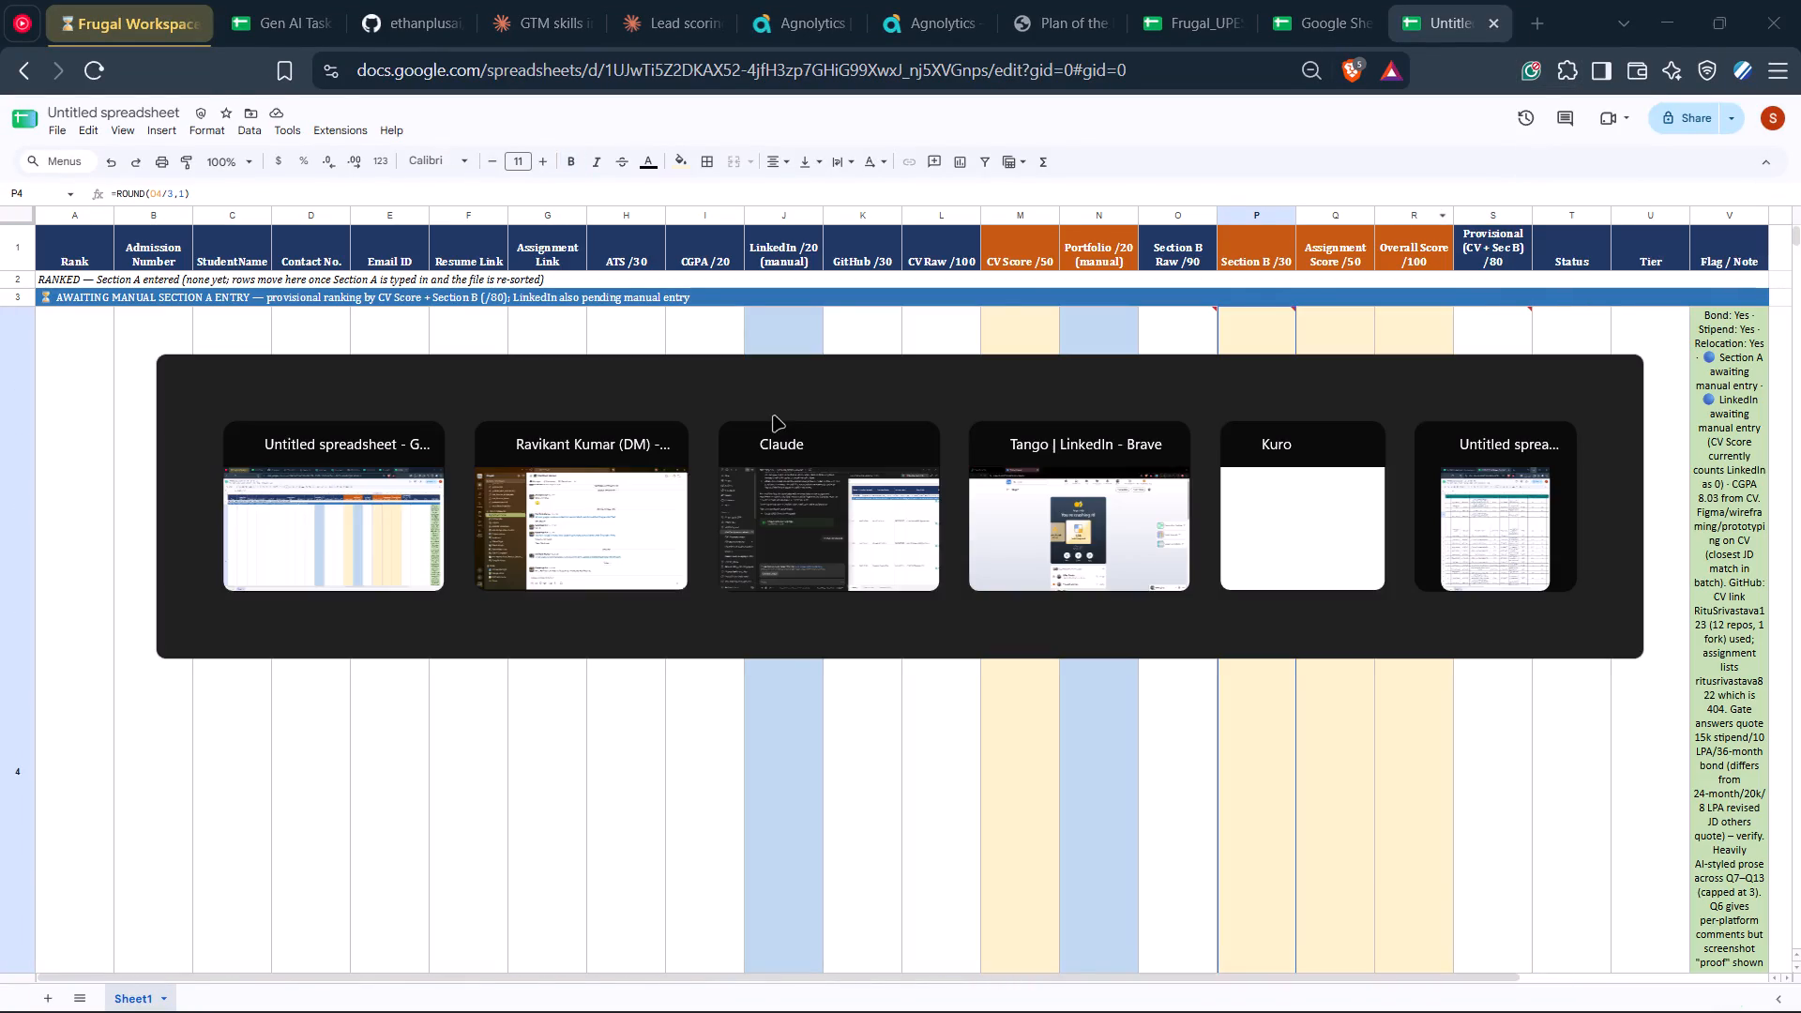
Download the Frugal_UPES_UIUX_Rankings spreadsheet as an Excel file named Frugal_UPES_UIUX_Rankings1.xlsx in the 03 - Work - Frugal Testing folder.
click(1396, 0)
click(1326, 0)
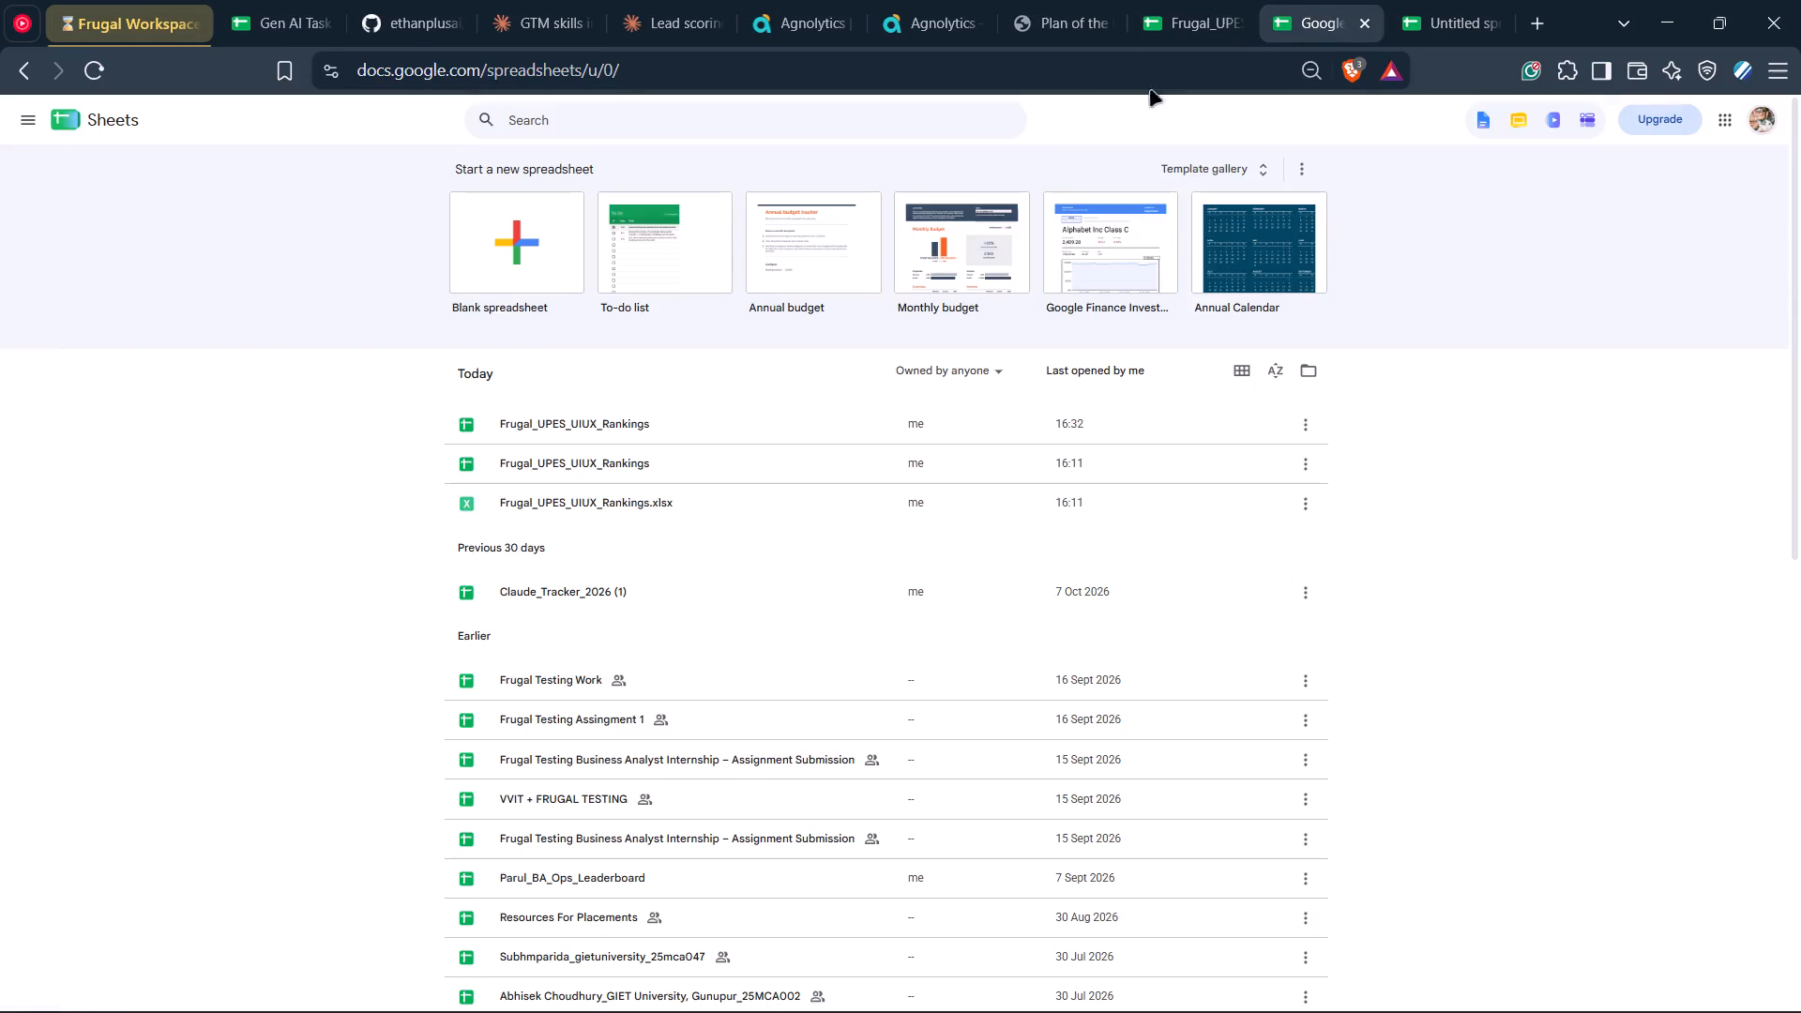
click(1173, 0)
click(884, 388)
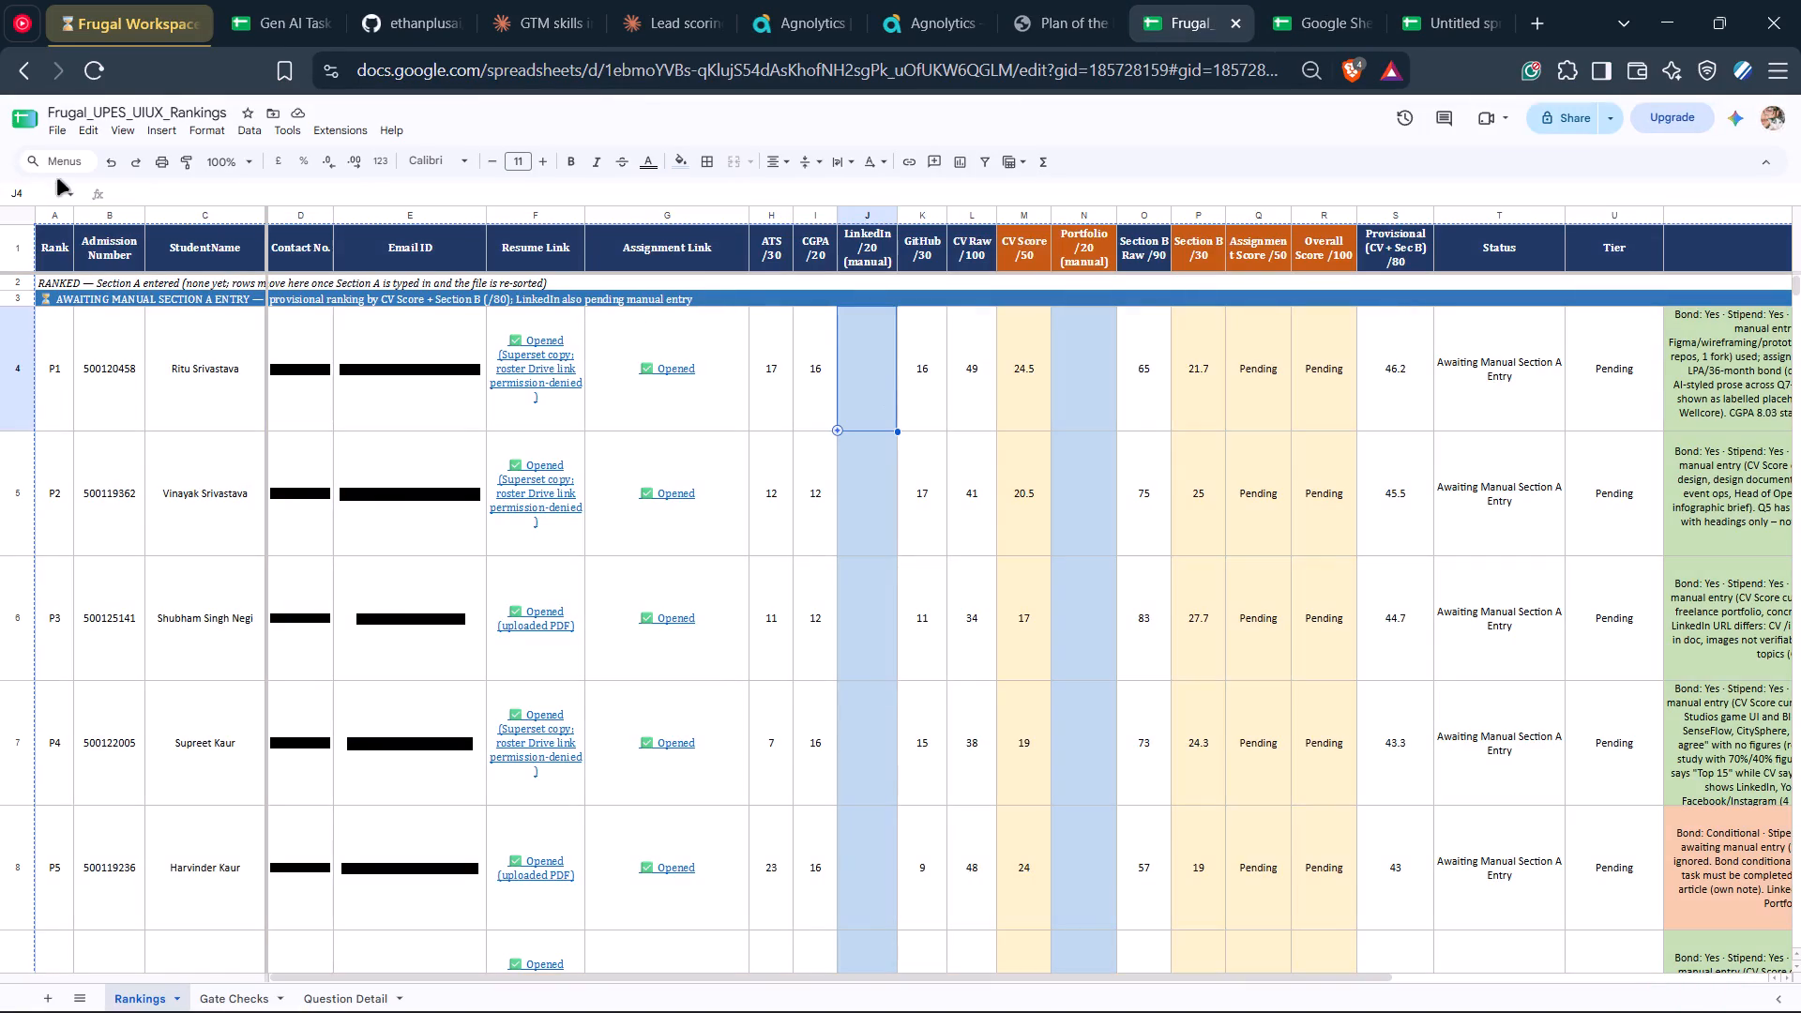
click(59, 132)
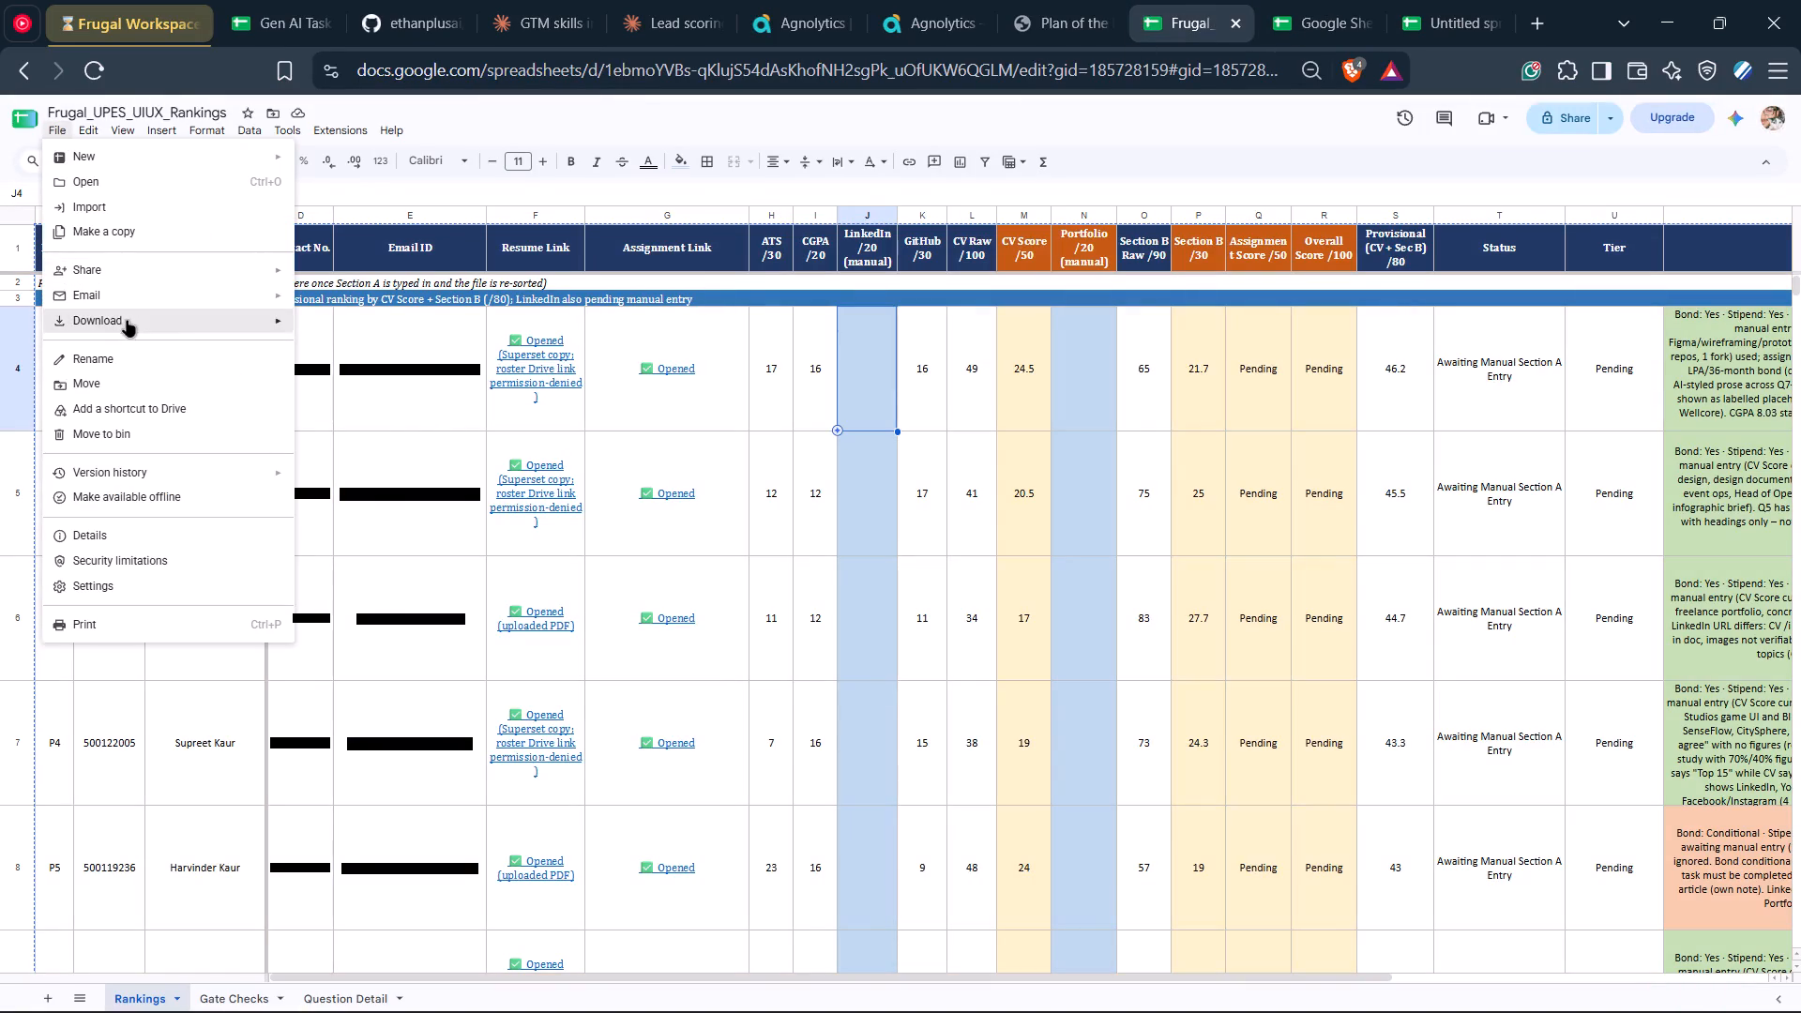
click(128, 320)
click(432, 324)
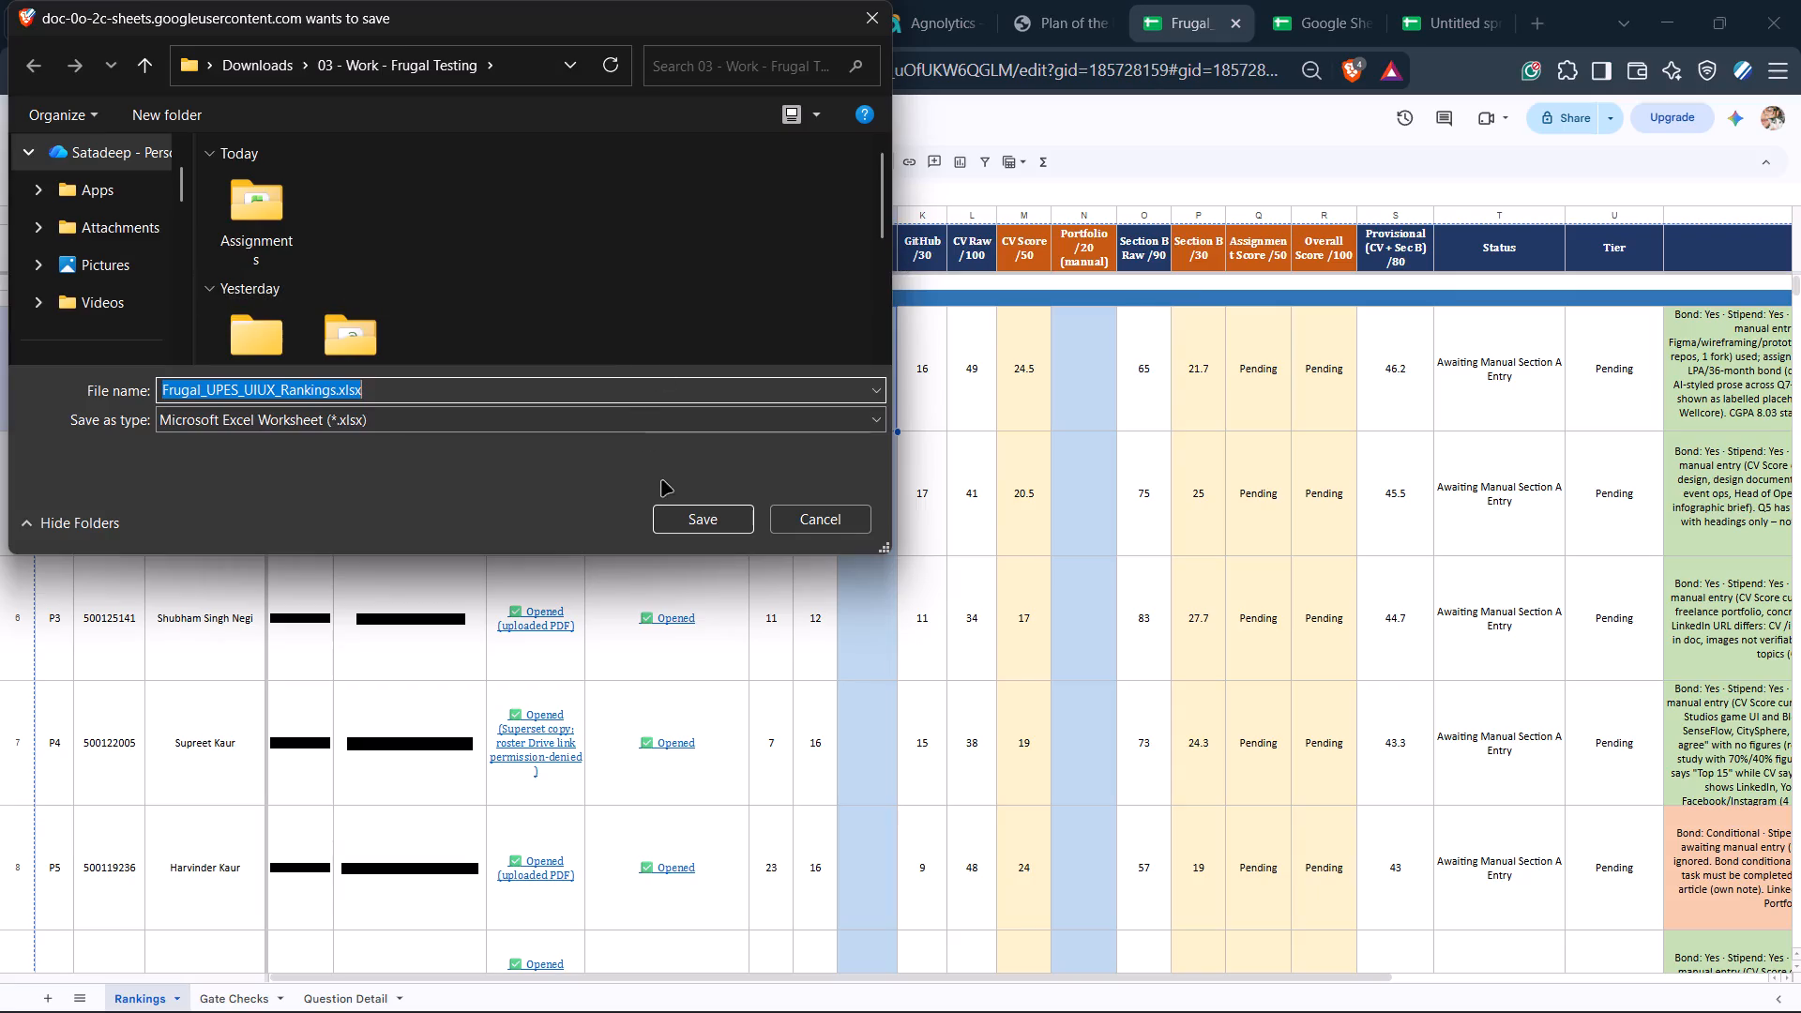
click(336, 397)
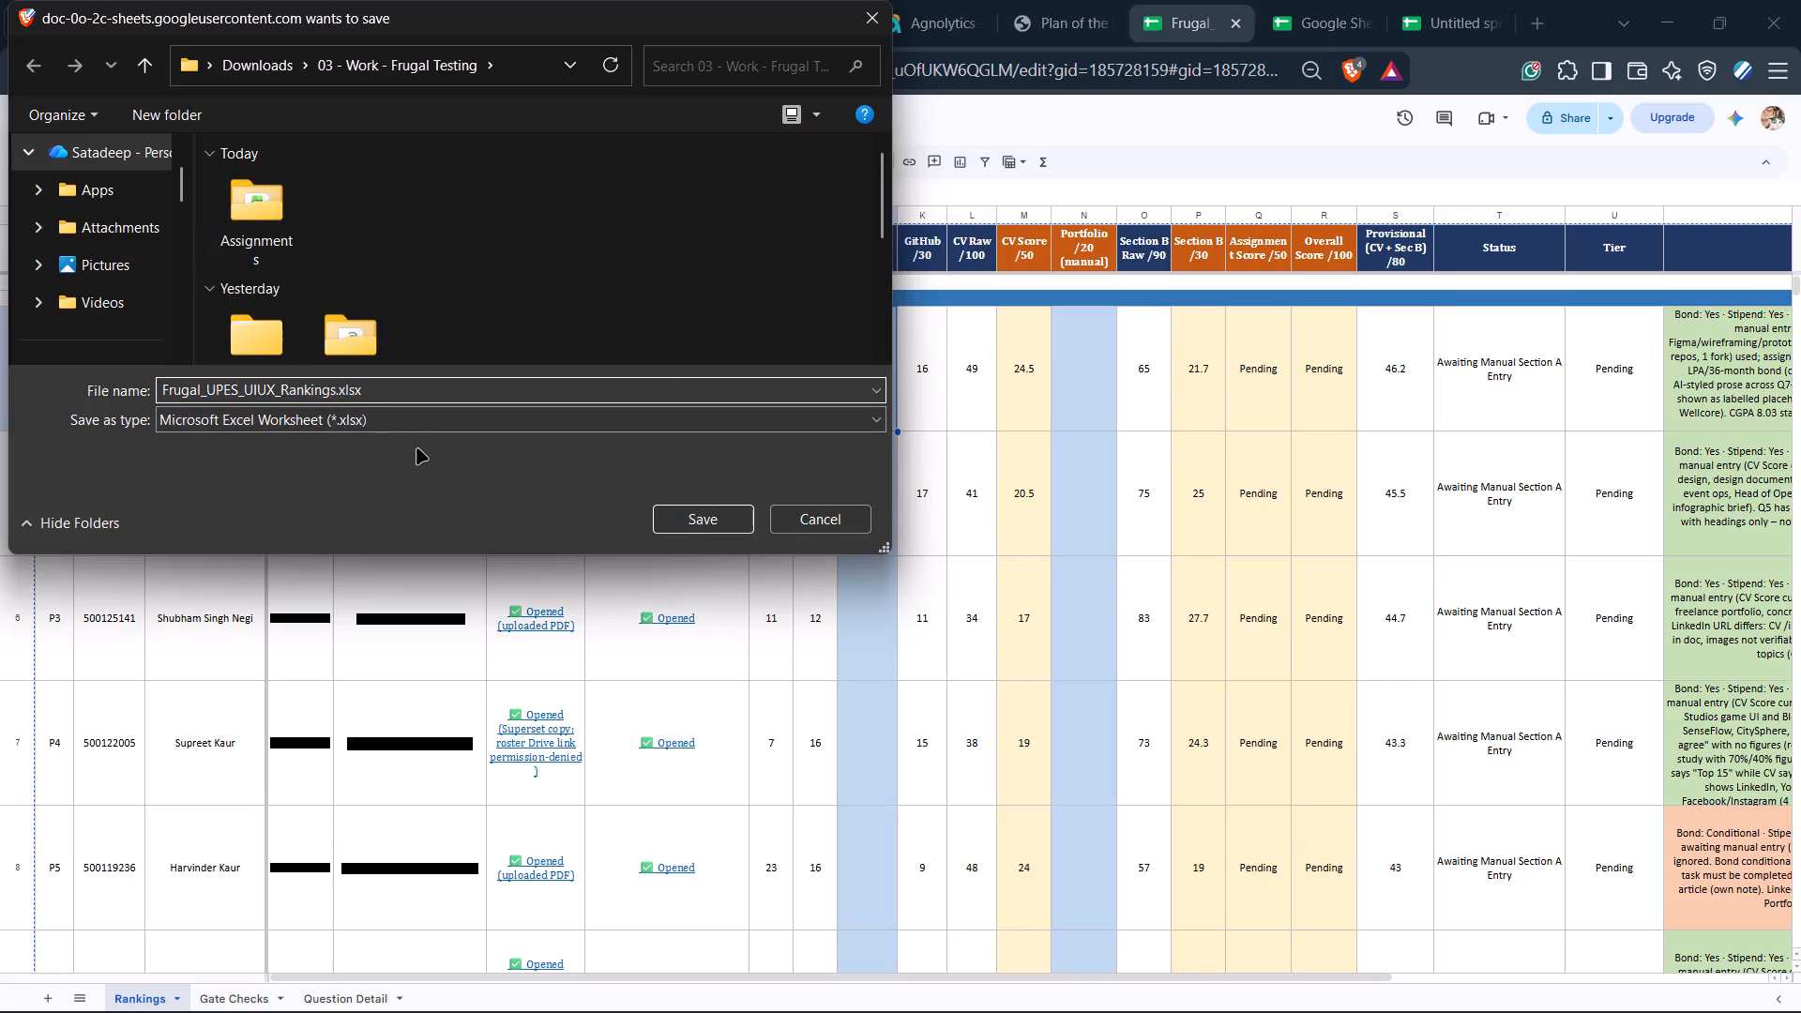
key(1)
click(696, 513)
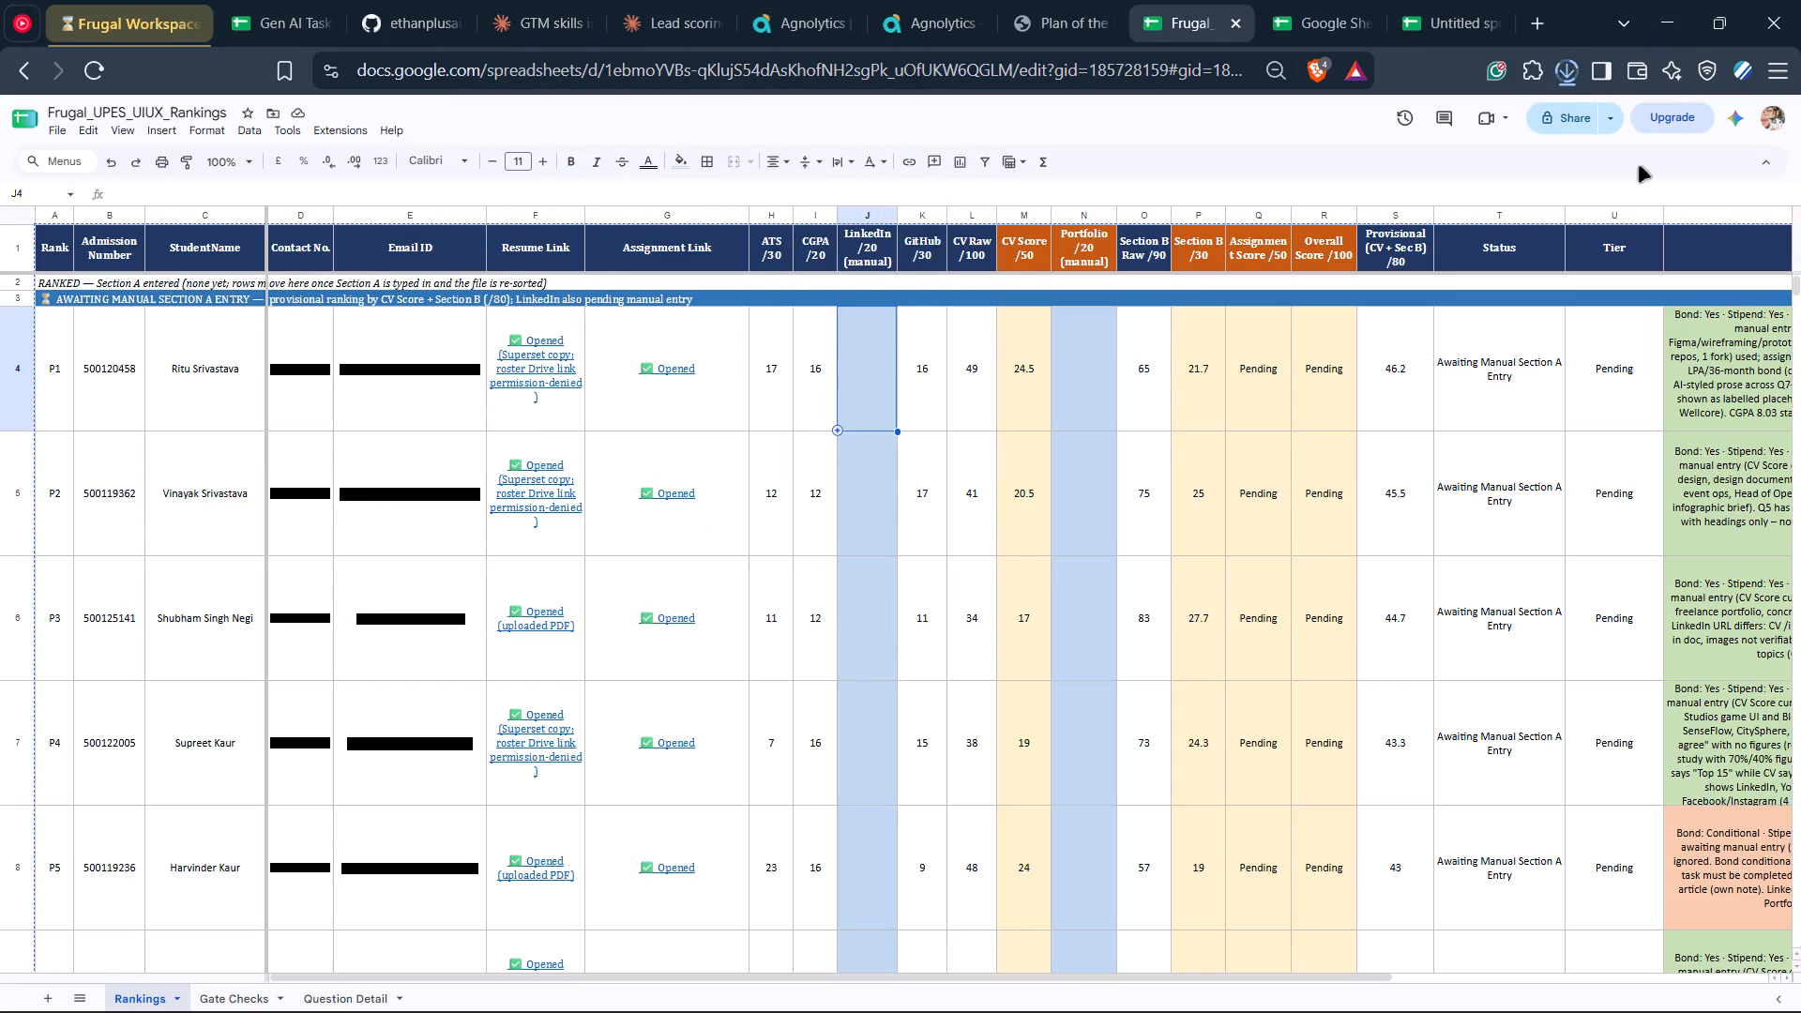
Return to the untitled spreadsheet in the other account and start a file import using the Upload option.
click(1434, 0)
click(44, 129)
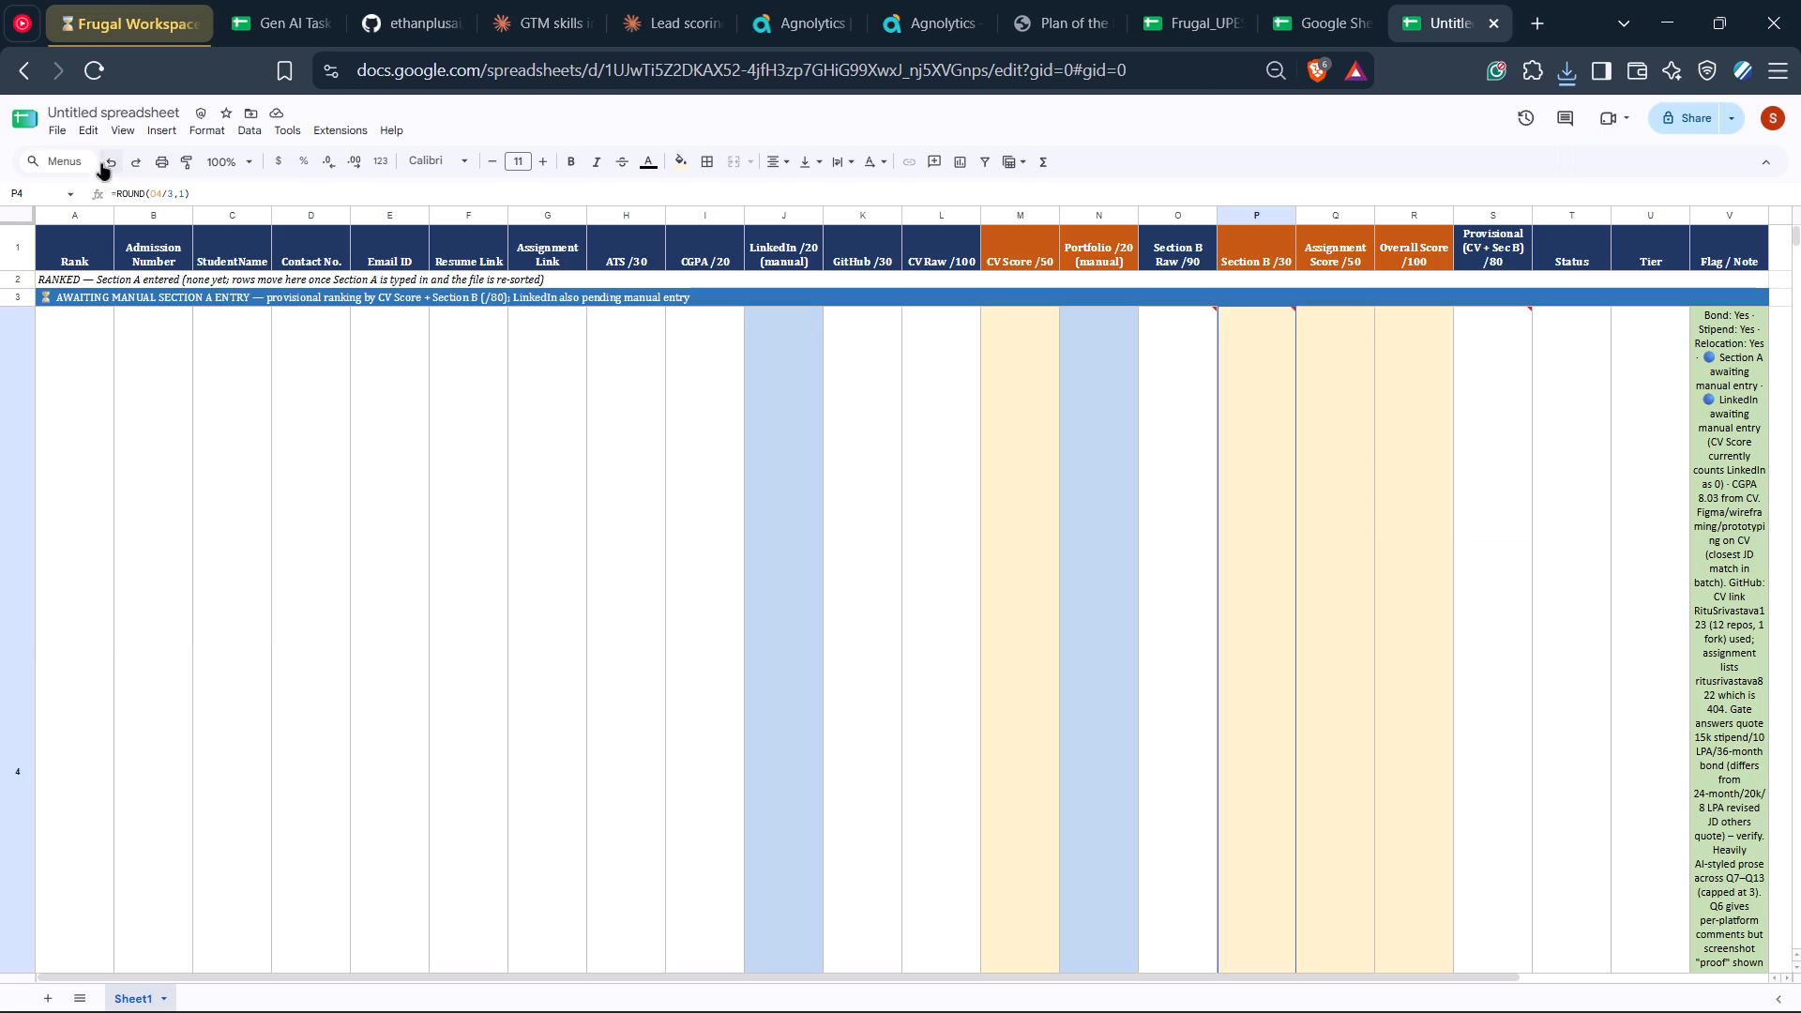
click(62, 129)
drag(110, 182, 113, 208)
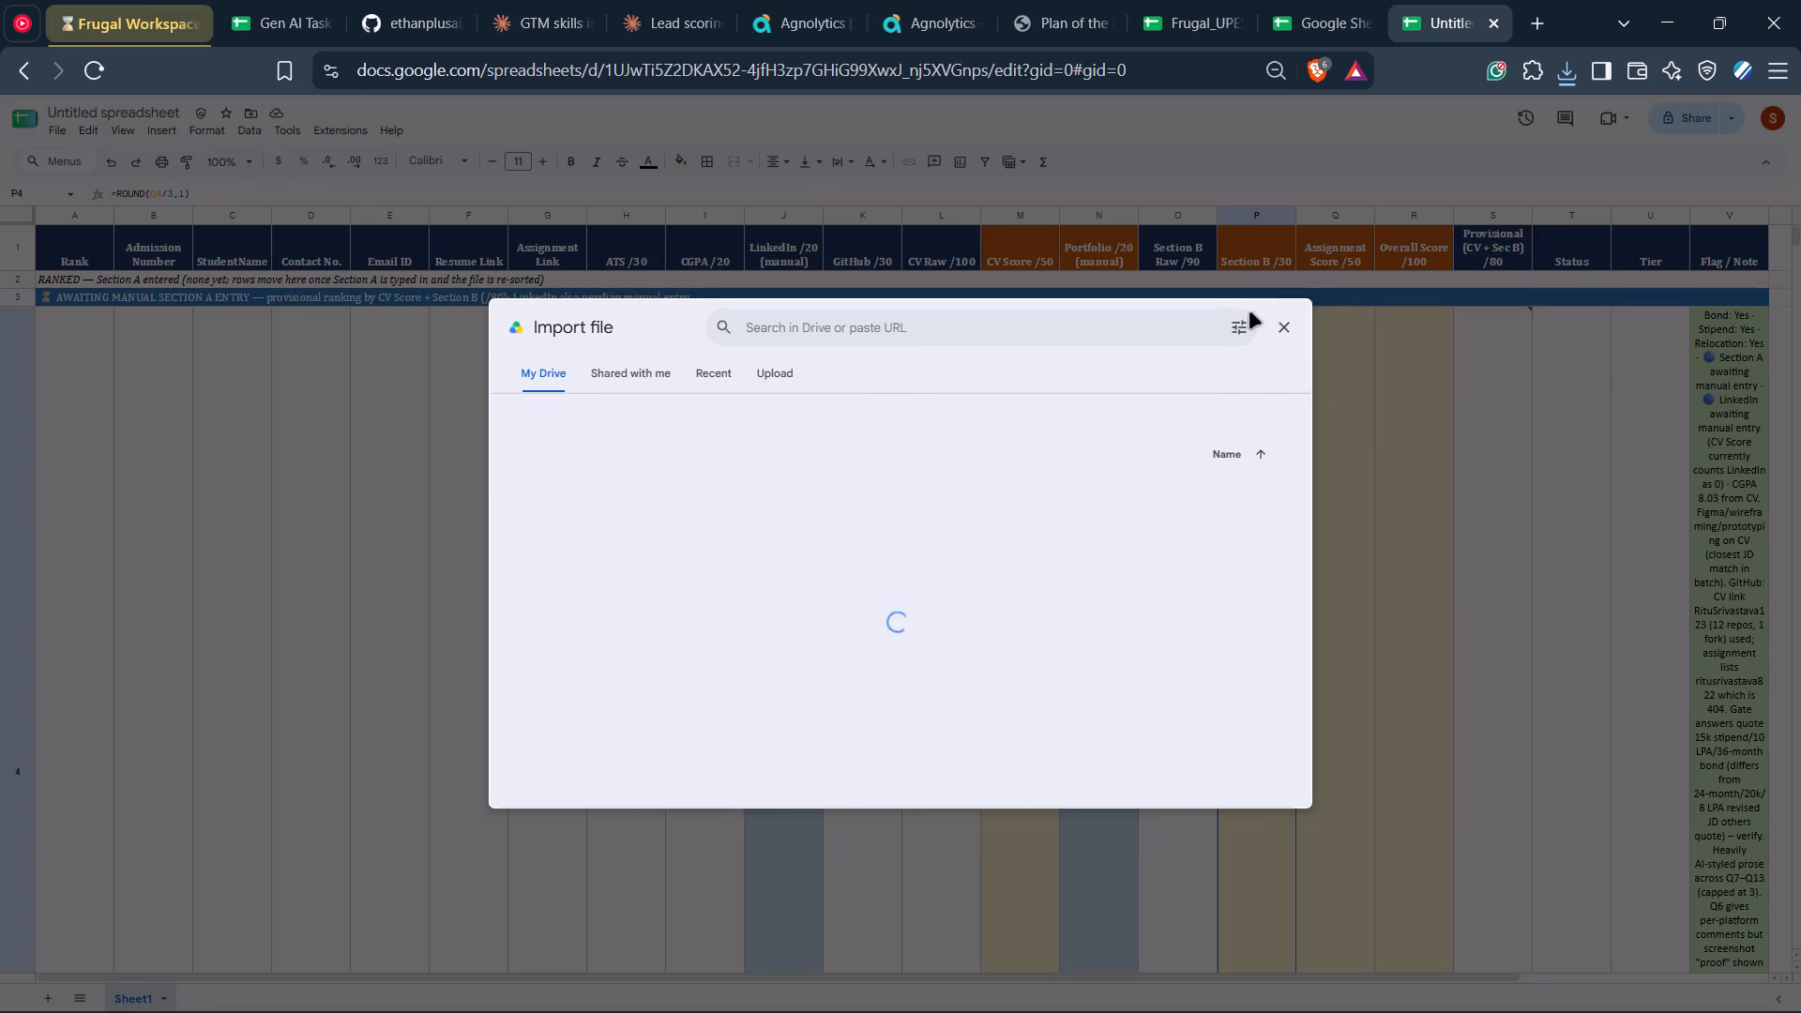
click(1280, 326)
click(53, 130)
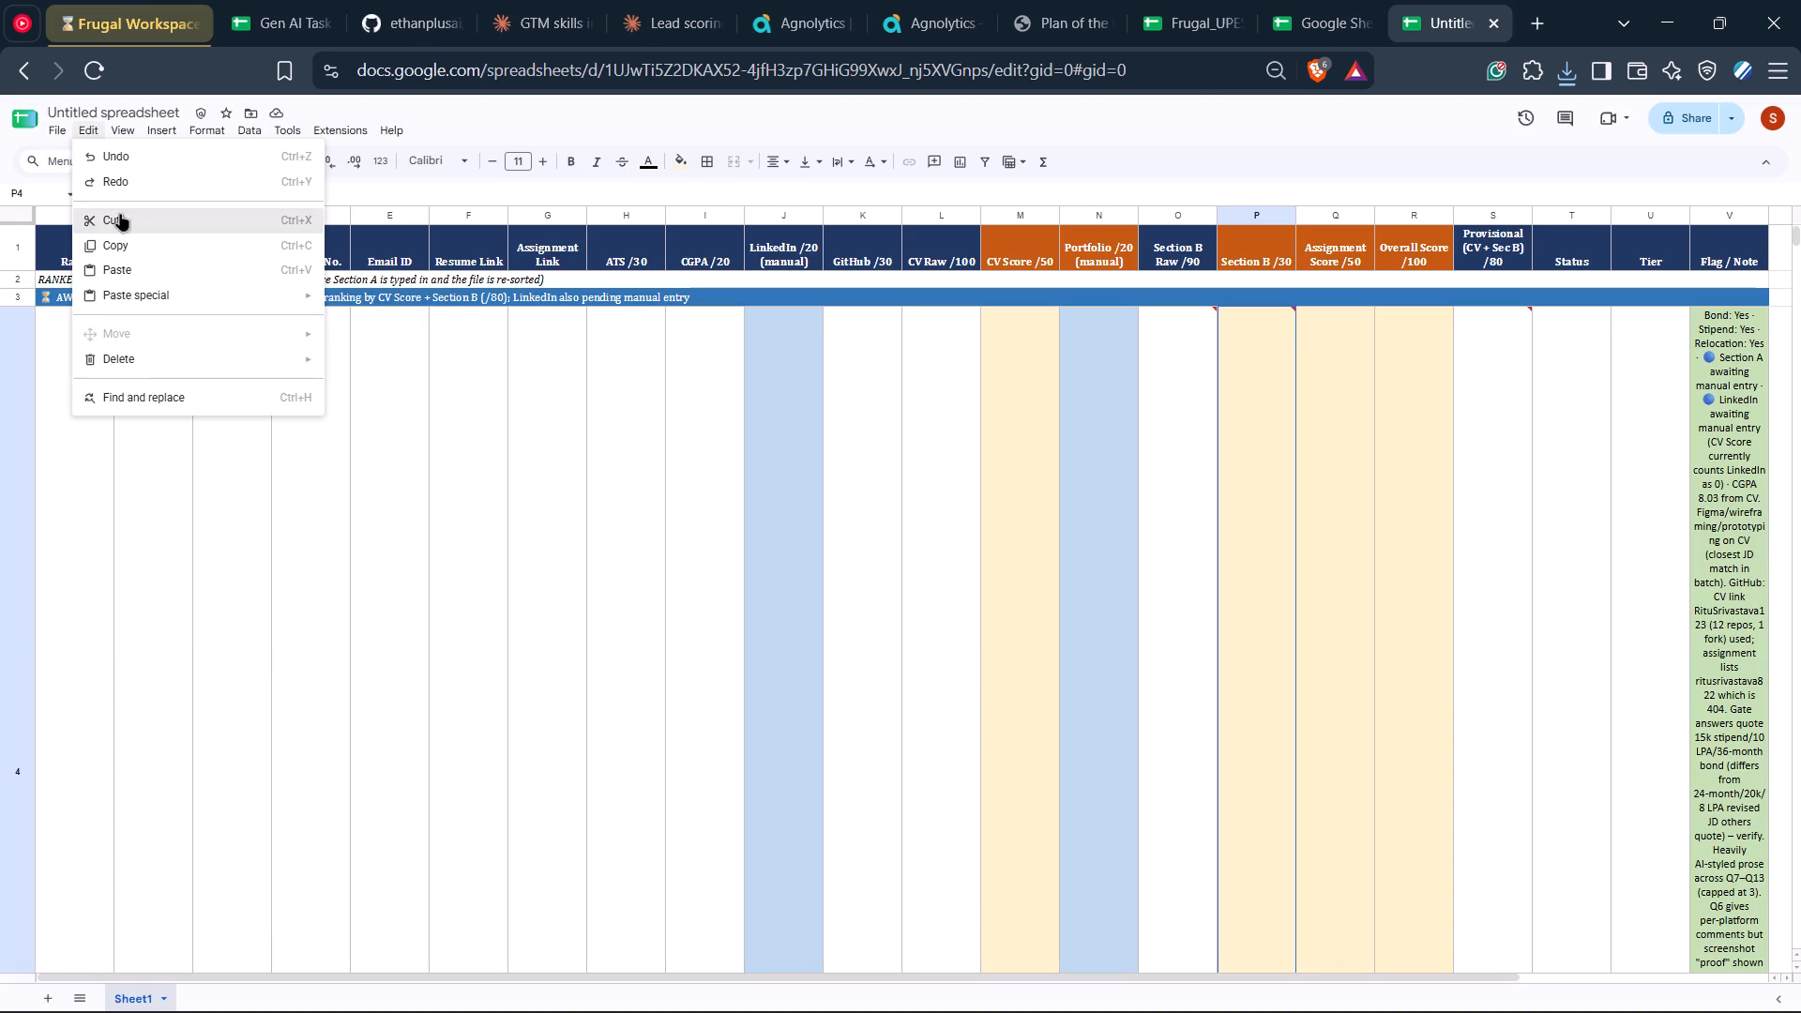
click(92, 206)
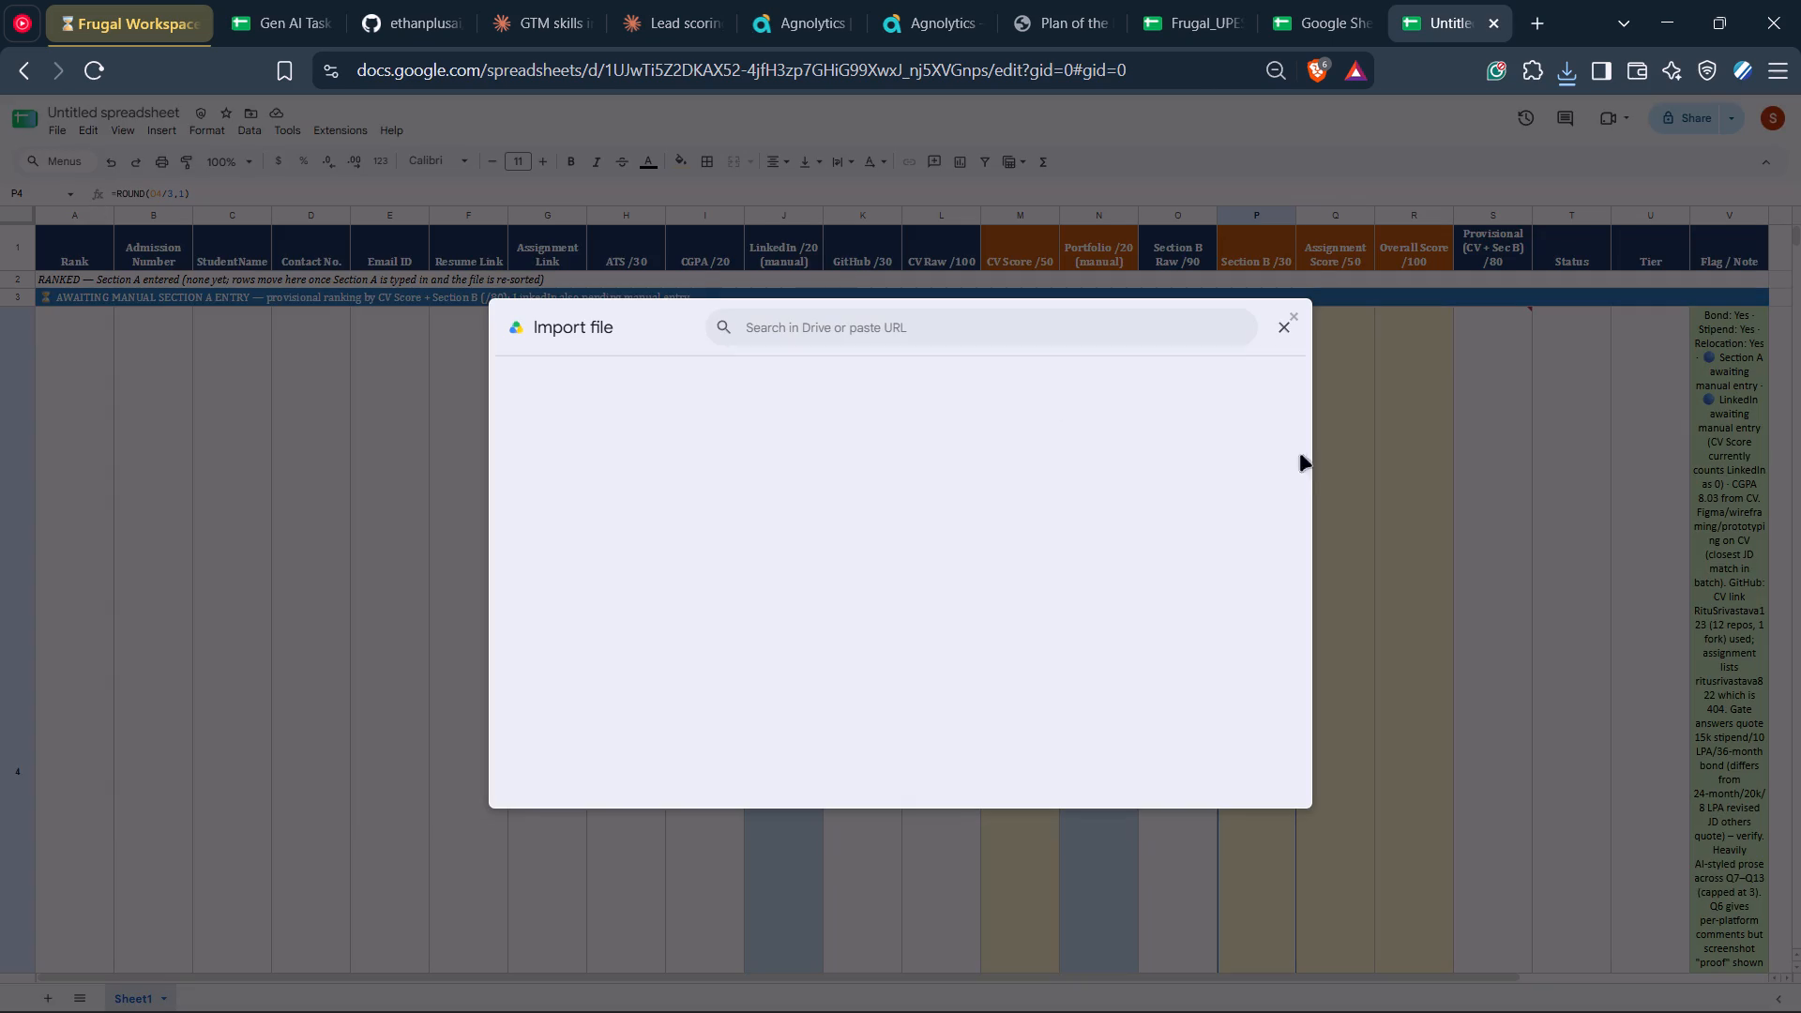
click(766, 378)
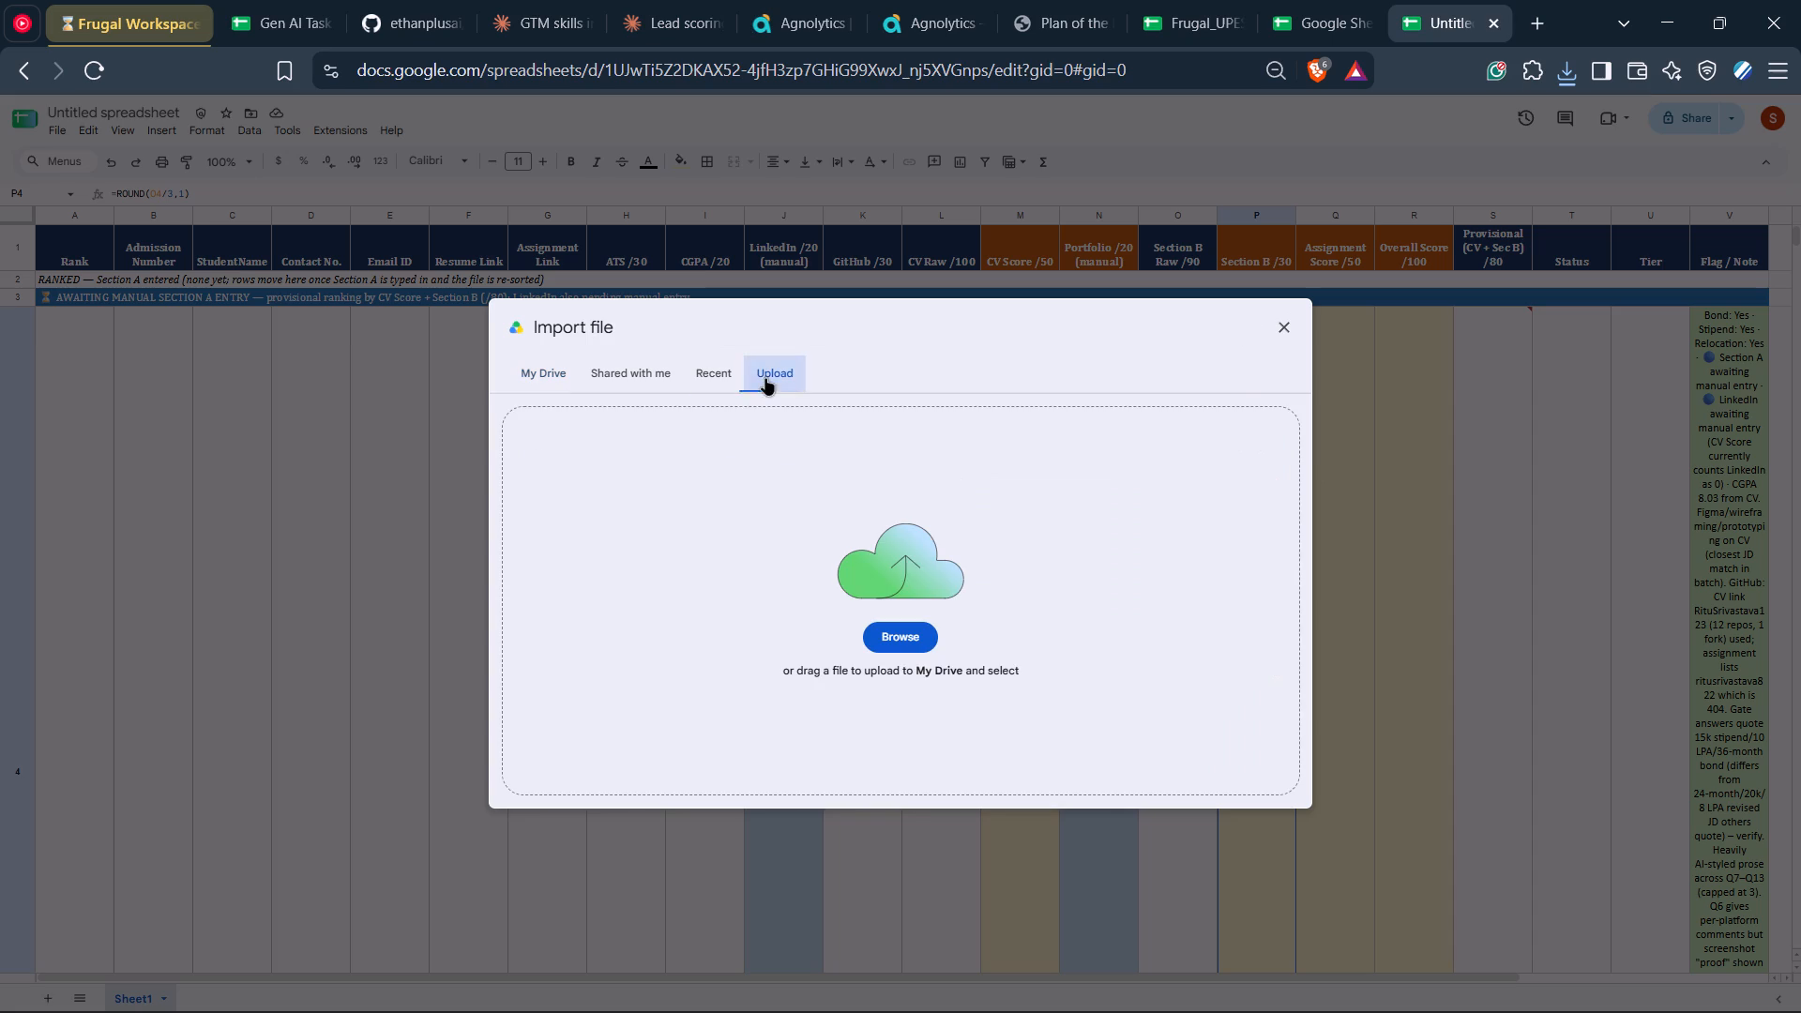
Find the folder in which the downloaded rankings workbook was saved.
click(885, 630)
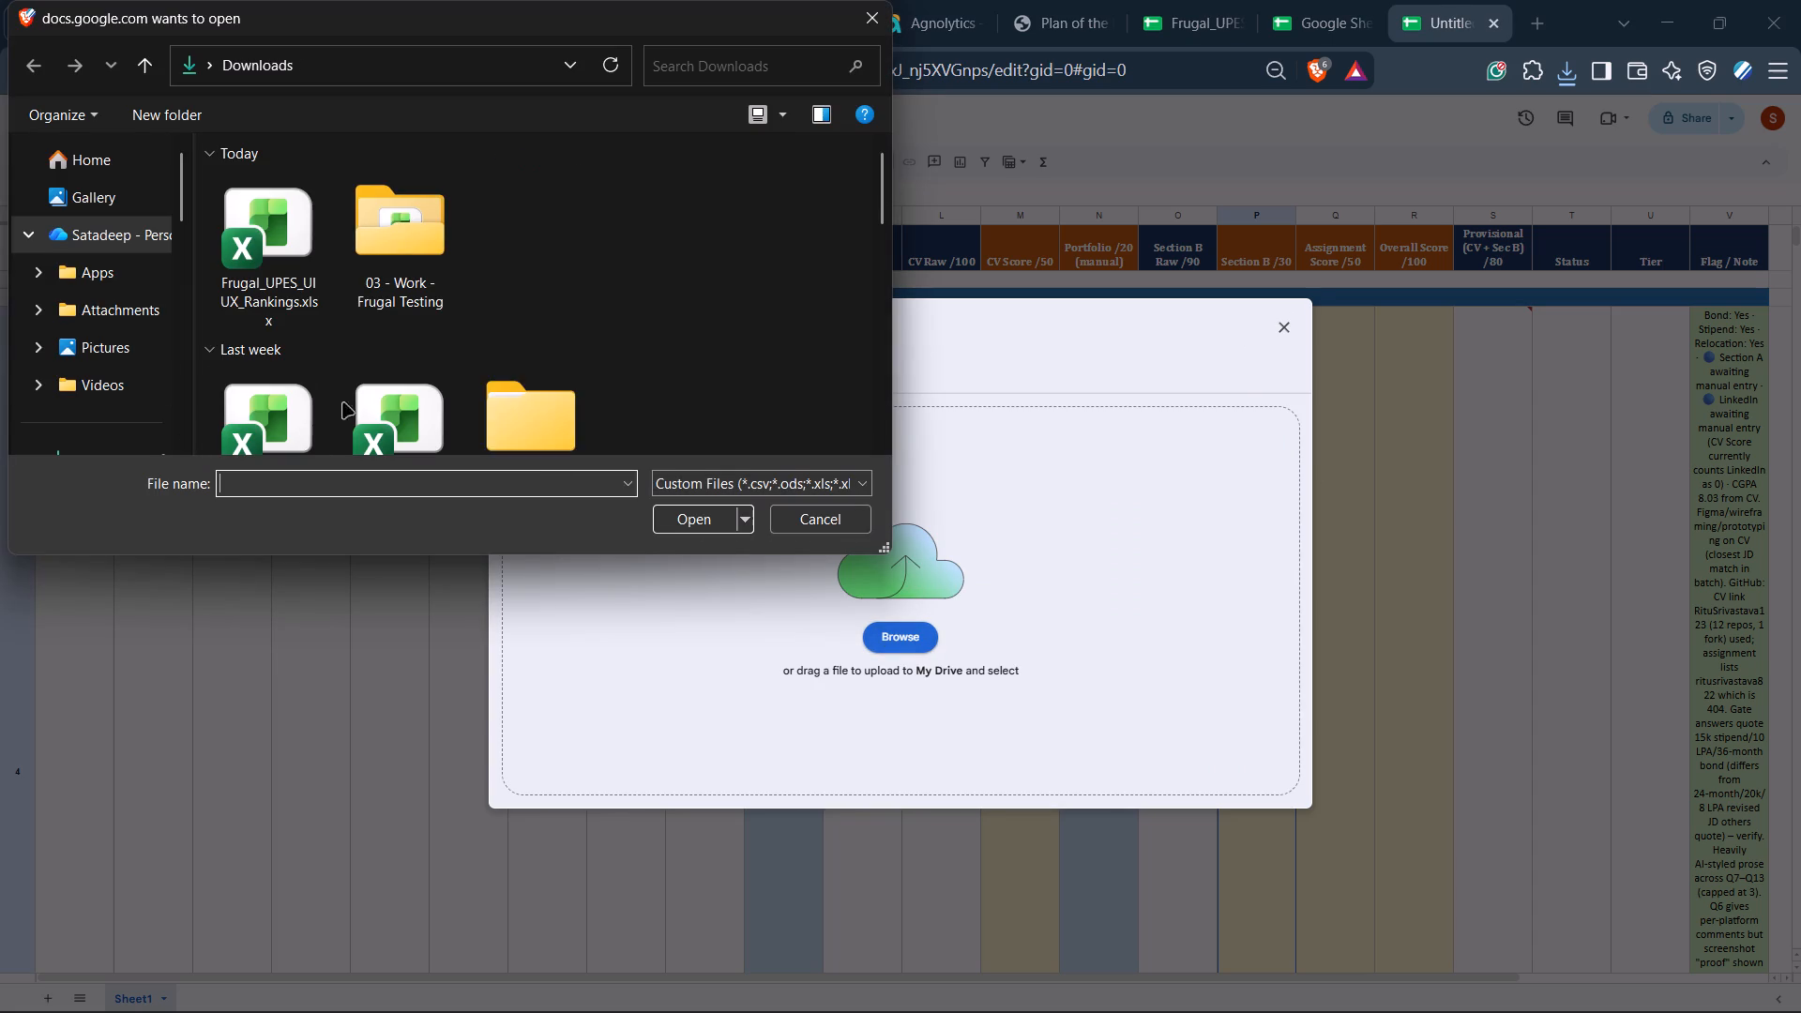
scroll(261, 83, up, 2)
scroll(493, 248, up, 9)
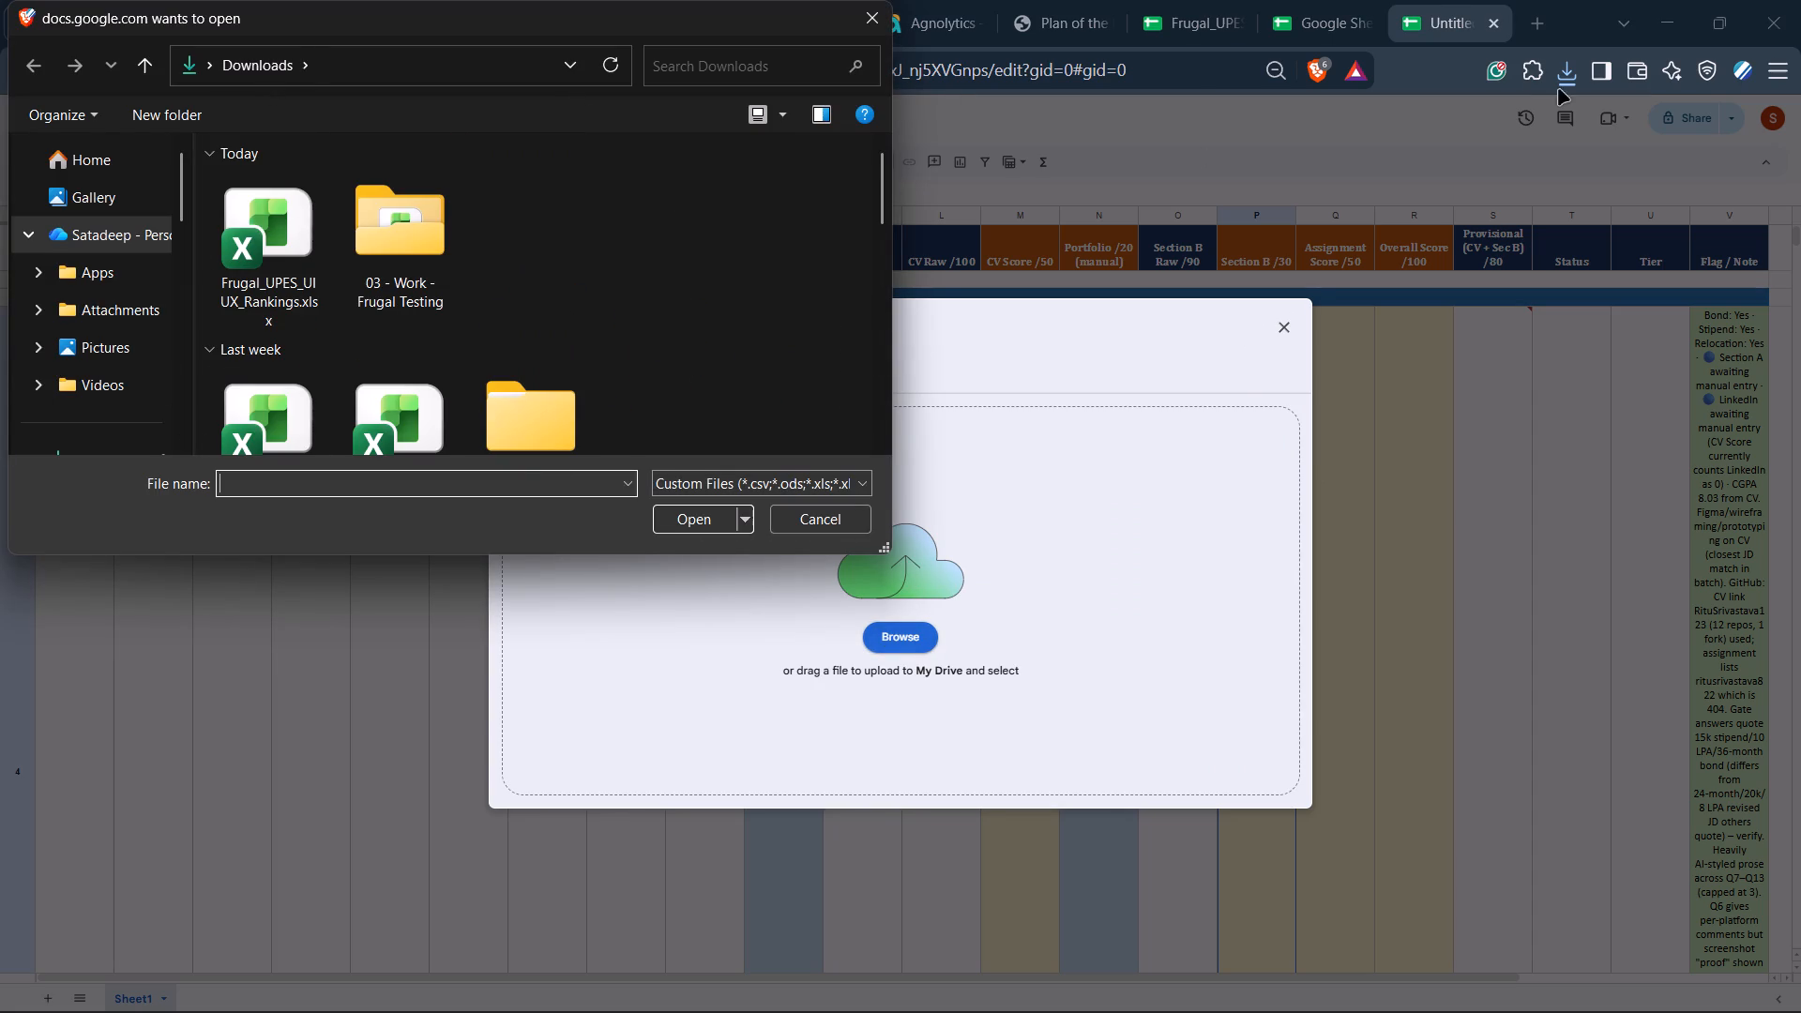
click(1560, 76)
click(790, 520)
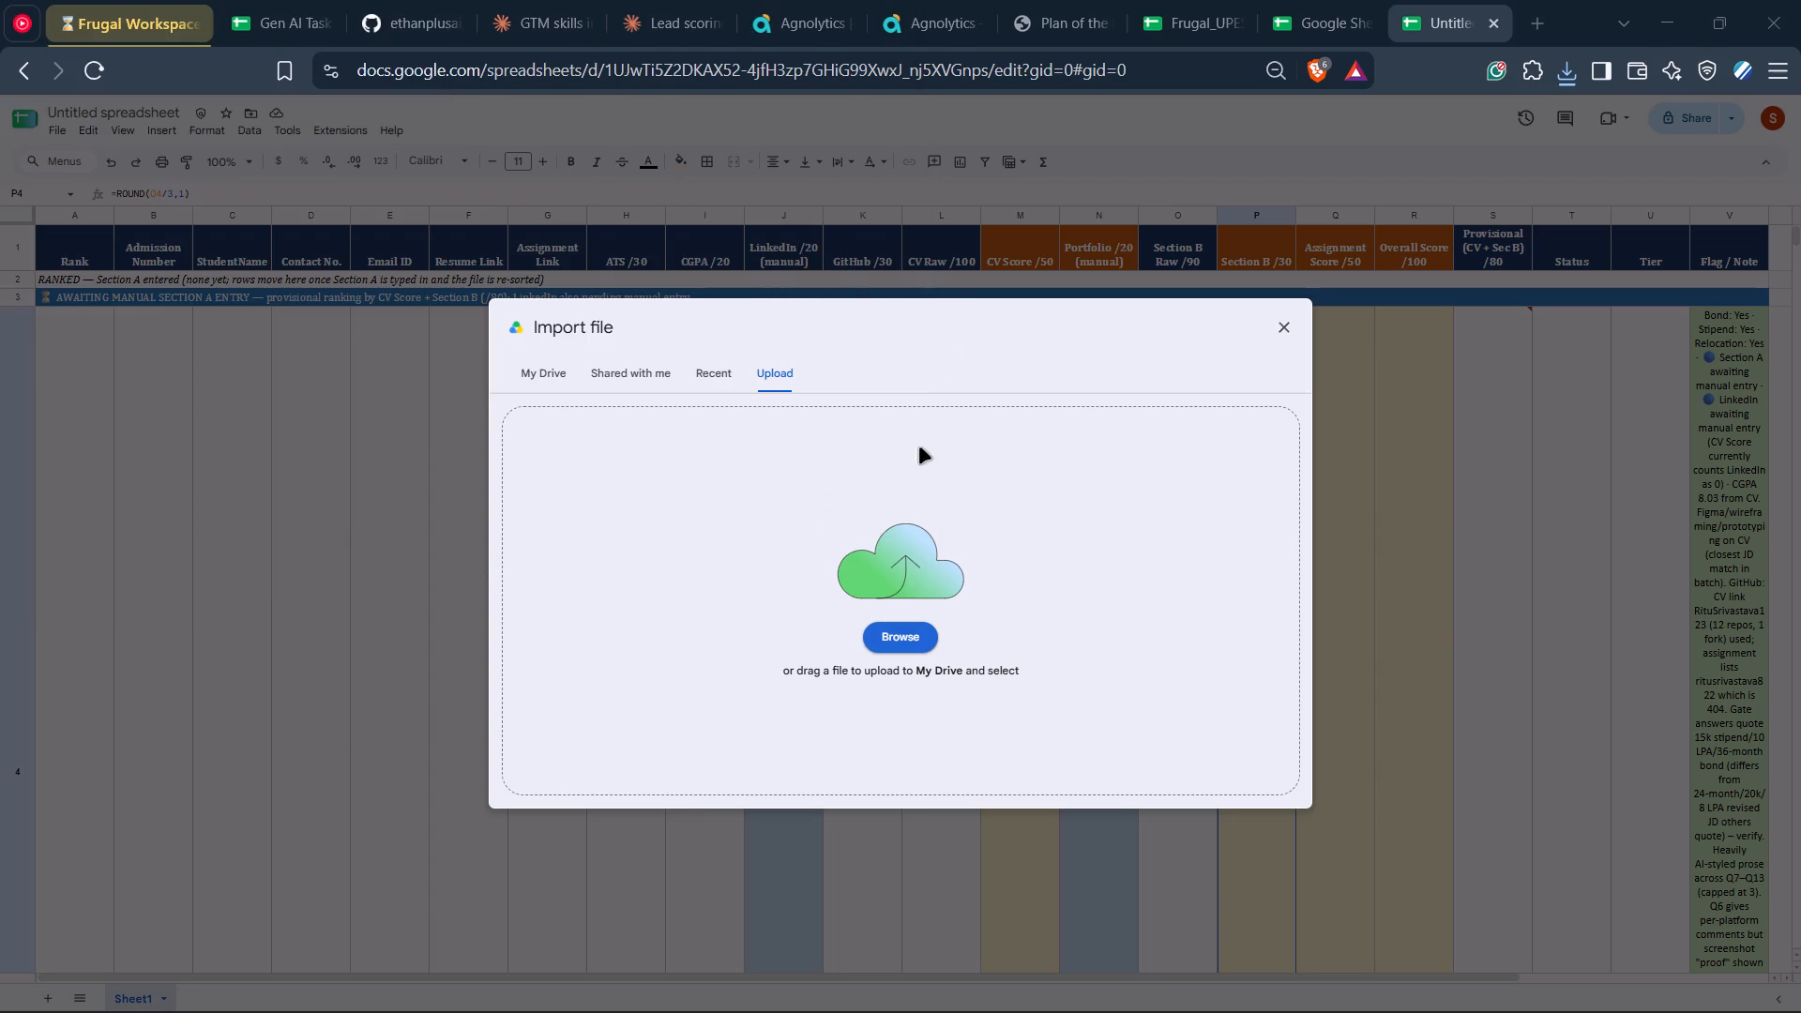
click(1579, 89)
click(1567, 71)
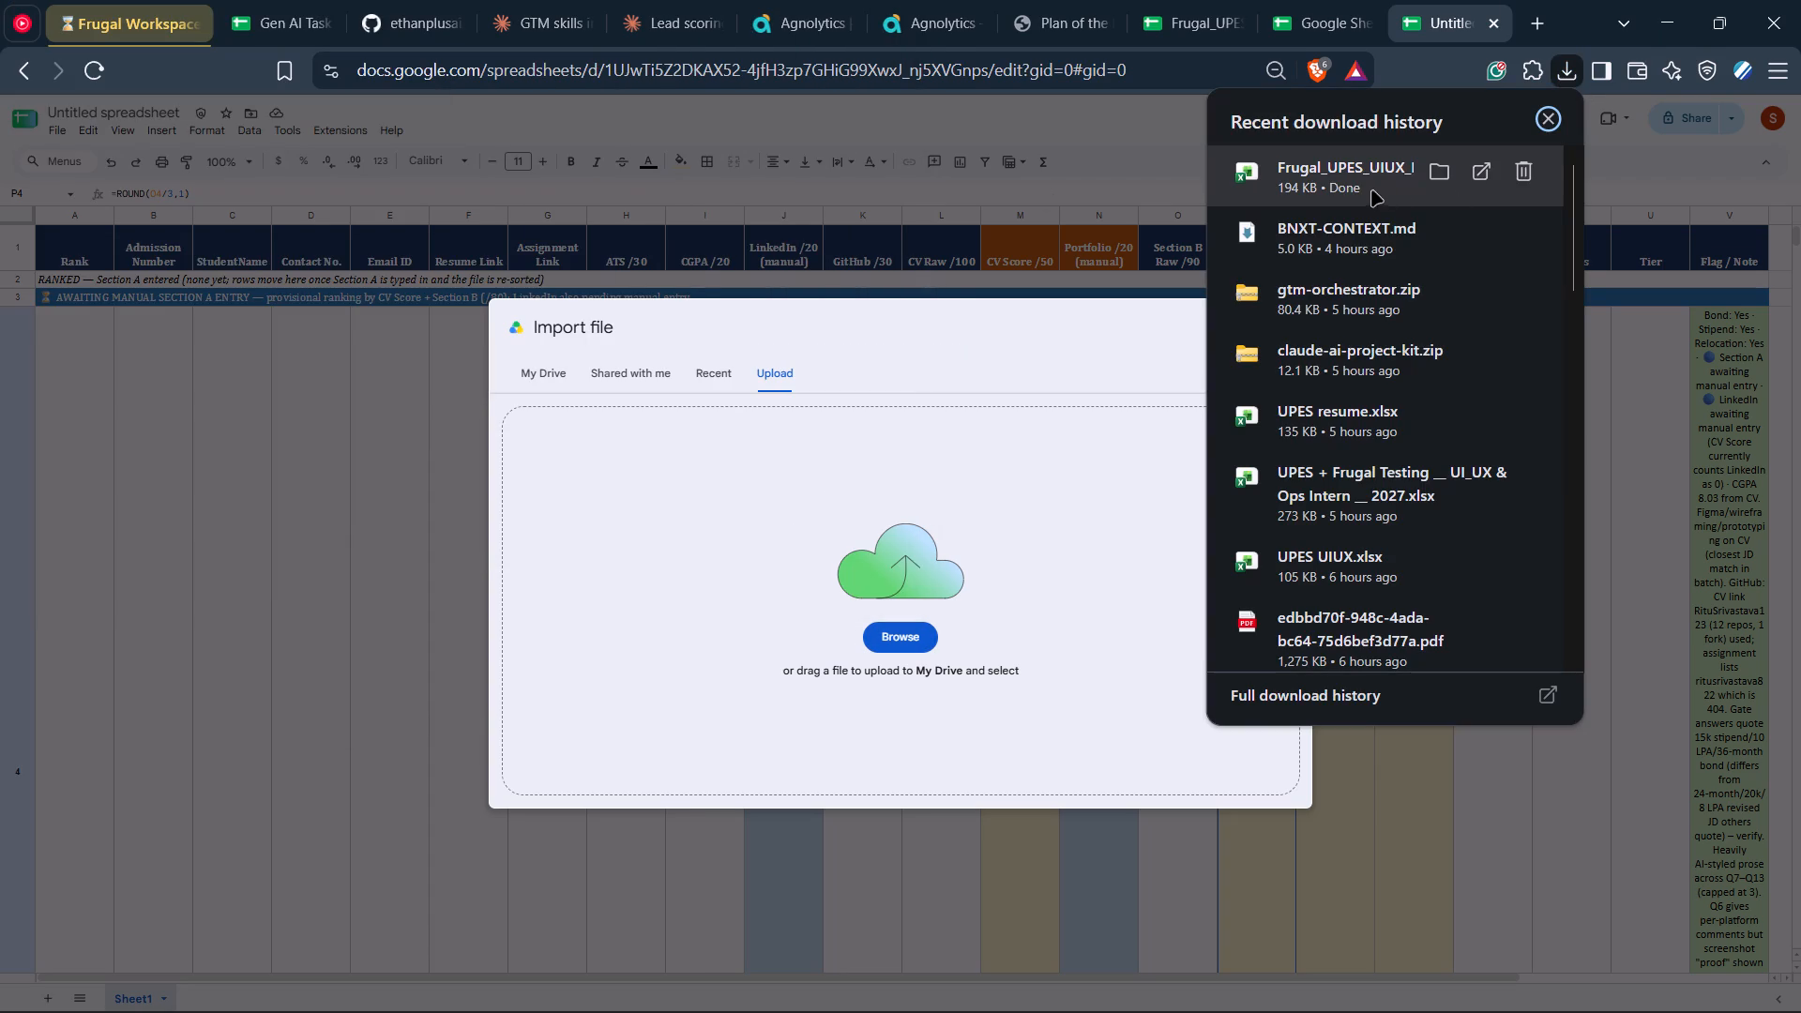
click(1440, 170)
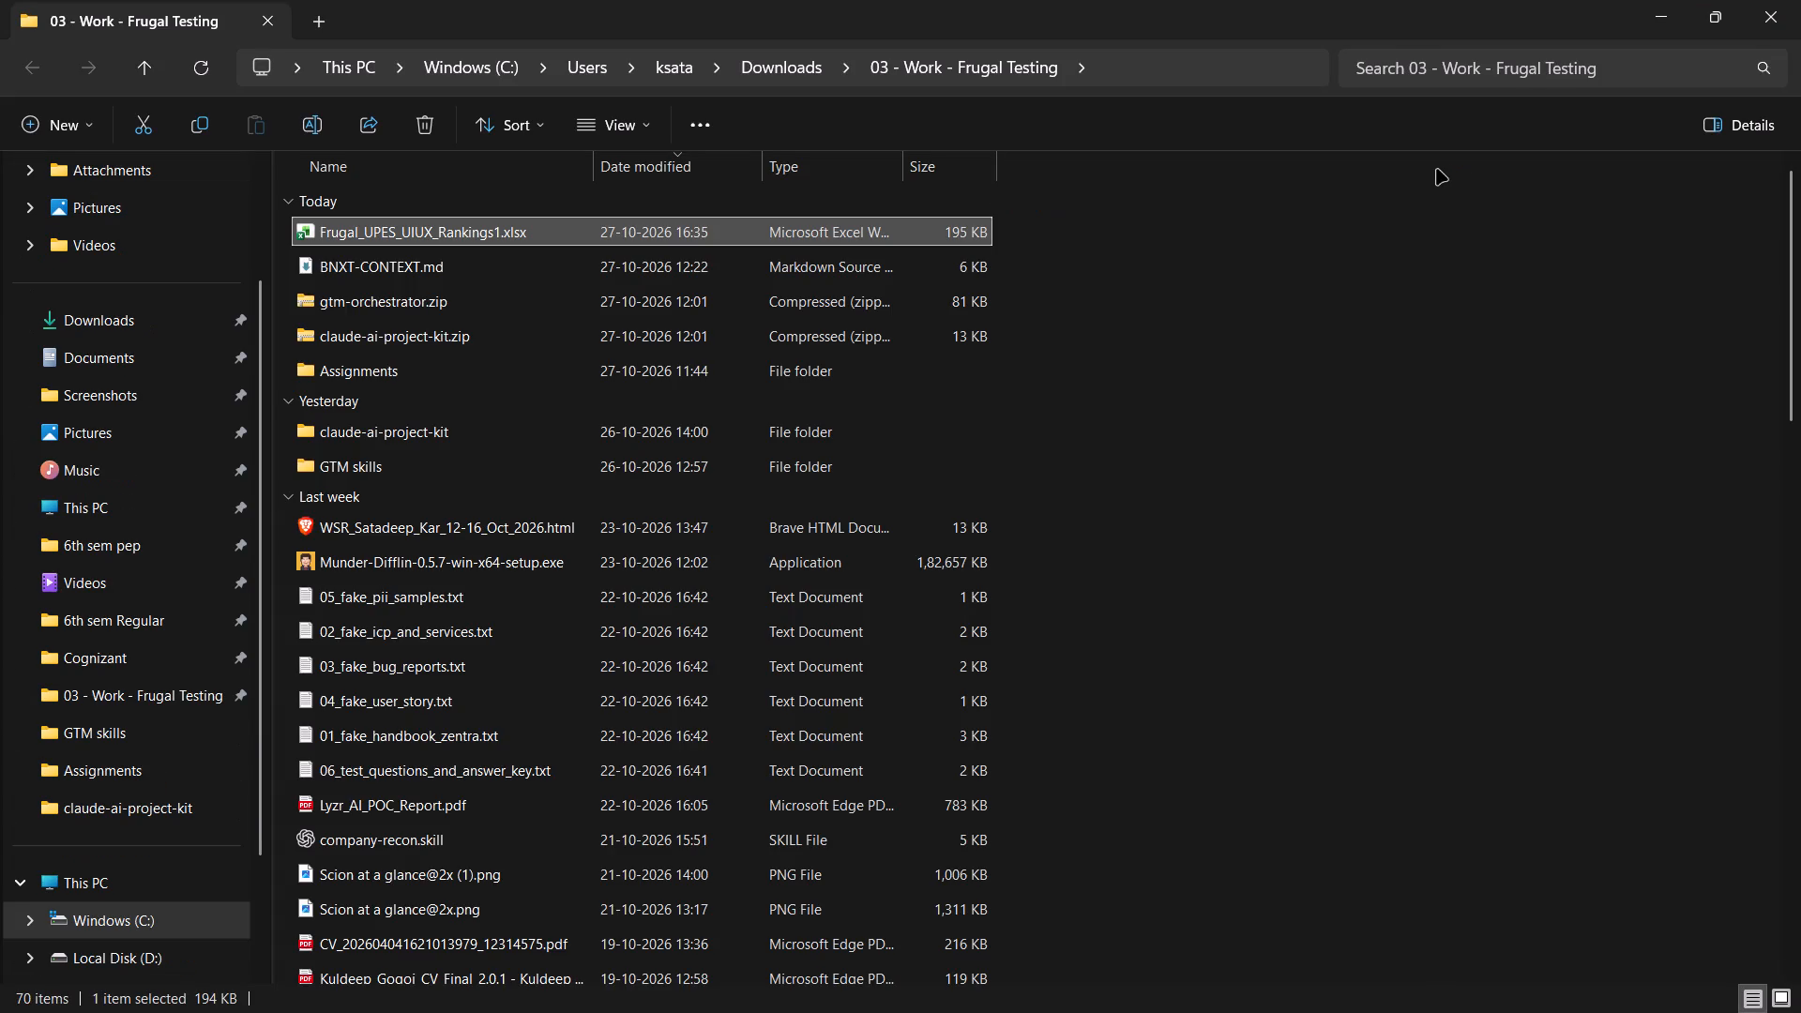
click(1798, 0)
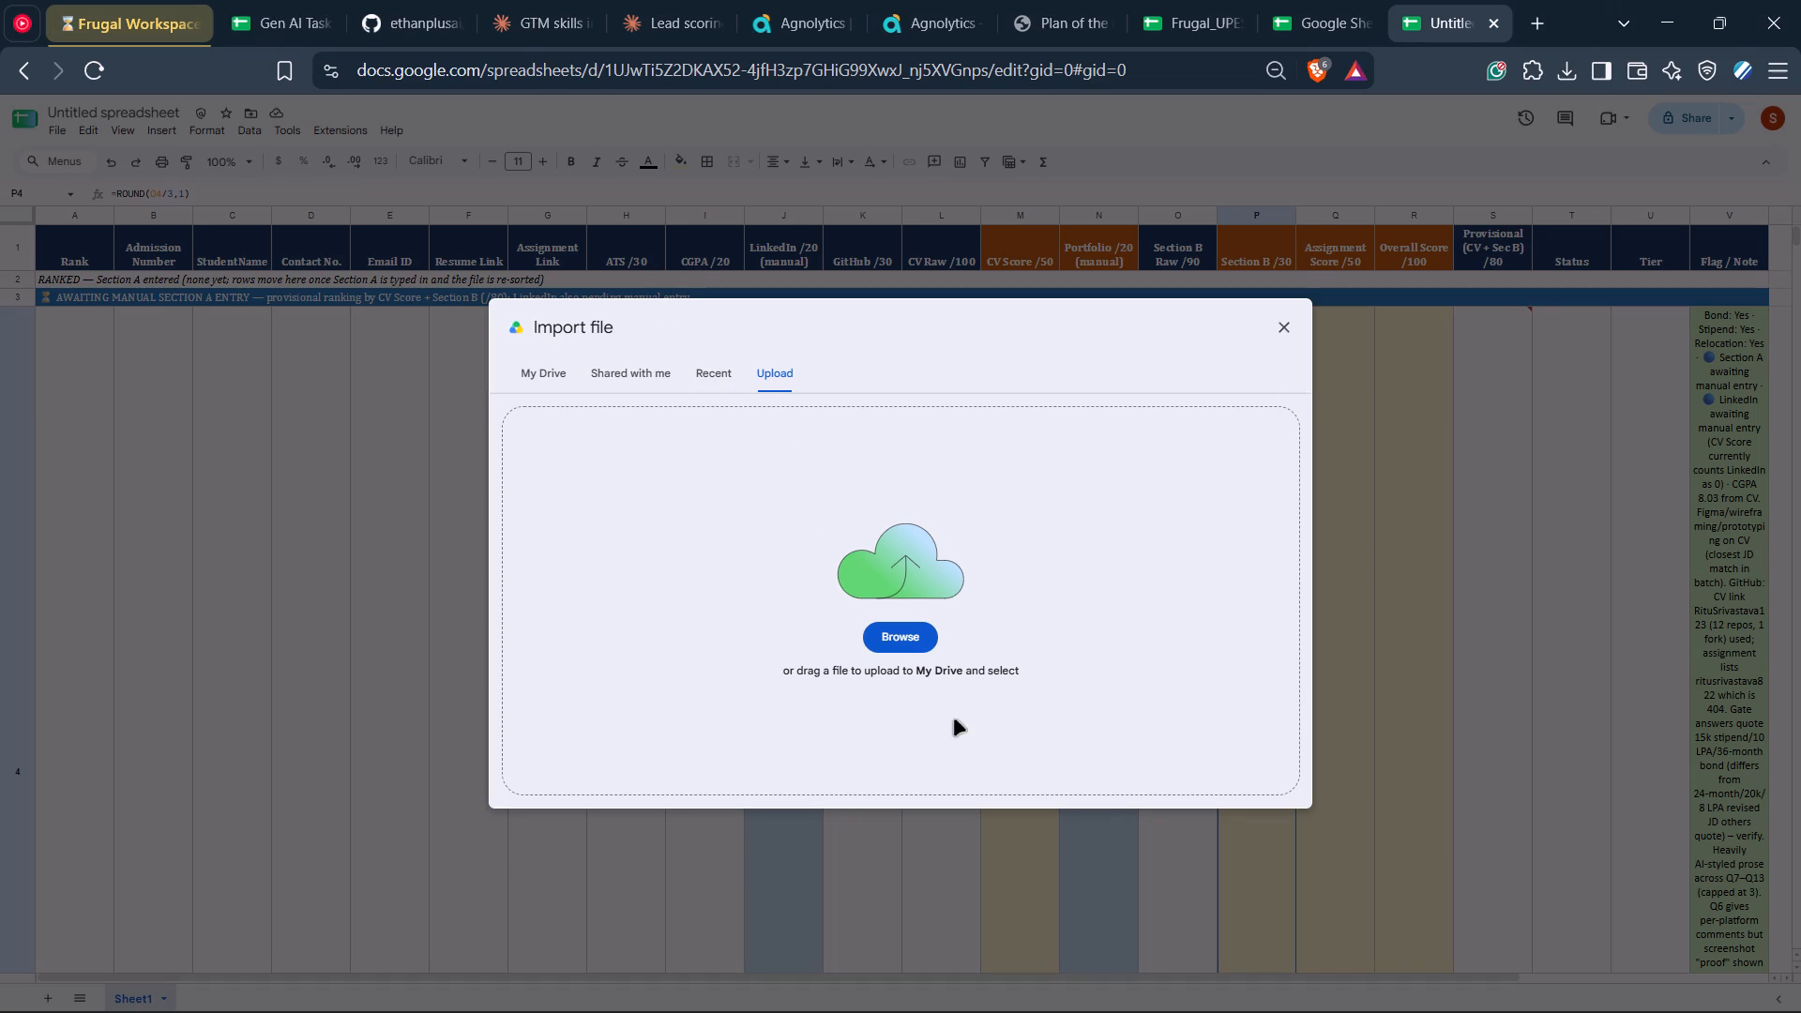
Import Frugal_UPES_UIUX_Rankings1.xlsx from the 03 - Work - Frugal Testing folder as a new spreadsheet and open it.
click(891, 635)
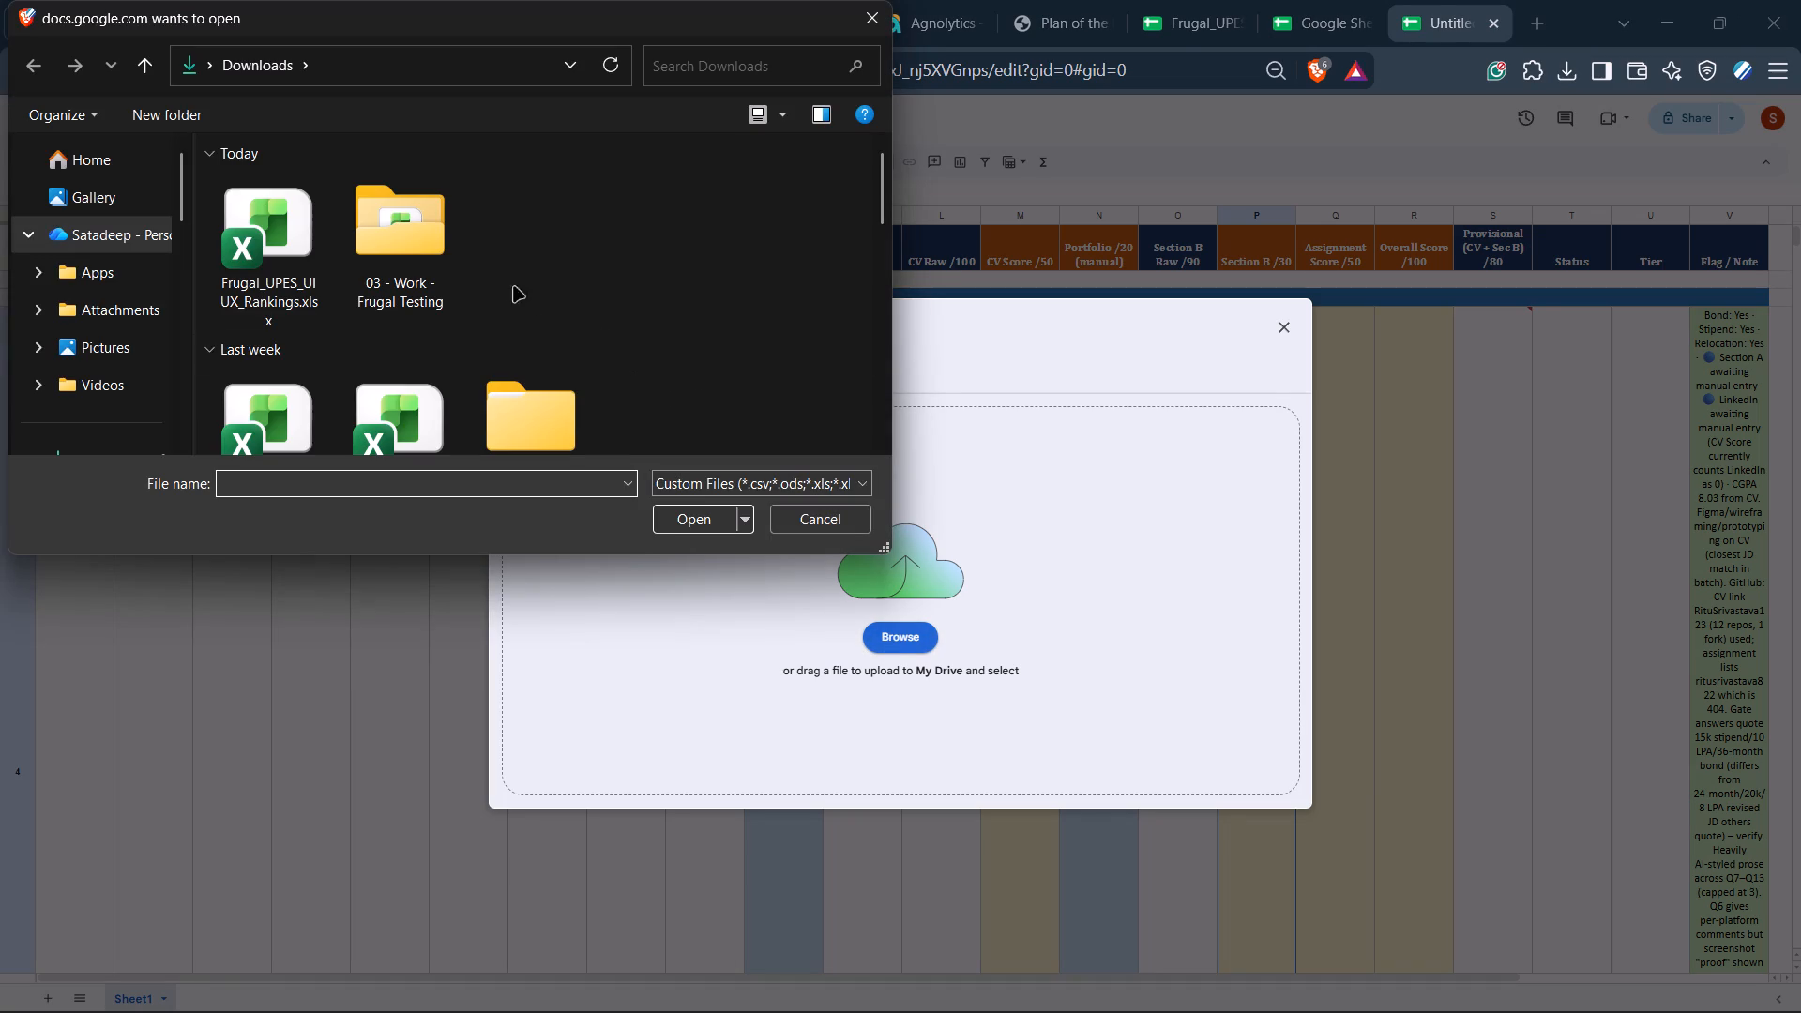
click(427, 239)
click(420, 228)
double_click(372, 205)
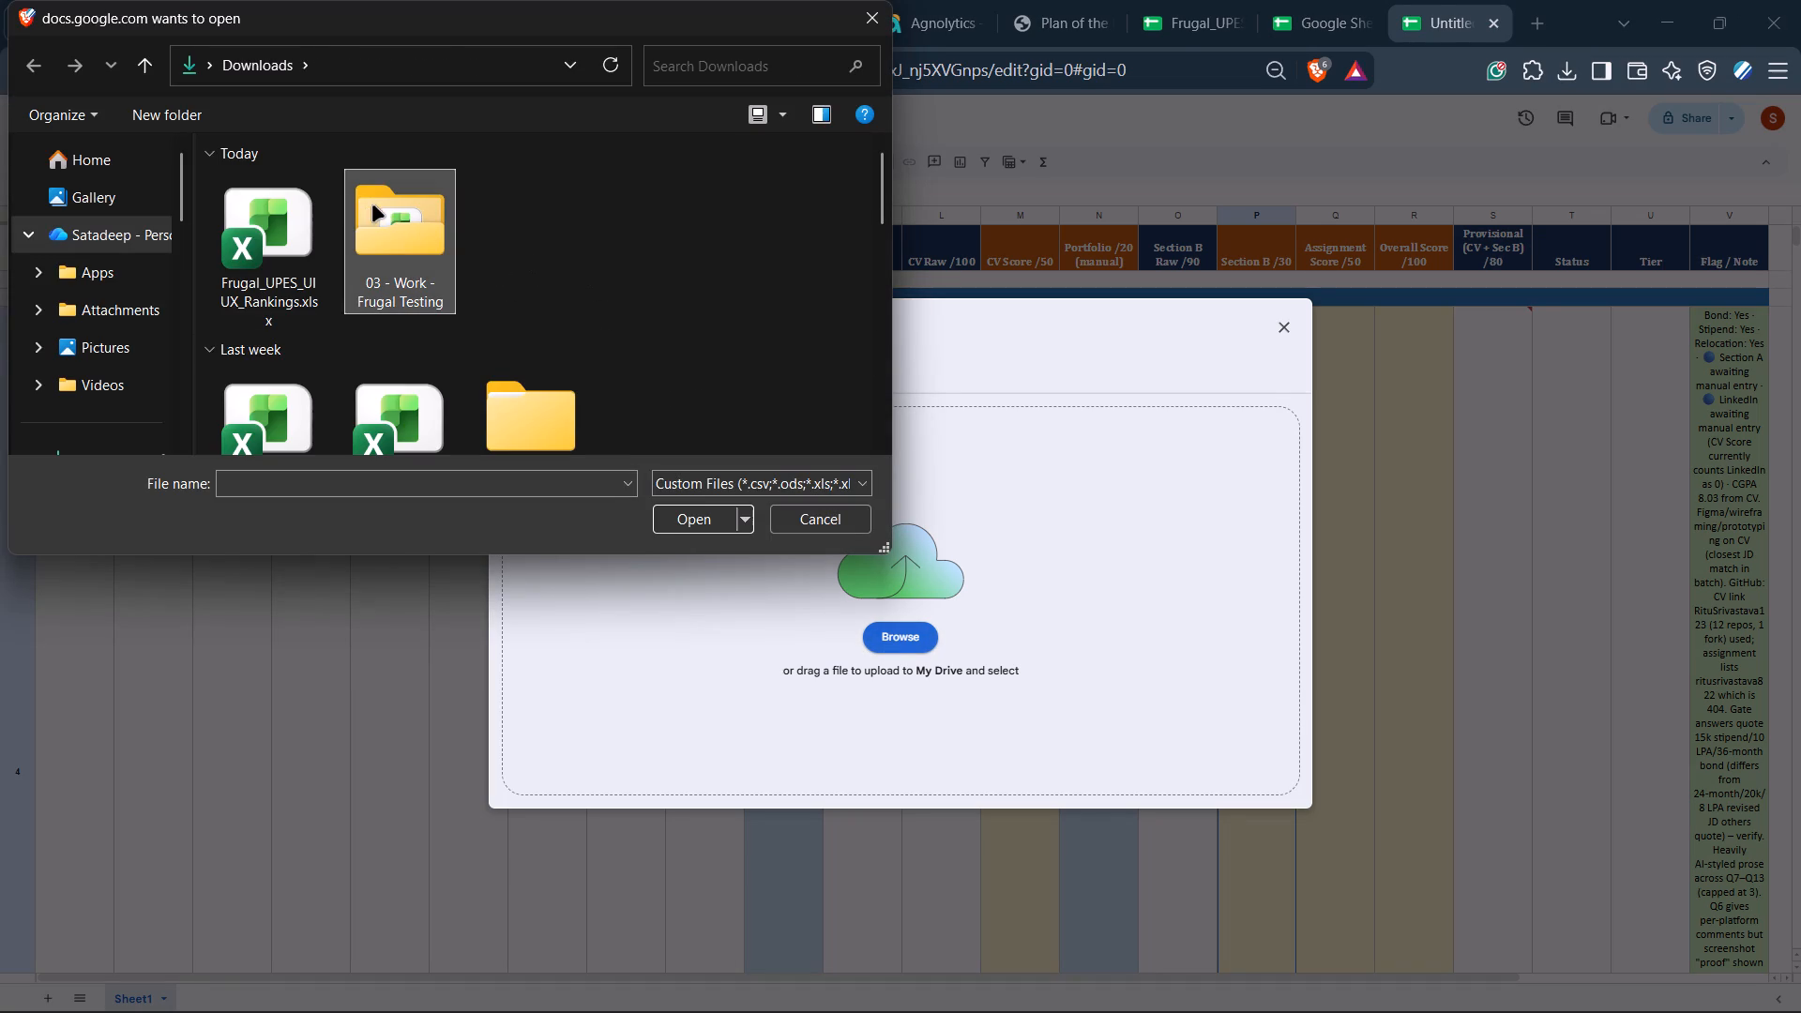
click(235, 250)
click(663, 518)
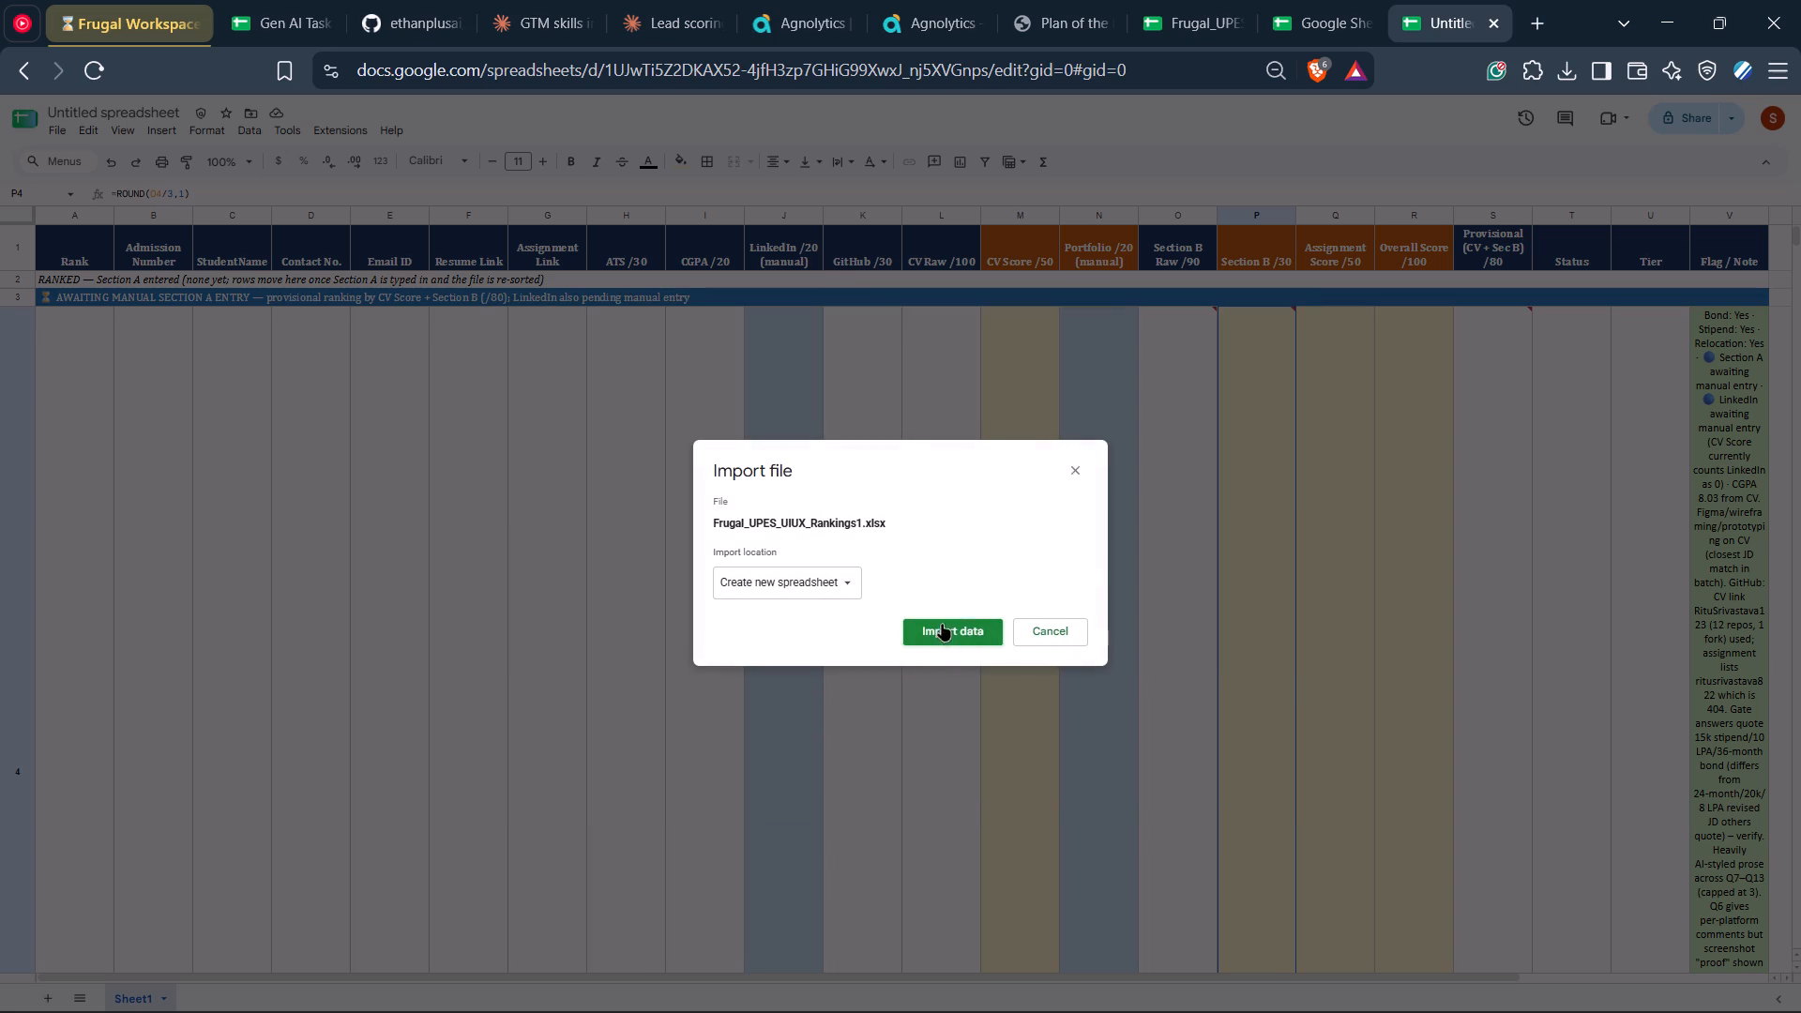
click(943, 622)
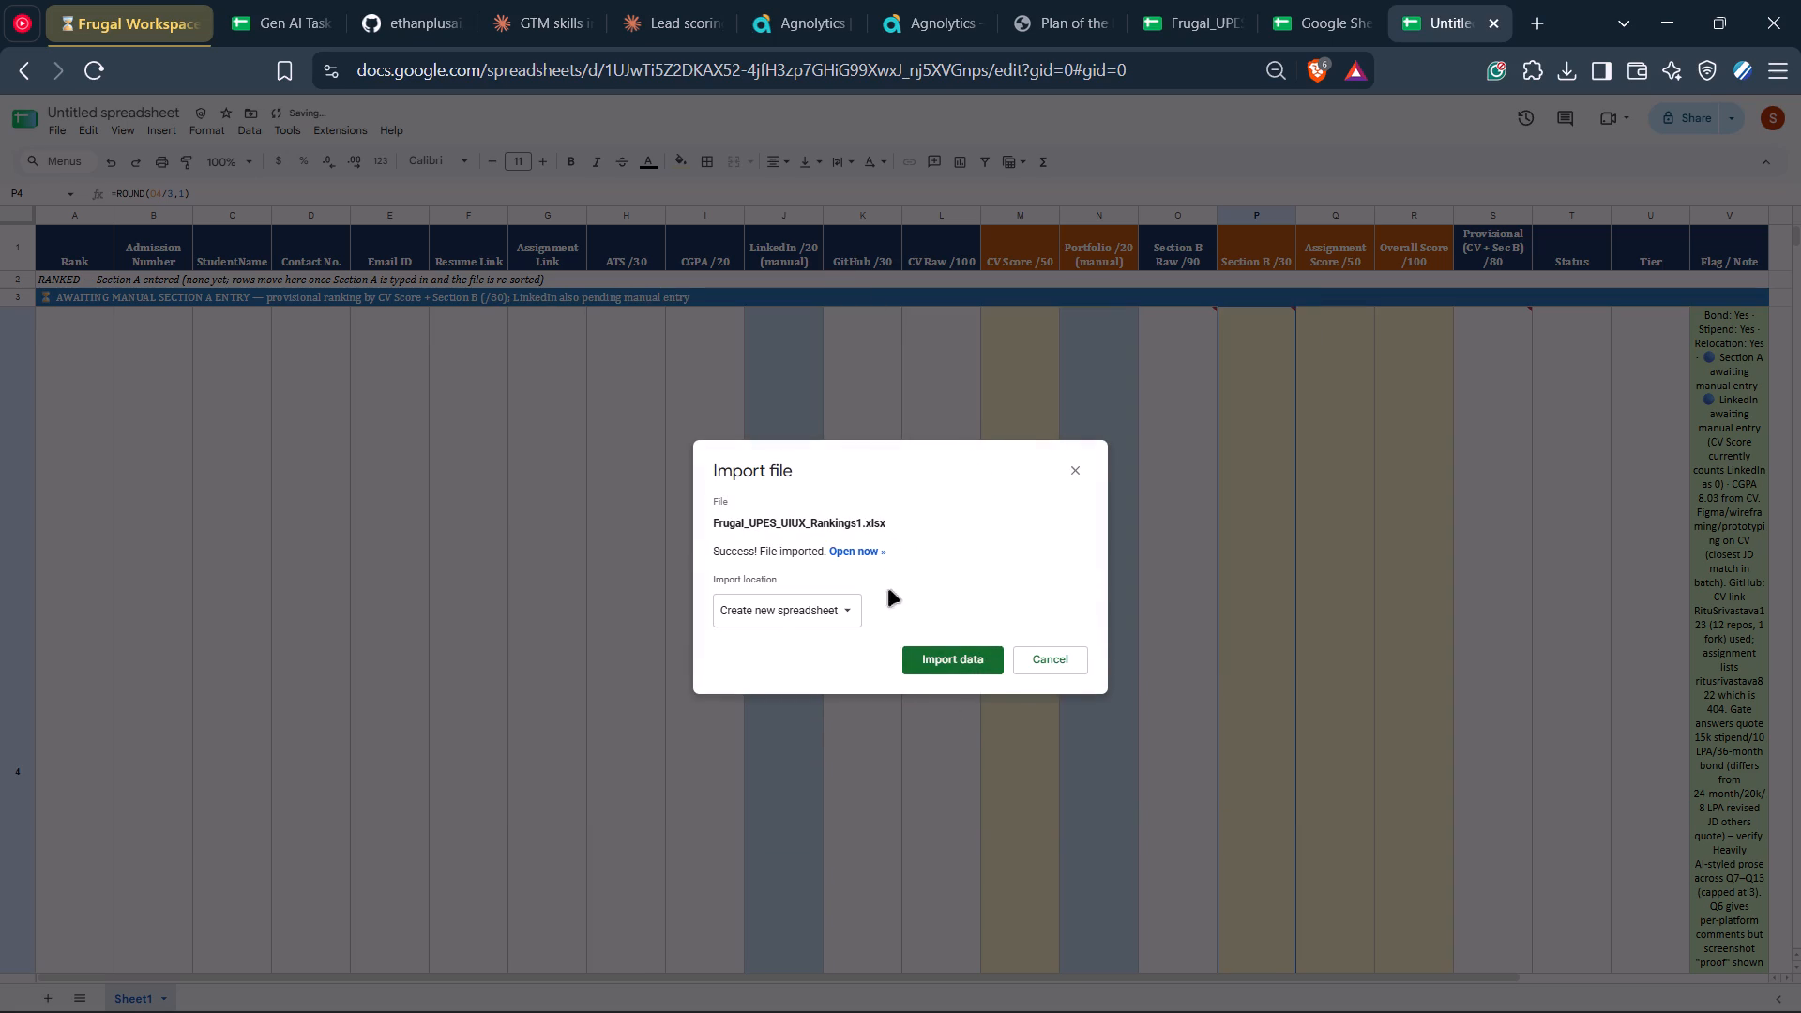
click(857, 541)
click(879, 554)
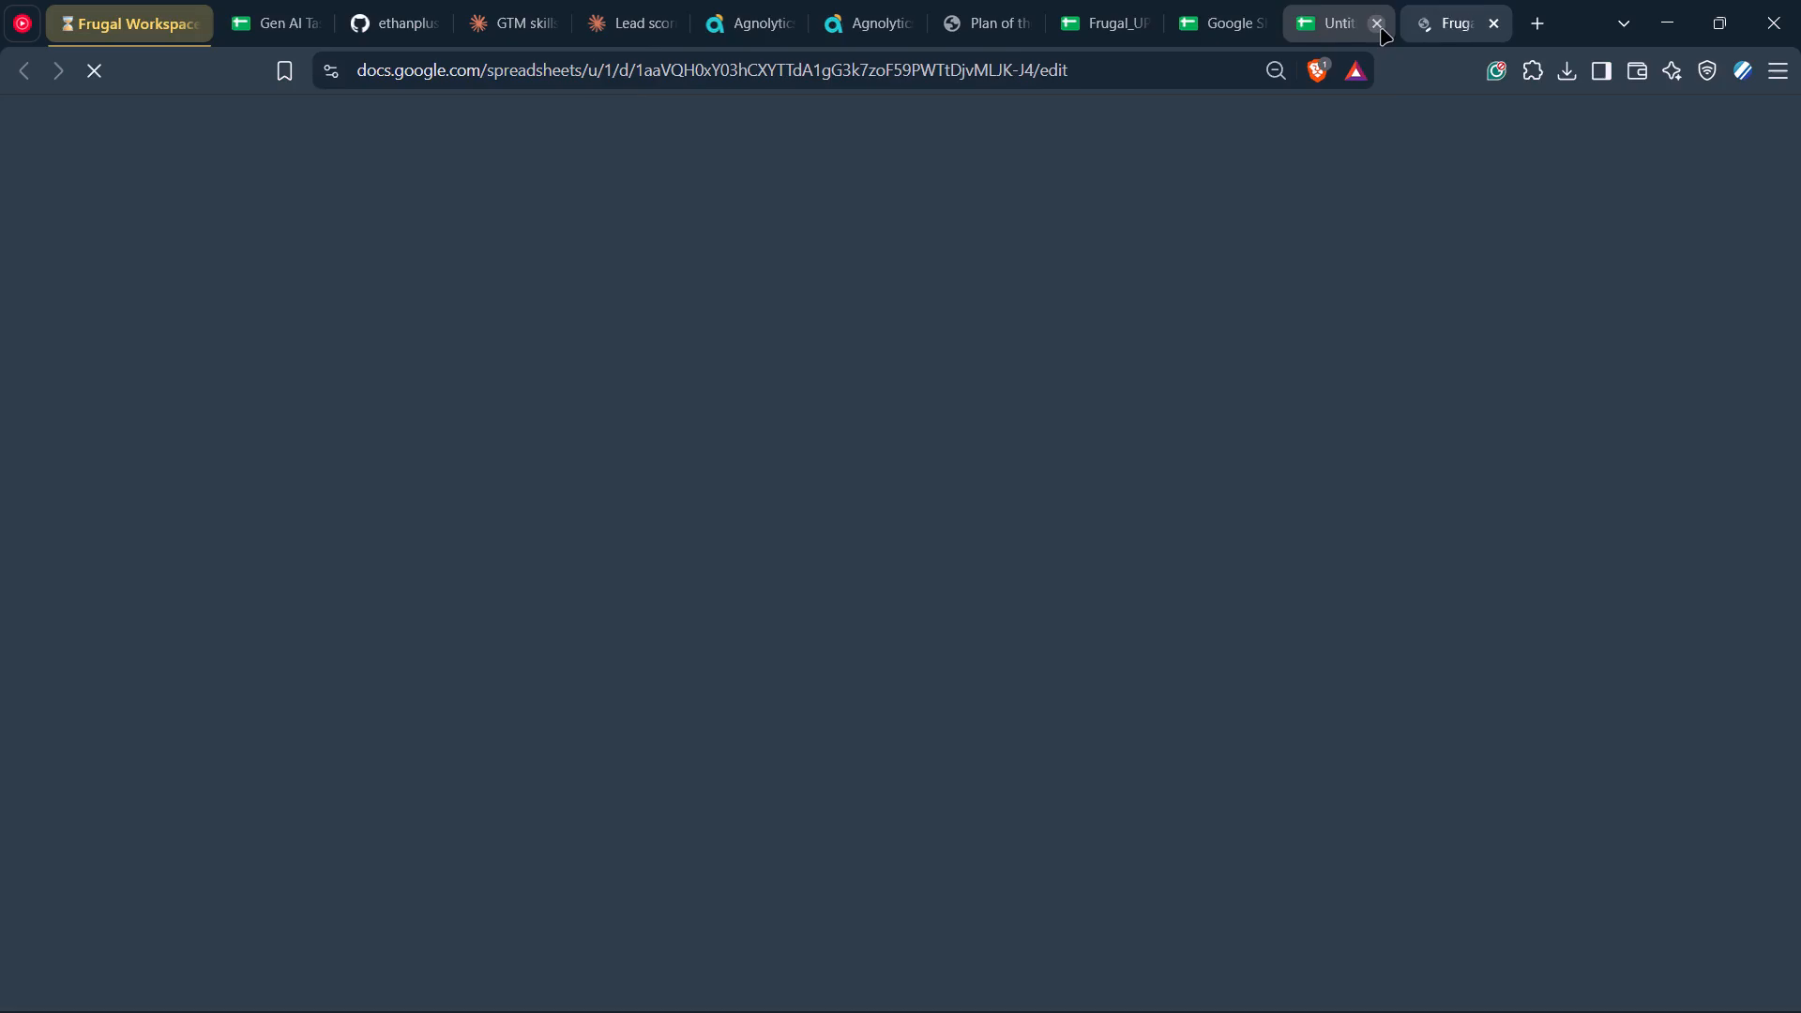
Close the leftover untitled spreadsheet, Google Sheets home and original rankings pages, keeping only the imported Frugal_UPES_UIUX_Rankings1 open.
click(1381, 29)
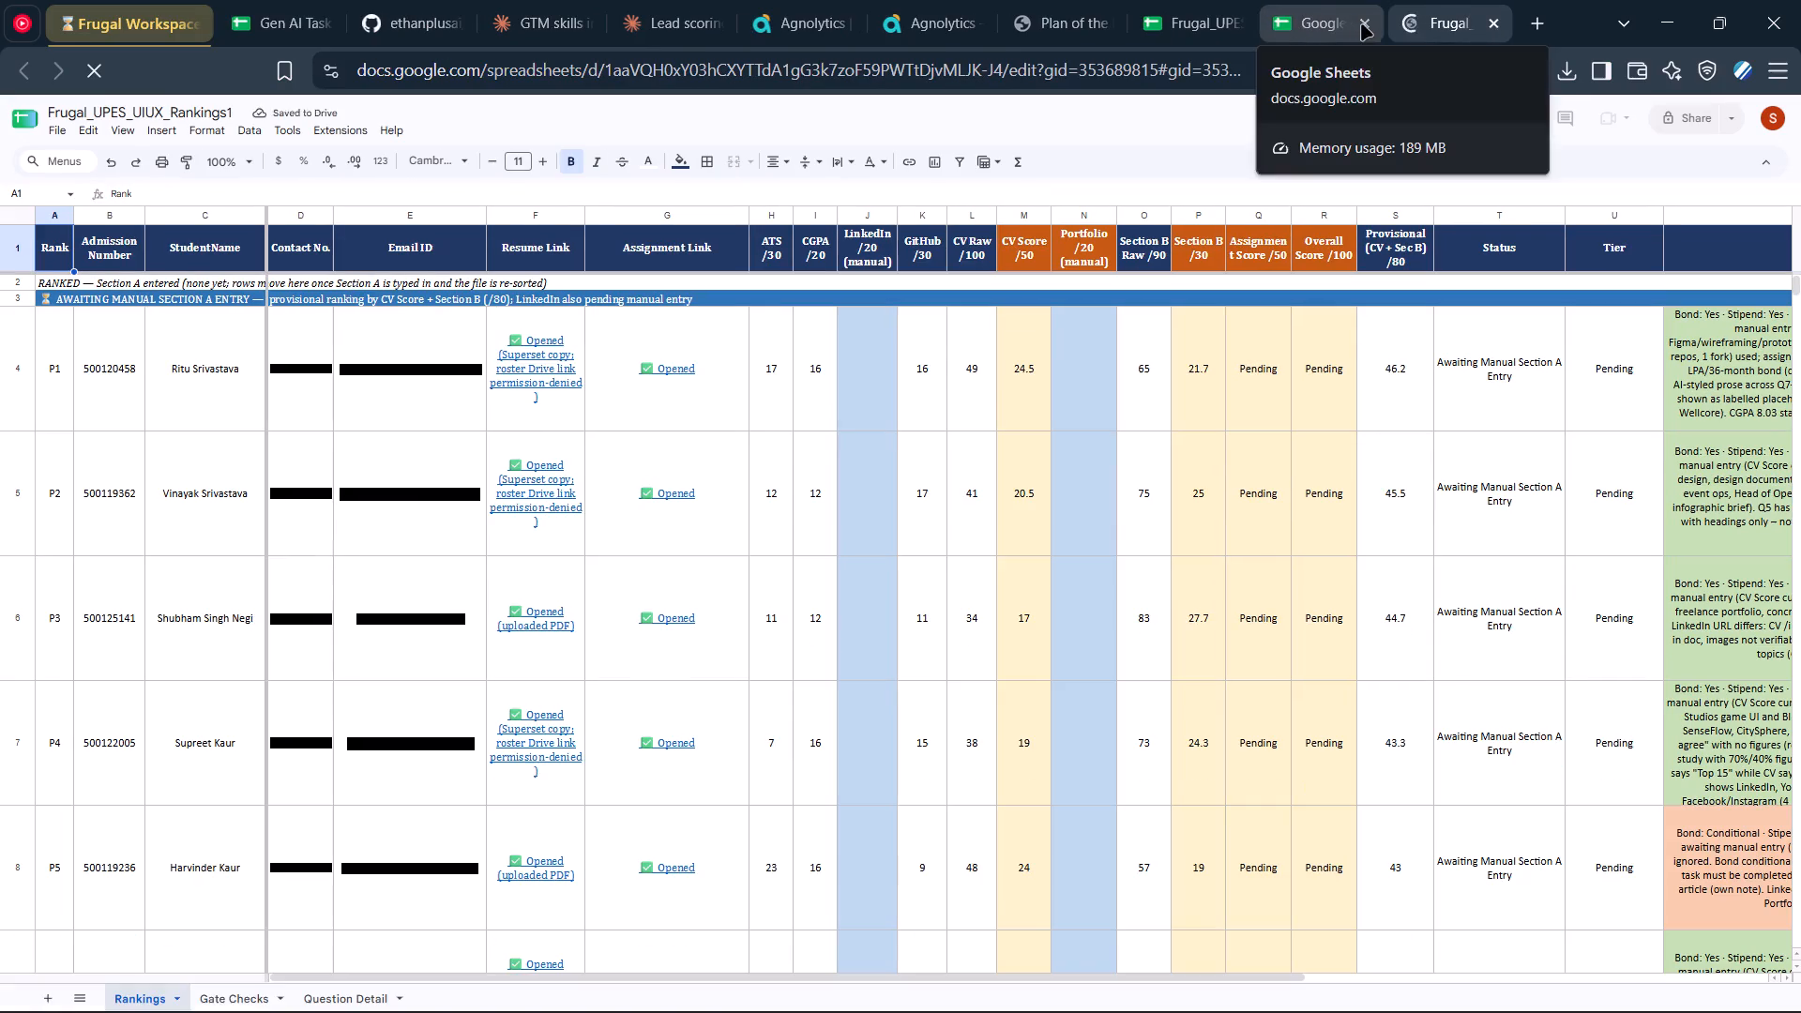
click(1368, 24)
click(1242, 22)
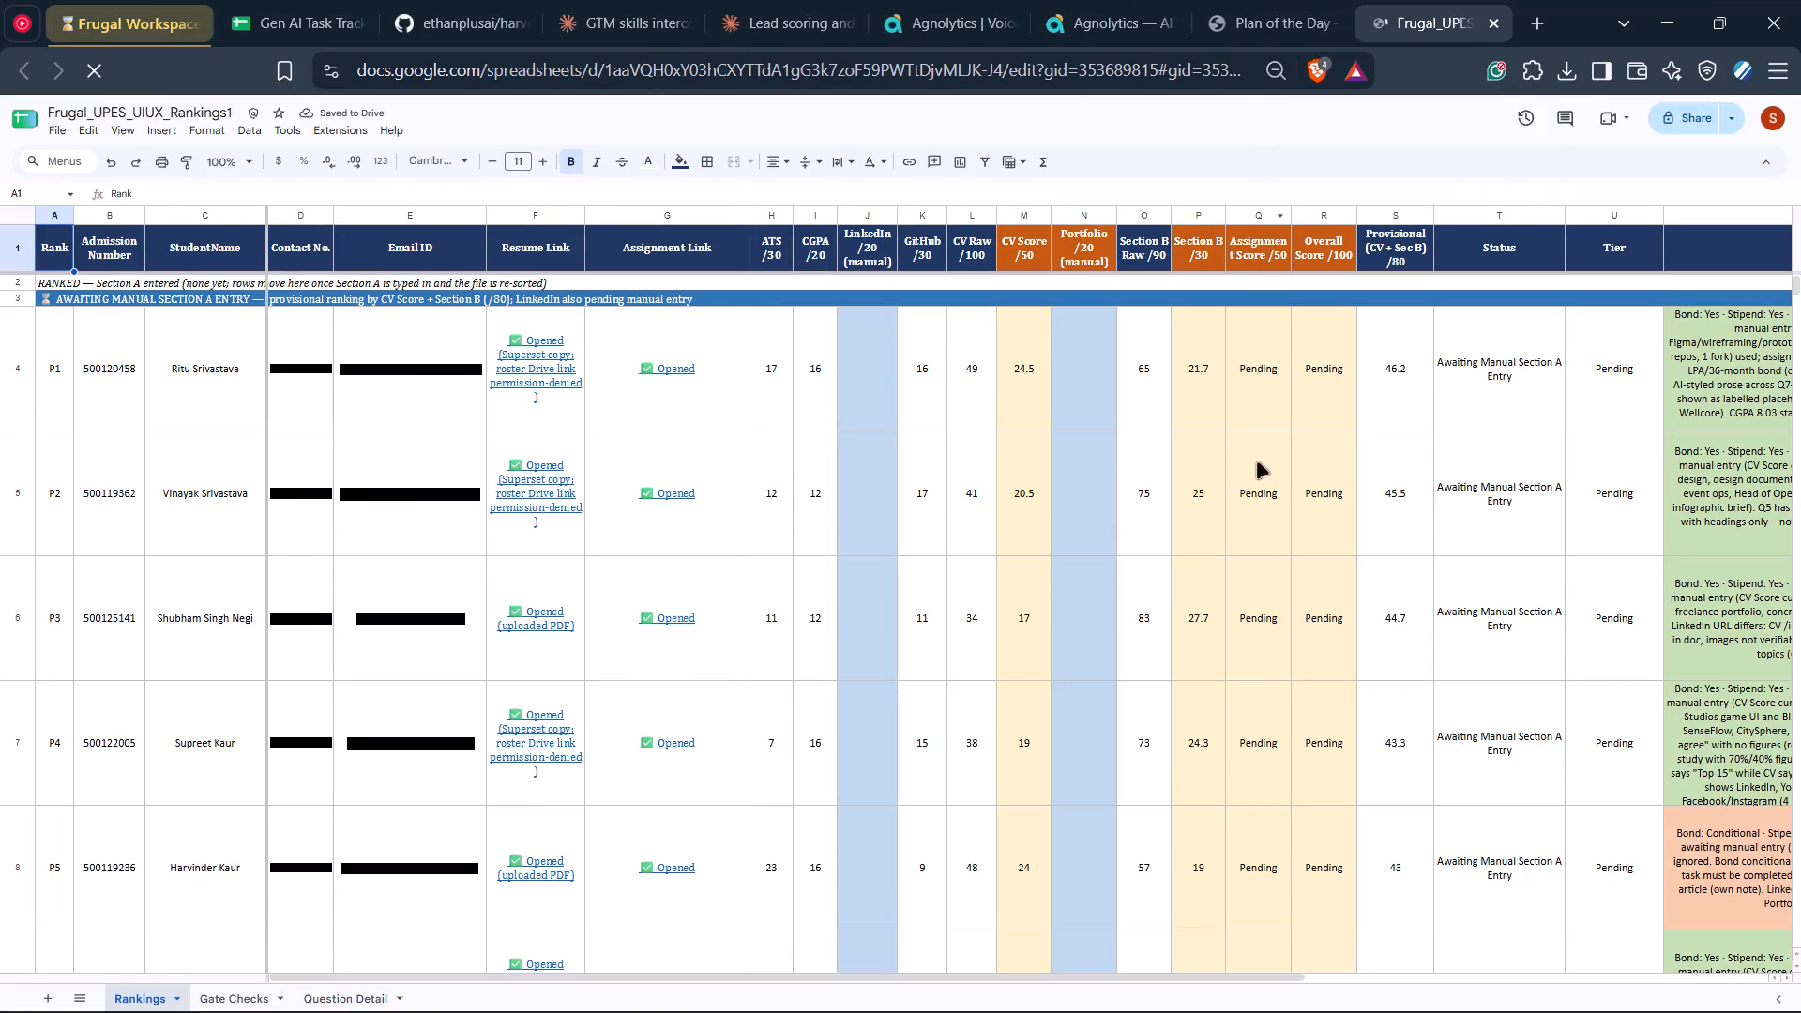
Centre all cells of the Rankings sheet horizontally, align them to the middle vertically and wrap their text.
click(1469, 534)
key(ctrl+a)
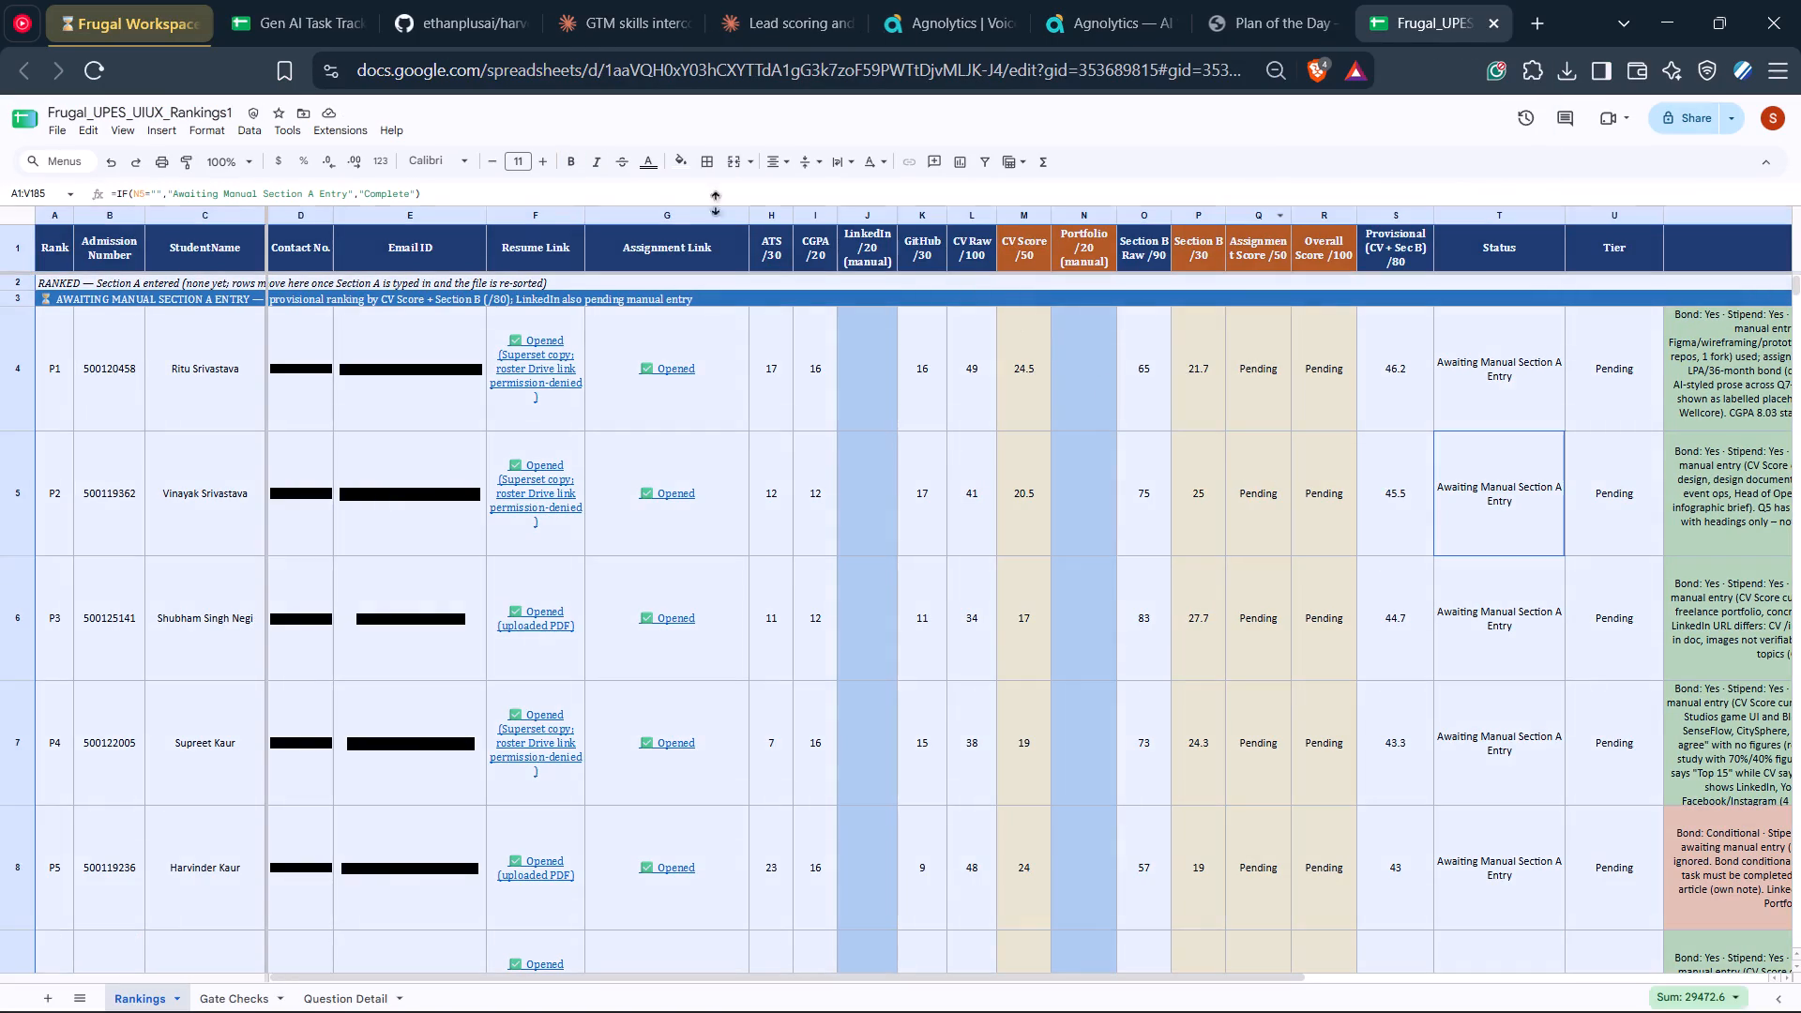
click(788, 159)
click(795, 191)
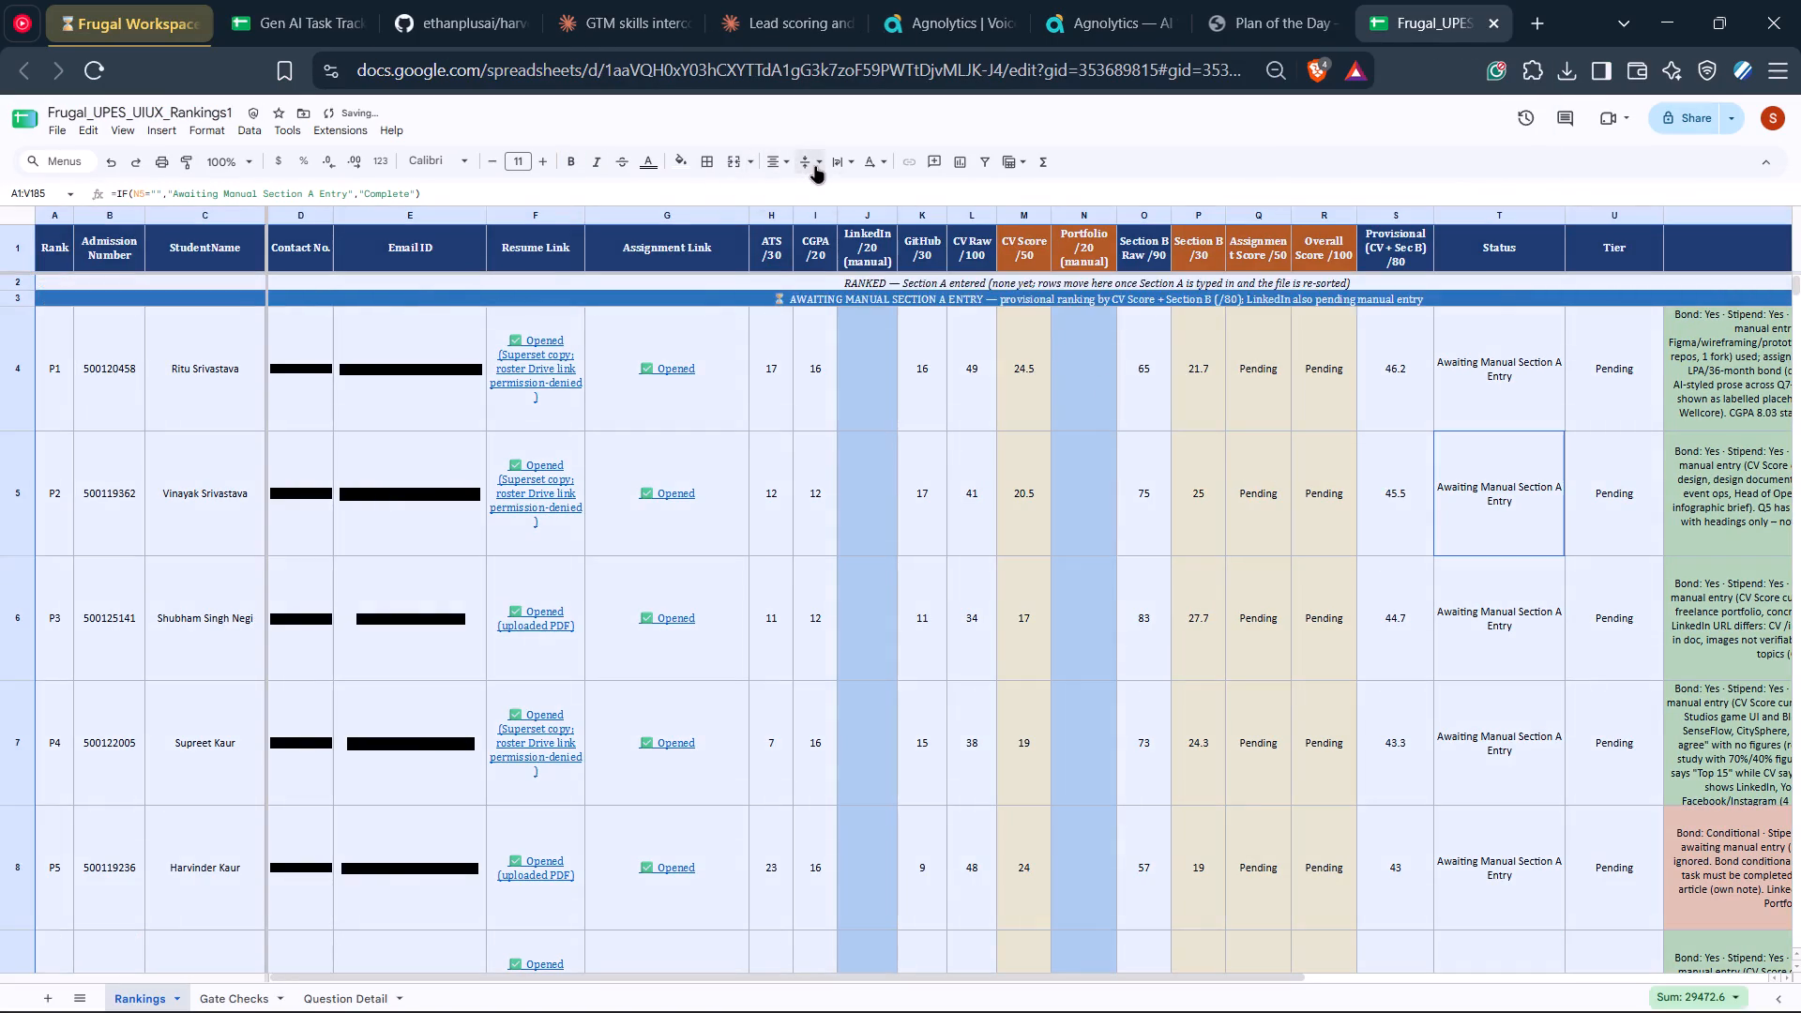
click(816, 166)
click(833, 190)
click(851, 170)
click(872, 191)
click(946, 378)
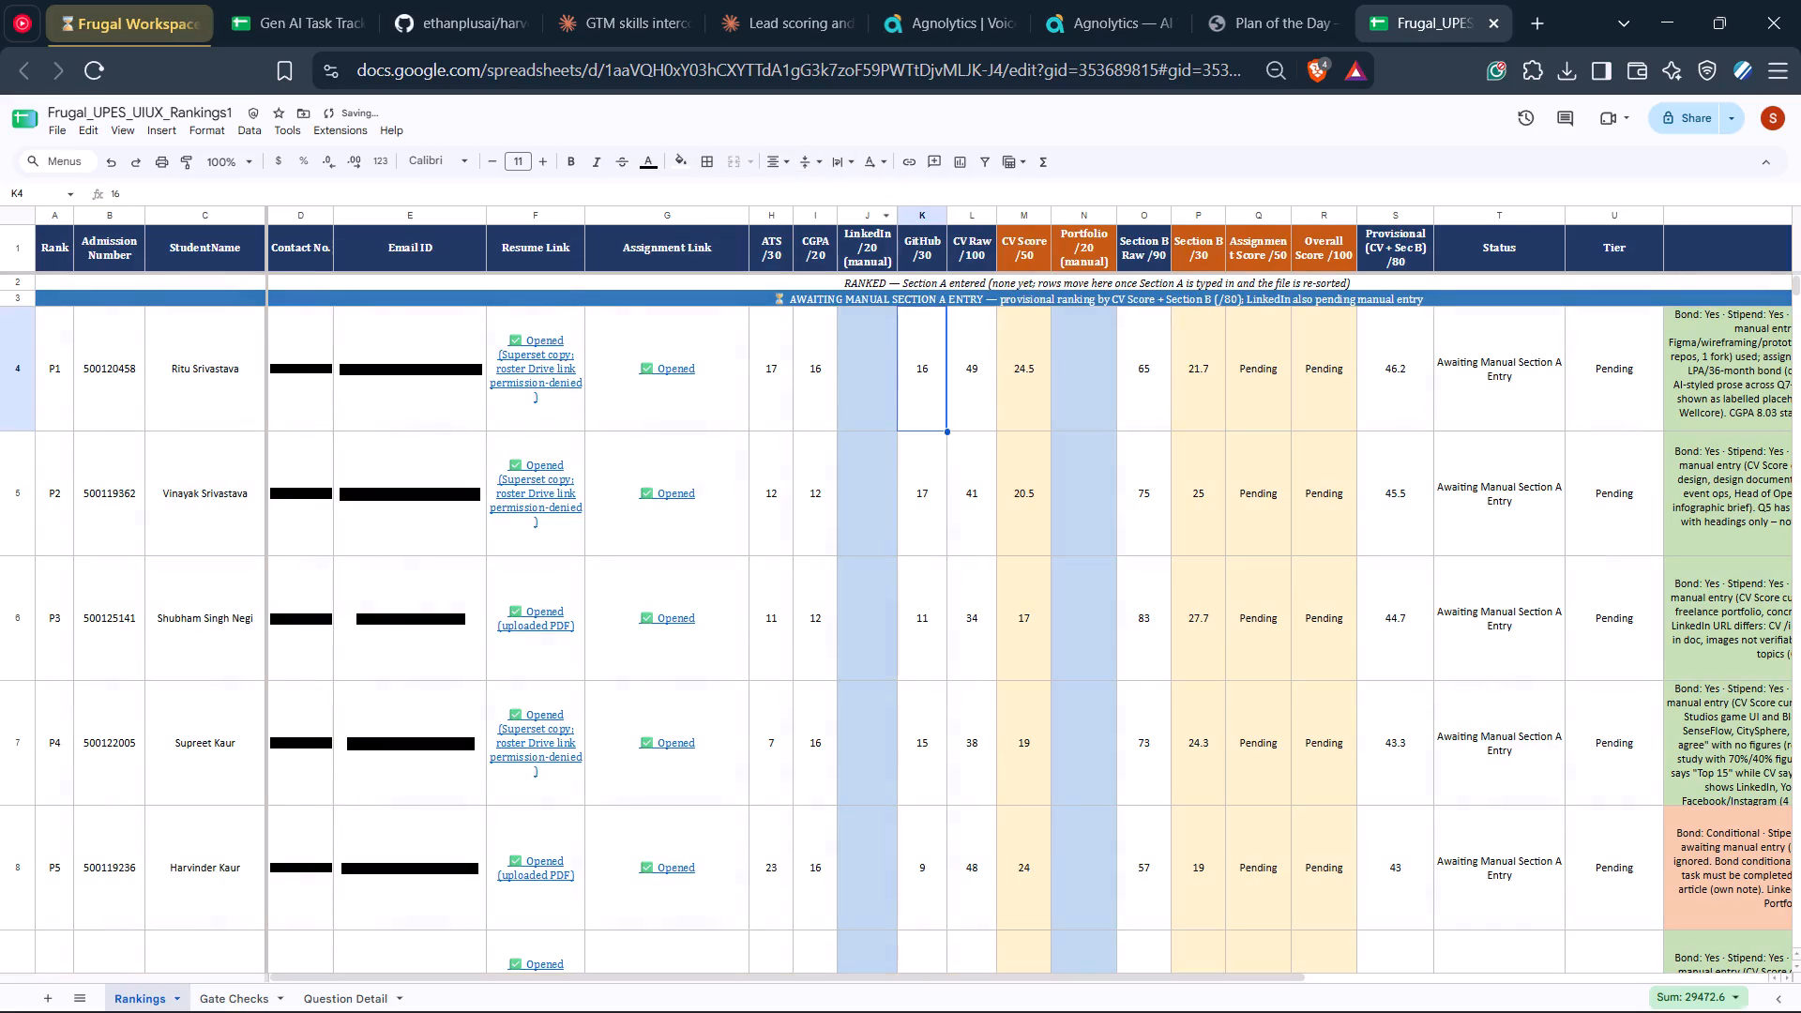
click(1180, 133)
click(1378, 637)
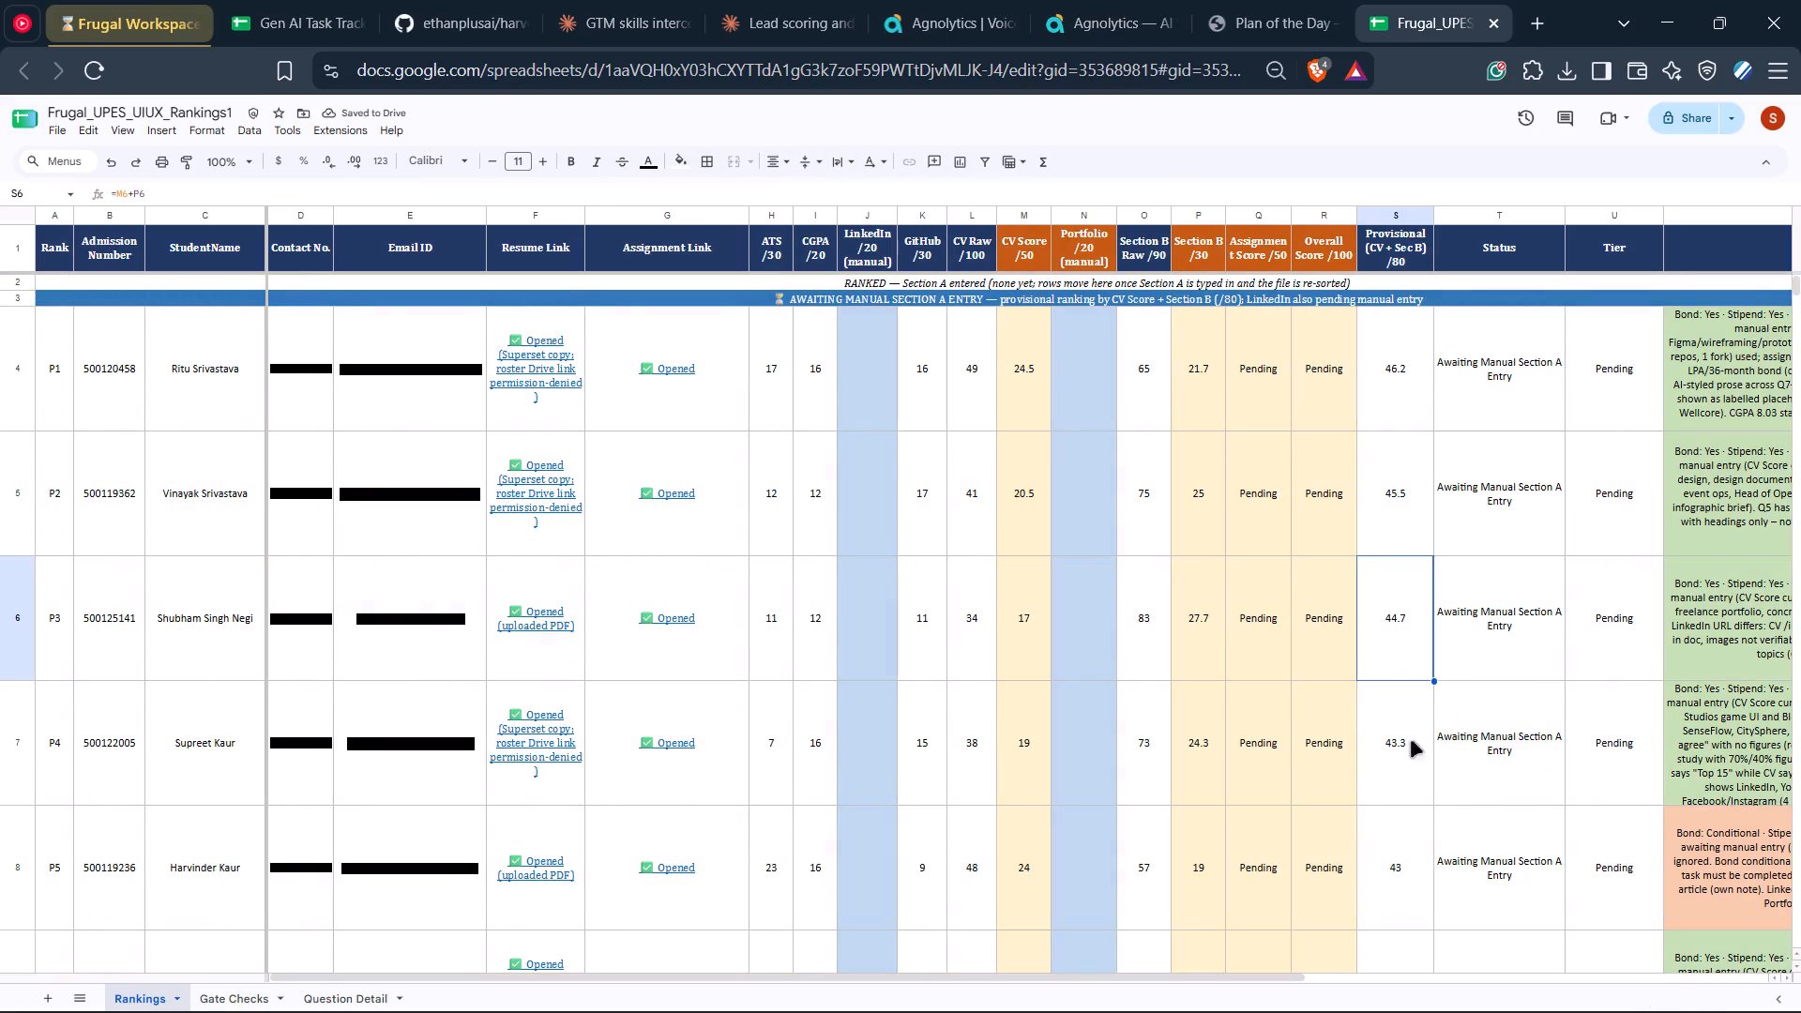
Left-align the two section banner rows, rows 2 and 3, of the Rankings sheet.
scroll(1214, 673, right, 2)
click(1227, 289)
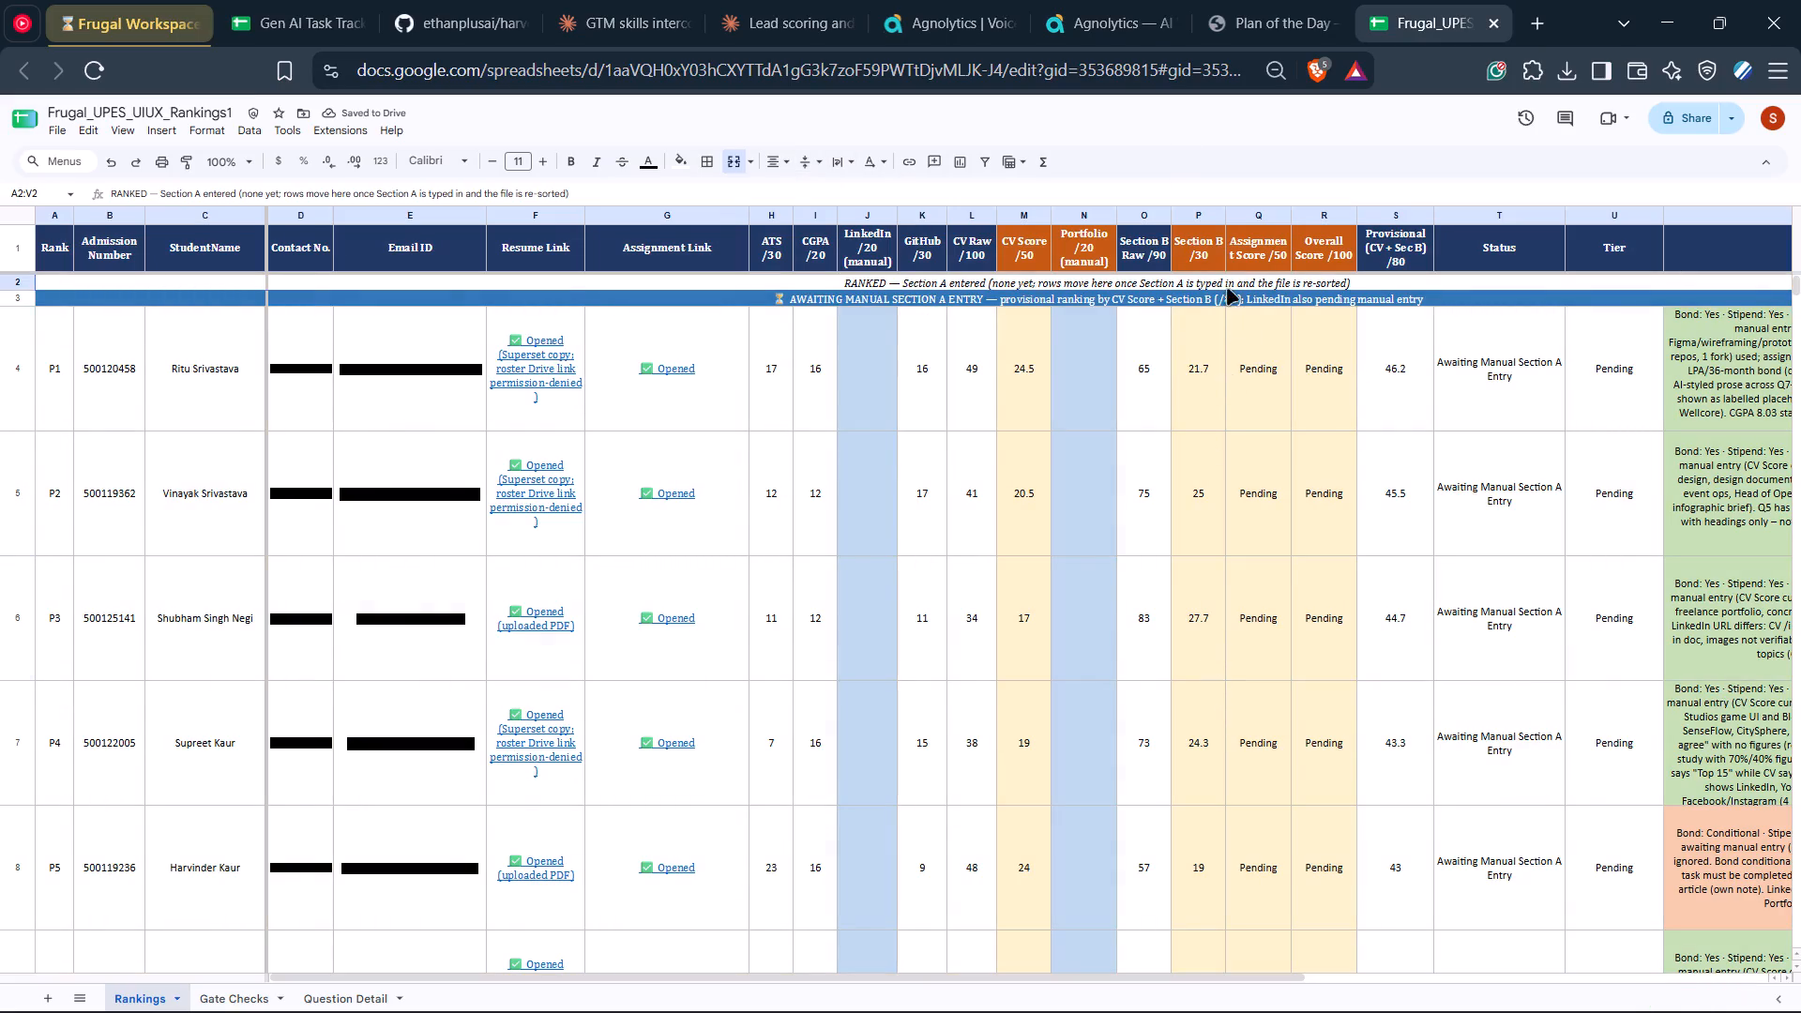
drag(15, 300, 15, 286)
right_click(17, 295)
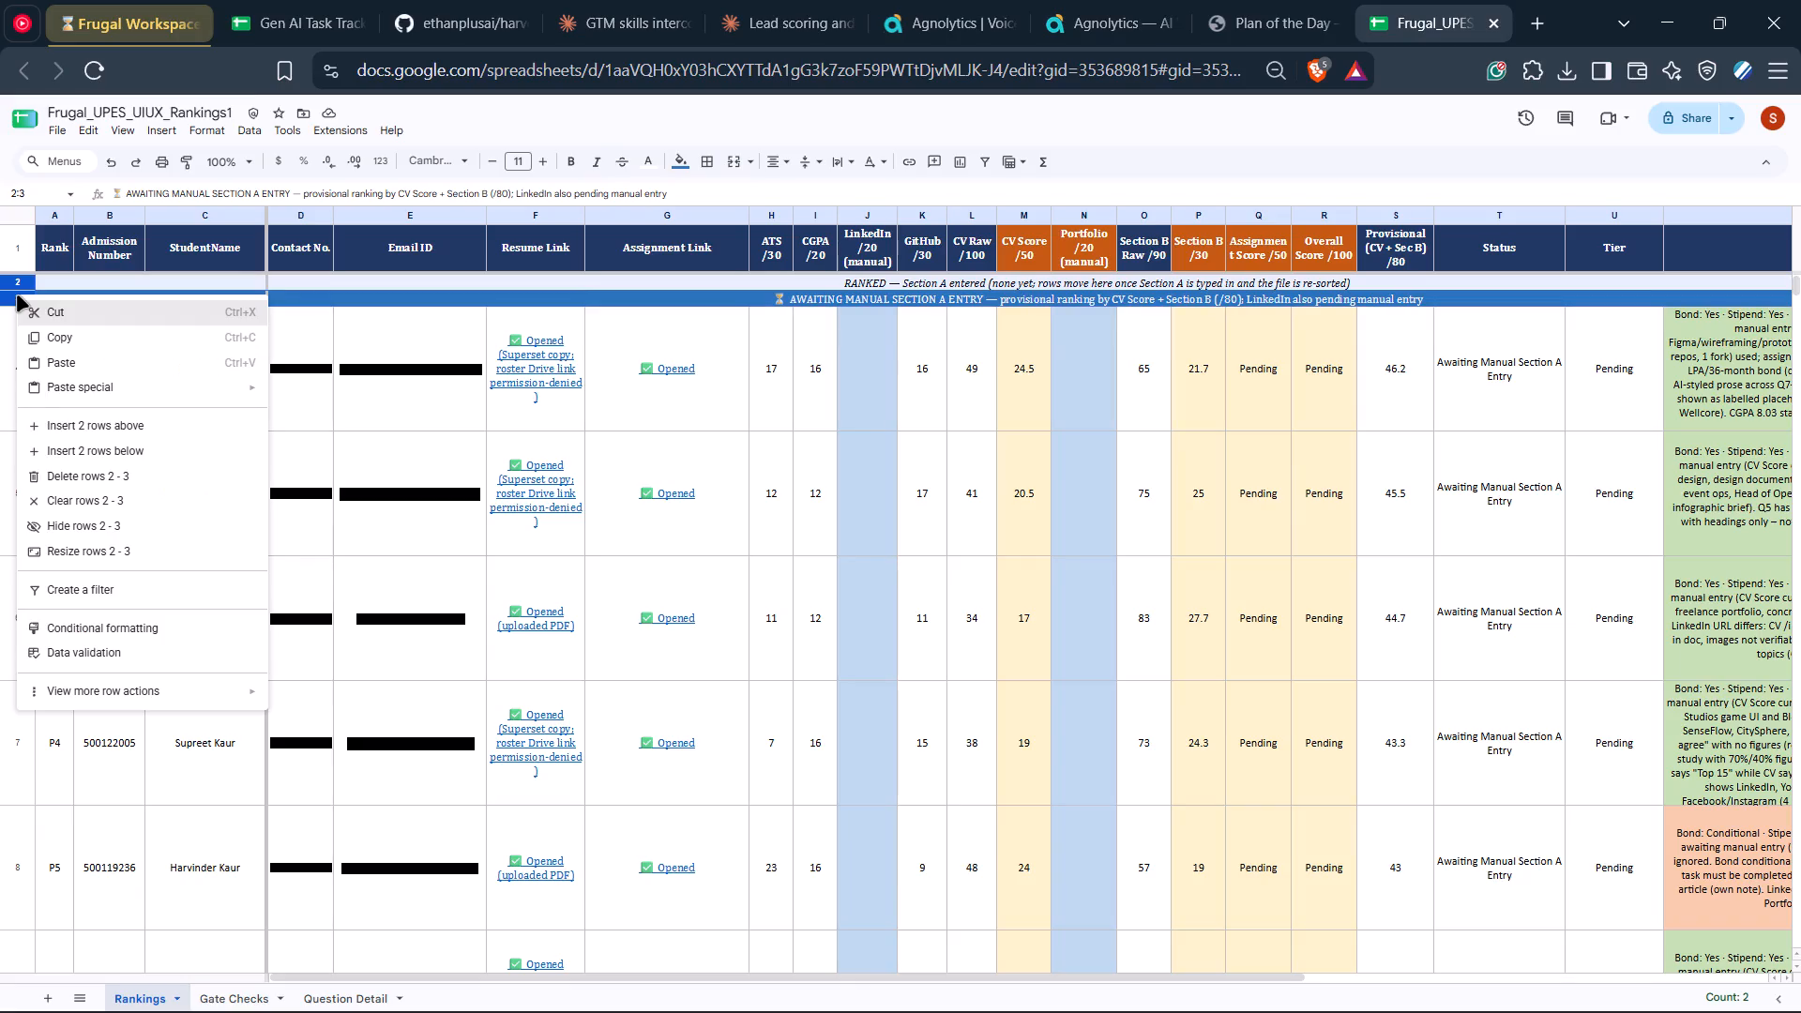
click(716, 120)
click(878, 305)
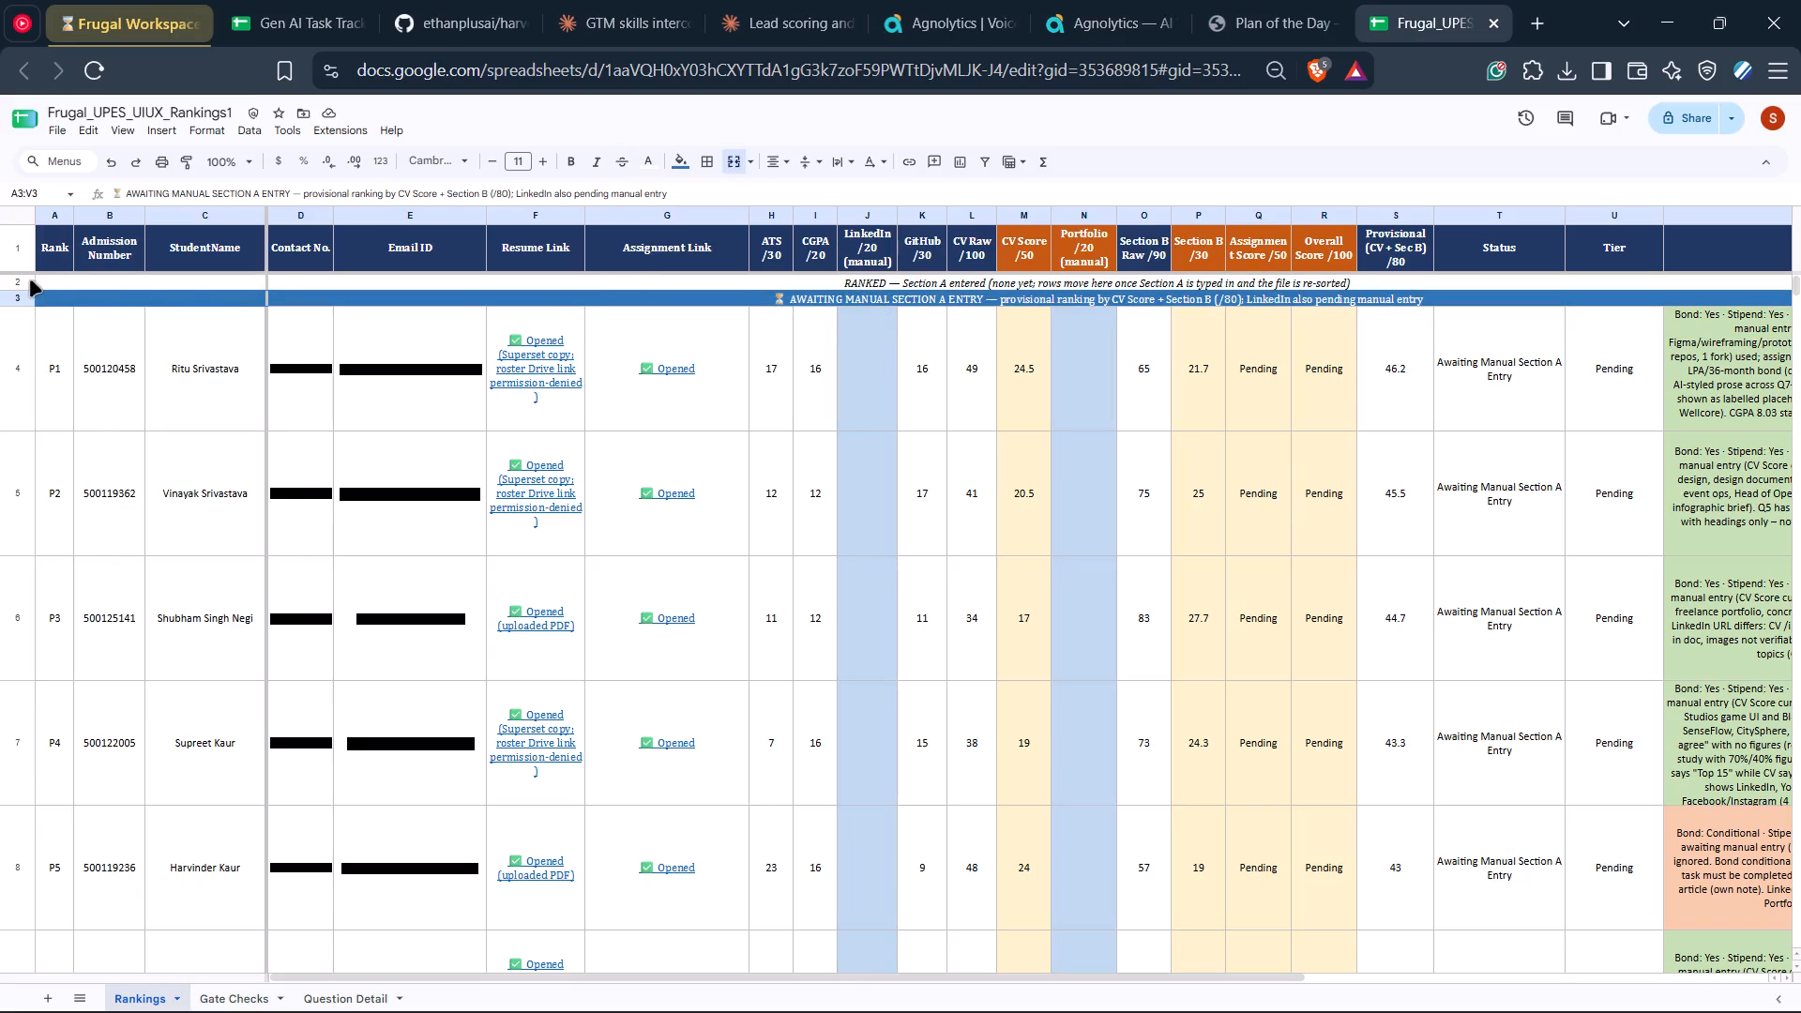
drag(30, 280, 30, 298)
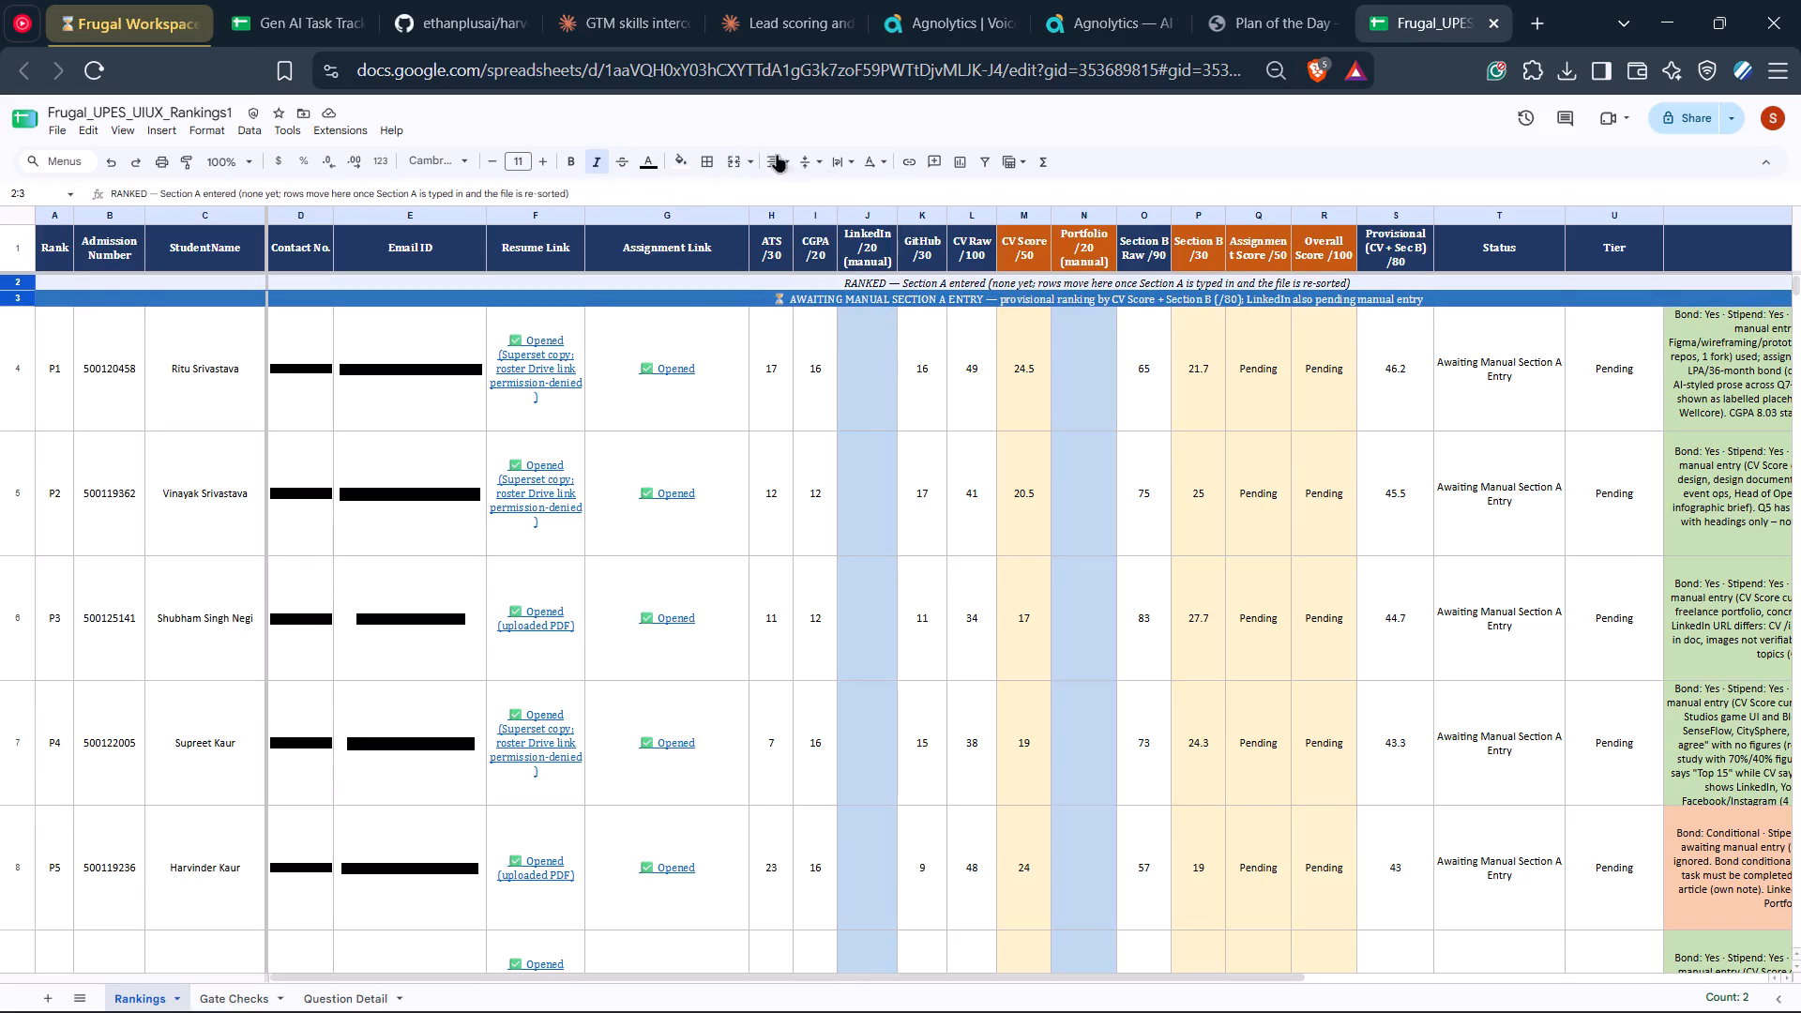
click(778, 155)
click(782, 186)
click(775, 130)
click(904, 492)
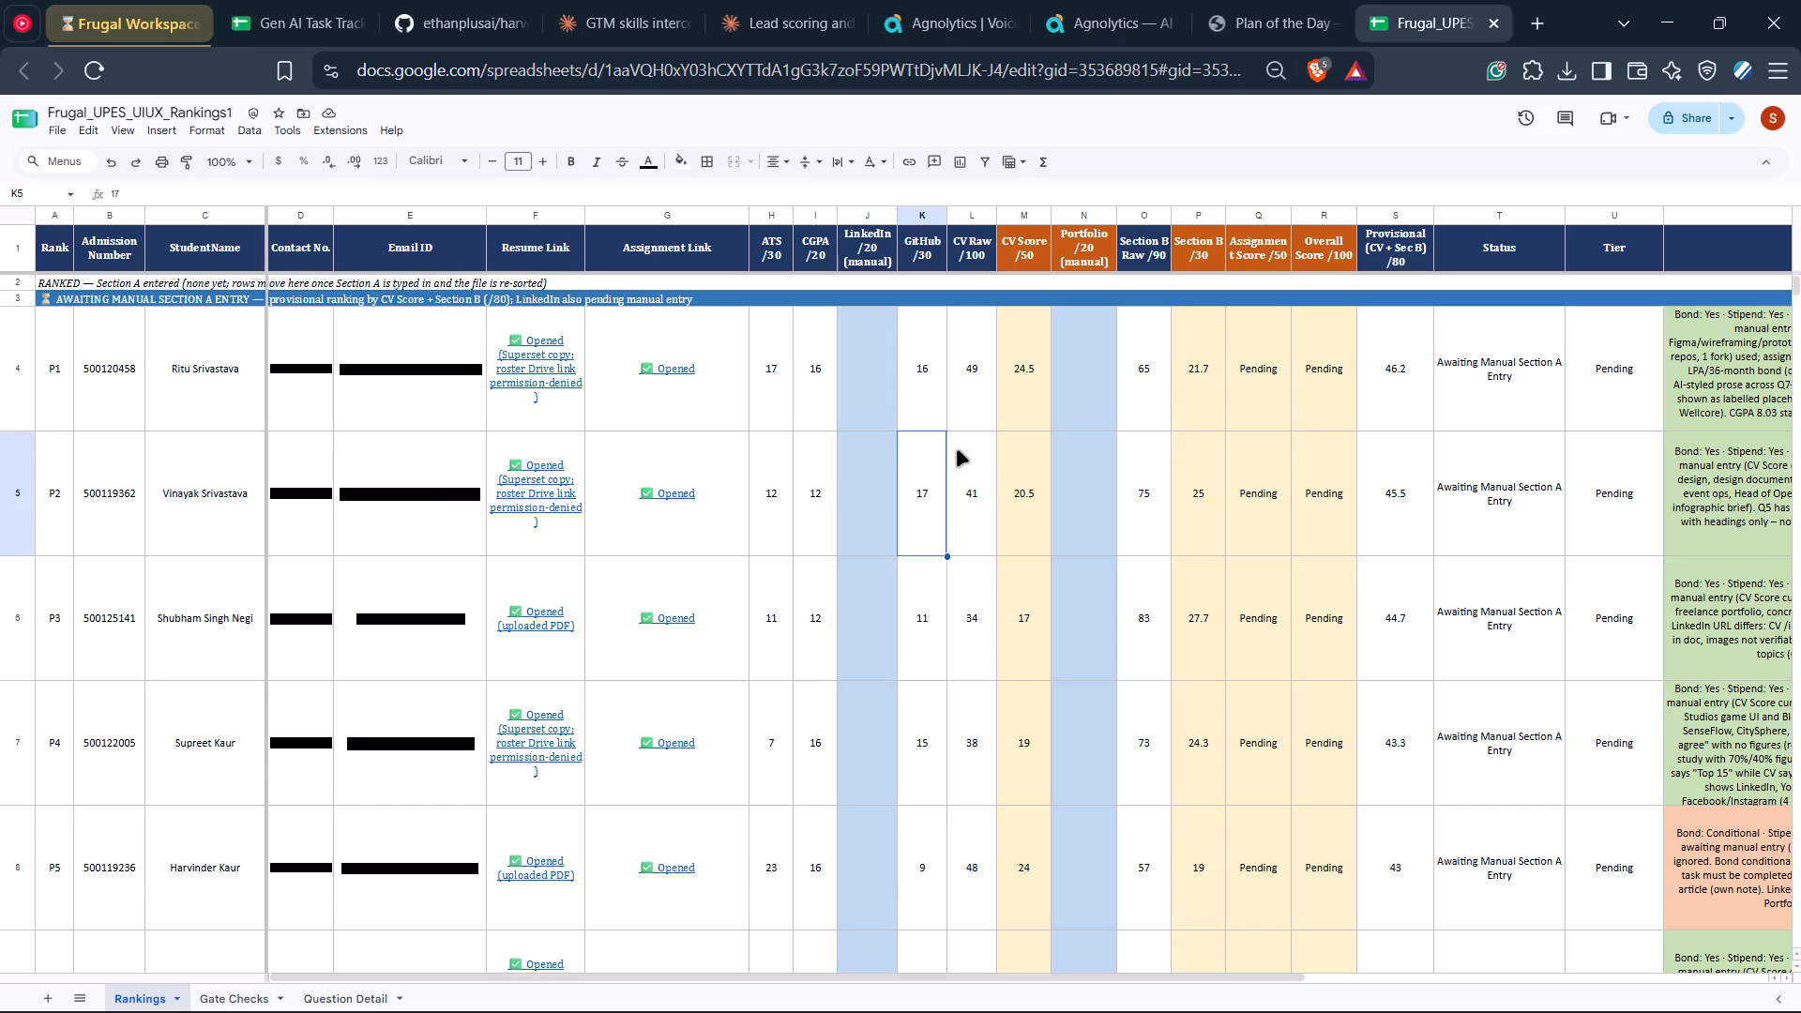
Examine the formatted Rankings sheet across all columns through Flag / Note.
scroll(1398, 354, left, 4)
scroll(1538, 431, right, 2)
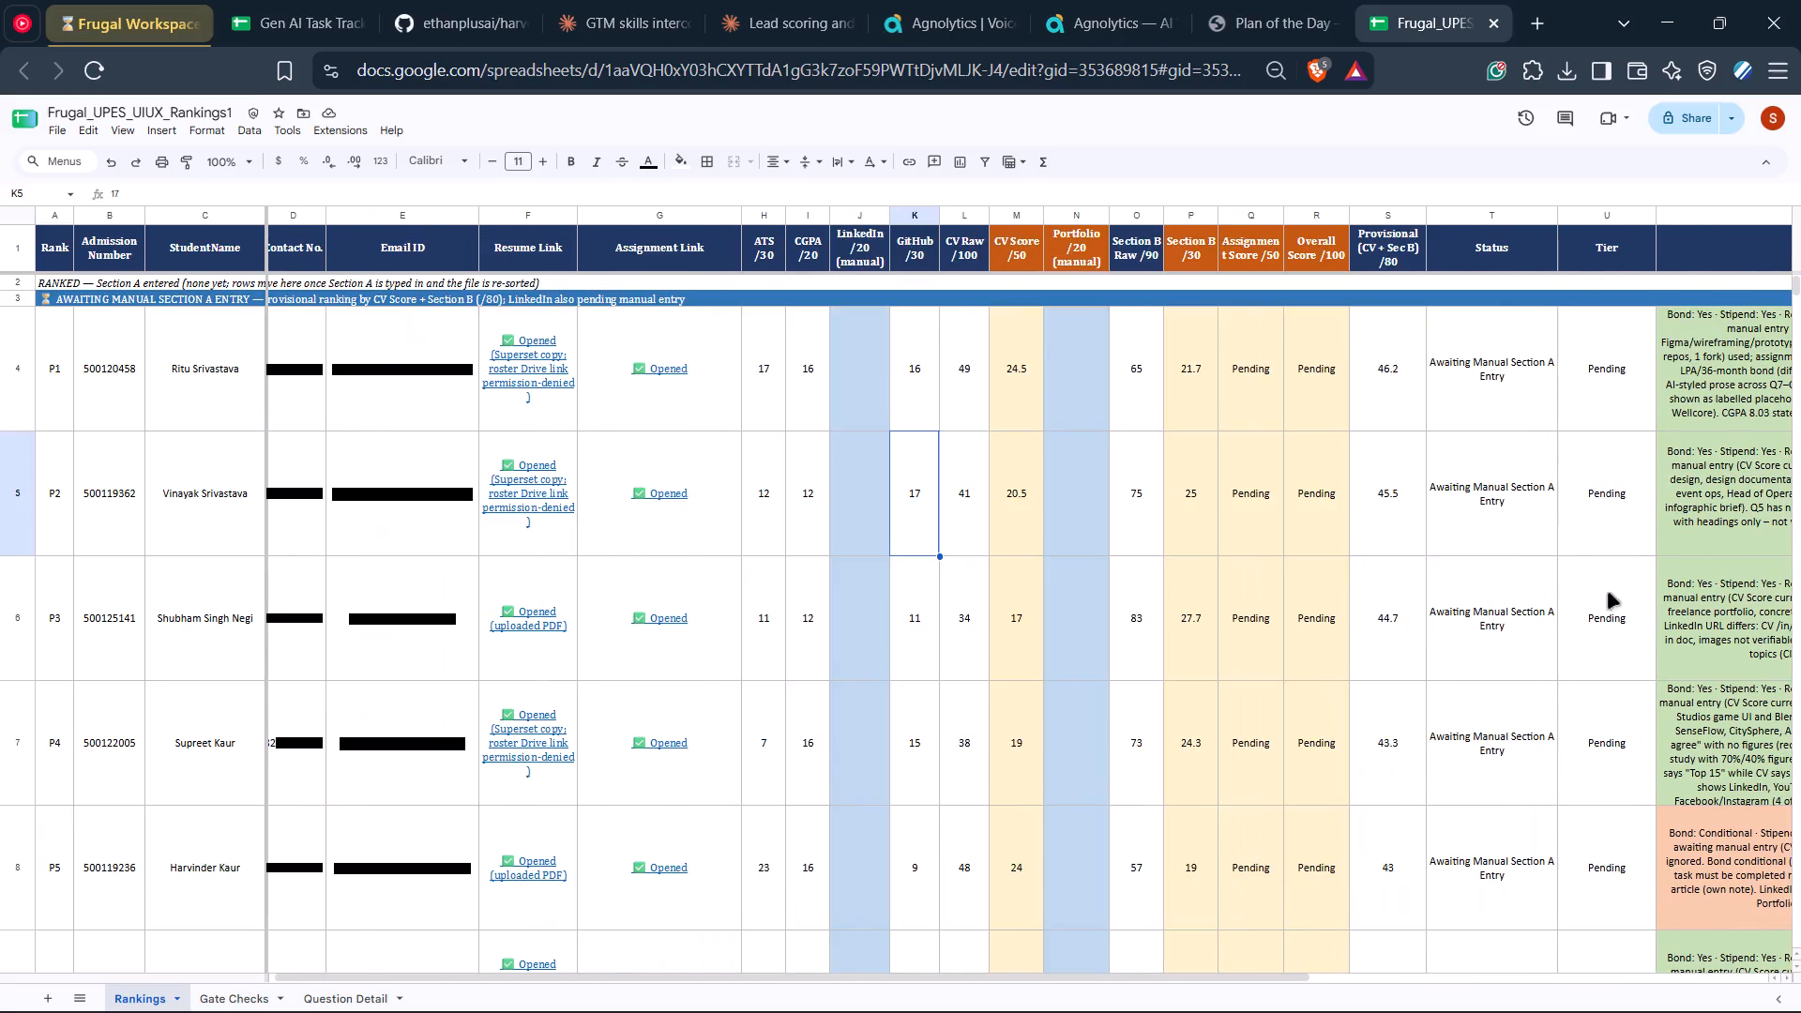
scroll(1357, 313, left, 4)
scroll(1404, 337, up, 5)
click(1577, 401)
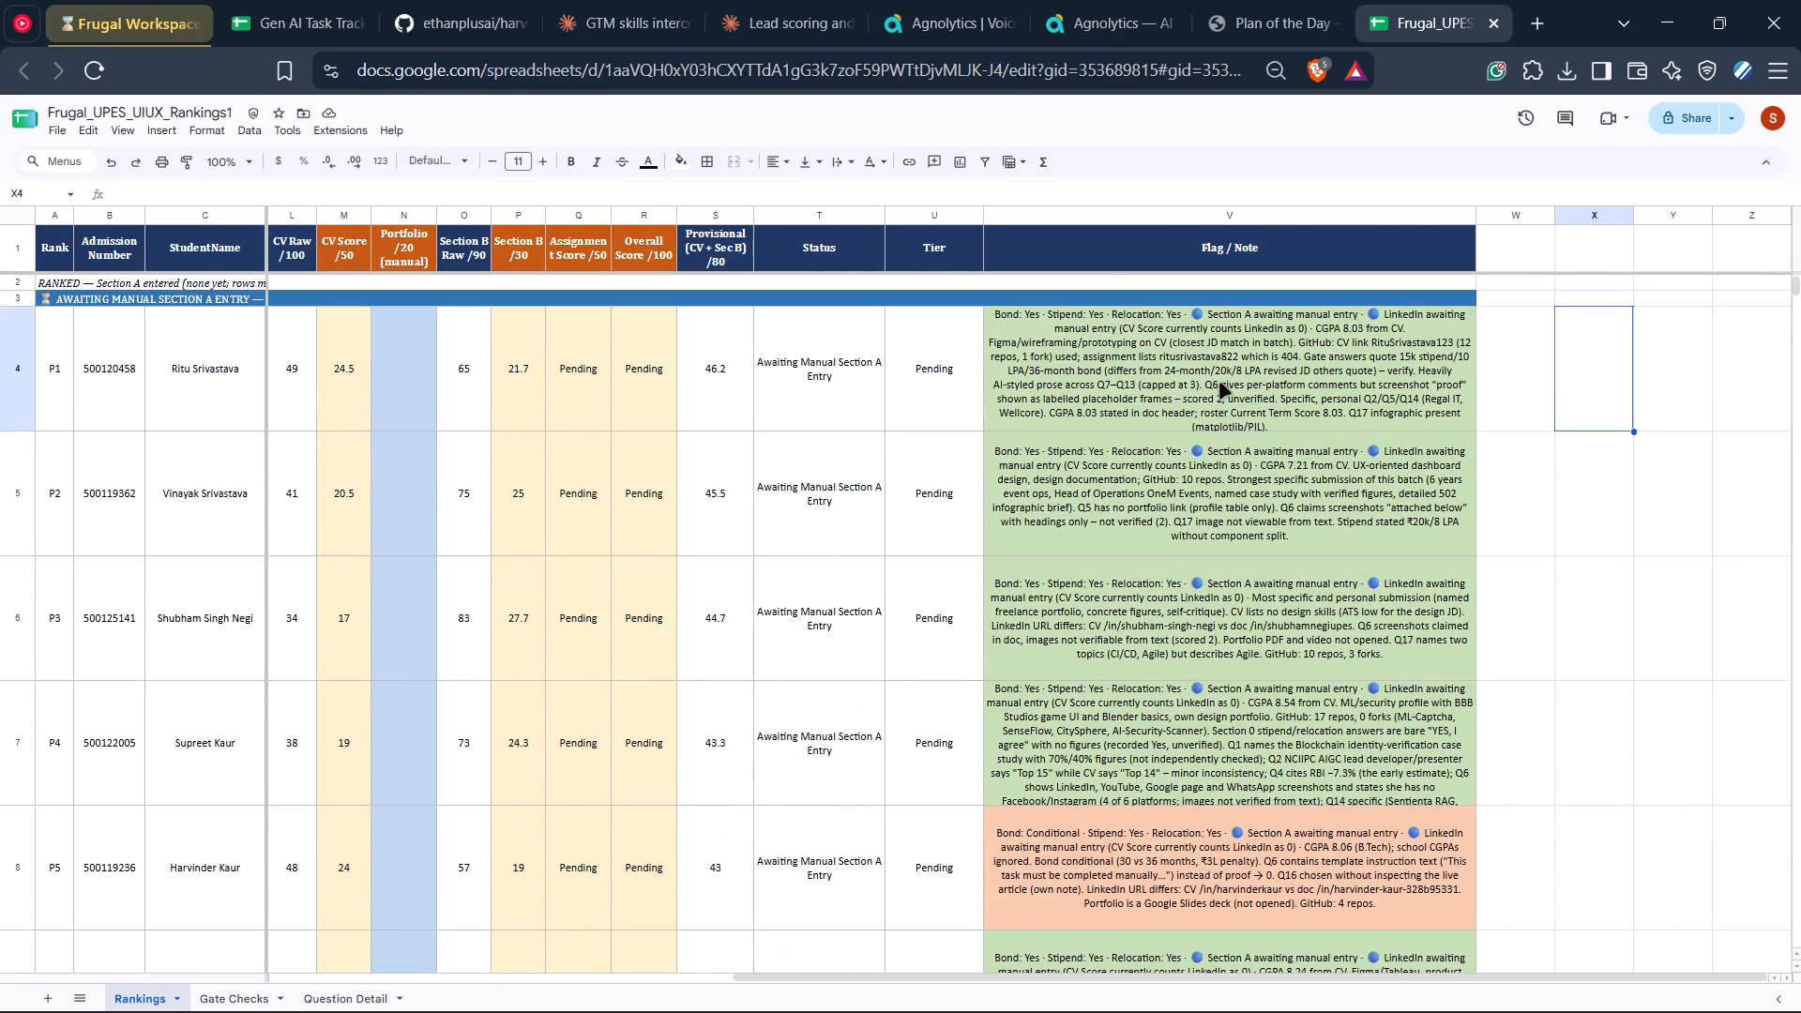
scroll(1217, 383, up, 2)
scroll(1234, 358, right, 2)
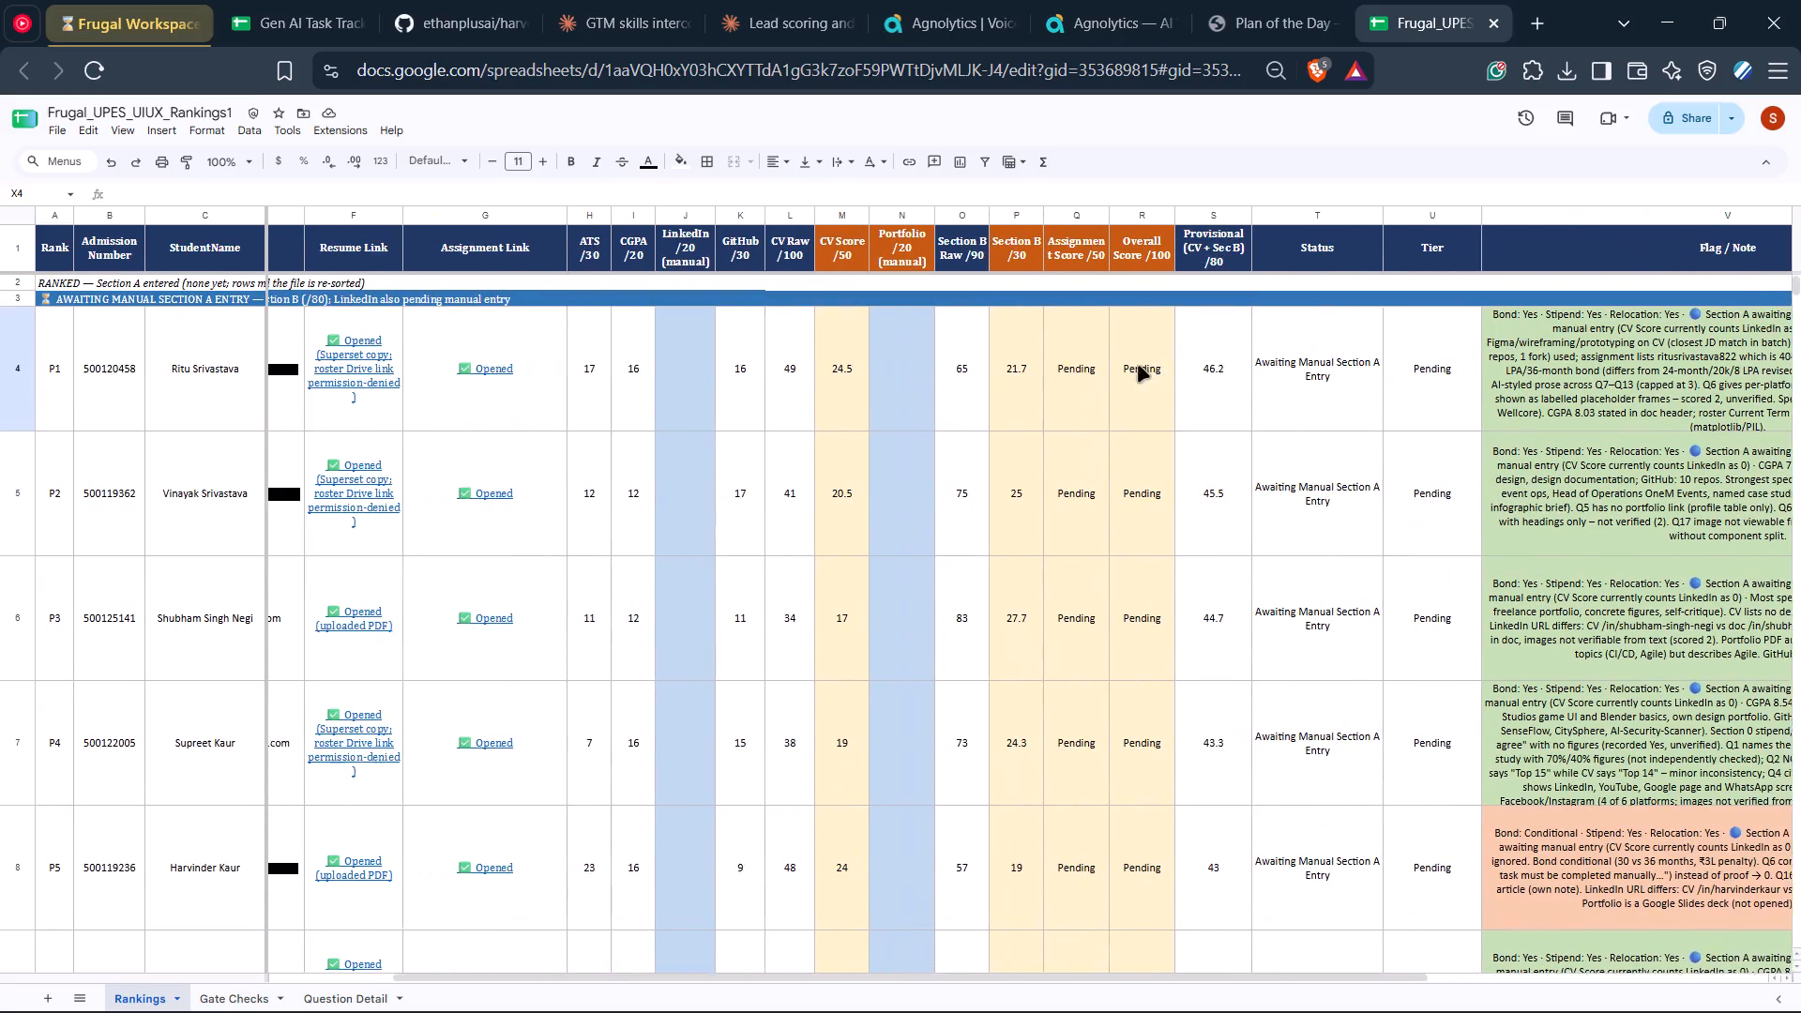
scroll(1138, 366, right, 3)
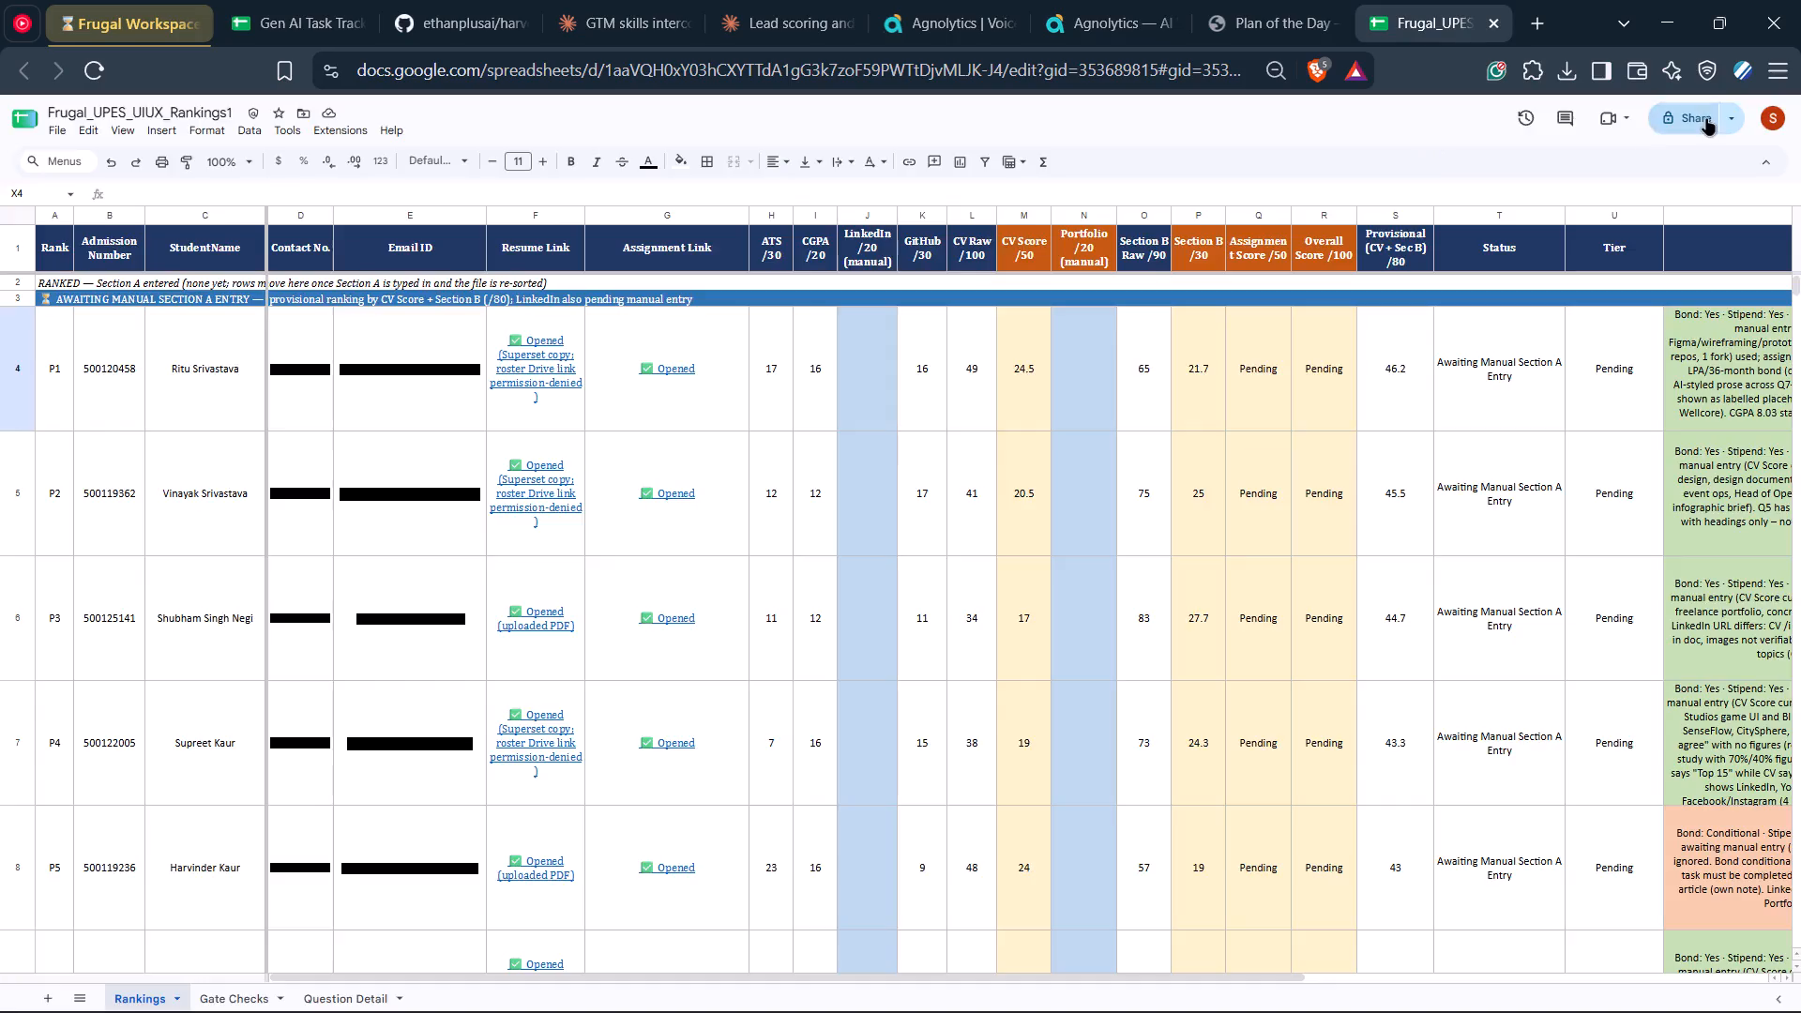
Share Frugal_UPES_UIUX_Rankings1 with the suggested colleague as Editor and send the invitation with notification on.
click(1716, 115)
text(revika)
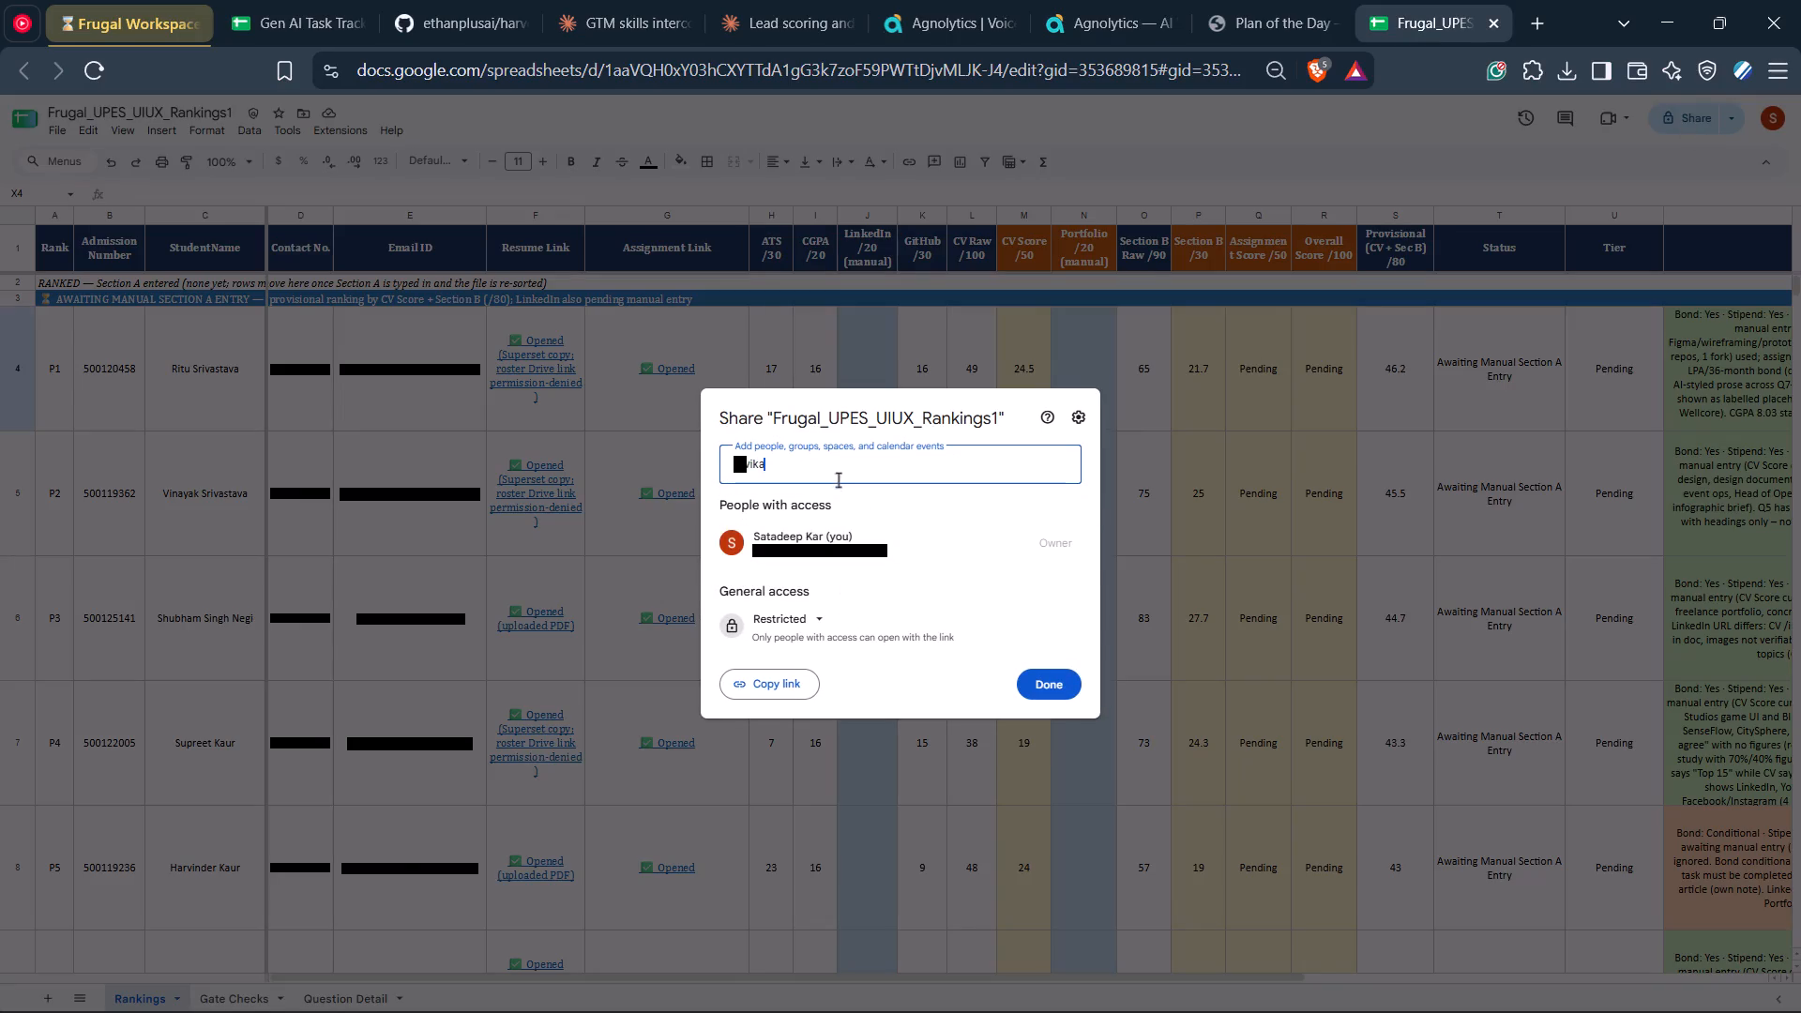
click(835, 469)
key(BackSpace)
key(BackSpace)
key(BackSpace)
key(BackSpace)
key(BackSpace)
key(a)
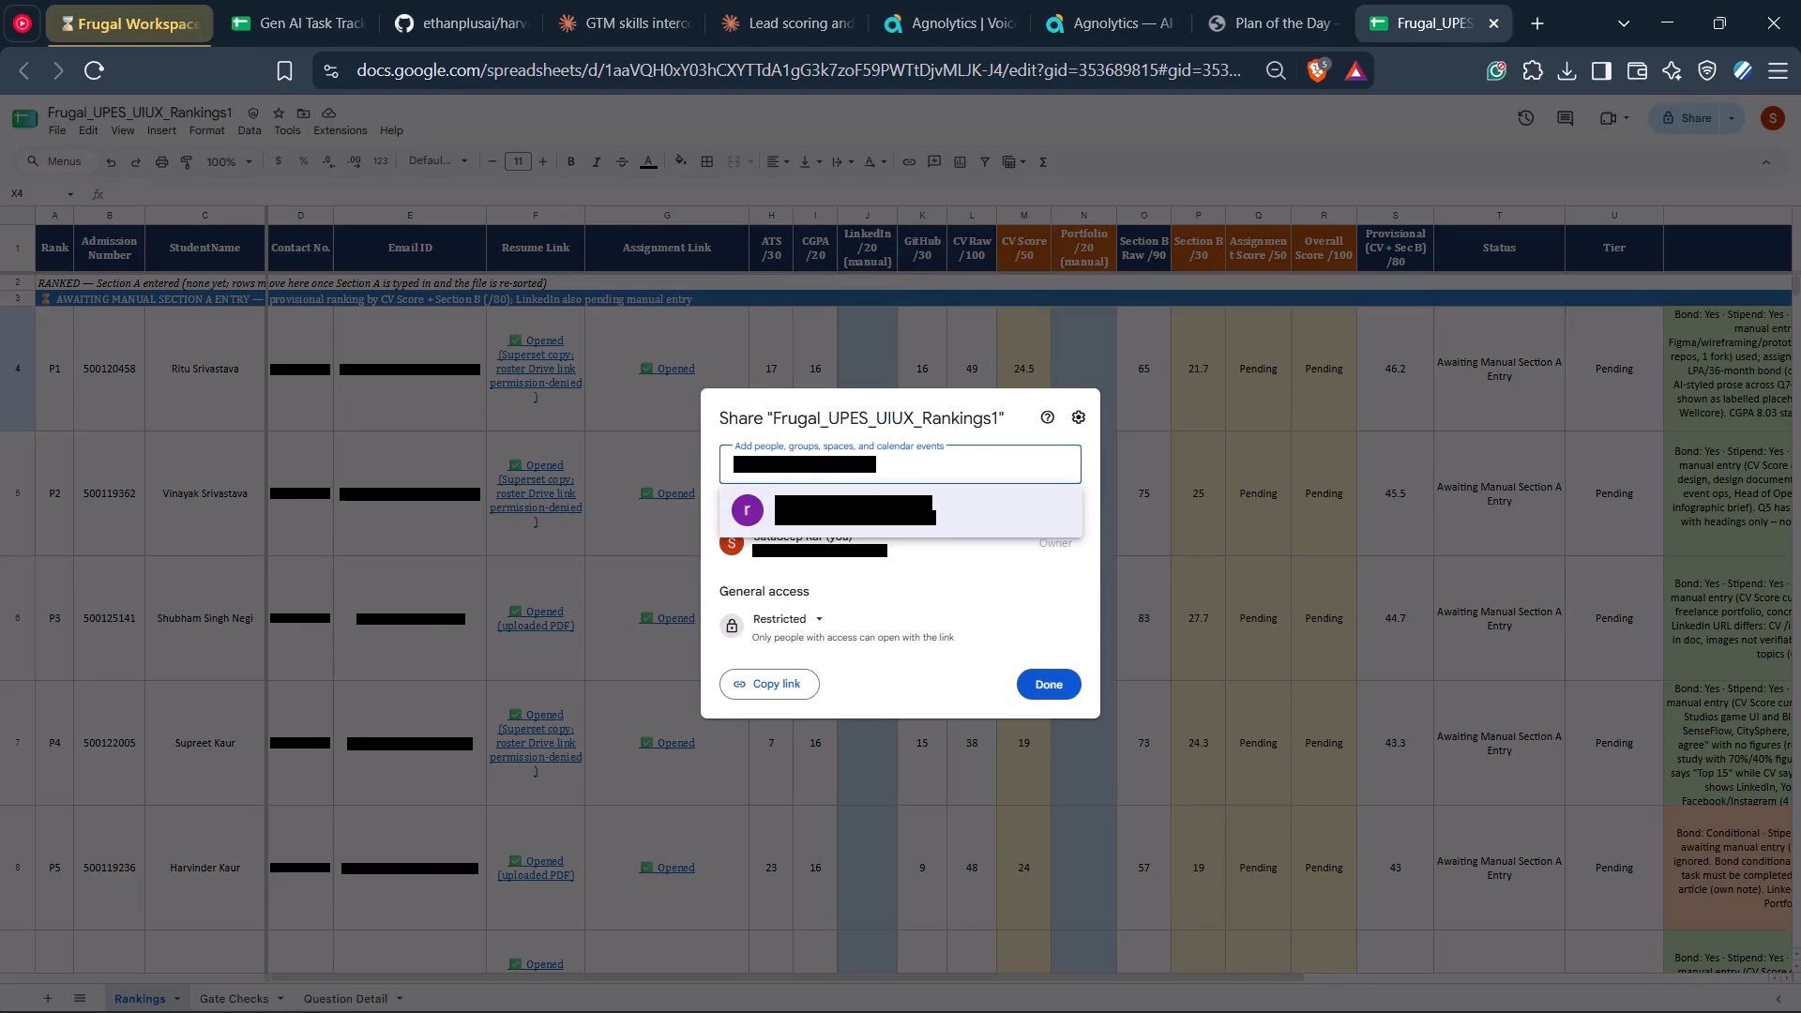
key(v)
click(843, 518)
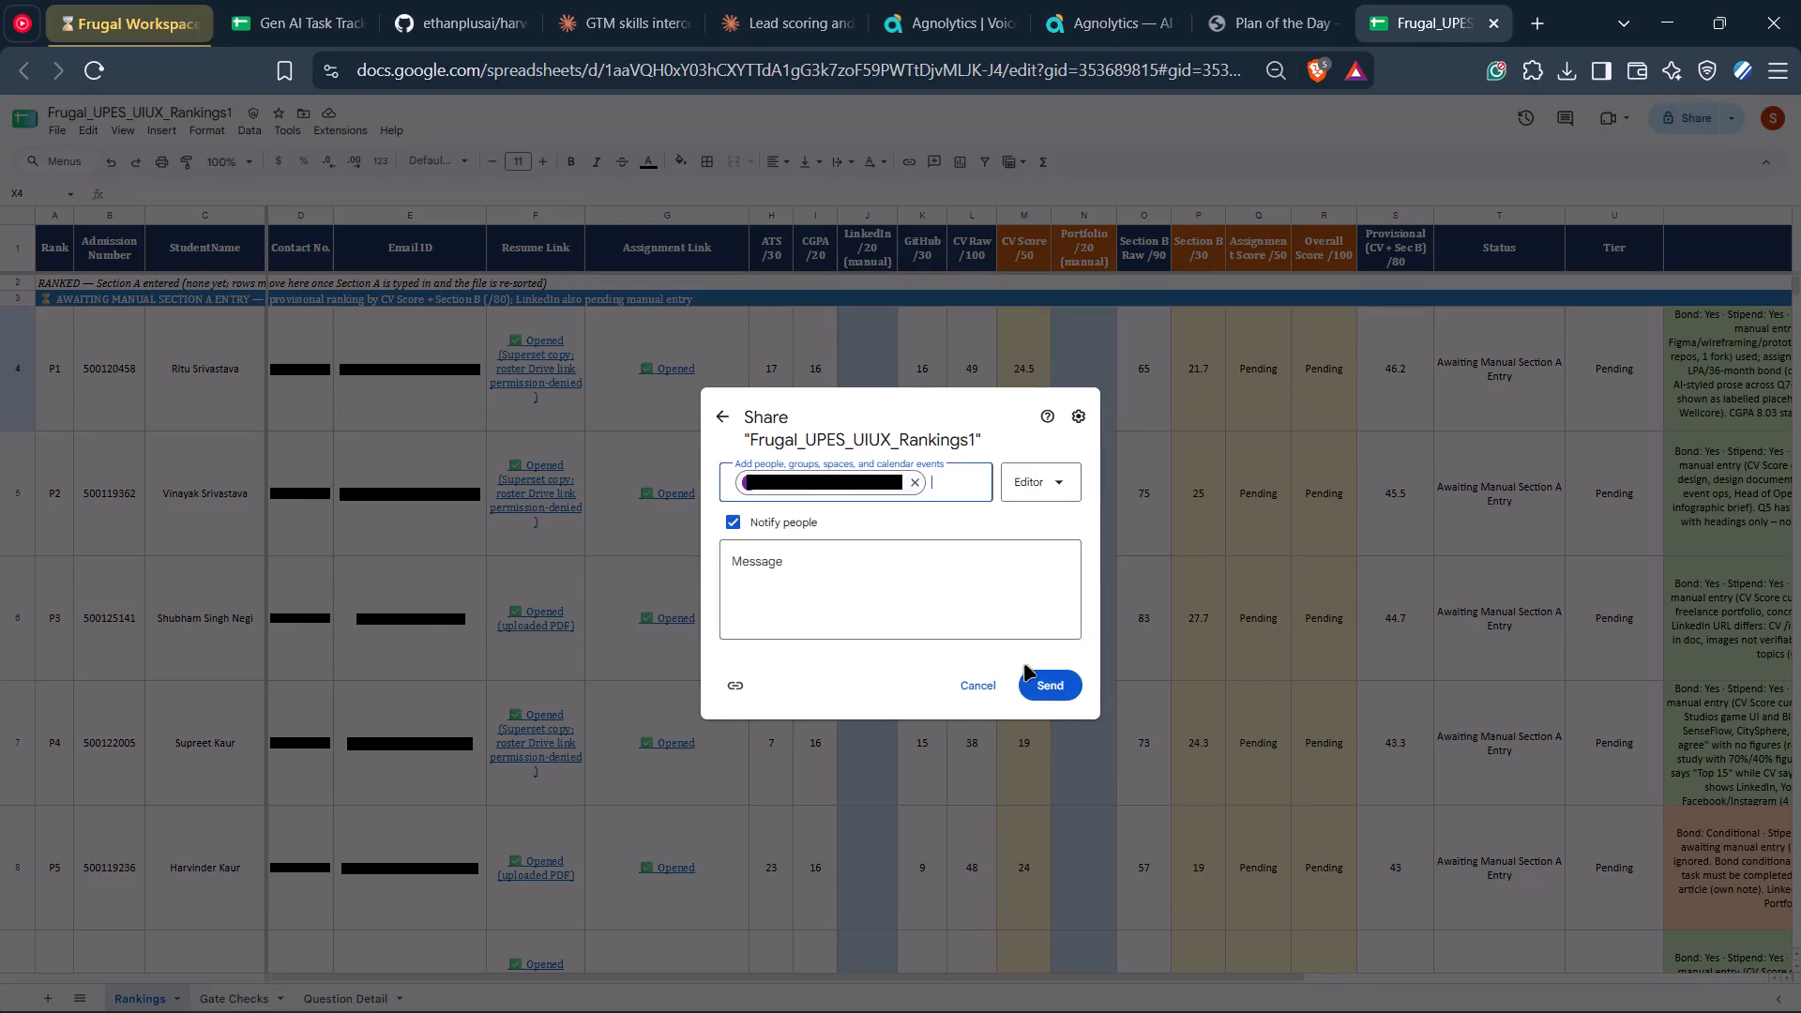
click(1054, 683)
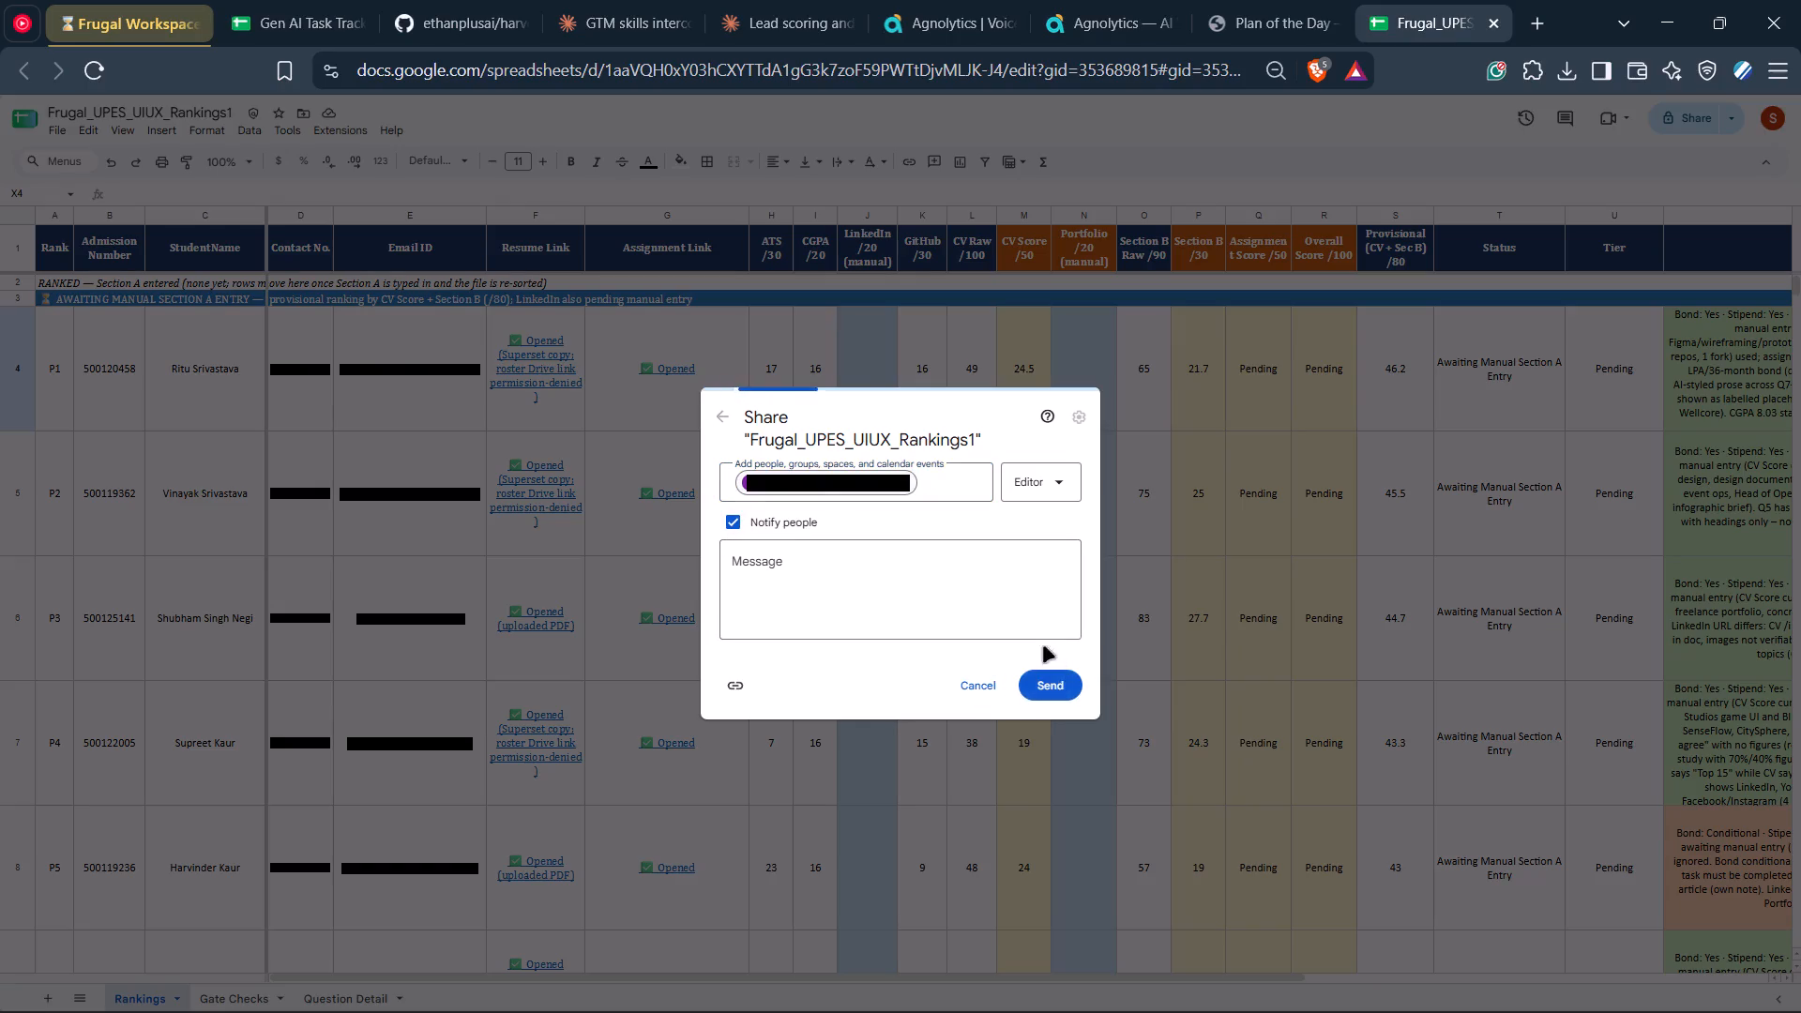
click(1006, 617)
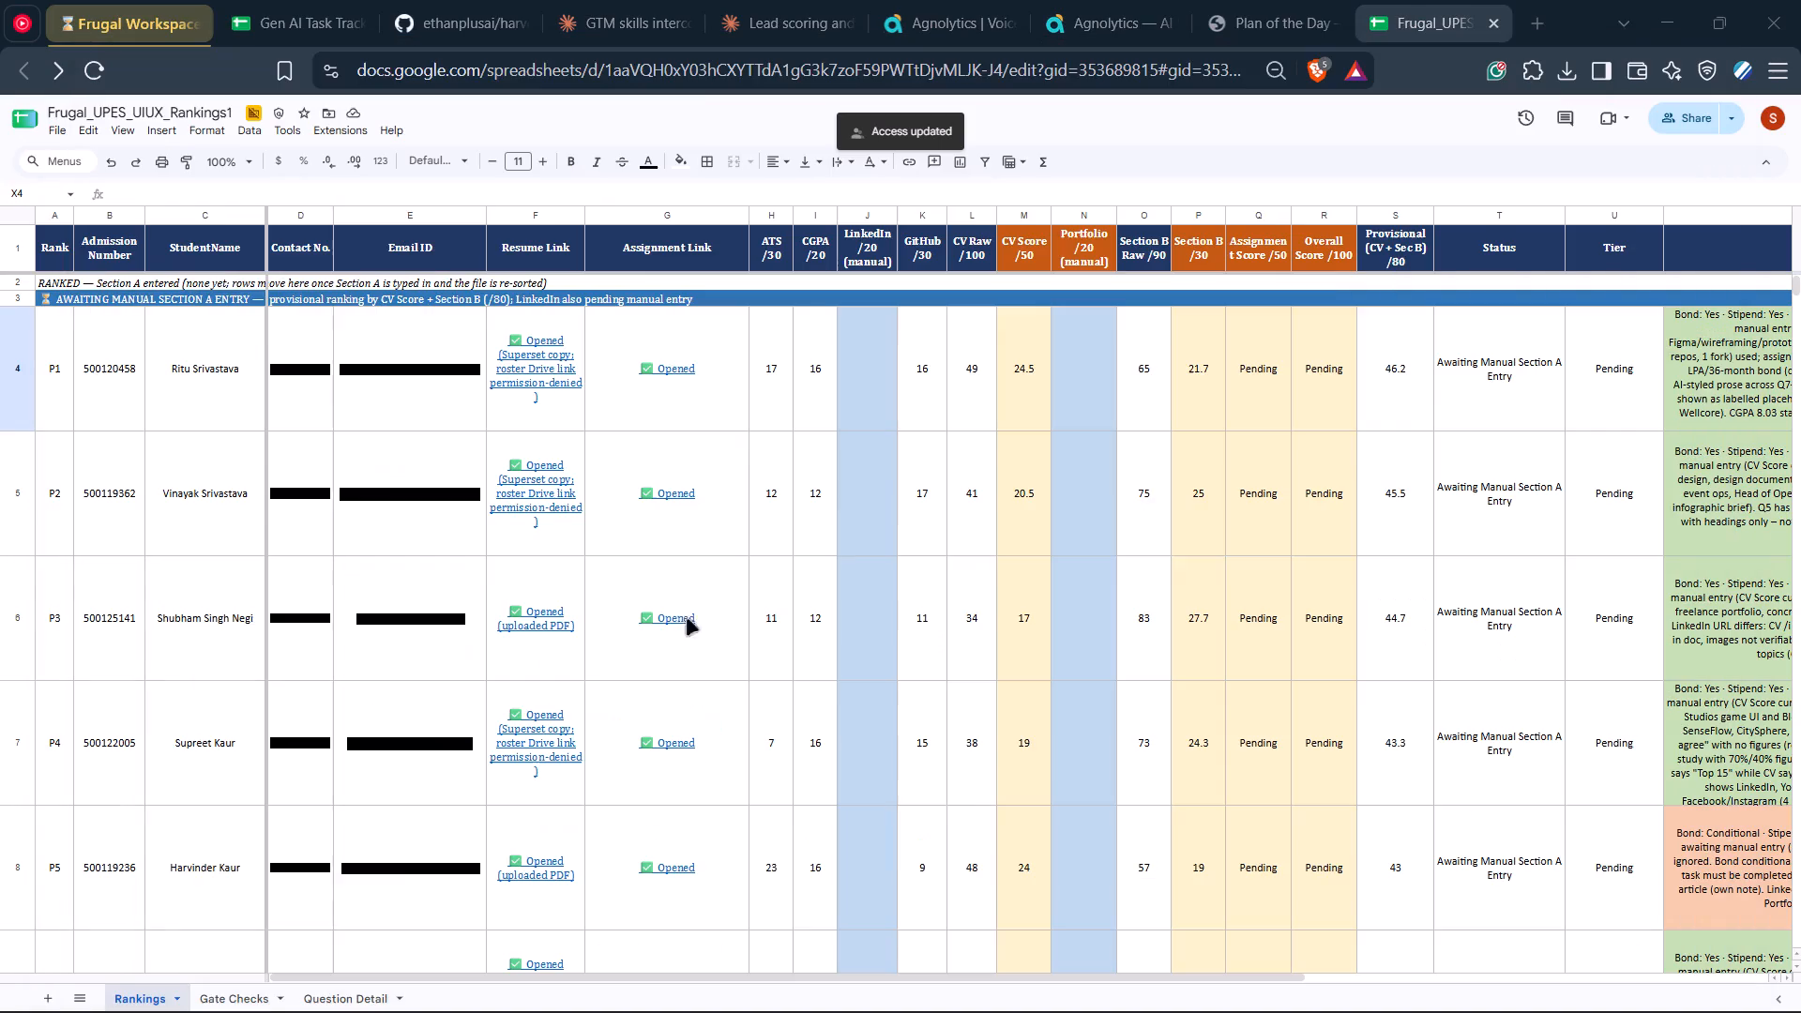
Copy the web address of the Frugal_UPES_UIUX_Rankings1 spreadsheet.
click(710, 66)
key(ctrl+c)
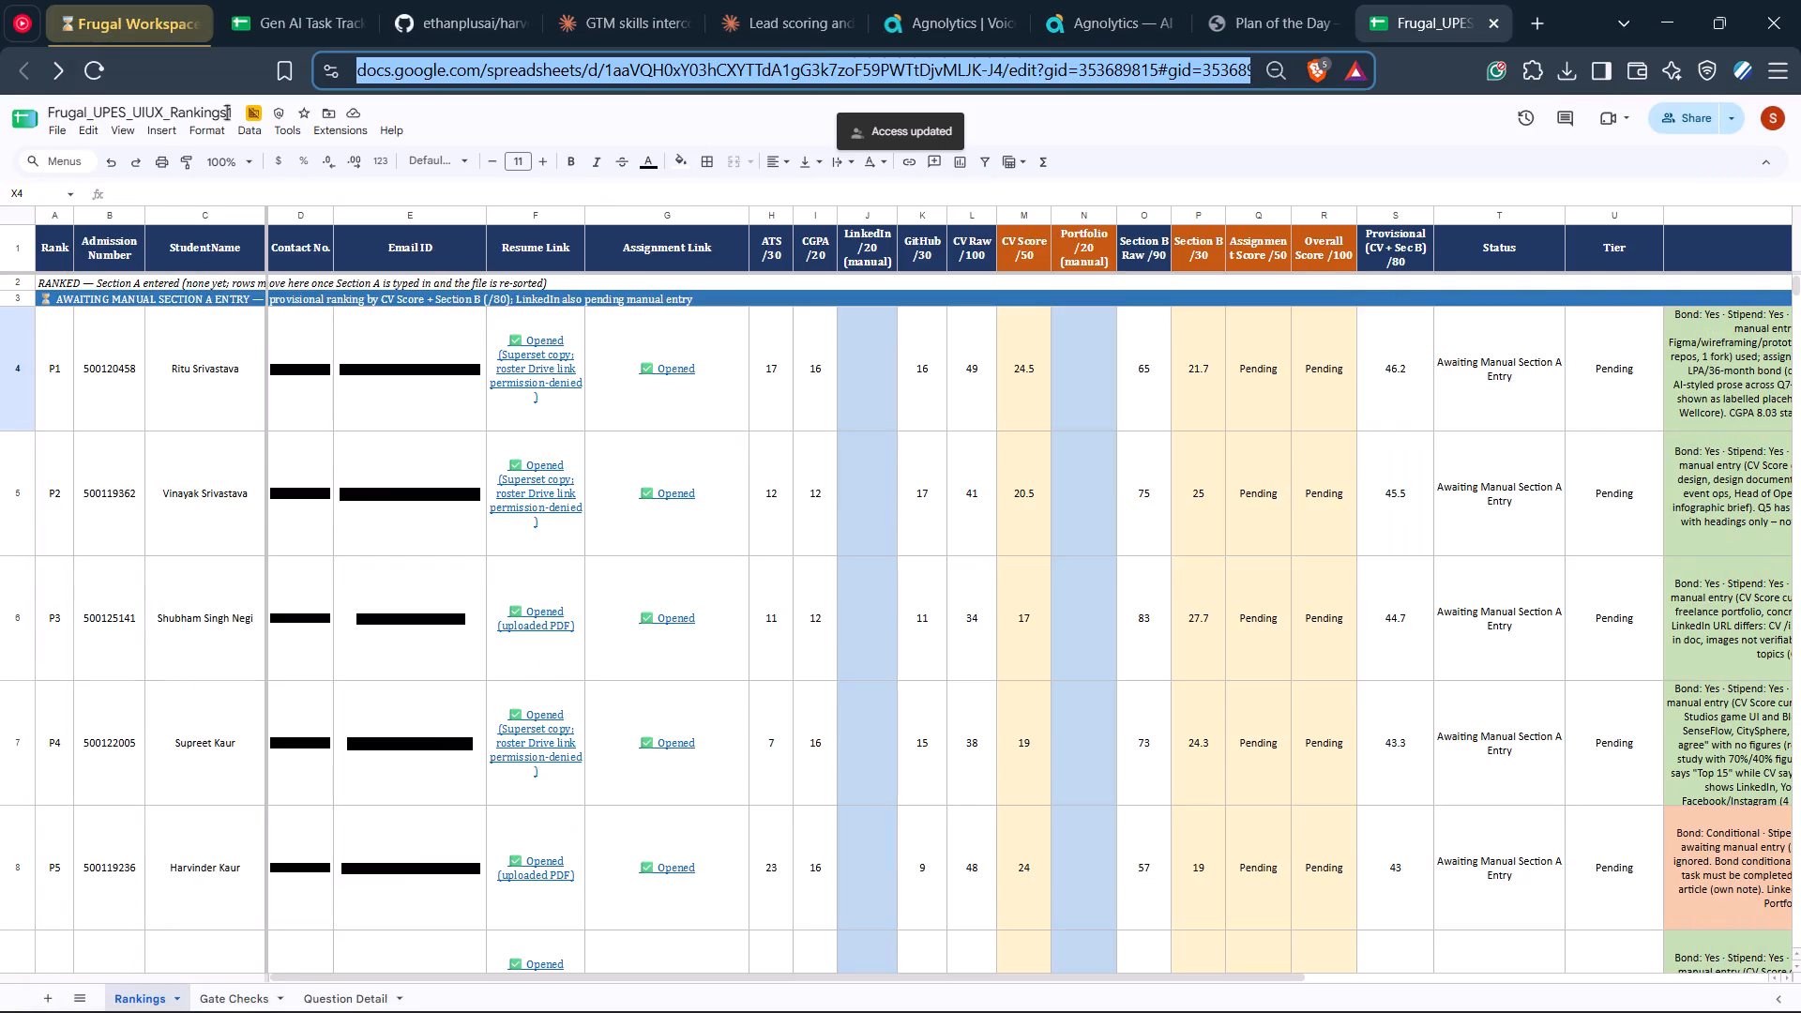
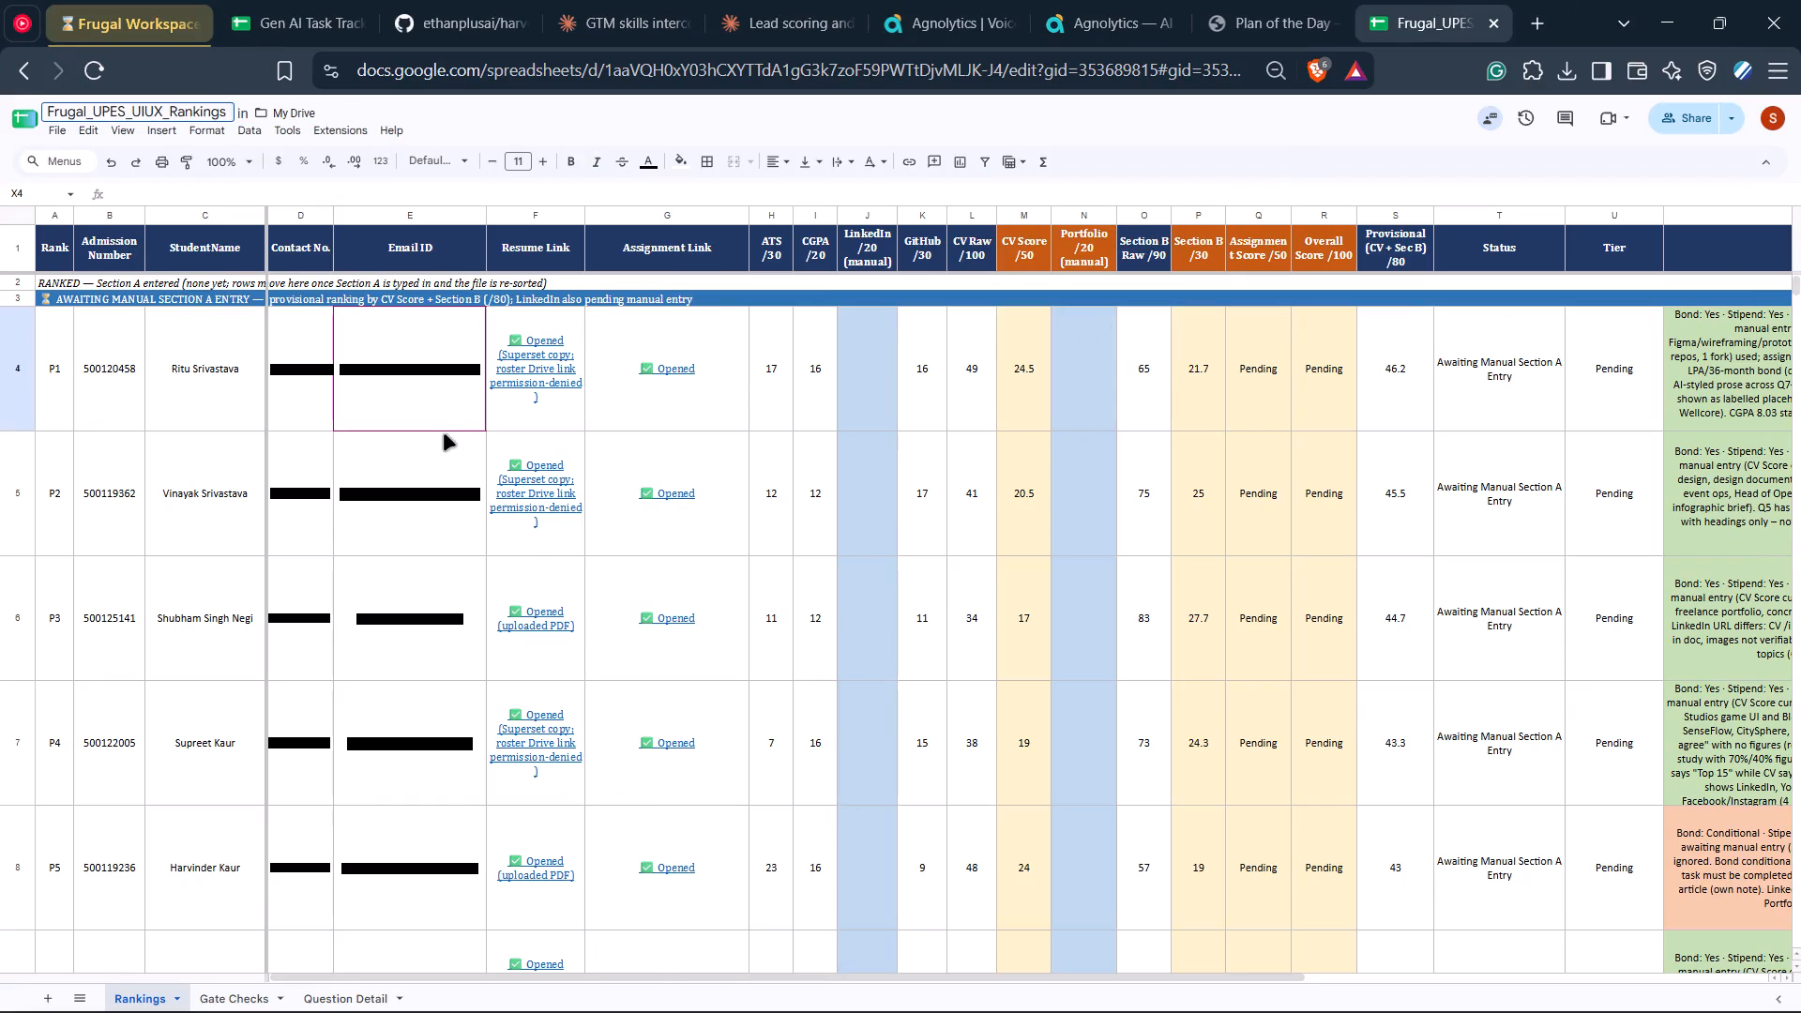
Insert a column between Email ID and Resume Link on the Rankings sheet and head it "Portfolio Link".
click(443, 434)
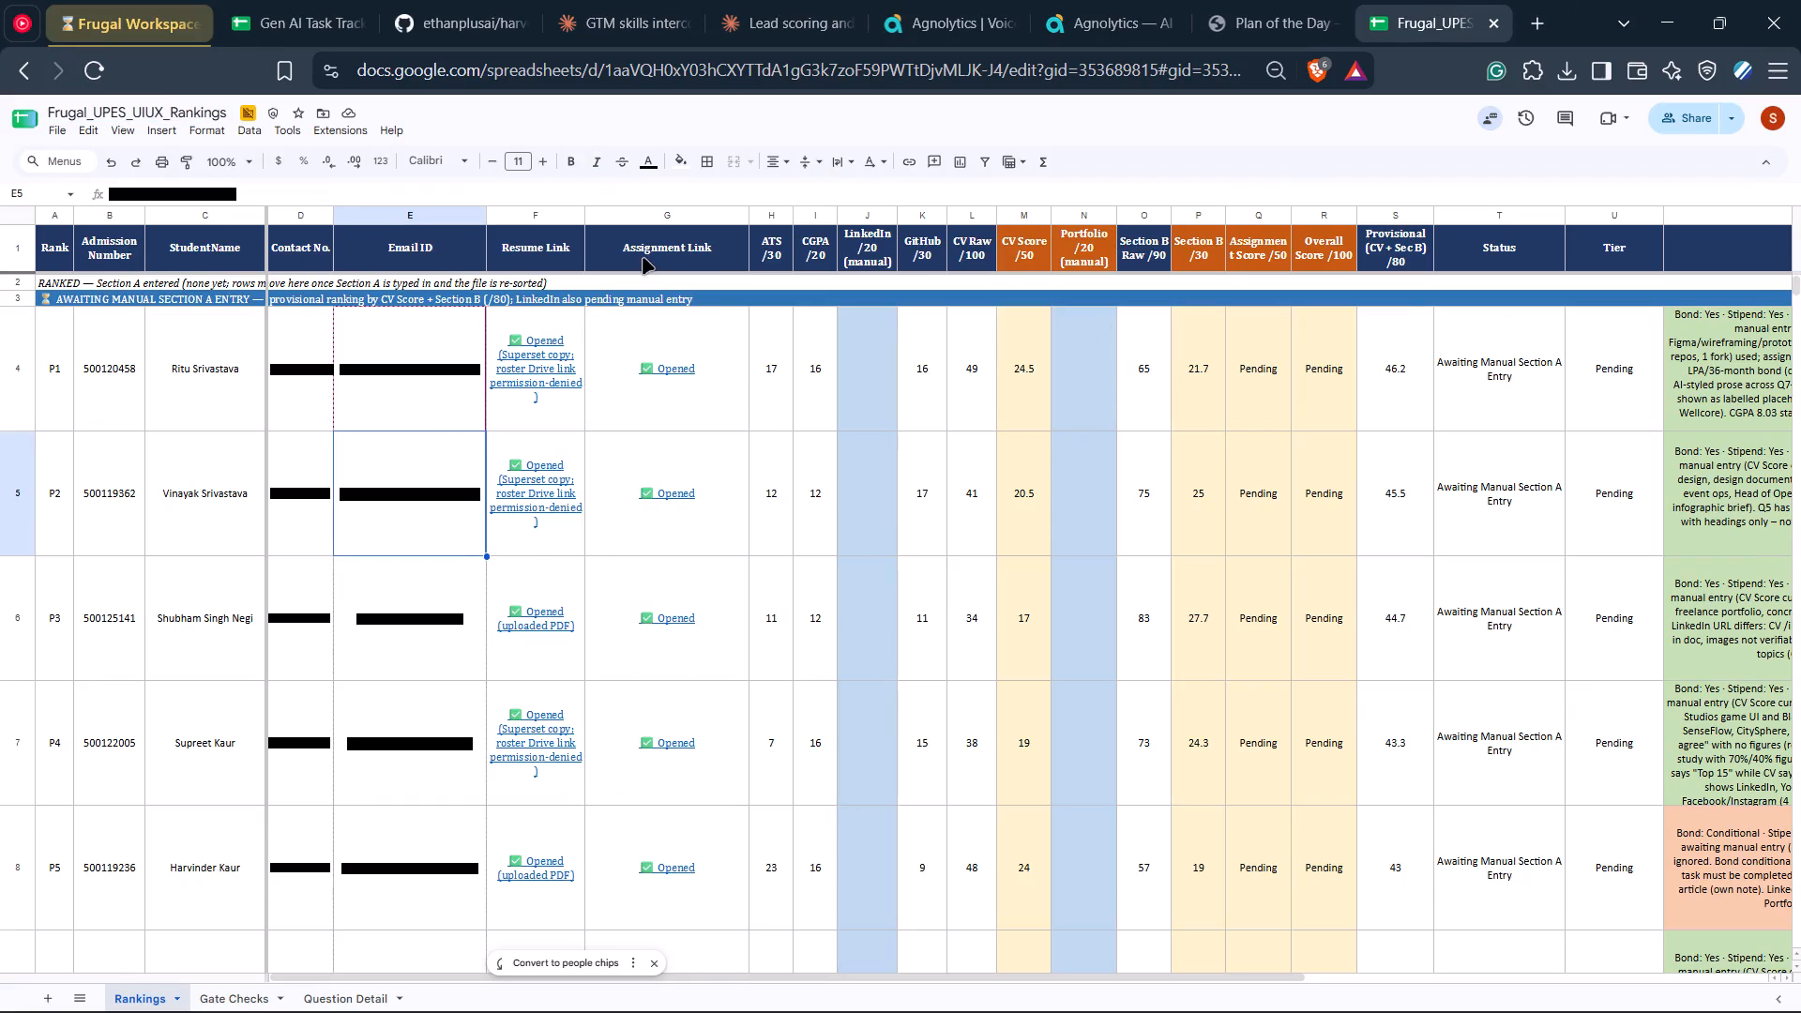
right_click(450, 218)
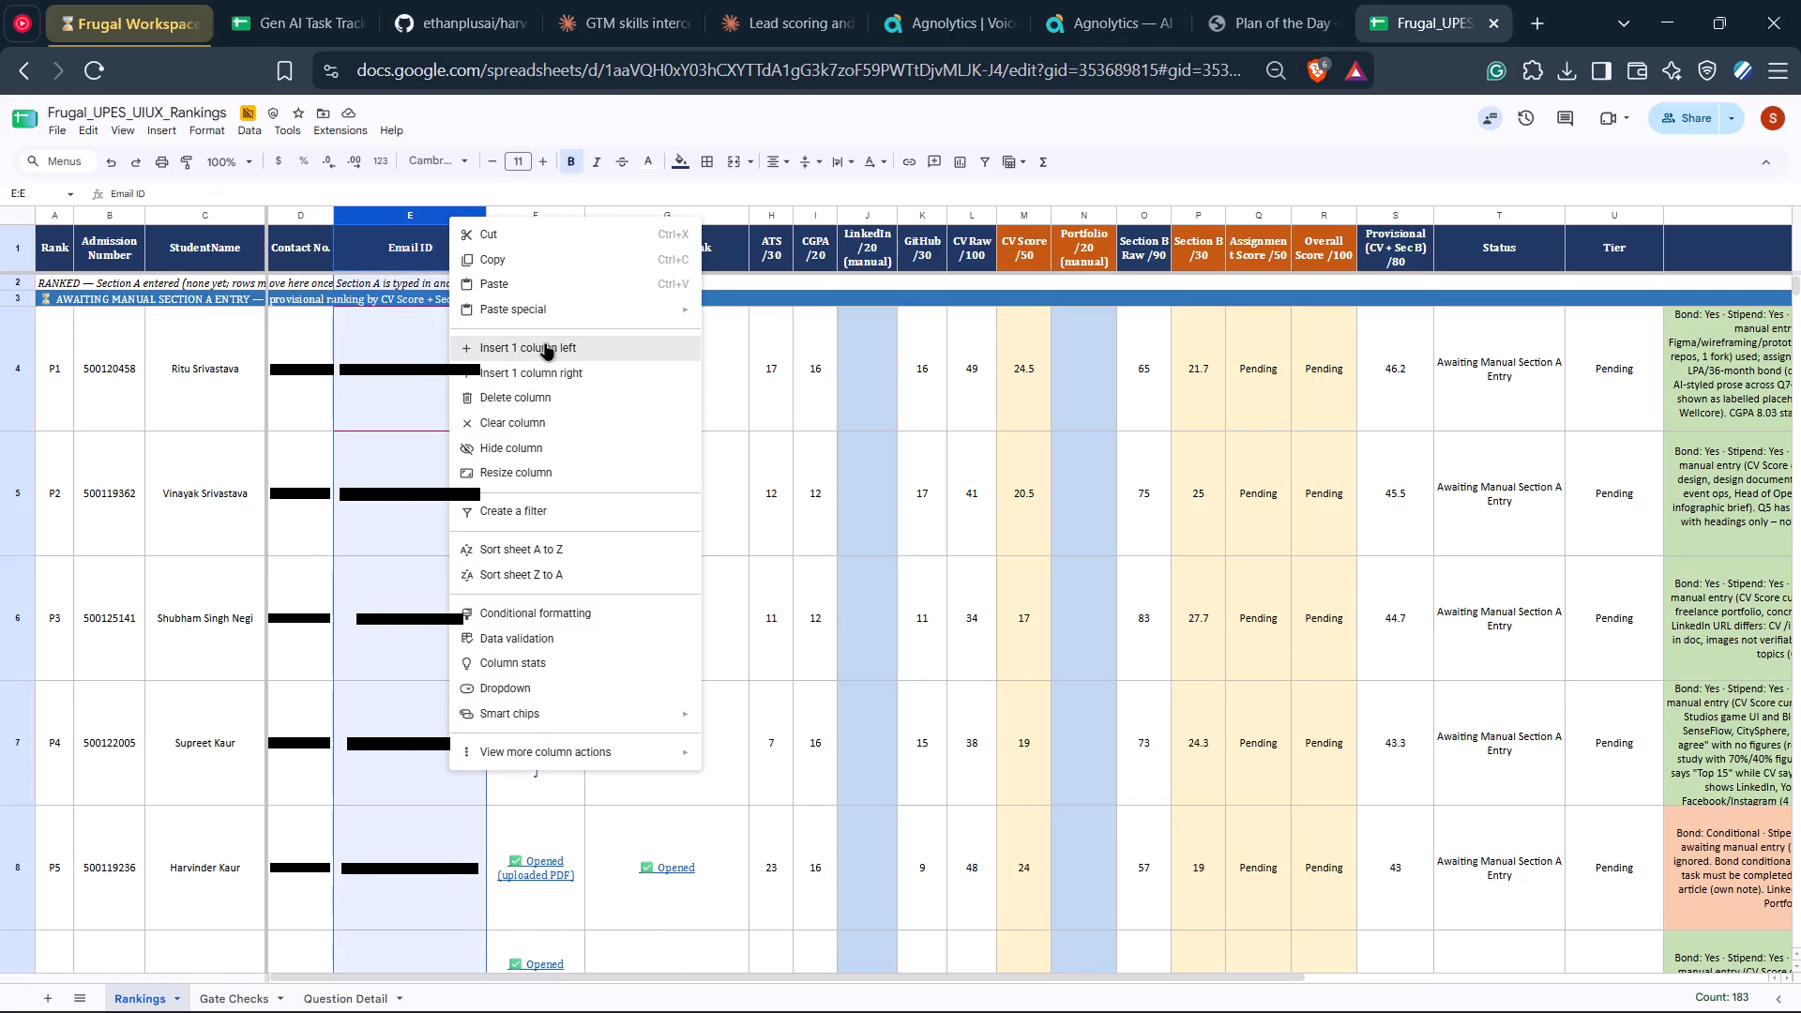
click(554, 369)
click(563, 240)
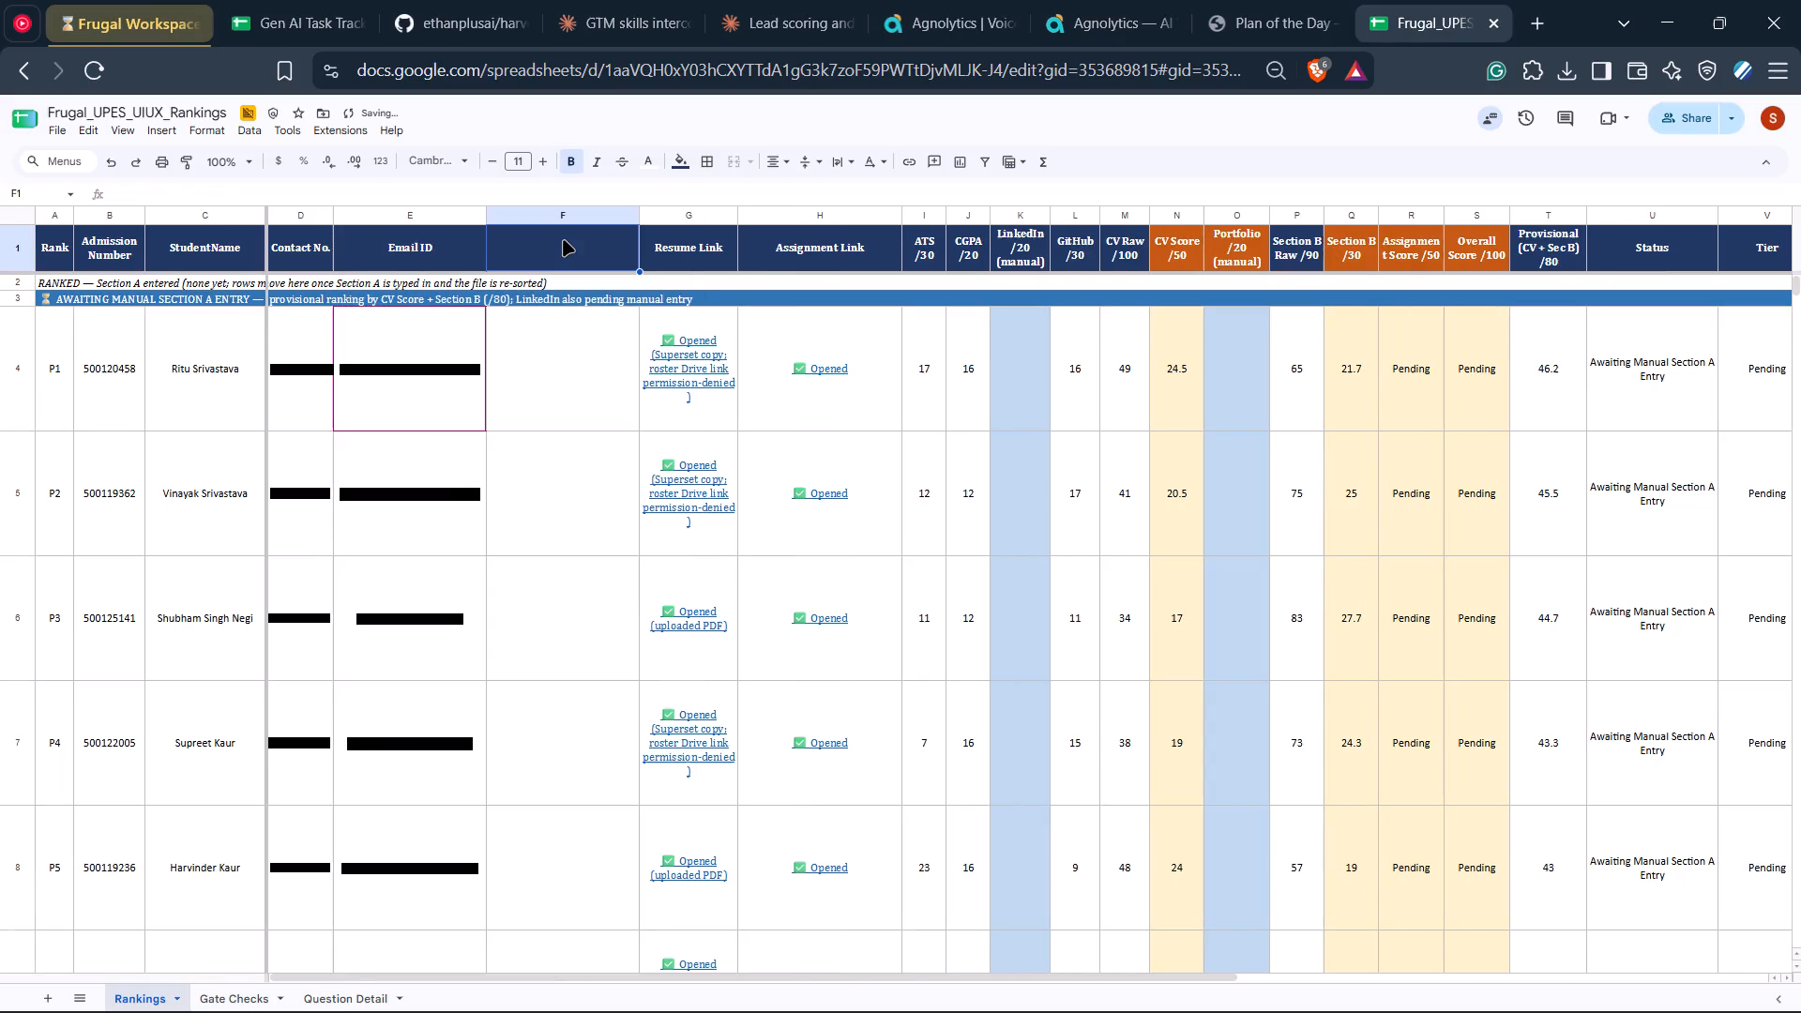
text(Port)
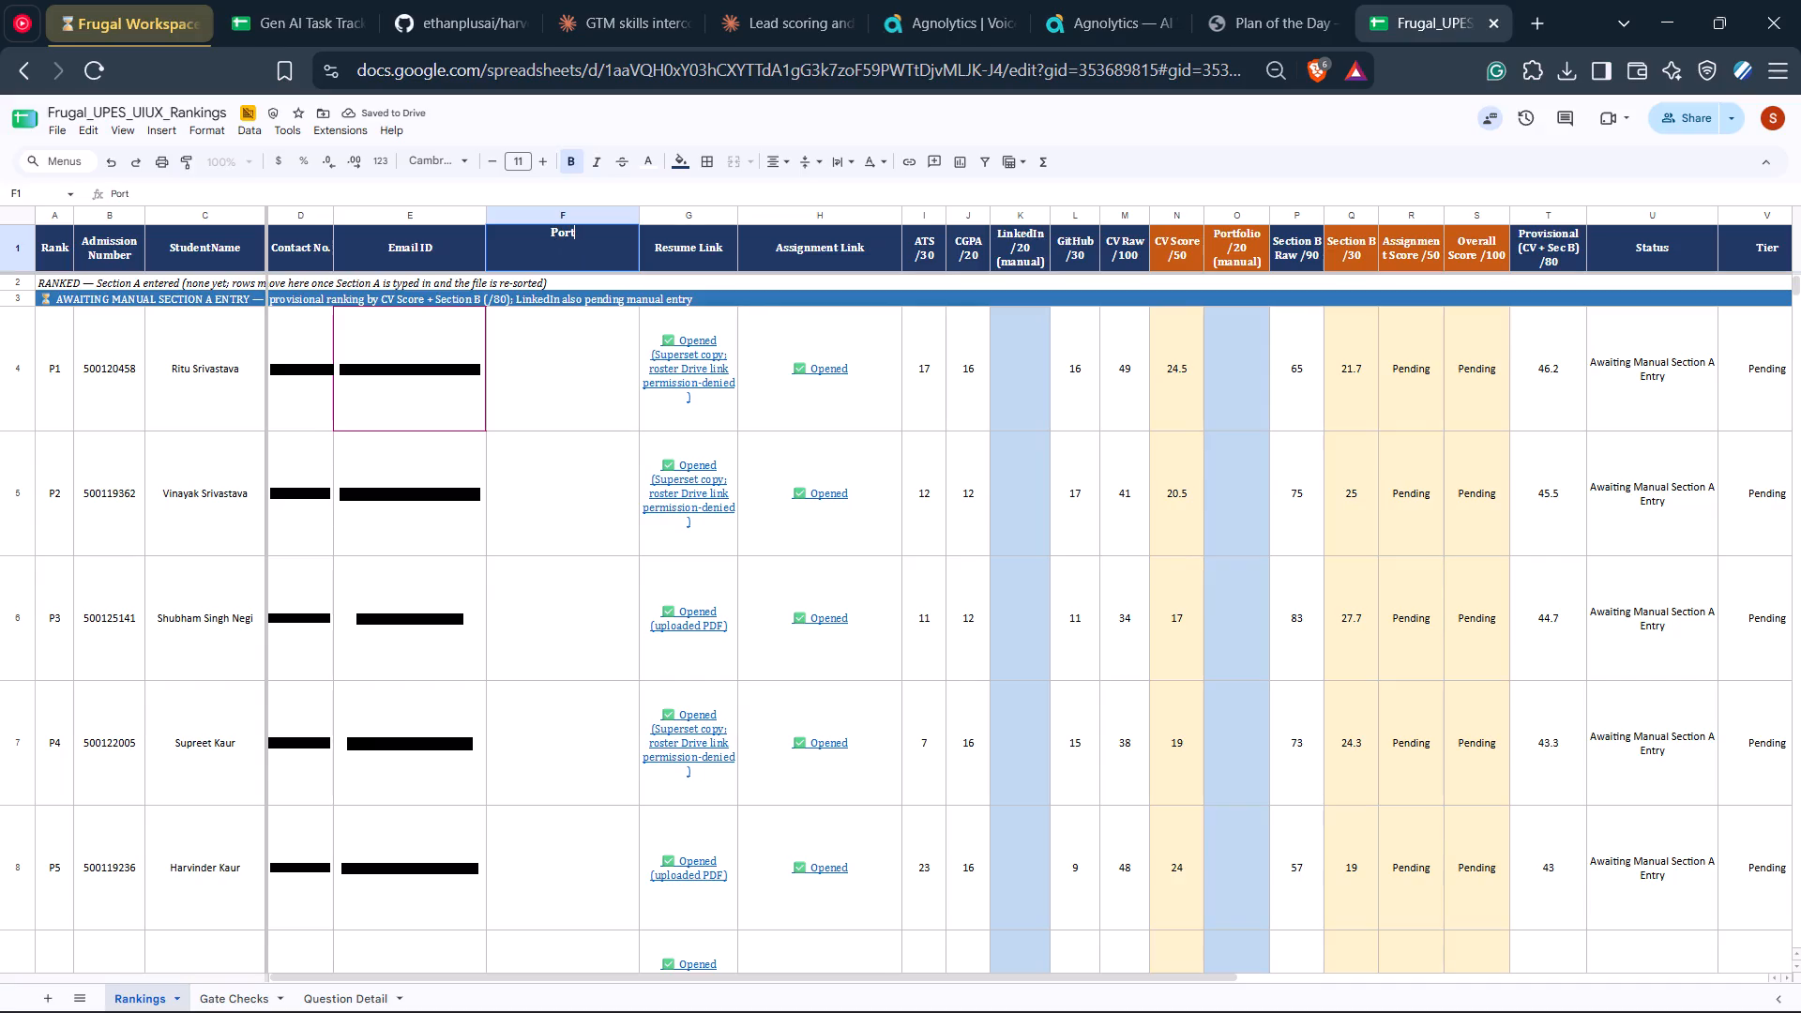
text(folio Link)
click(583, 361)
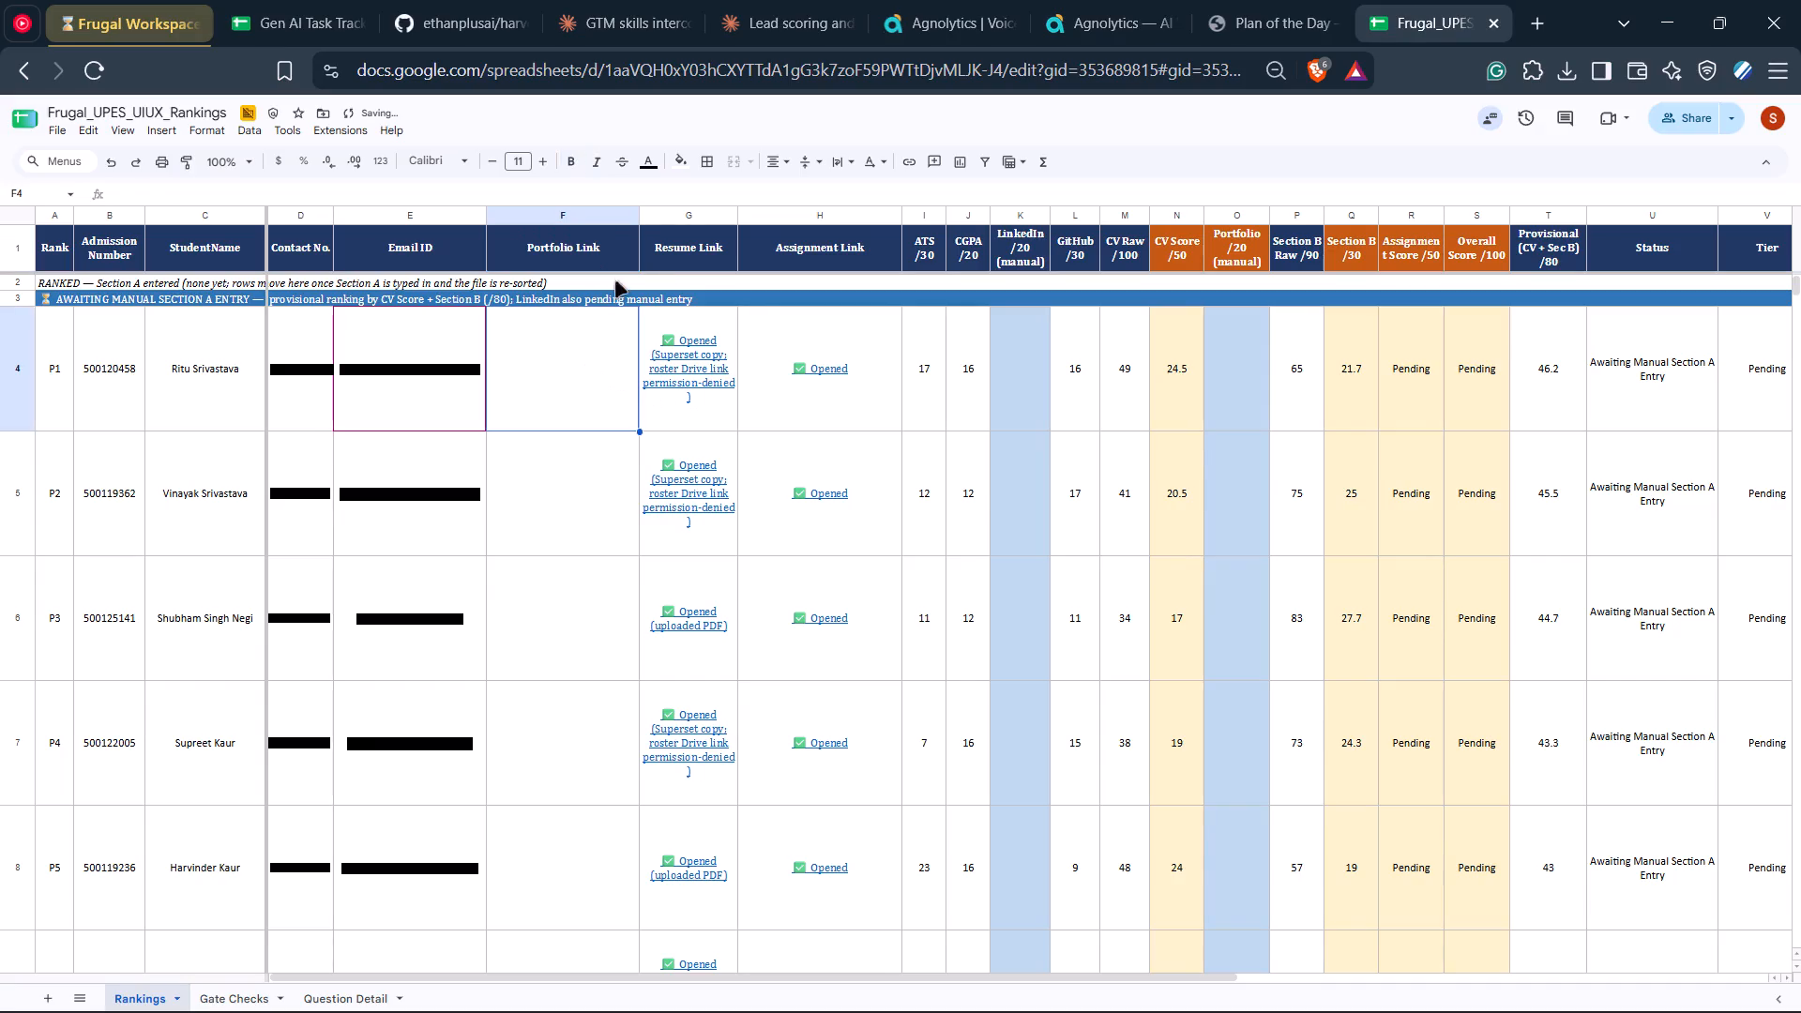
click(1072, 120)
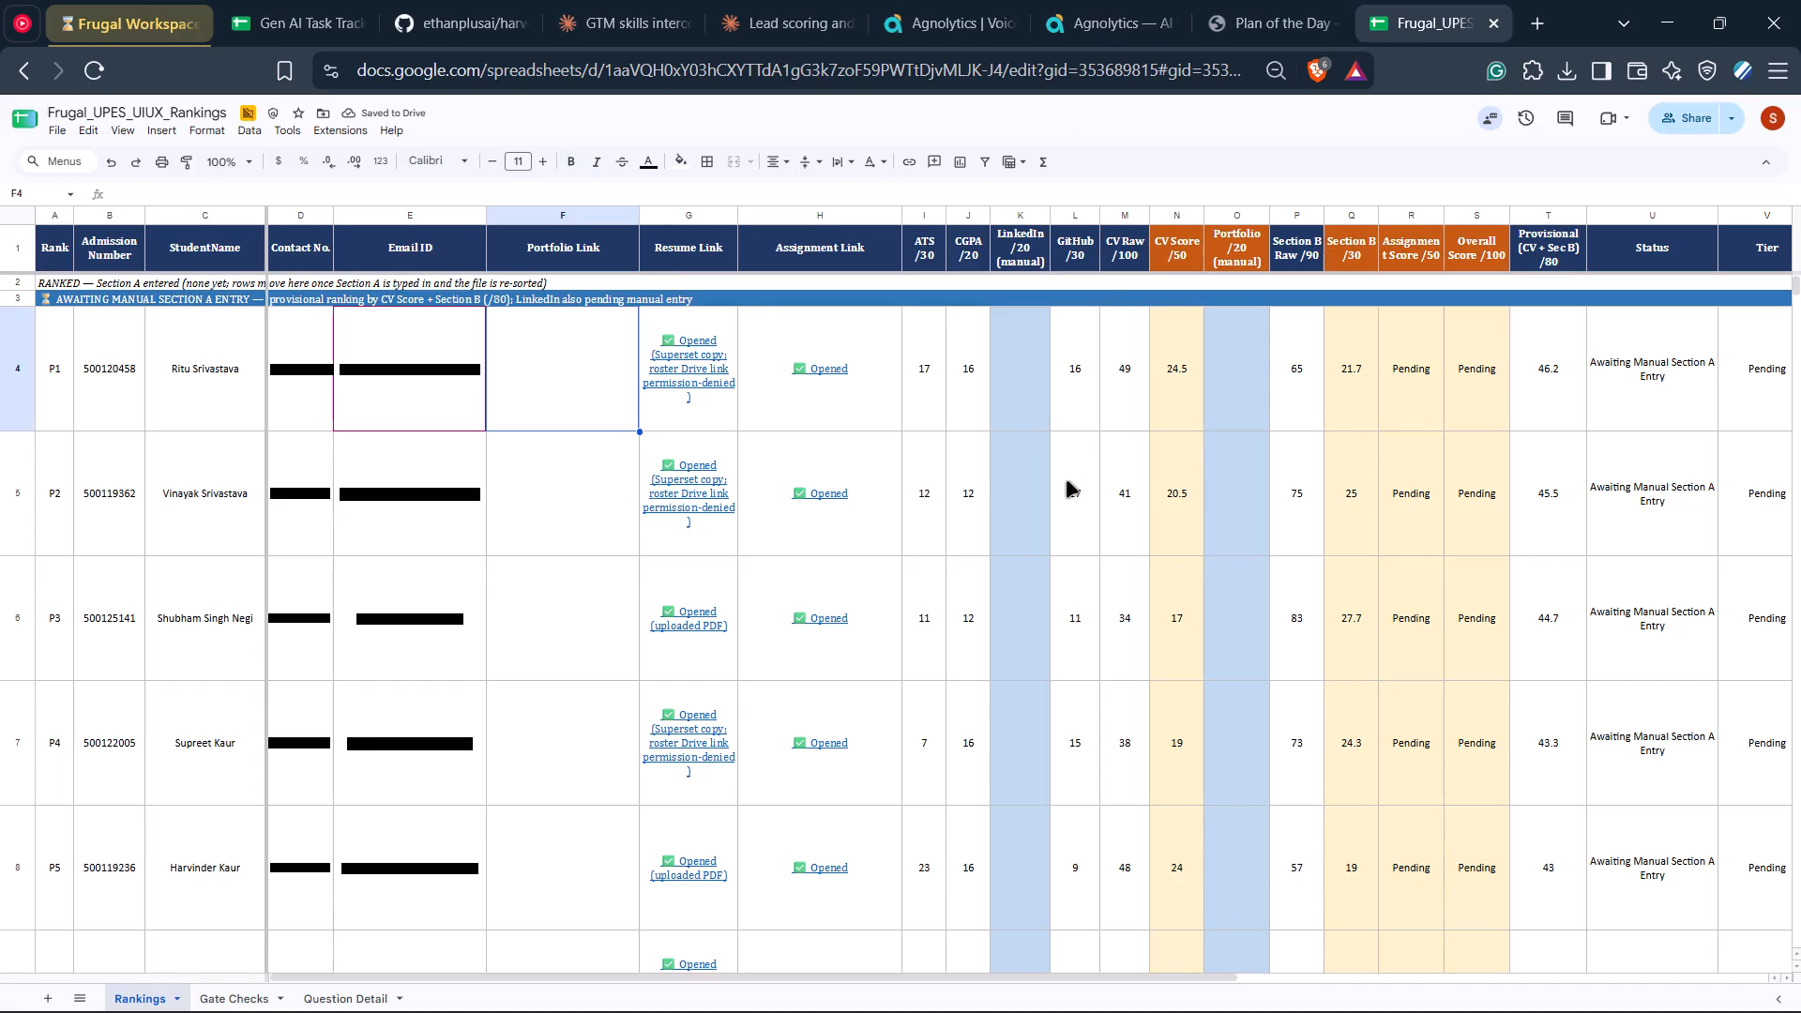
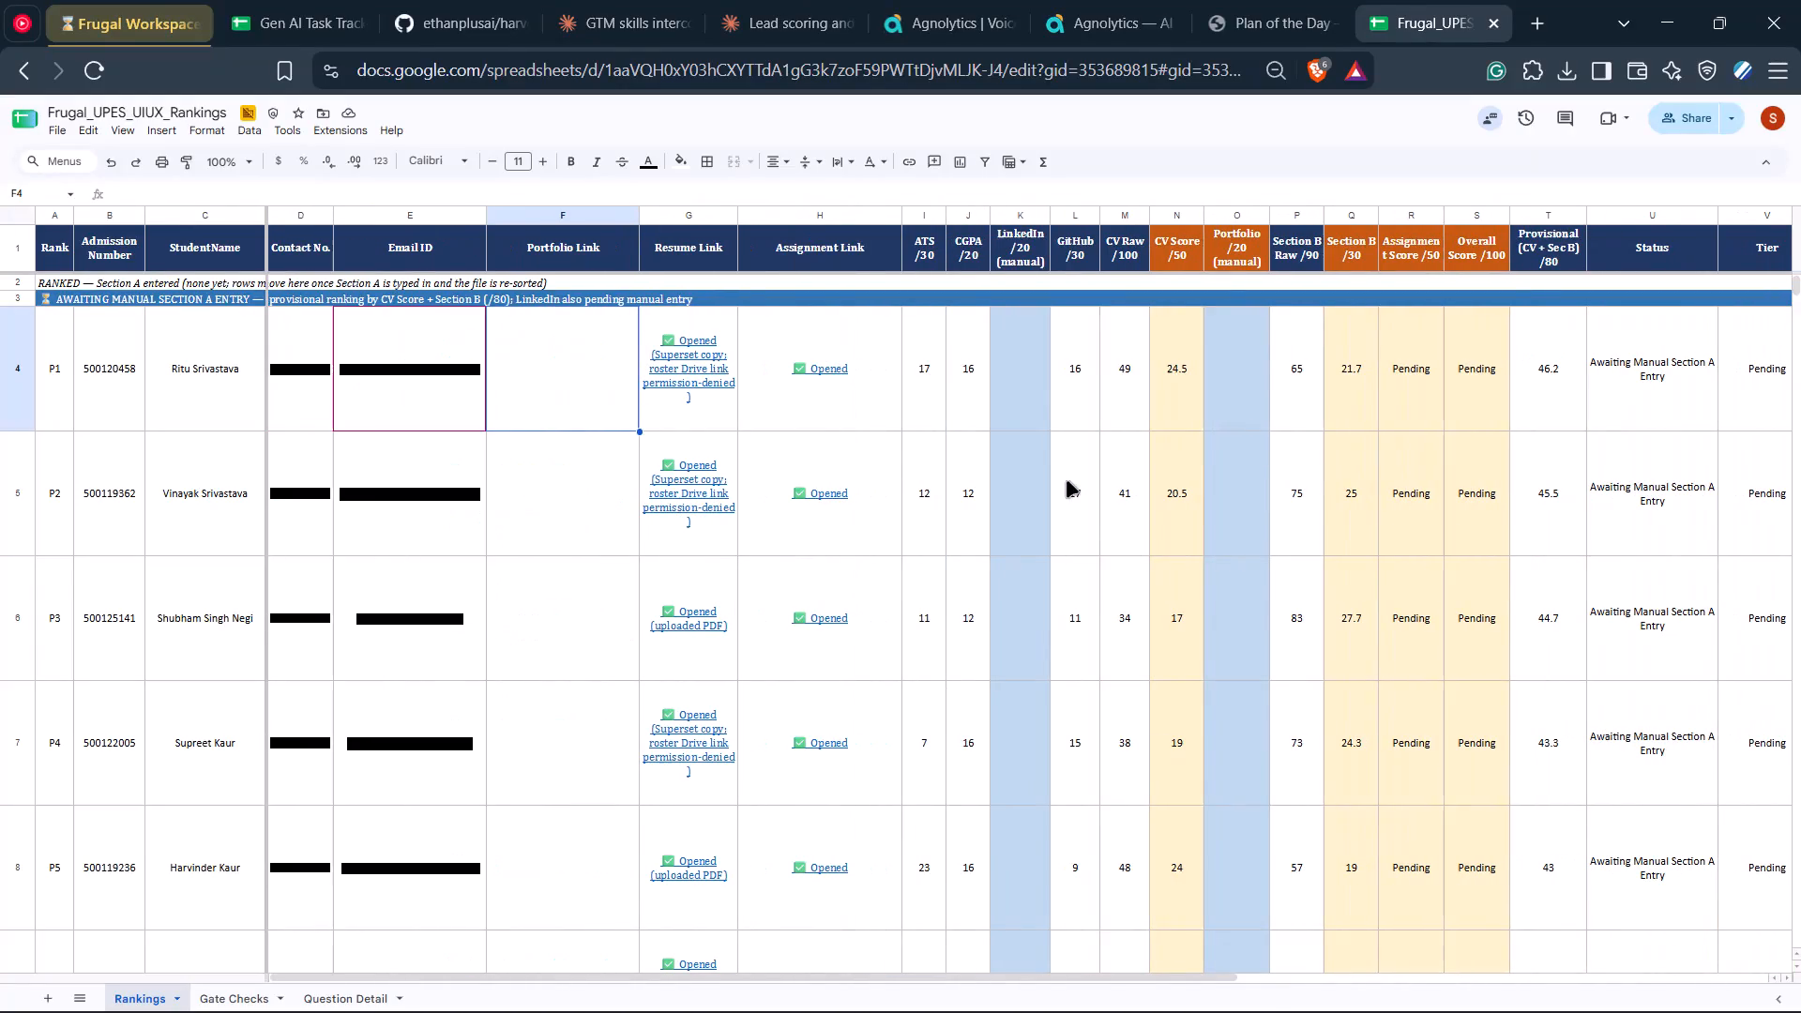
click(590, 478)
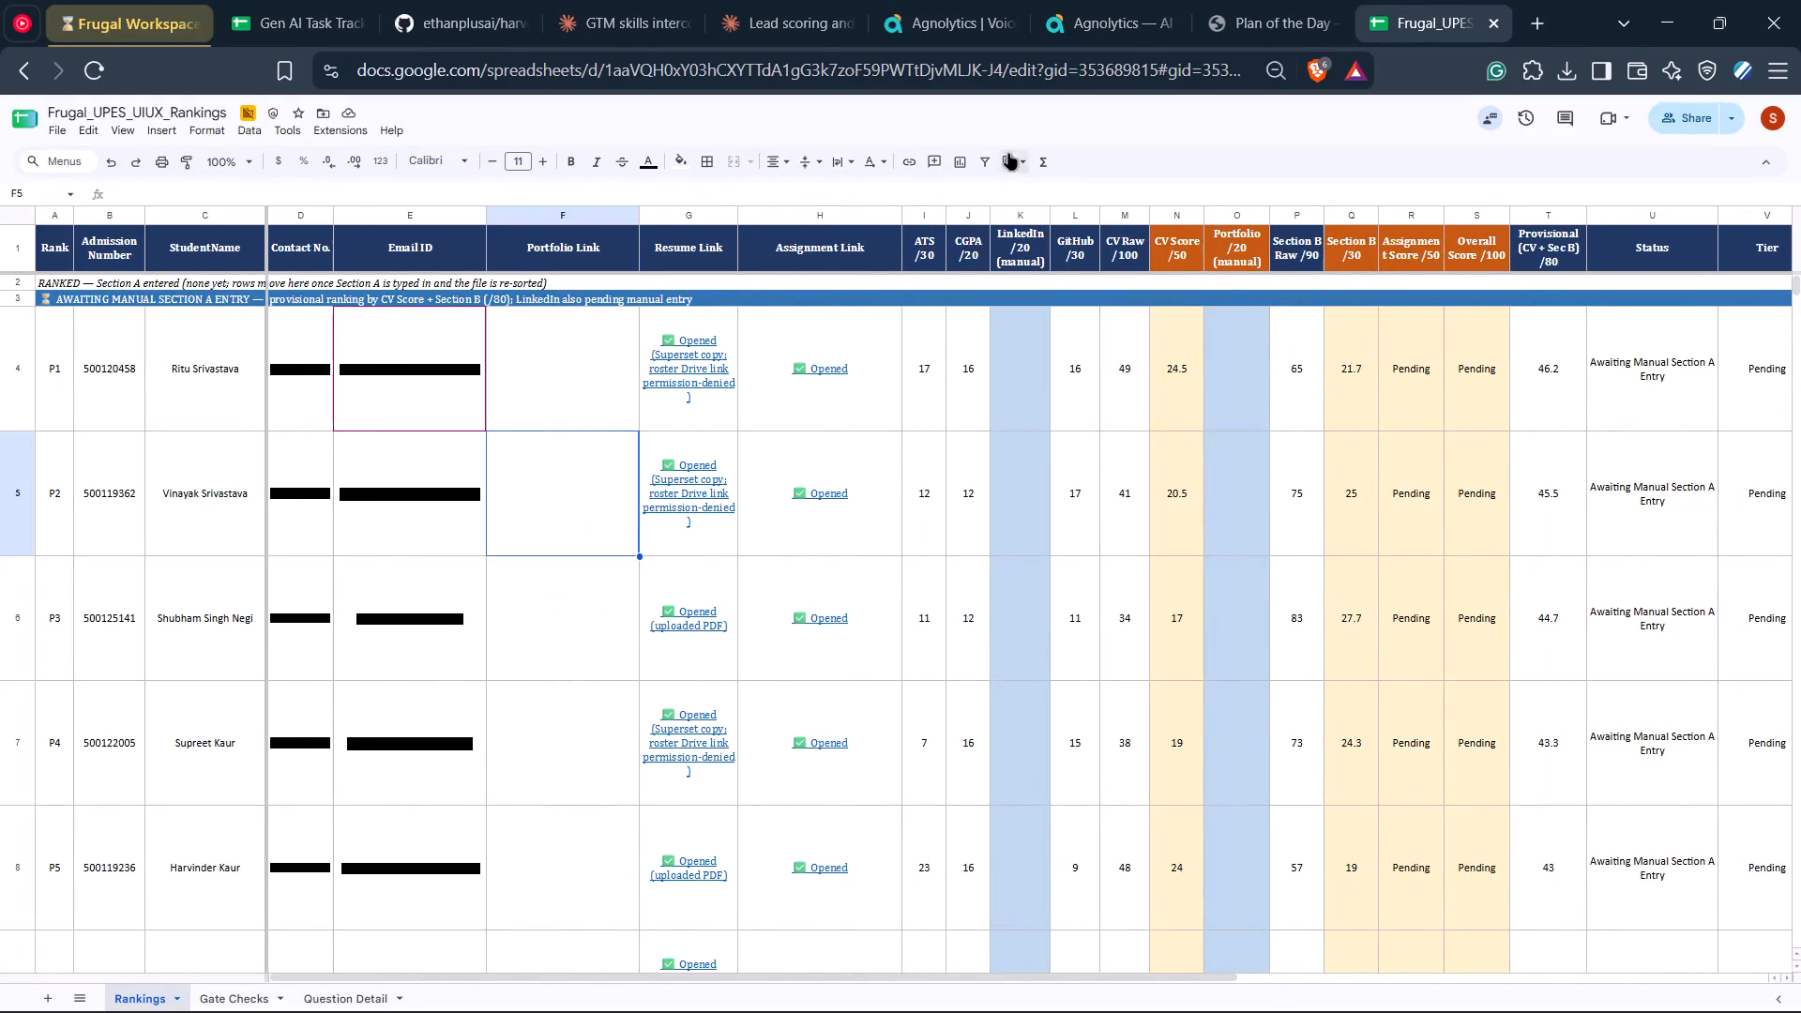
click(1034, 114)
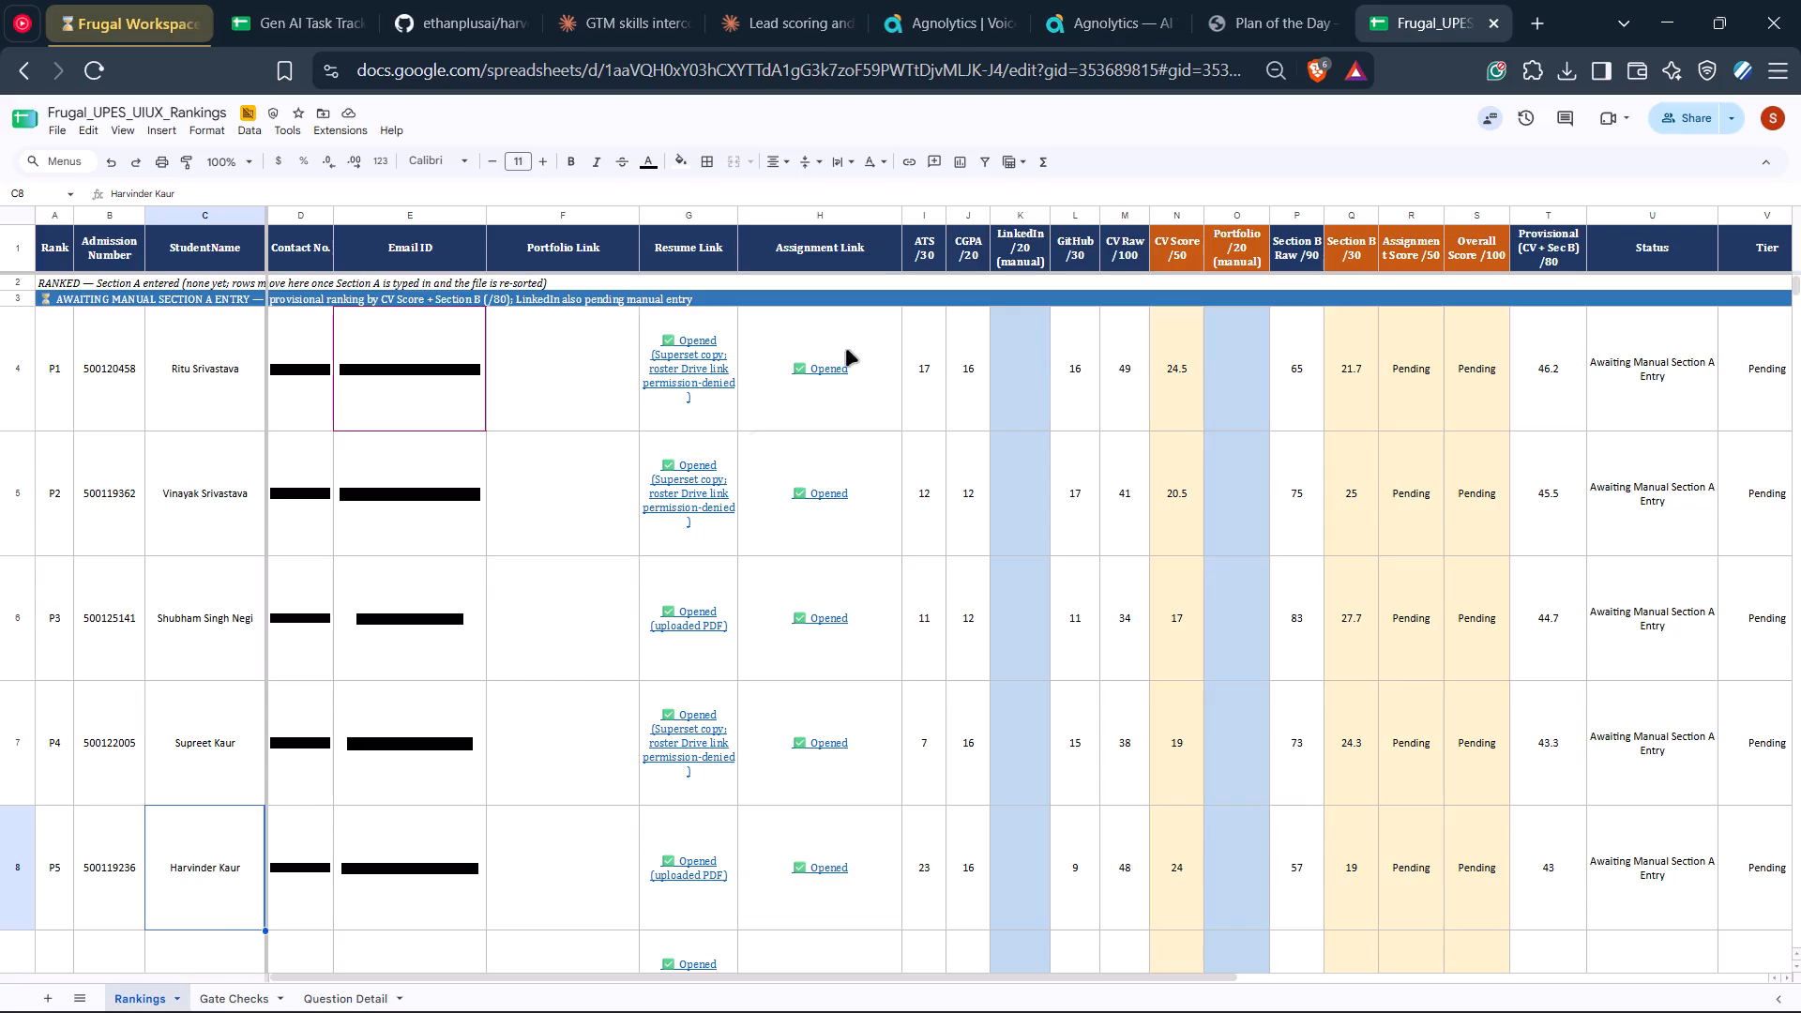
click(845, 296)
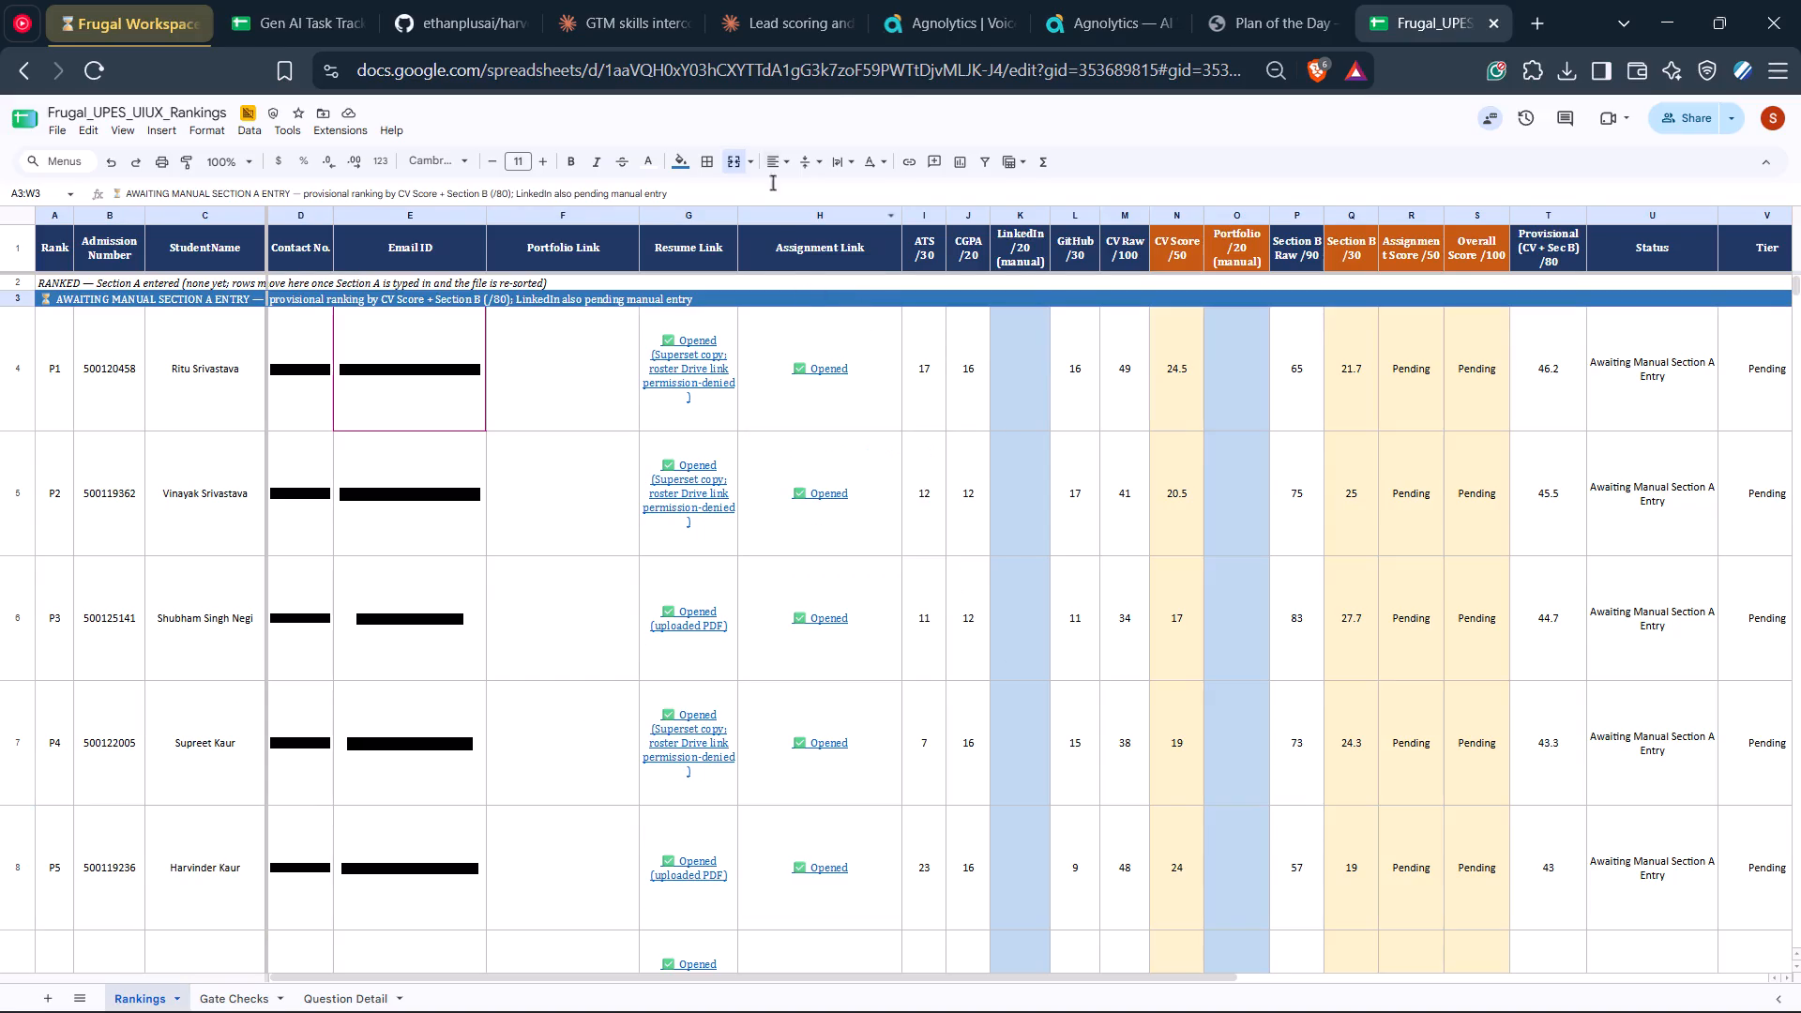